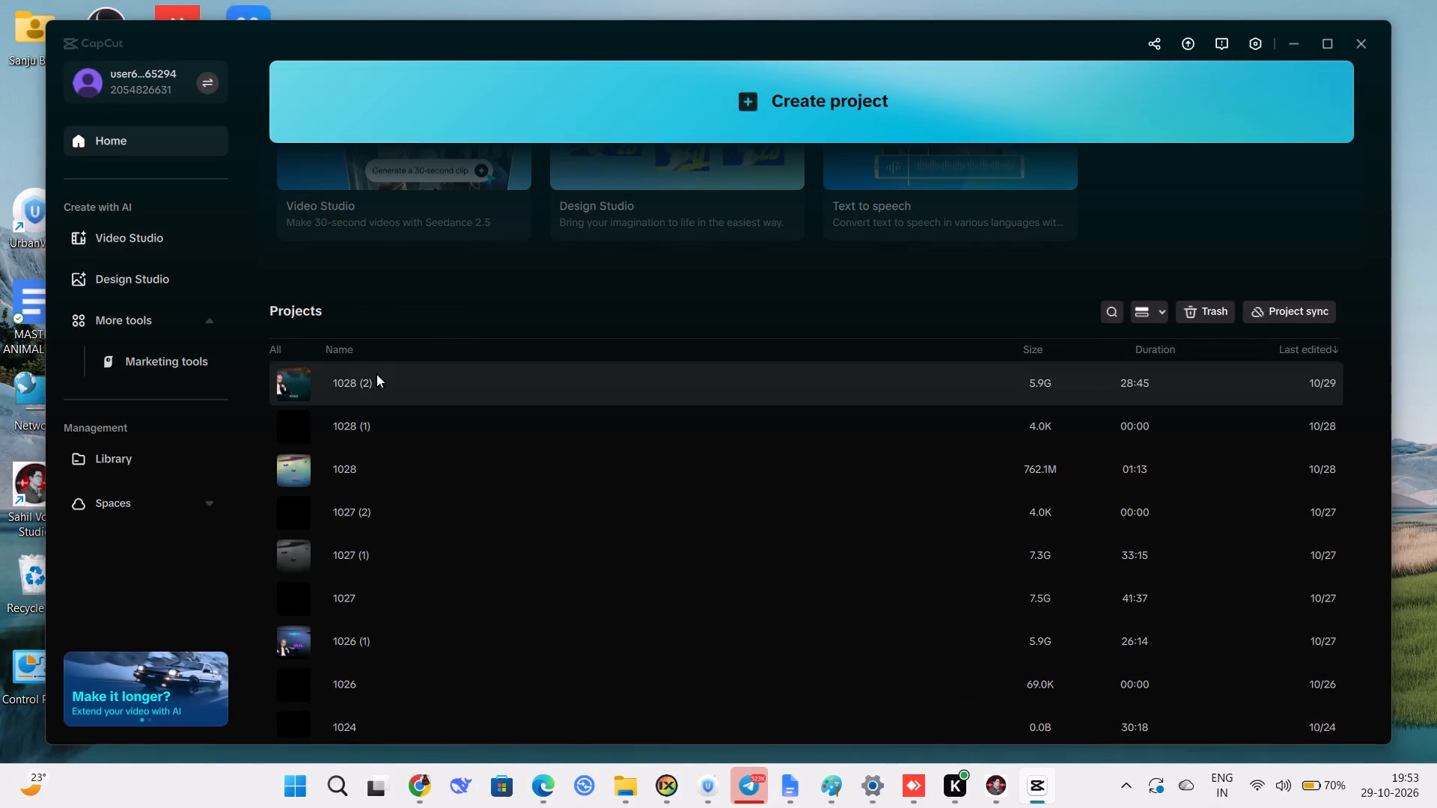
# Open the existing project 1028 (2) from the projects list.
pyautogui.click(356, 388)
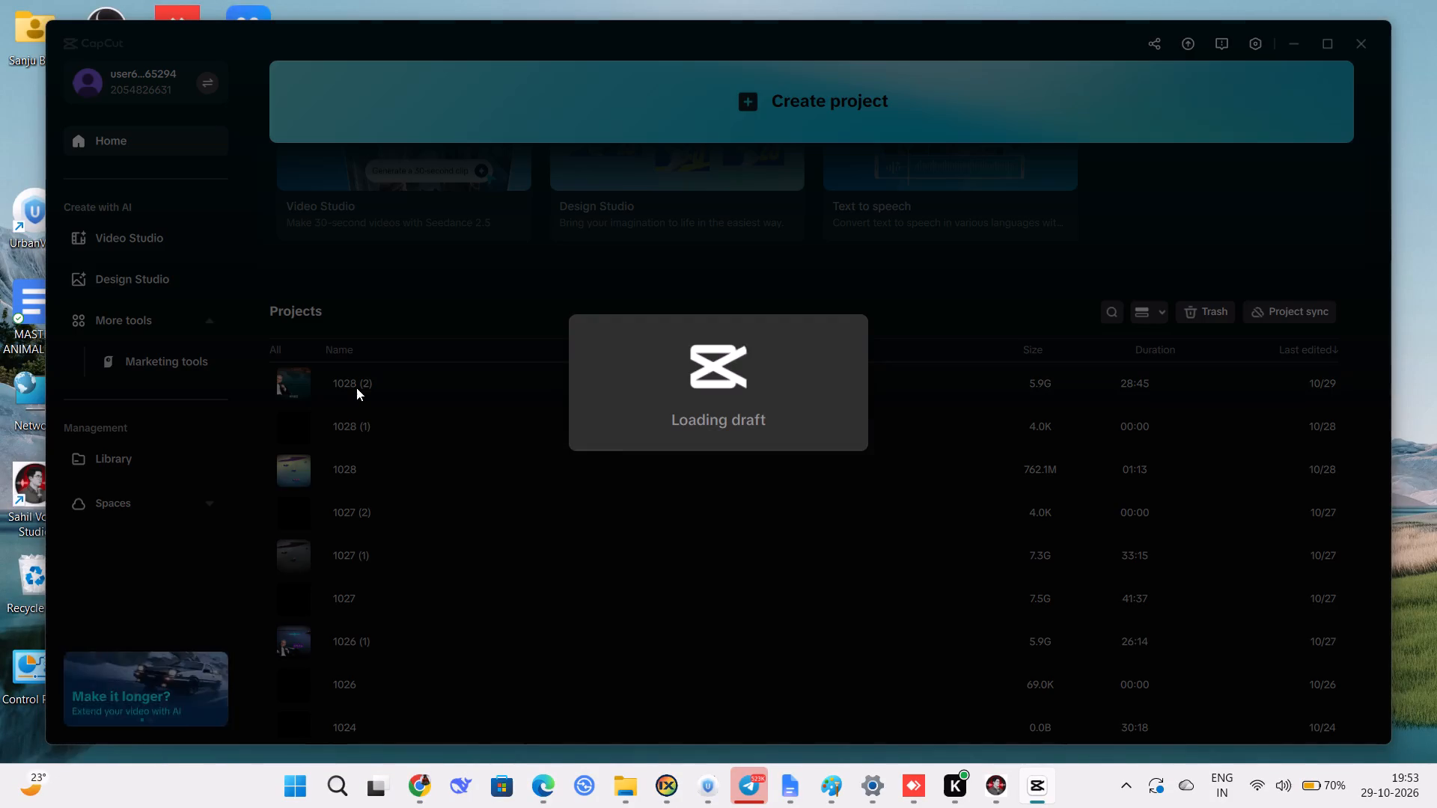
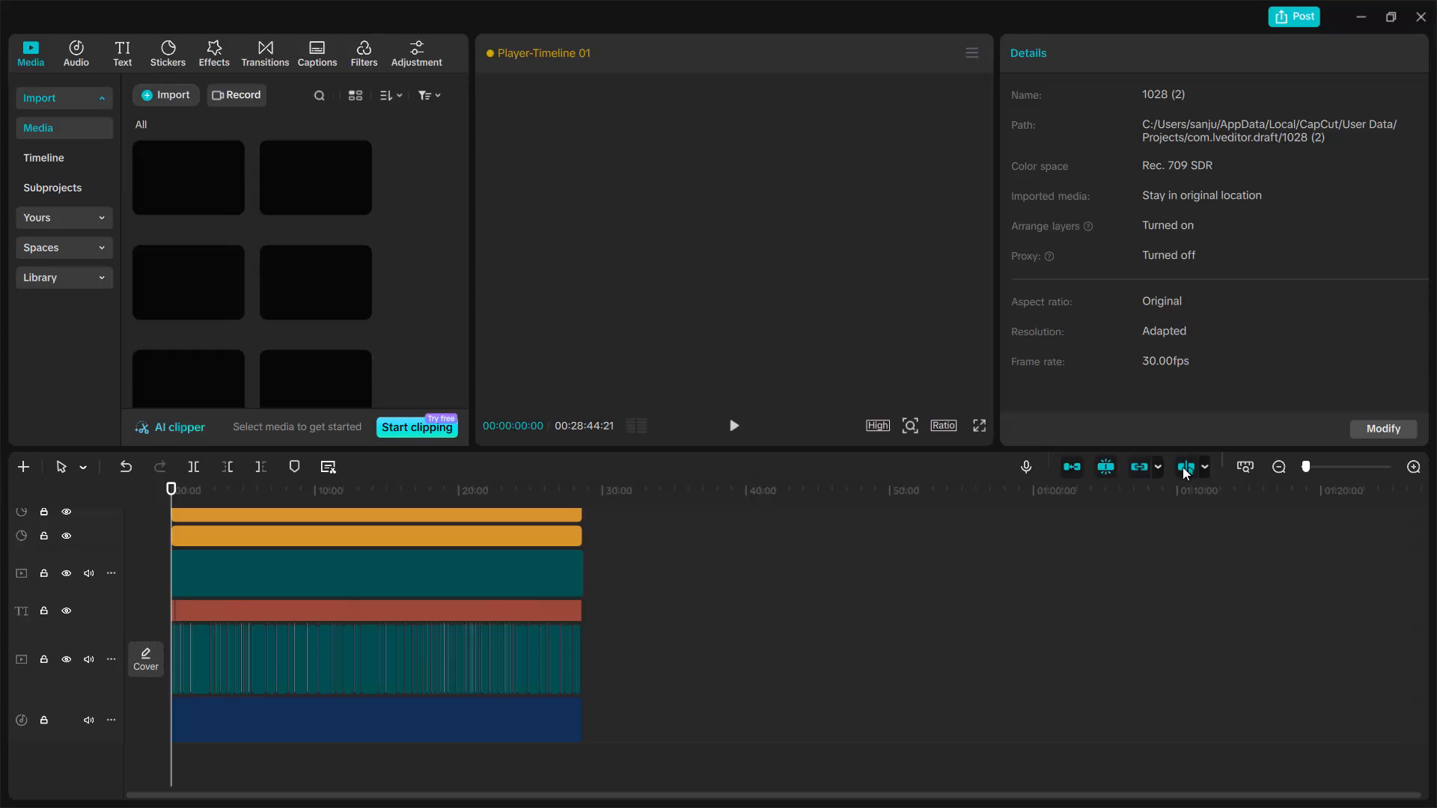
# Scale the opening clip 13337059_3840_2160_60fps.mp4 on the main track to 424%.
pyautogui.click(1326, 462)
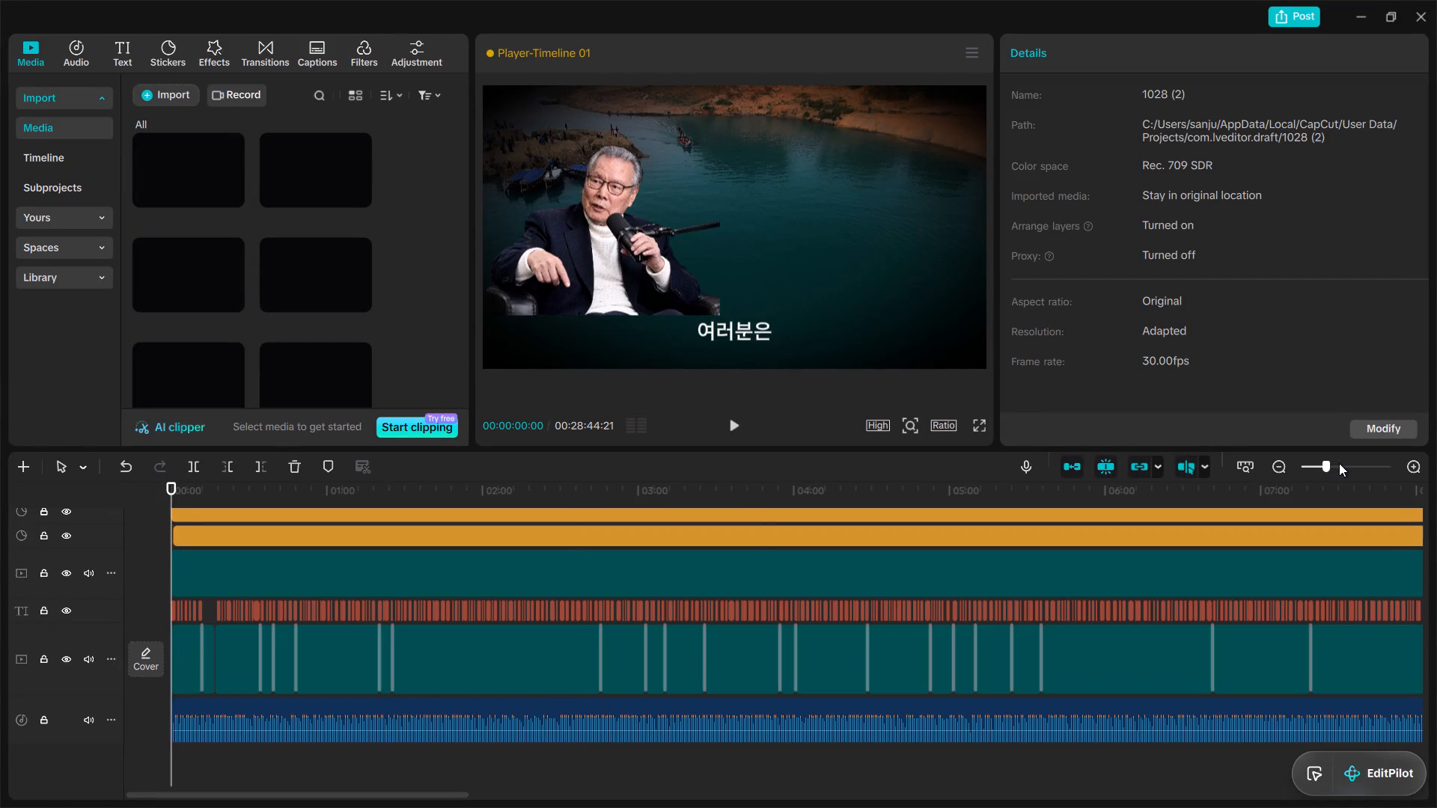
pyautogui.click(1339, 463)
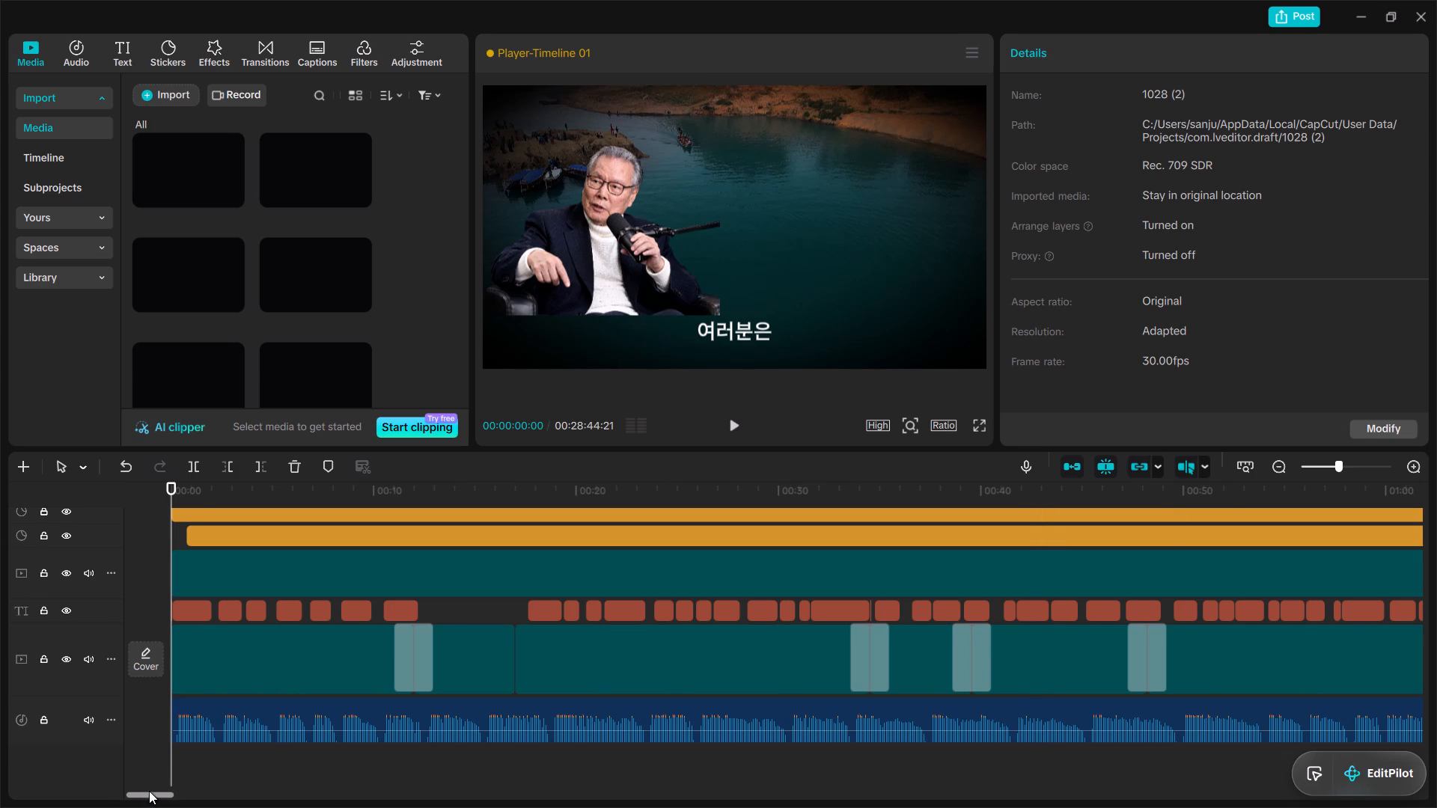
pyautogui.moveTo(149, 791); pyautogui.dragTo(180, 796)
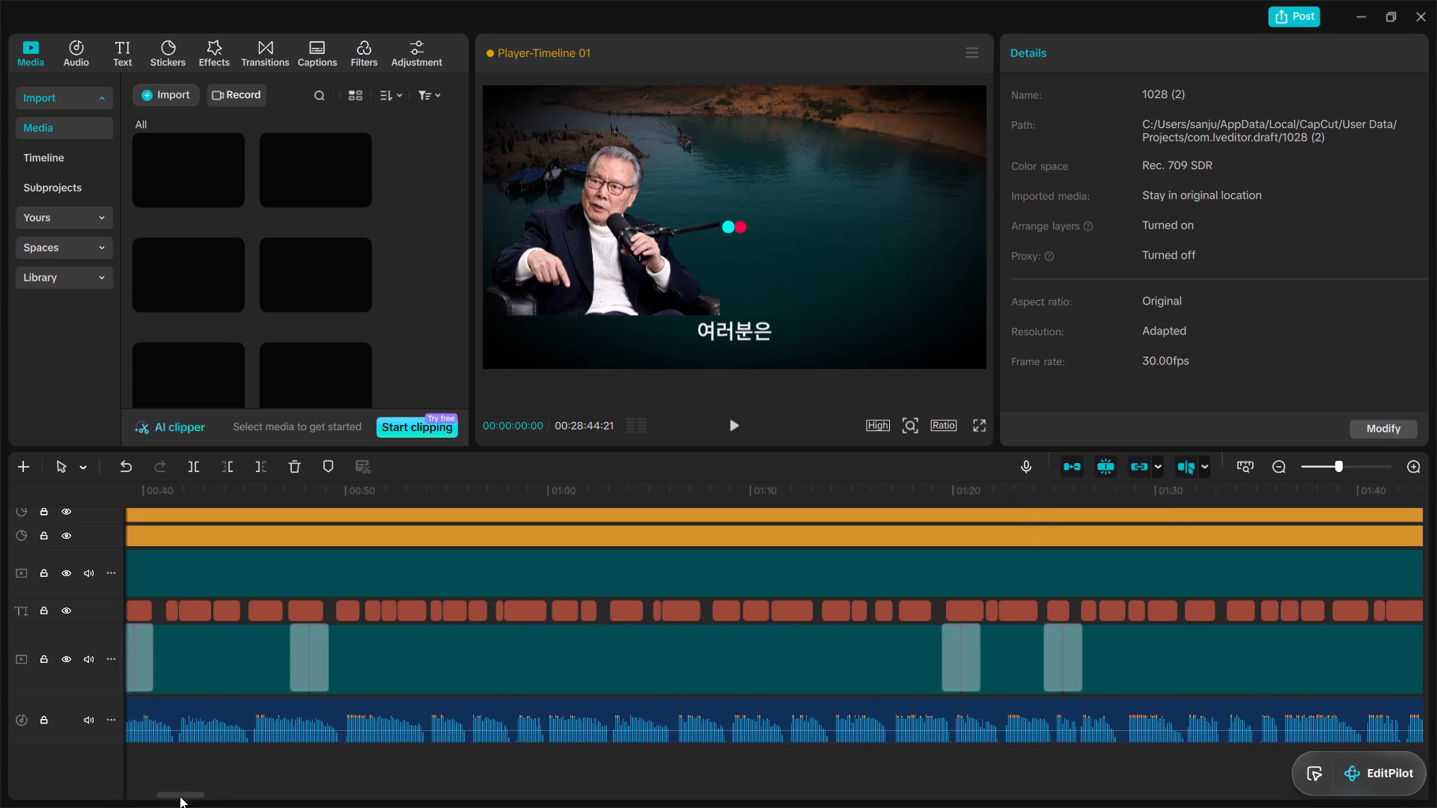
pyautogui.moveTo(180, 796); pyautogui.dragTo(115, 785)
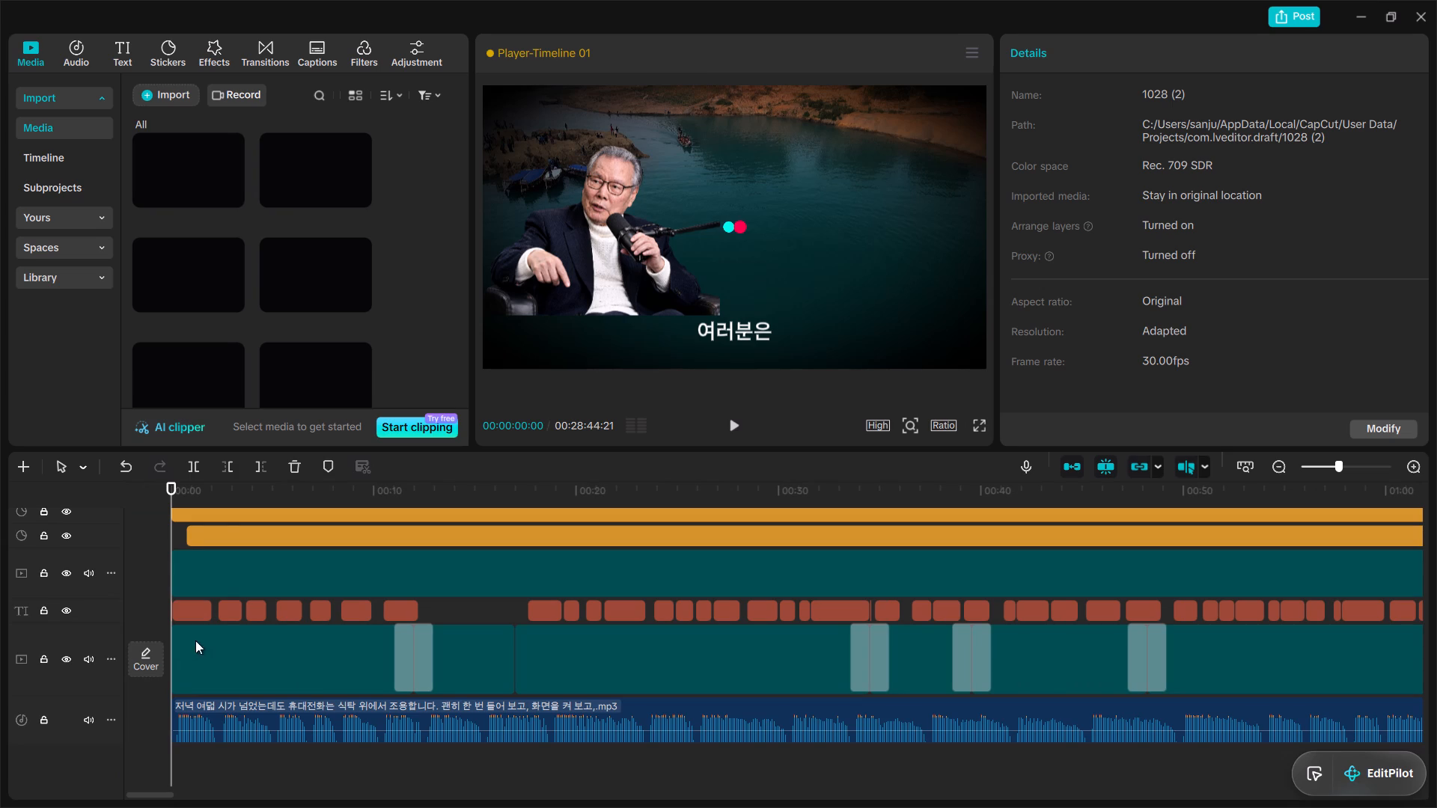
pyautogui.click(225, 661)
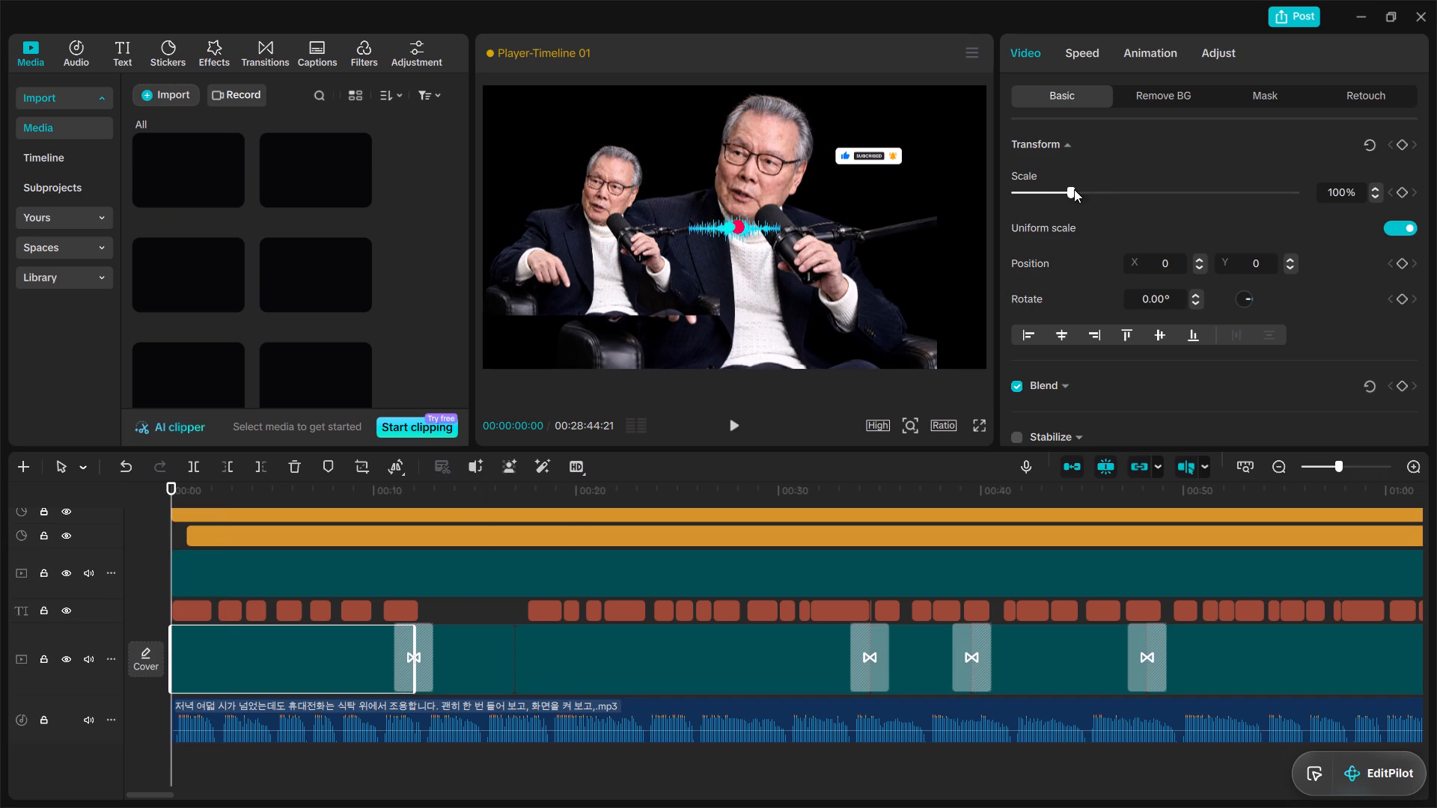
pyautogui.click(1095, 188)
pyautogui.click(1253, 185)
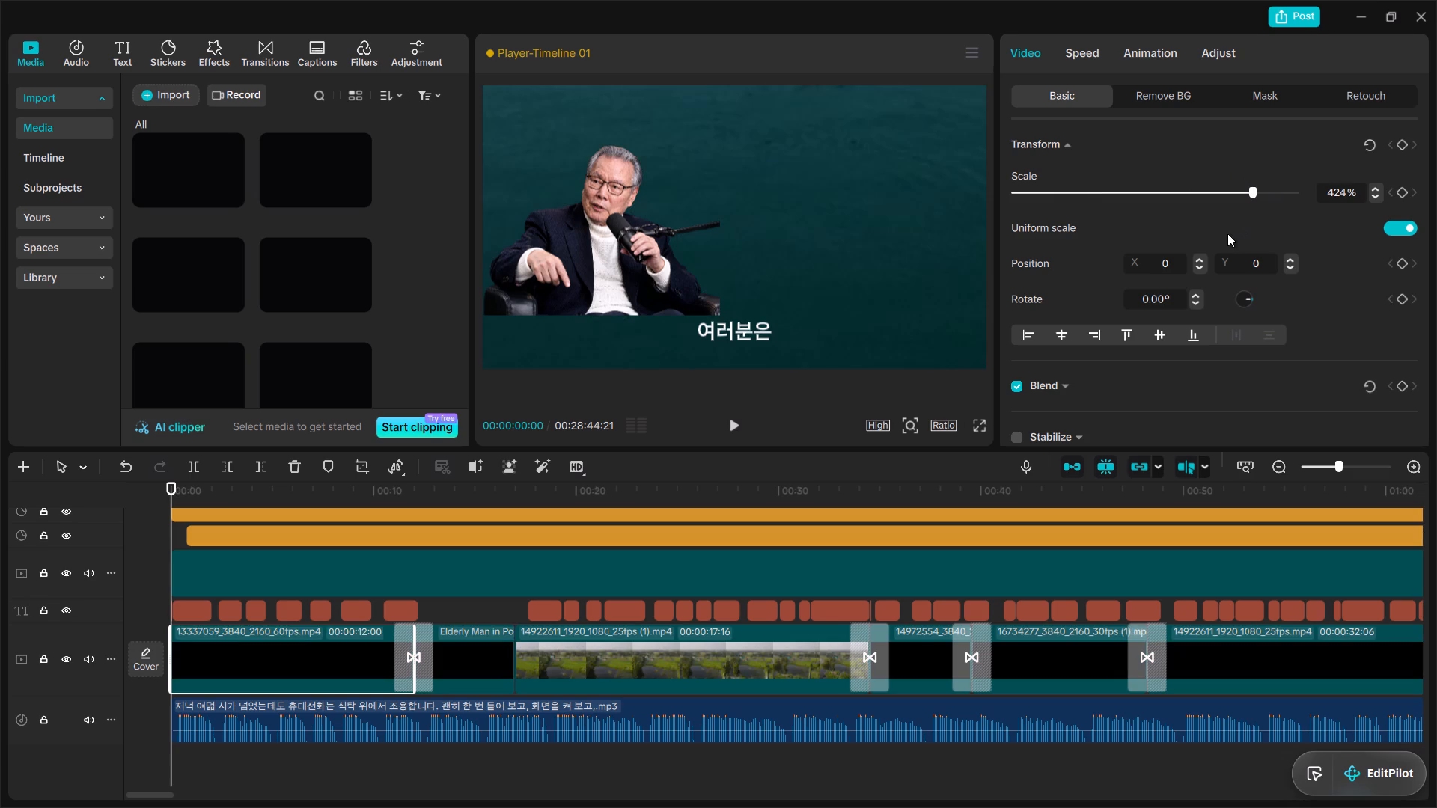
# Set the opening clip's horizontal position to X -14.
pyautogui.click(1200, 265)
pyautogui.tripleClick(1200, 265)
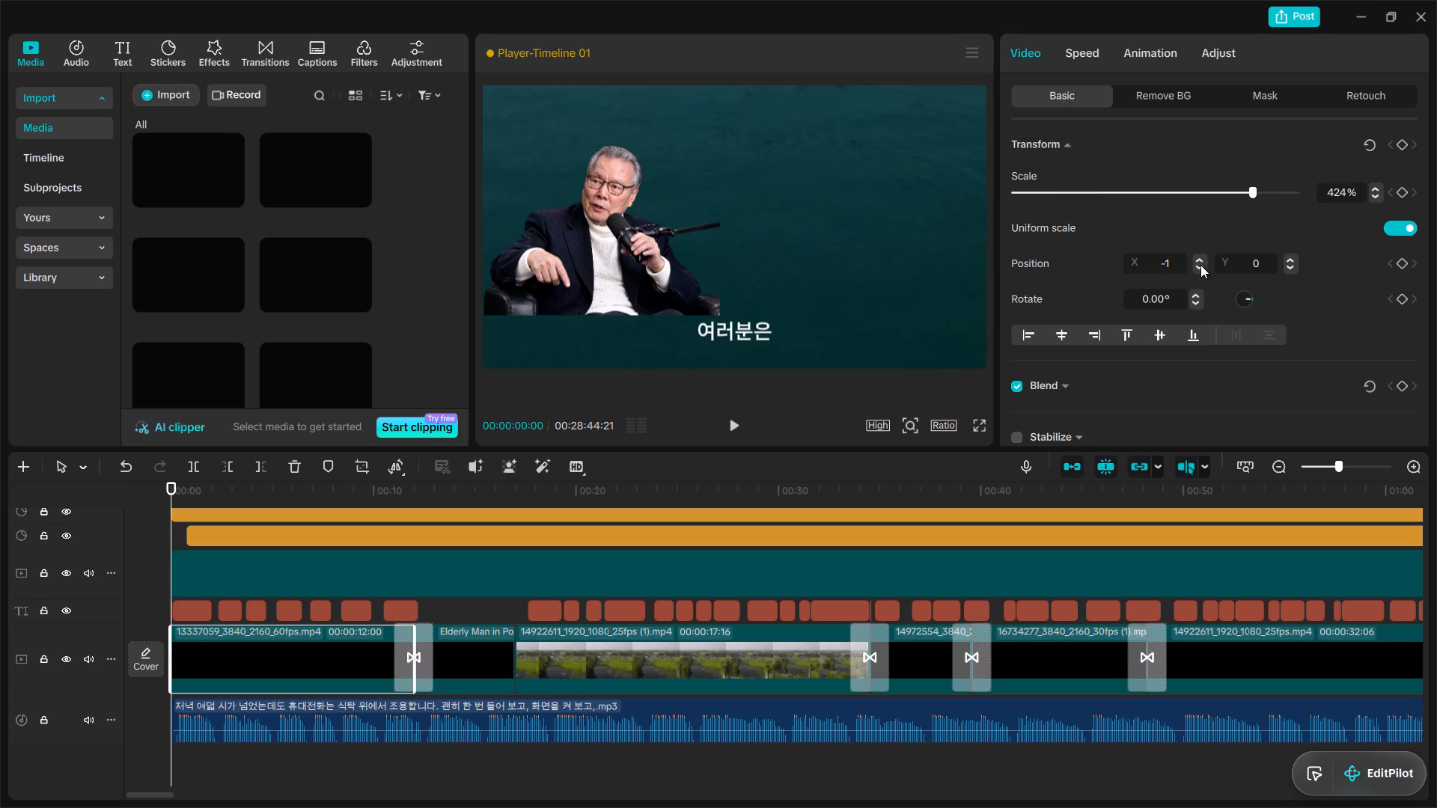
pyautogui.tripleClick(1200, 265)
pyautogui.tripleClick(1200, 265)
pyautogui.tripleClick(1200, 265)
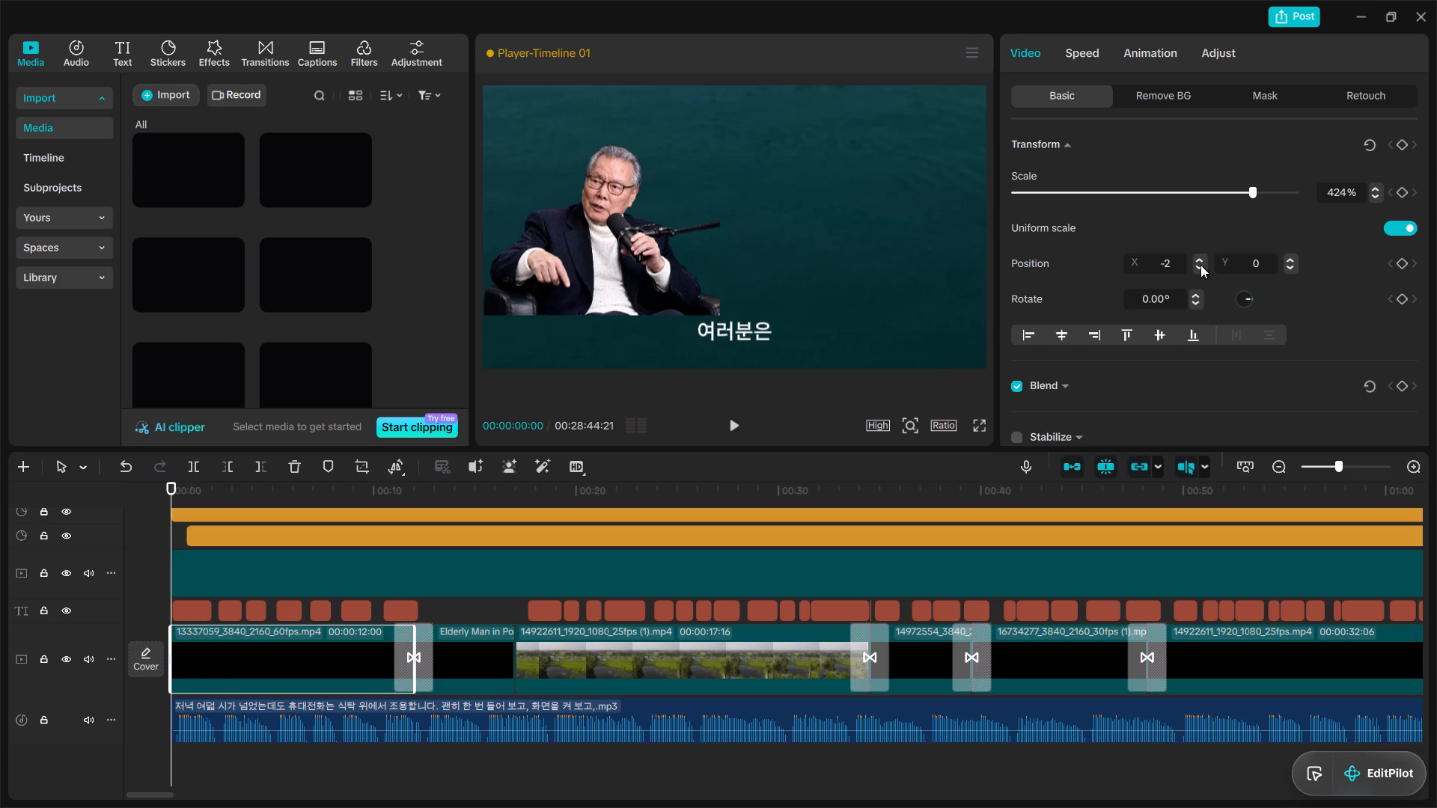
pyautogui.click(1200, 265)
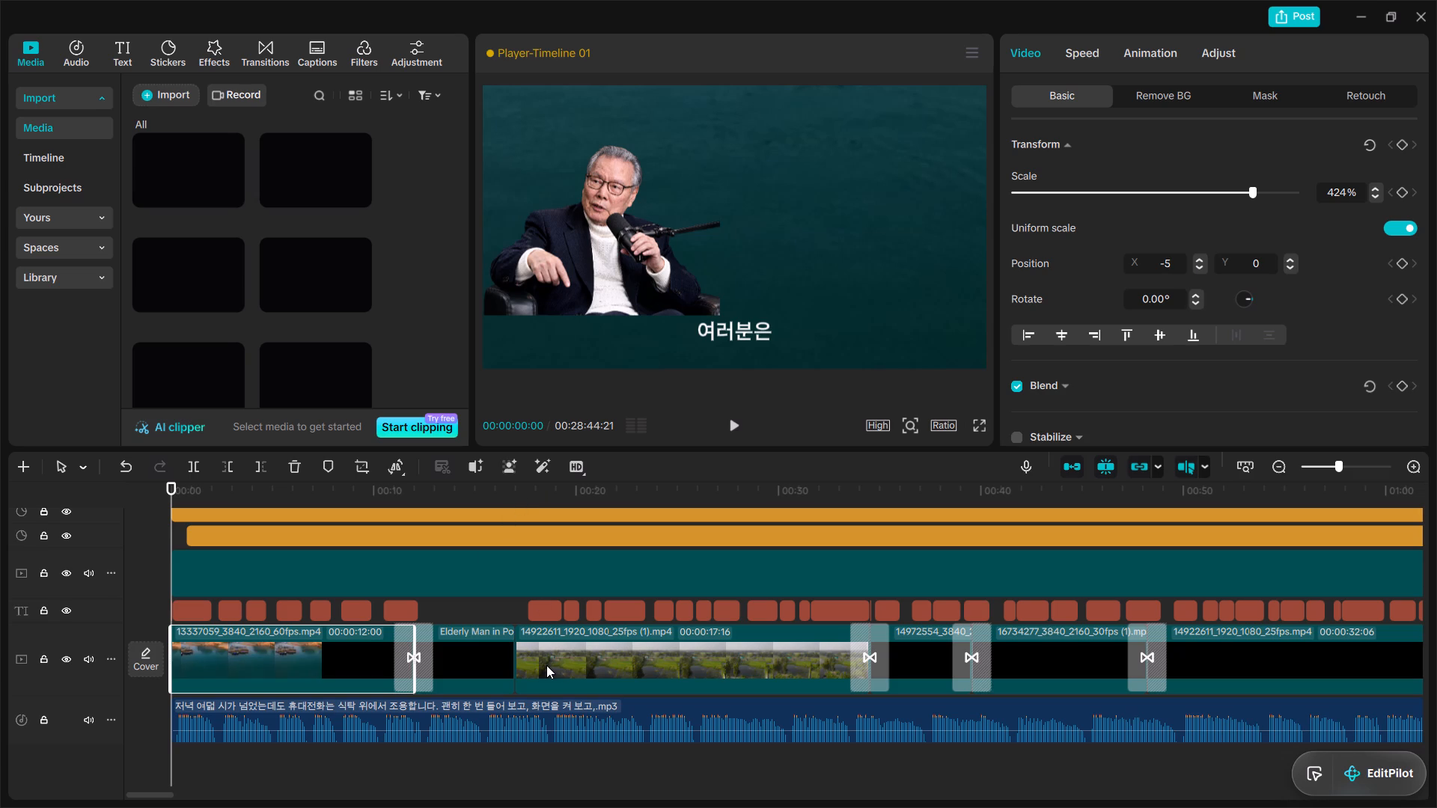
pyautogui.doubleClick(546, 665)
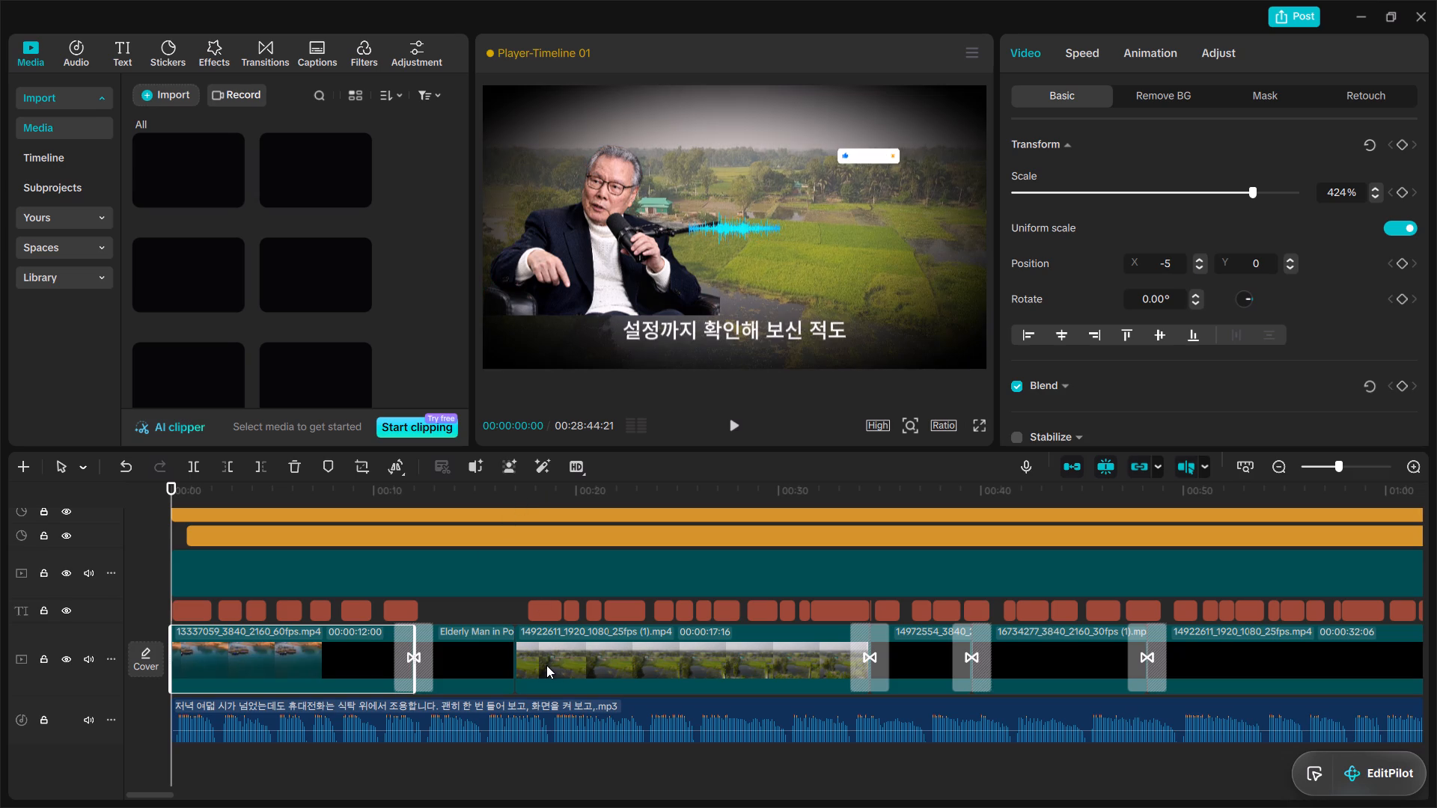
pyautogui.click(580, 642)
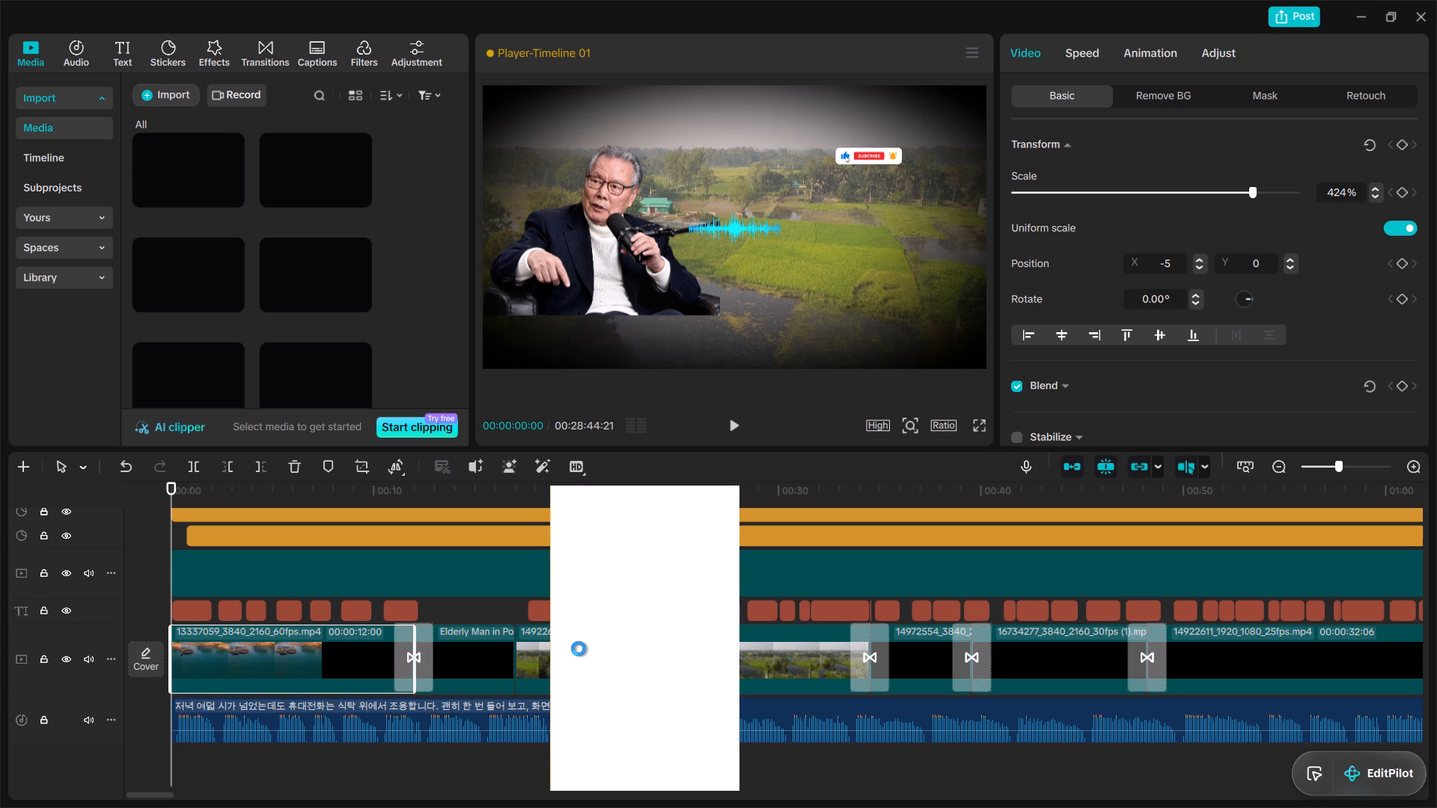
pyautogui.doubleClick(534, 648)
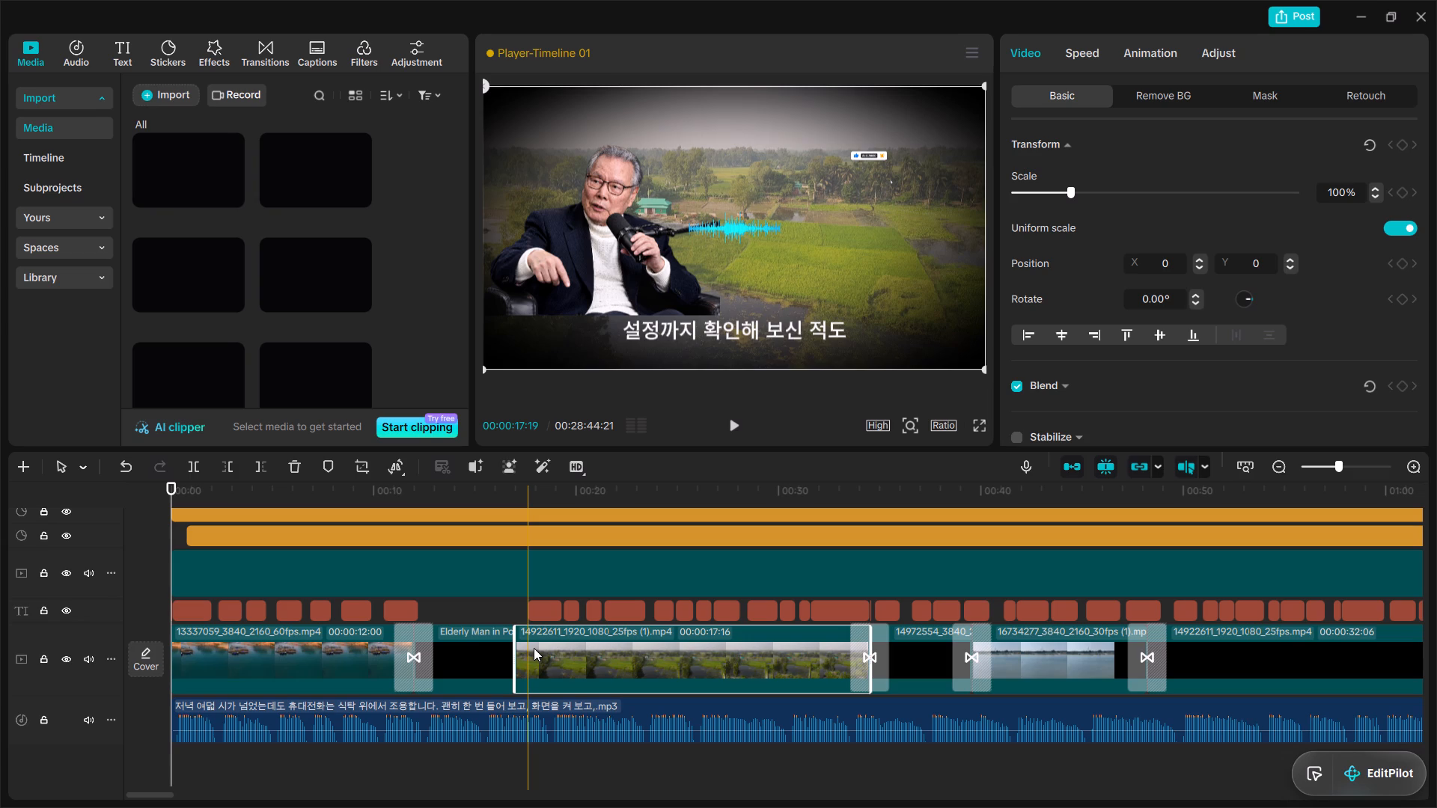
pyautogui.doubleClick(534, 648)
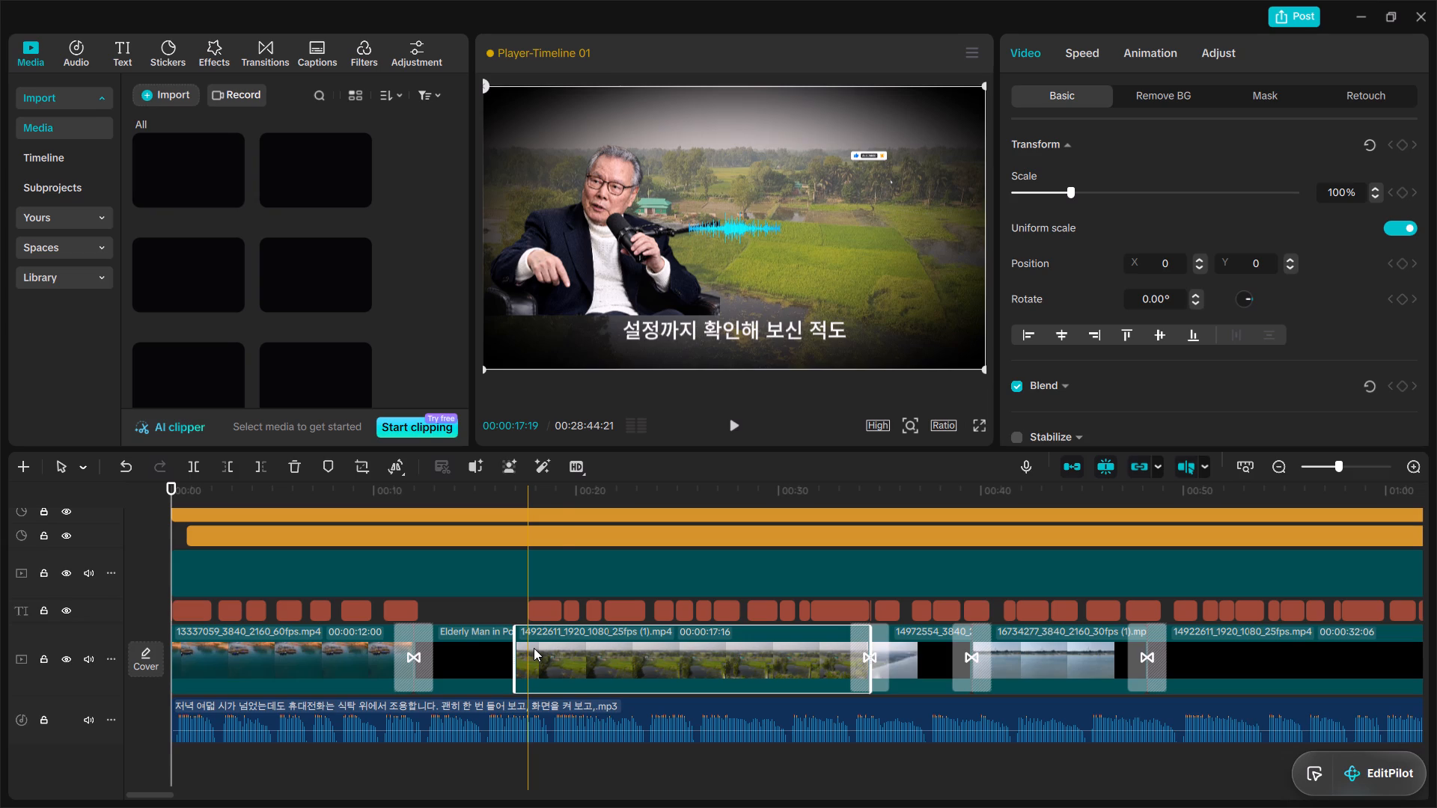
# Delete the overlay clip of the seated speaker, the subscribe sticker and the sound-wave sticker from the timeline.
pyautogui.click(604, 563)
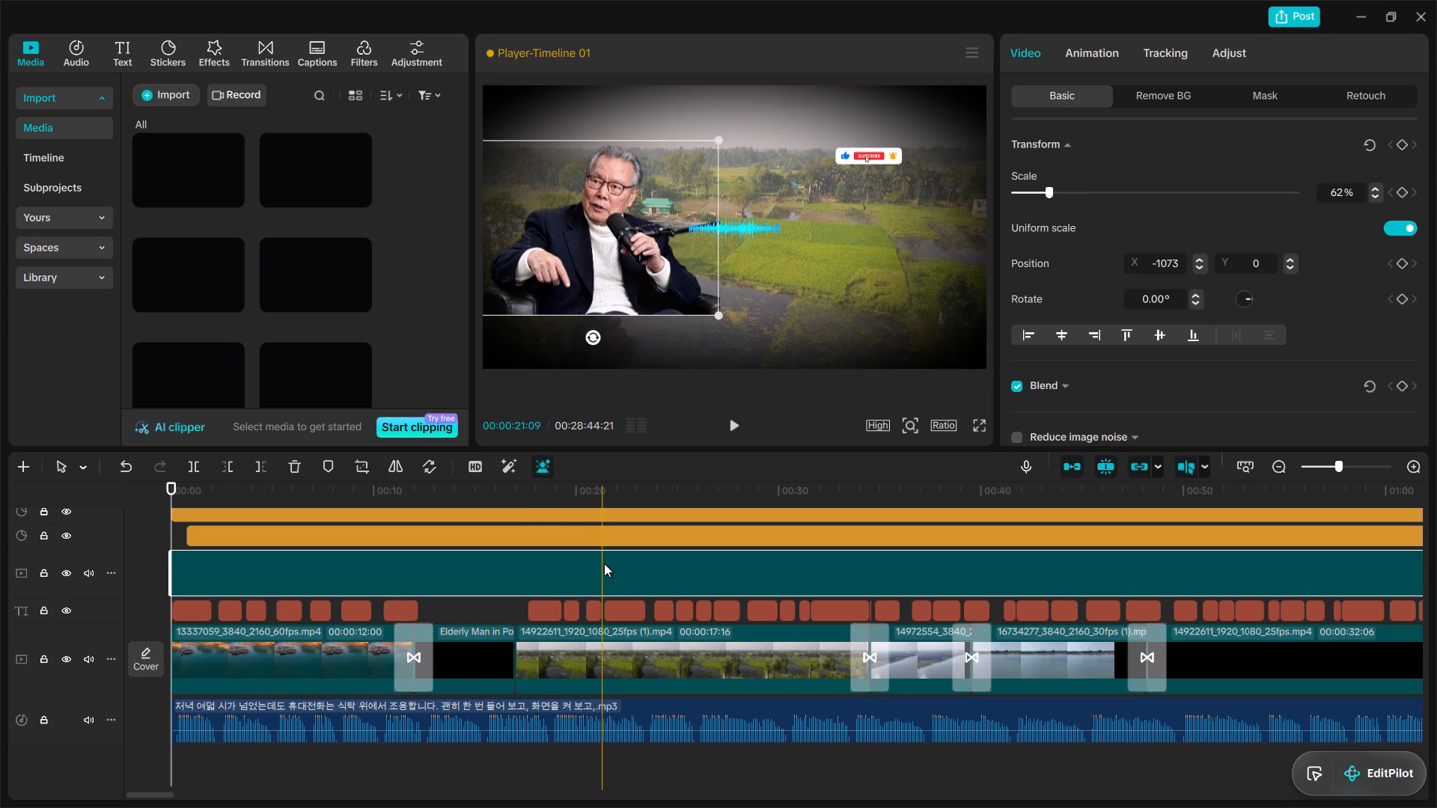
pyautogui.click(290, 468)
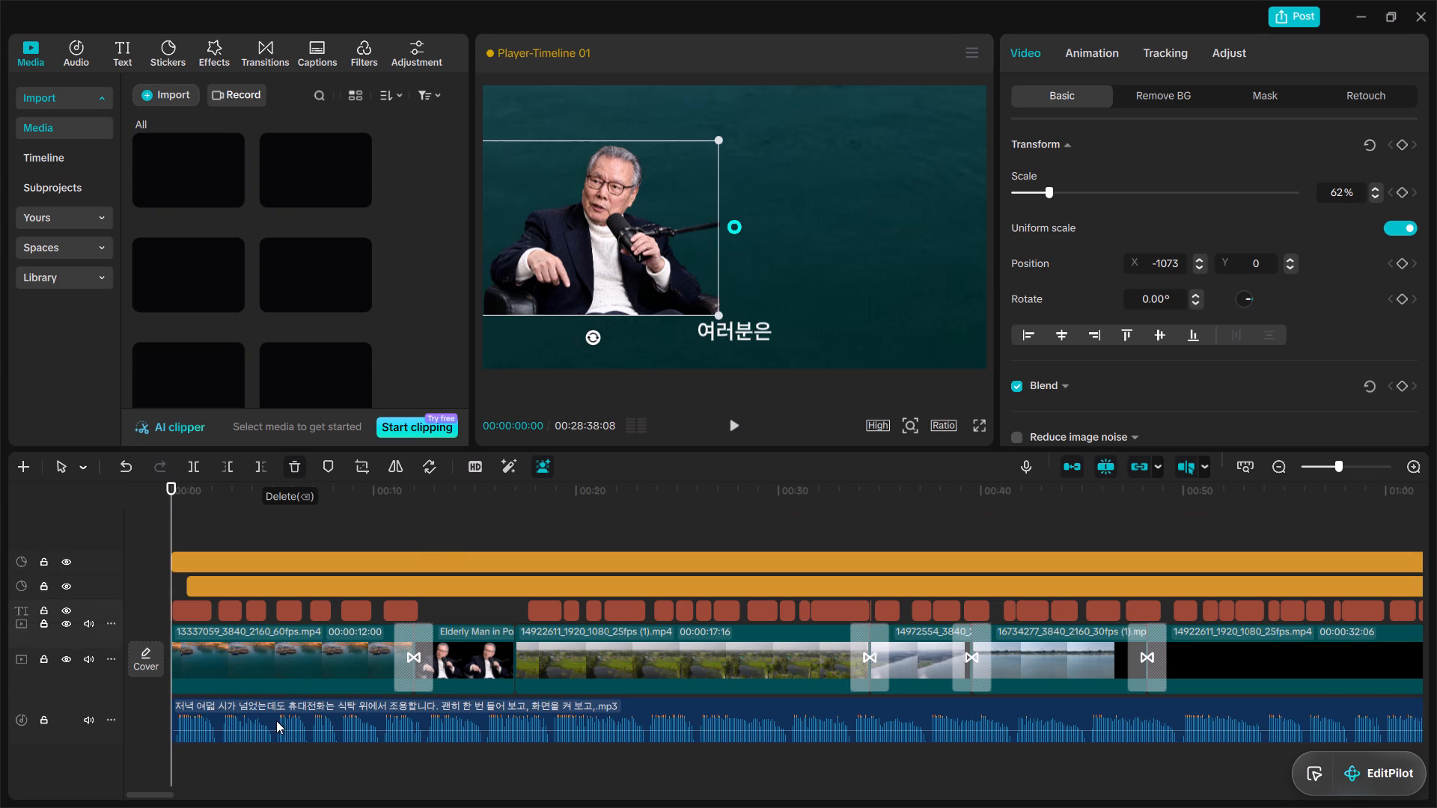
pyautogui.click(437, 556)
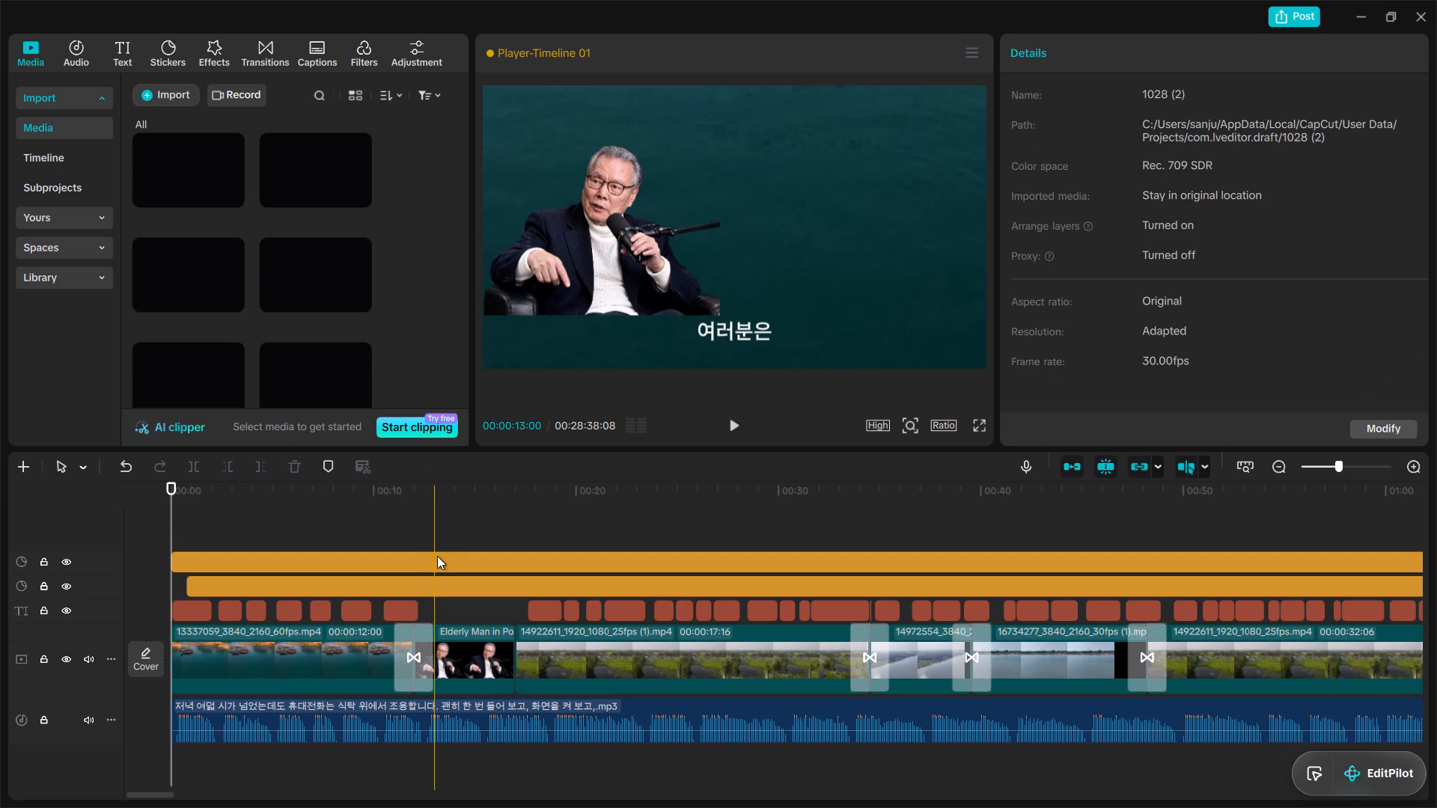
pyautogui.click(297, 468)
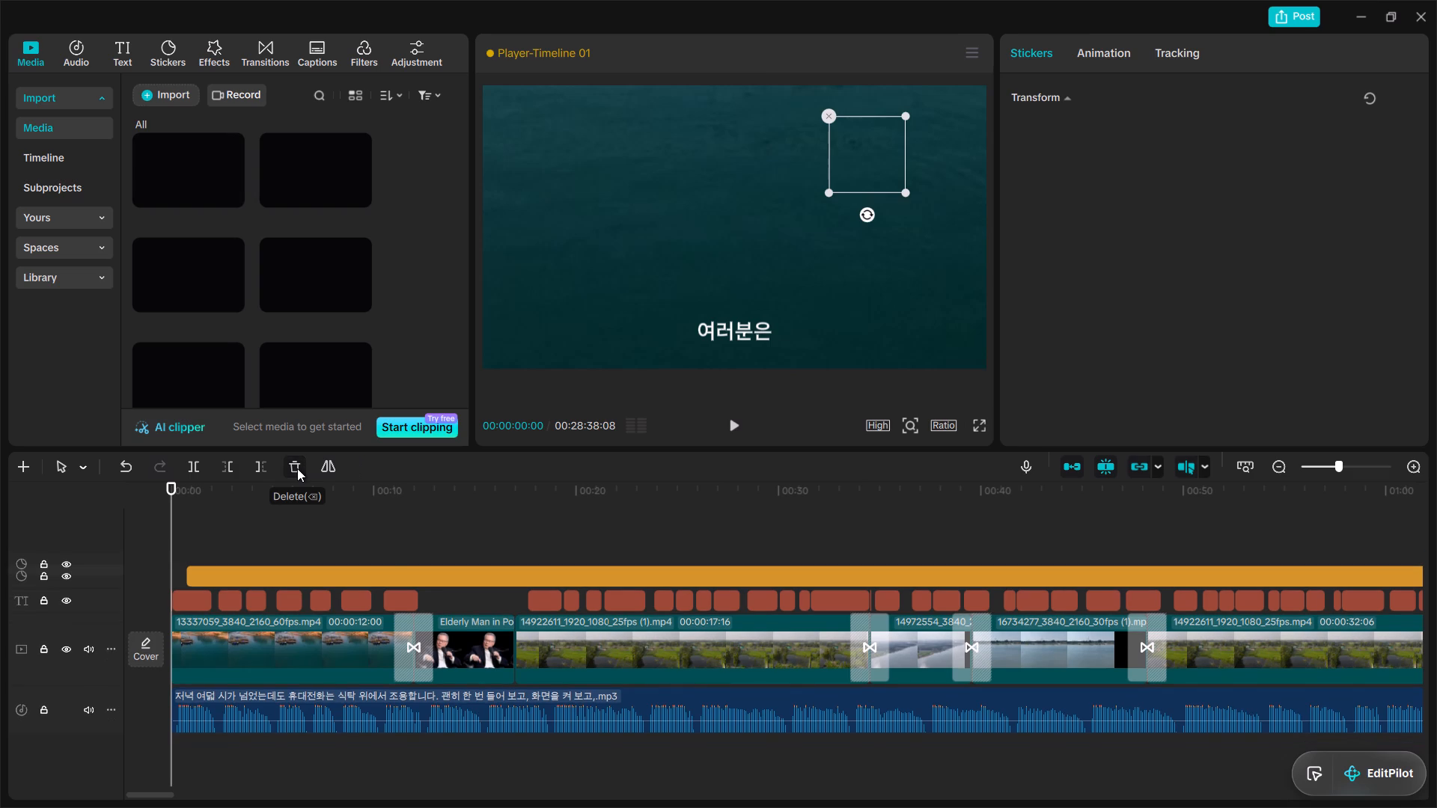
pyautogui.click(415, 575)
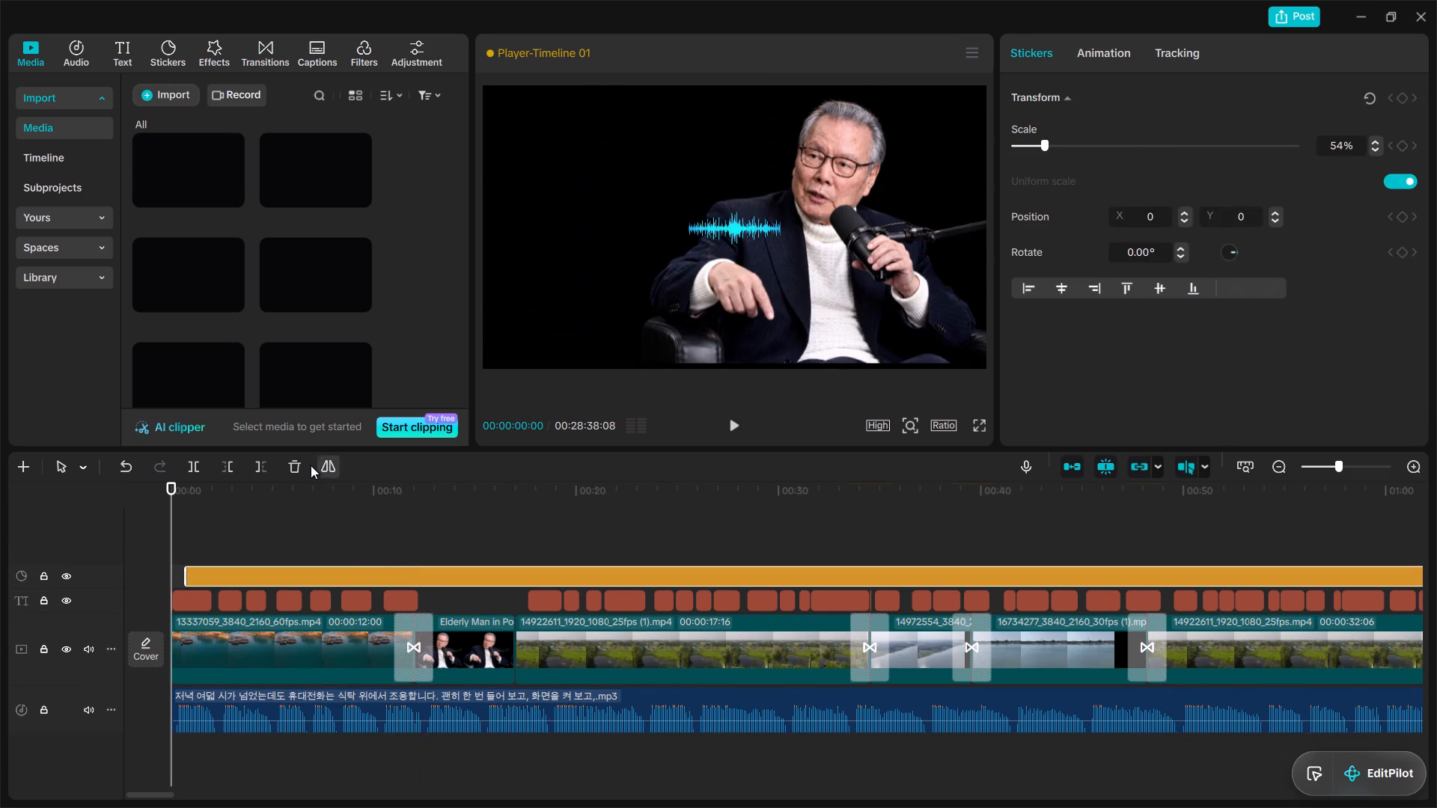
pyautogui.click(290, 462)
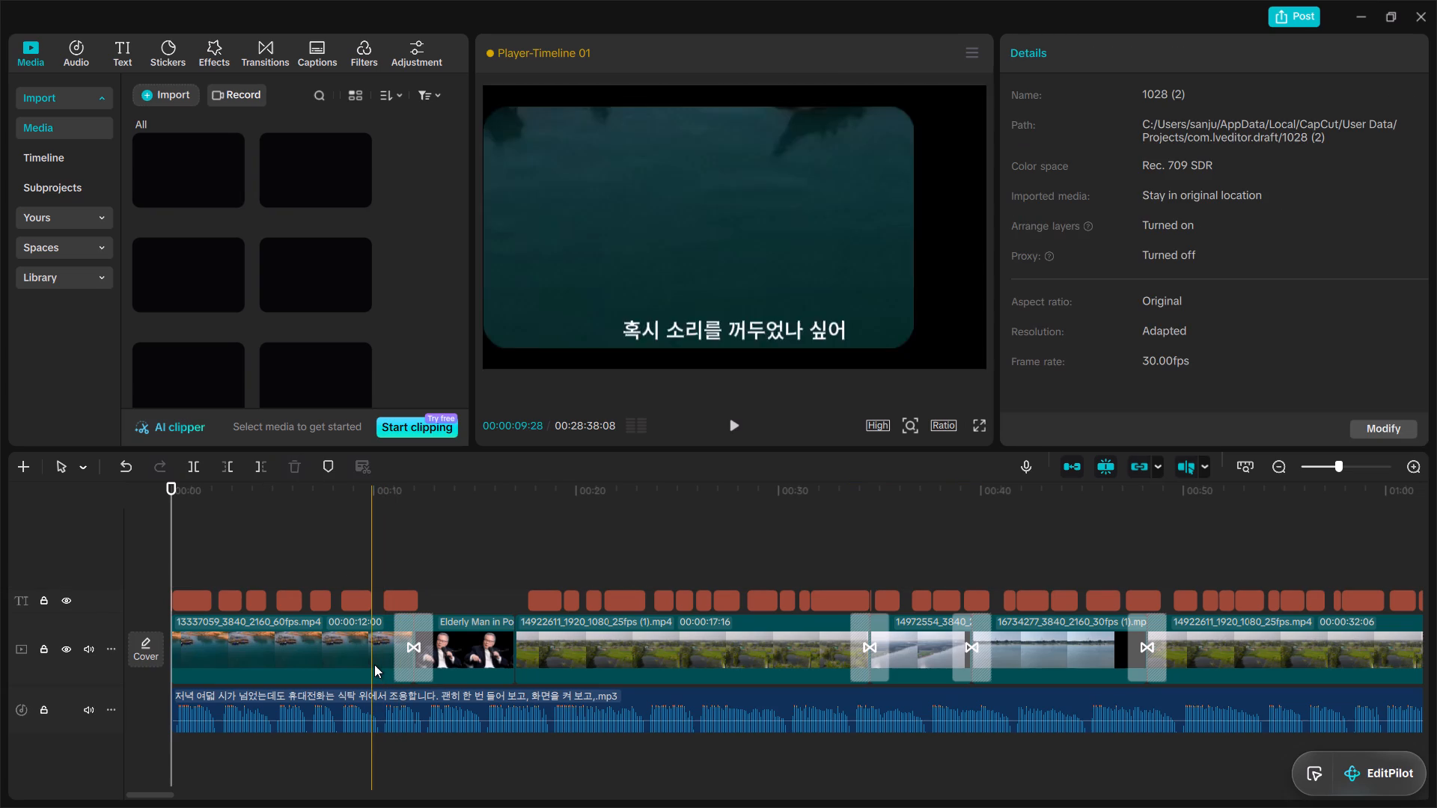
# Delete the first two main-track clips, 13337059_3840_2160_60fps.mp4 and the Elderly Man in Podcast clip.
pyautogui.click(337, 645)
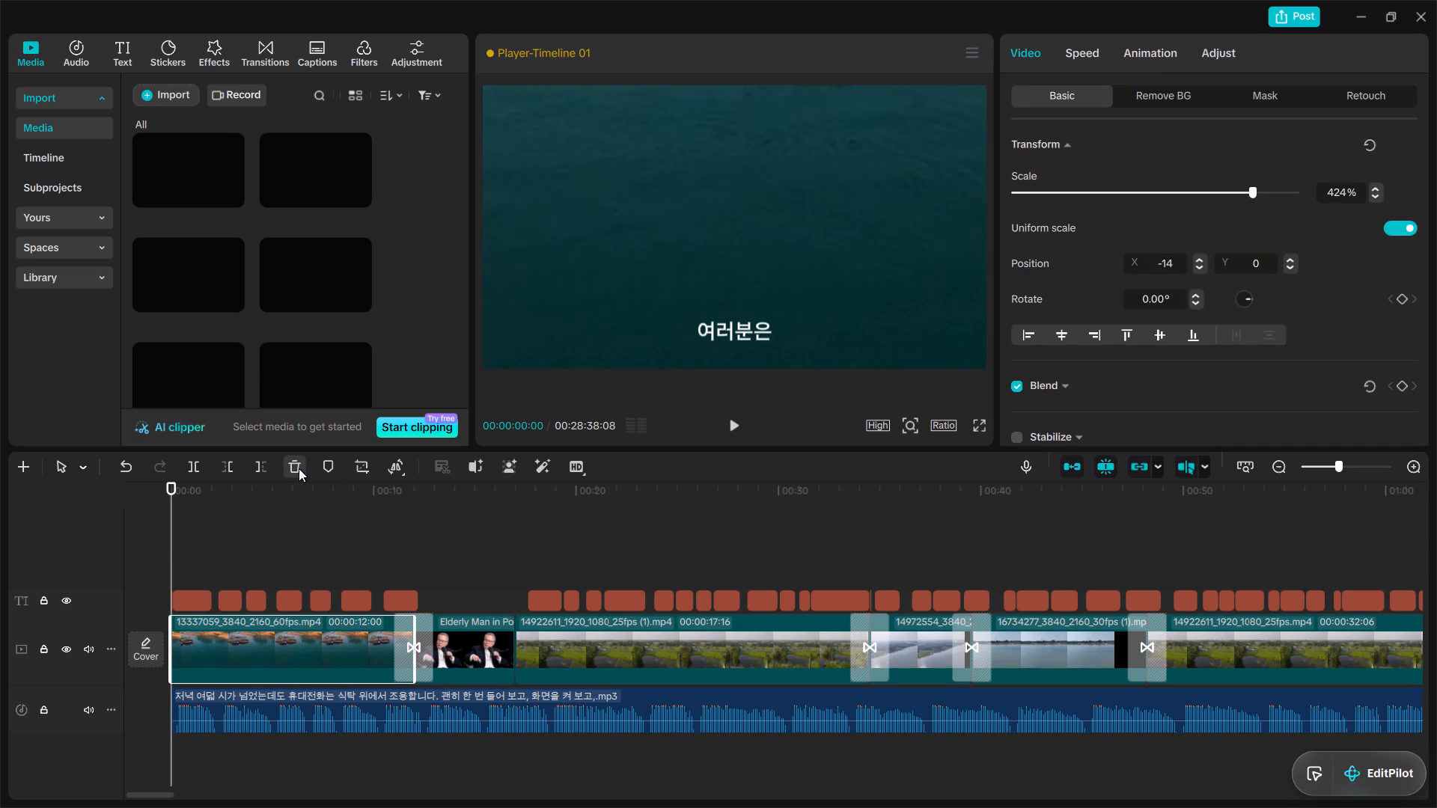
pyautogui.click(297, 466)
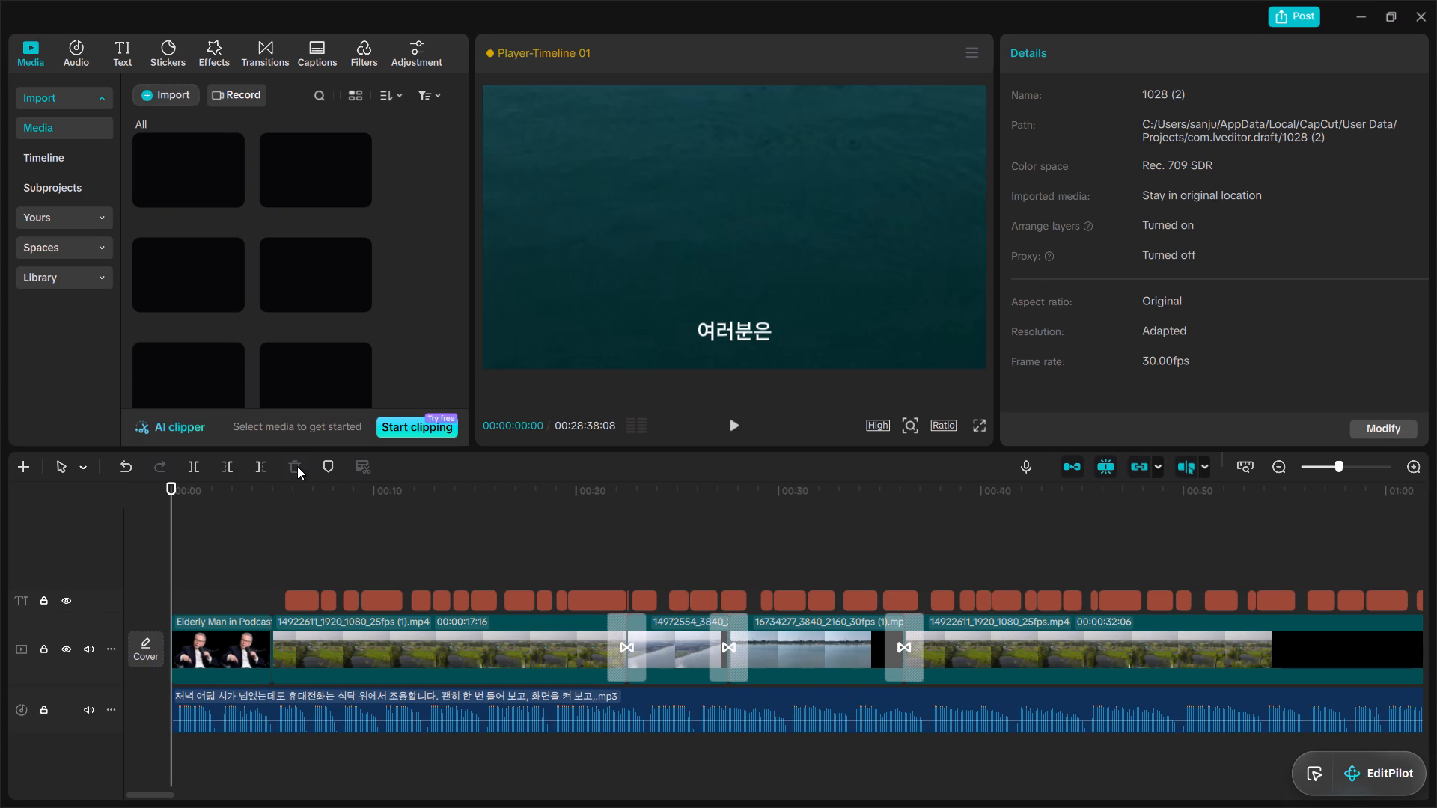
pyautogui.click(237, 630)
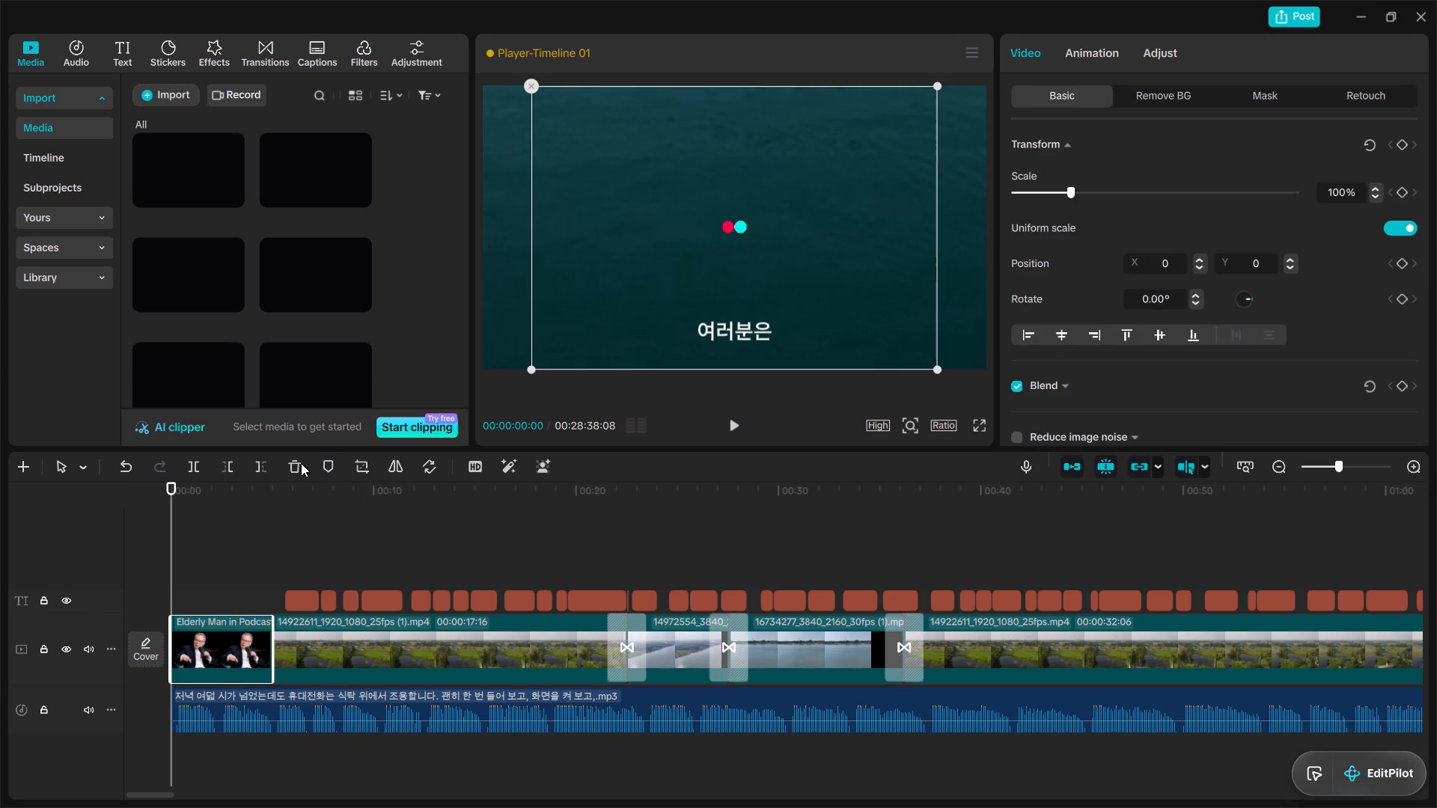
pyautogui.click(301, 463)
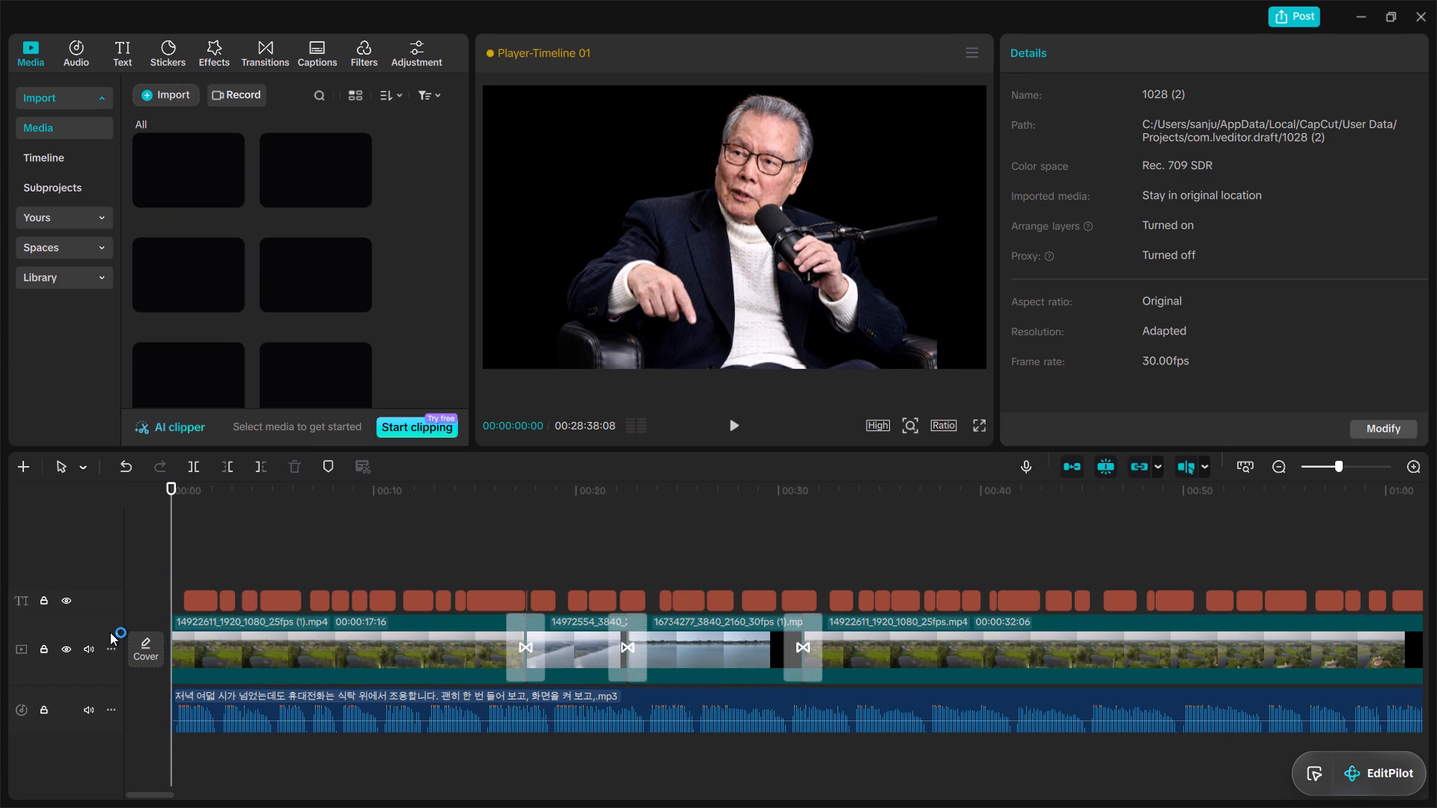
# Scale the now-first clip 14922611_1920_1080_25fps (1).mp4 to 360%.
pyautogui.click(439, 665)
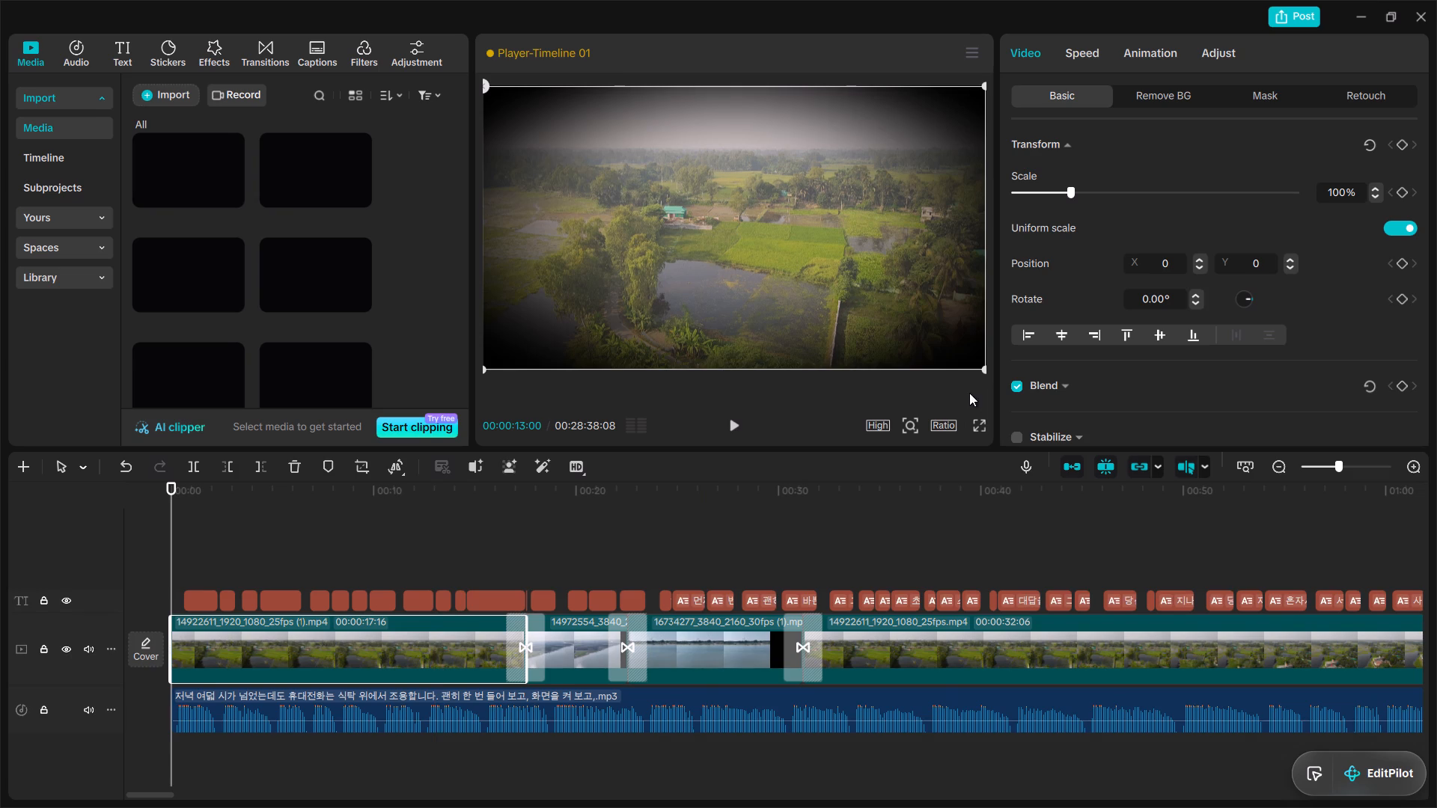
pyautogui.click(1088, 189)
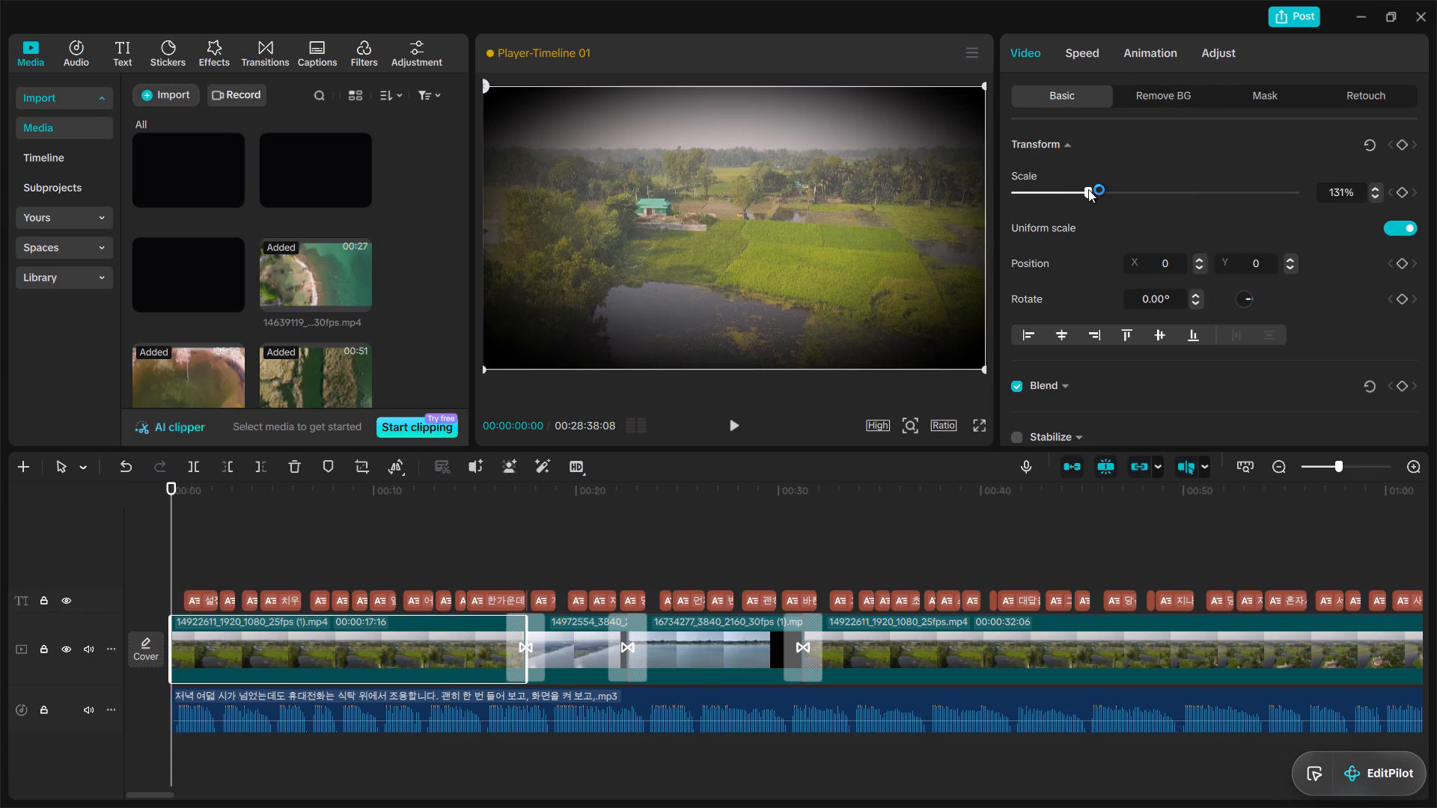
pyautogui.click(1217, 189)
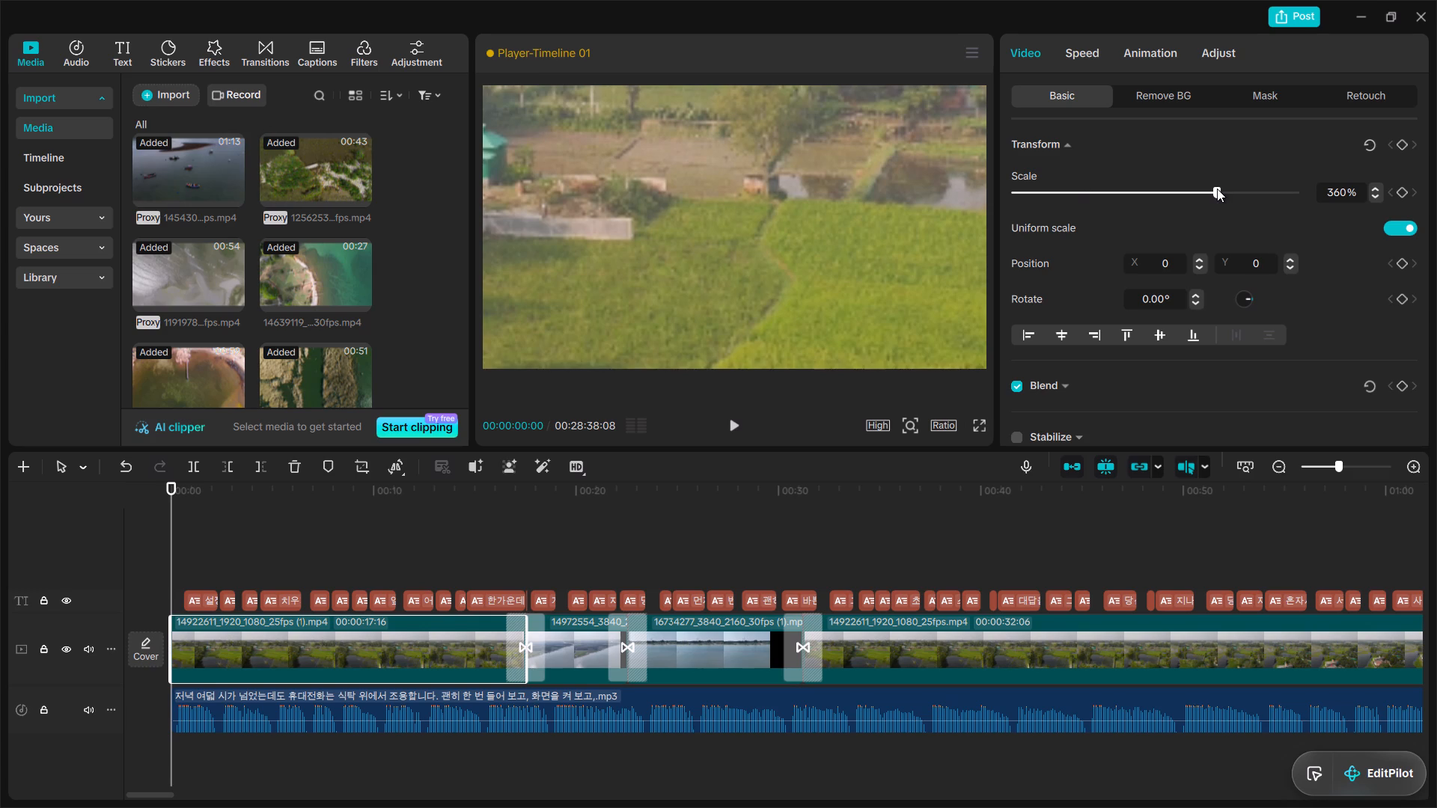
# Reposition the enlarged clip in the preview so the green-roofed house sits near the centre of the frame.
pyautogui.moveTo(595, 268); pyautogui.dragTo(742, 302)
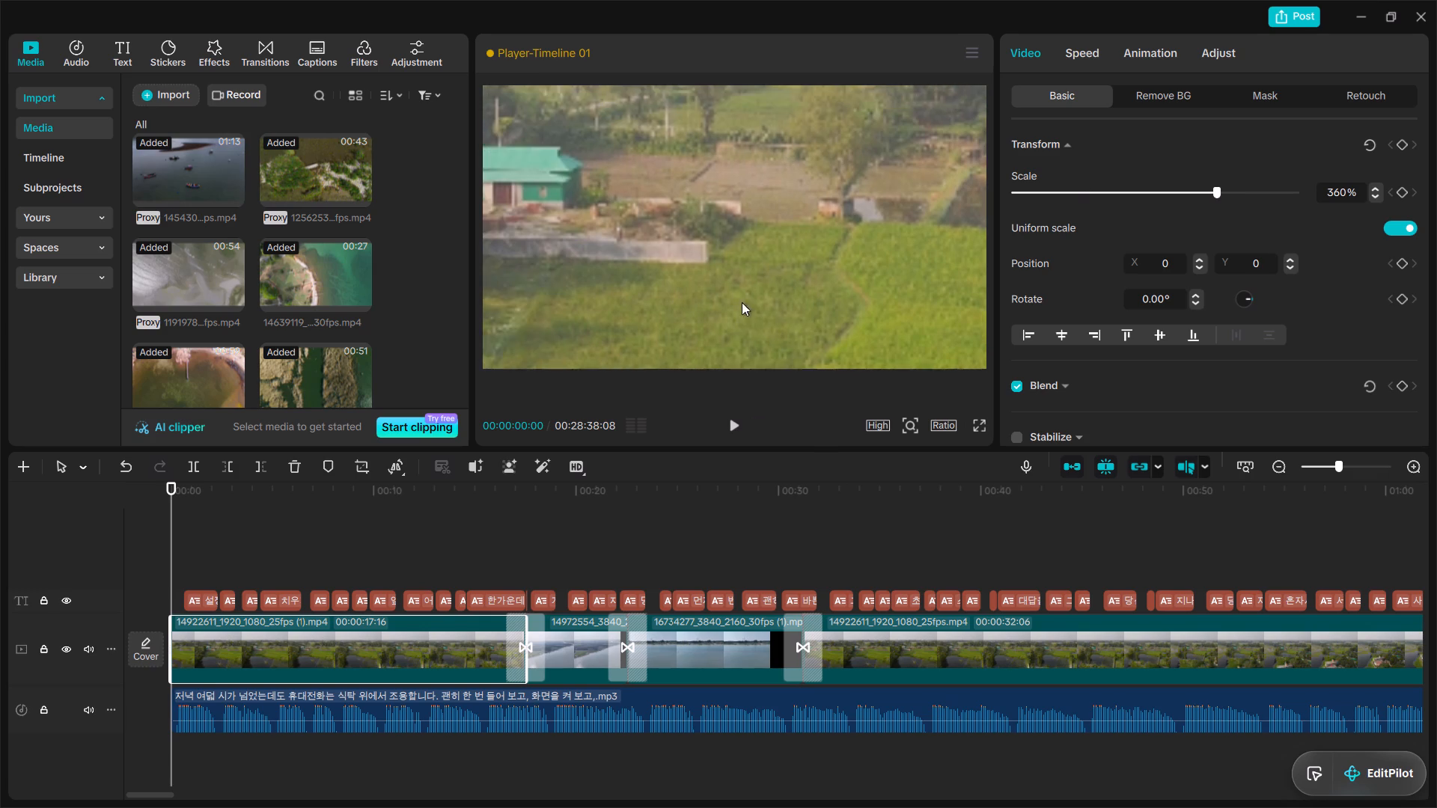
pyautogui.moveTo(742, 302); pyautogui.dragTo(847, 307)
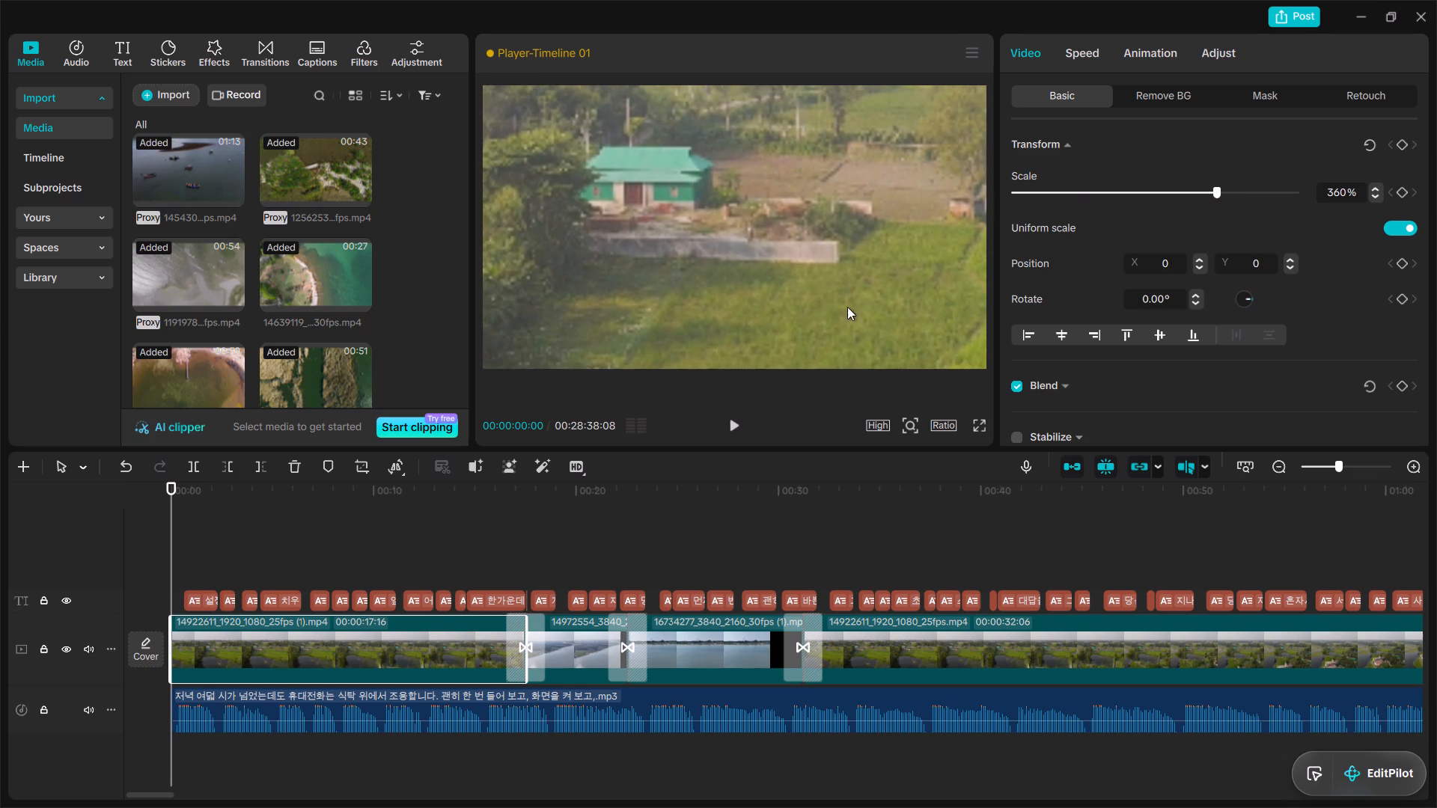
pyautogui.moveTo(847, 307); pyautogui.dragTo(942, 313)
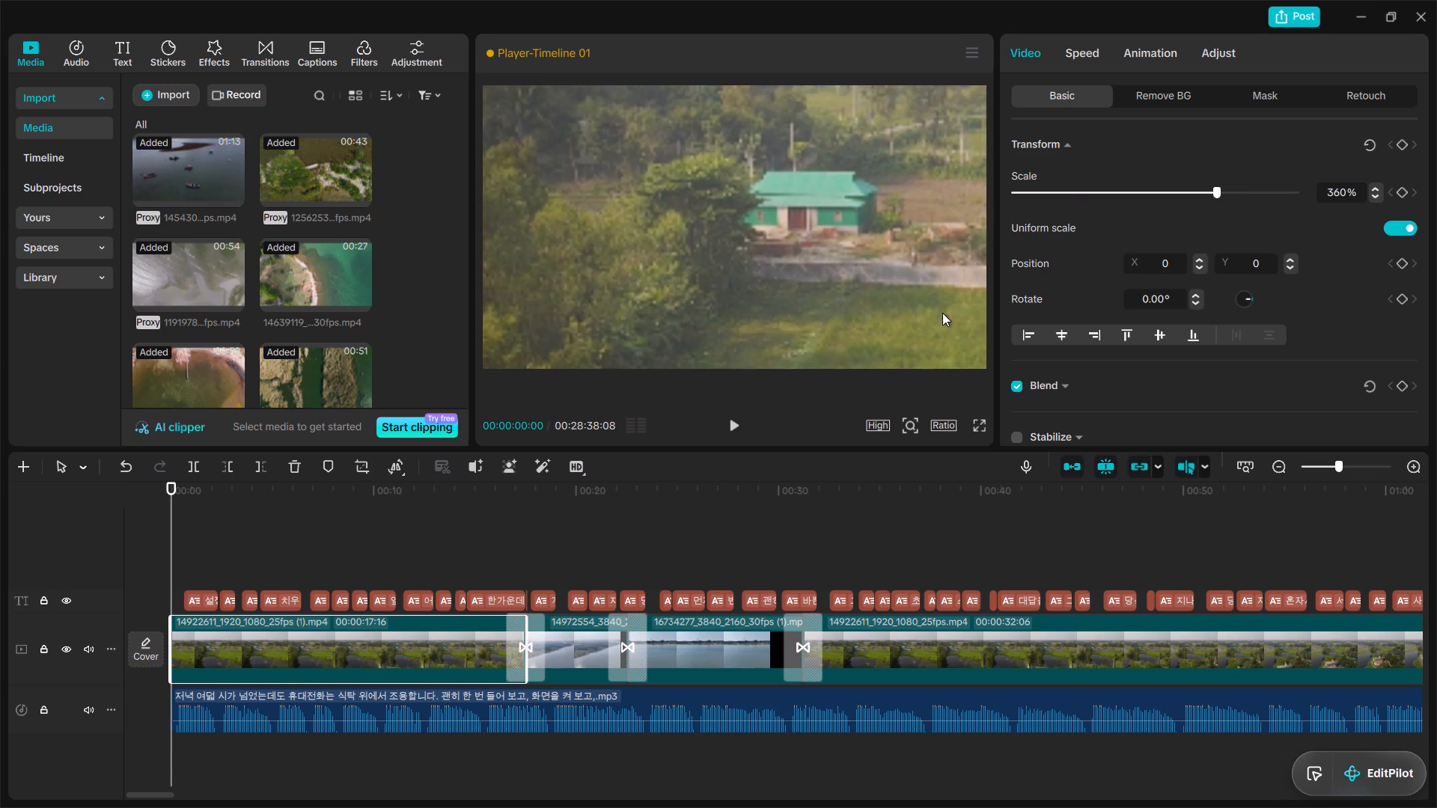
pyautogui.moveTo(942, 313); pyautogui.dragTo(860, 314)
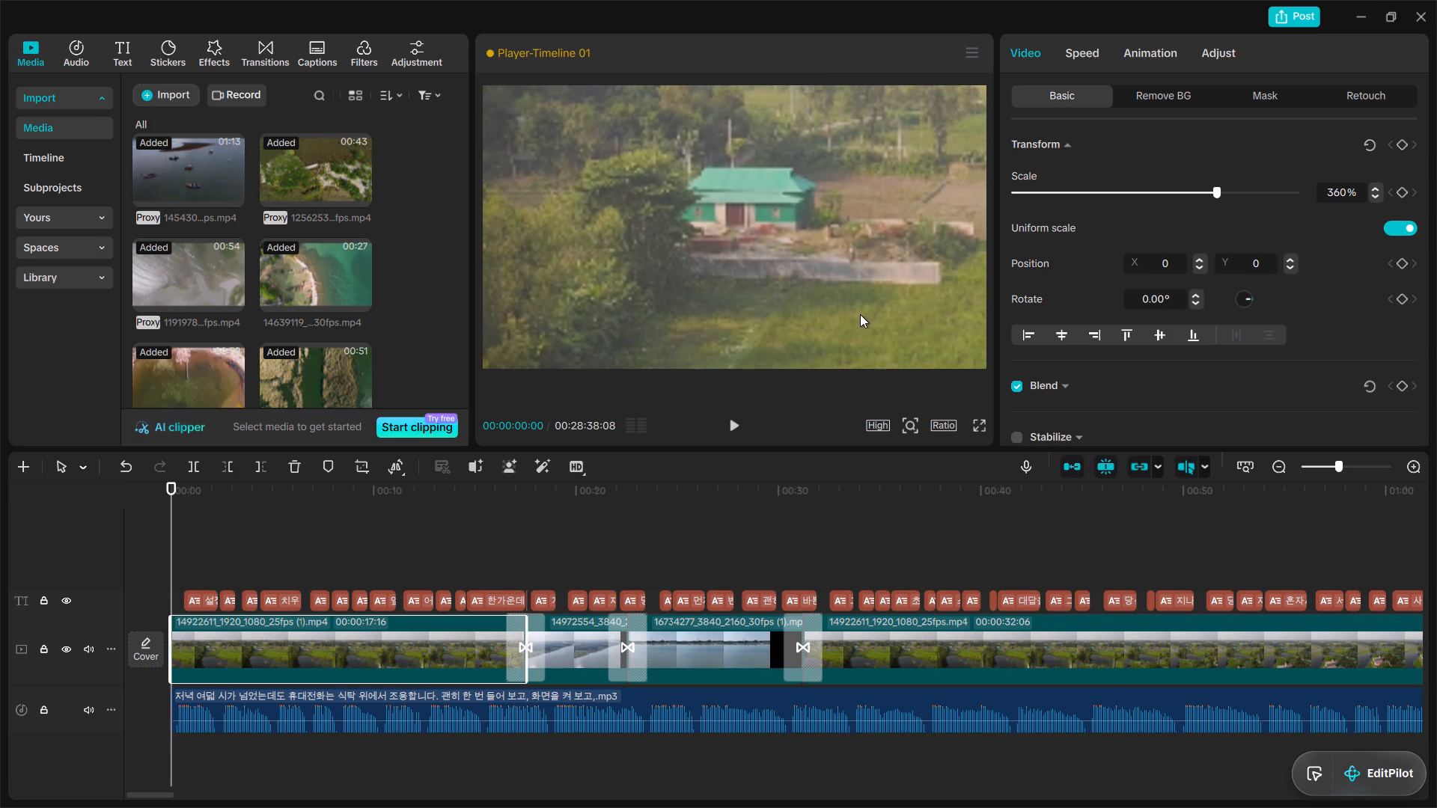
pyautogui.moveTo(860, 314); pyautogui.dragTo(858, 314)
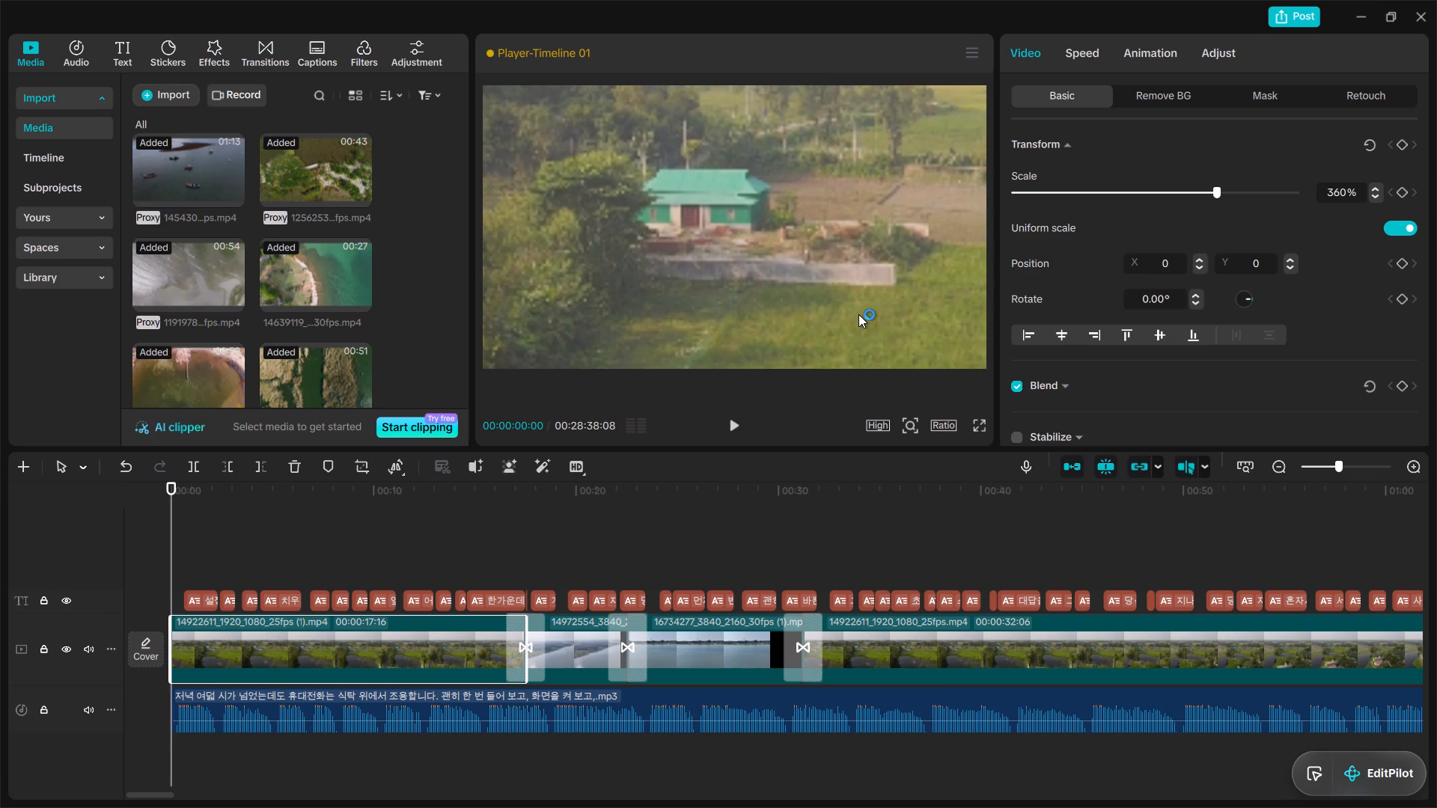
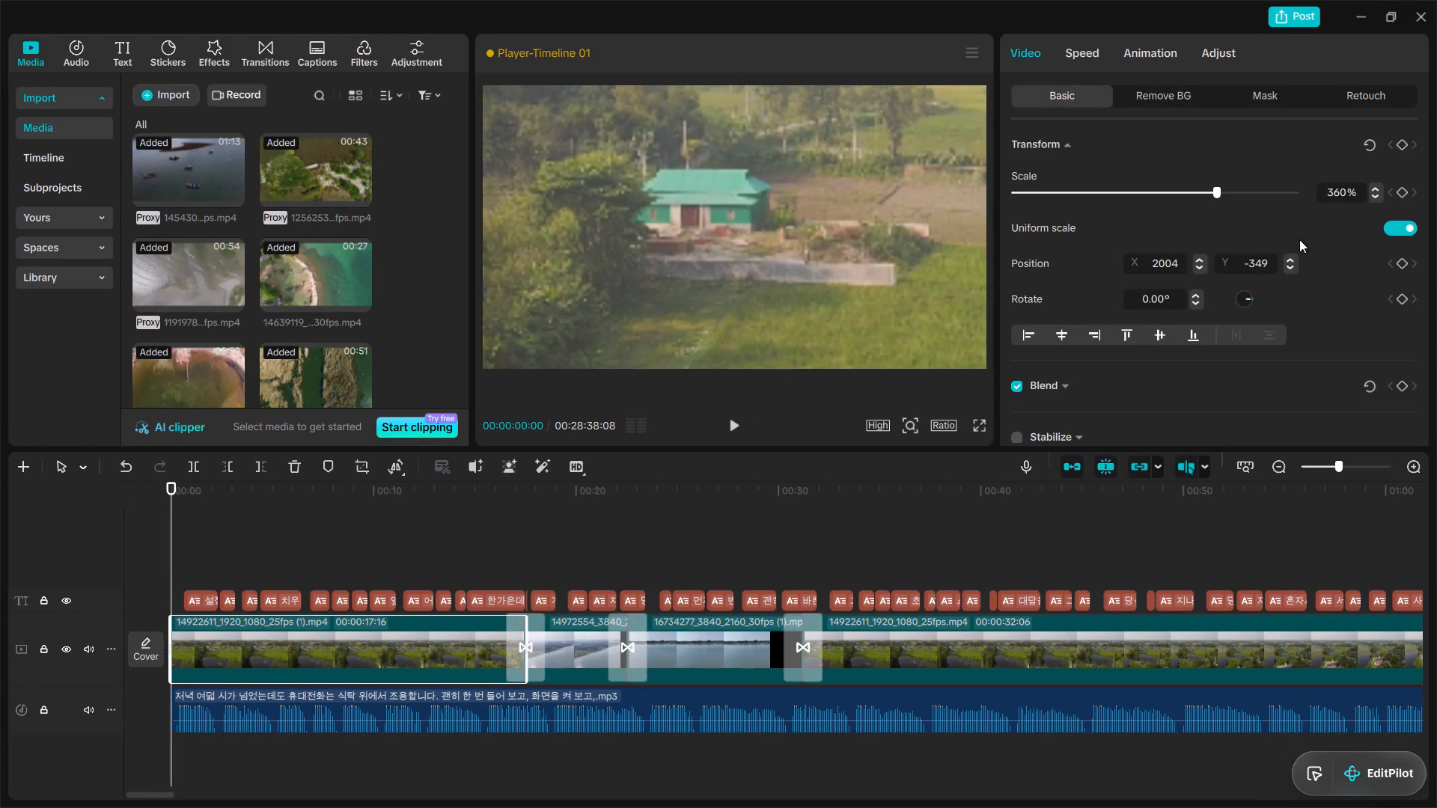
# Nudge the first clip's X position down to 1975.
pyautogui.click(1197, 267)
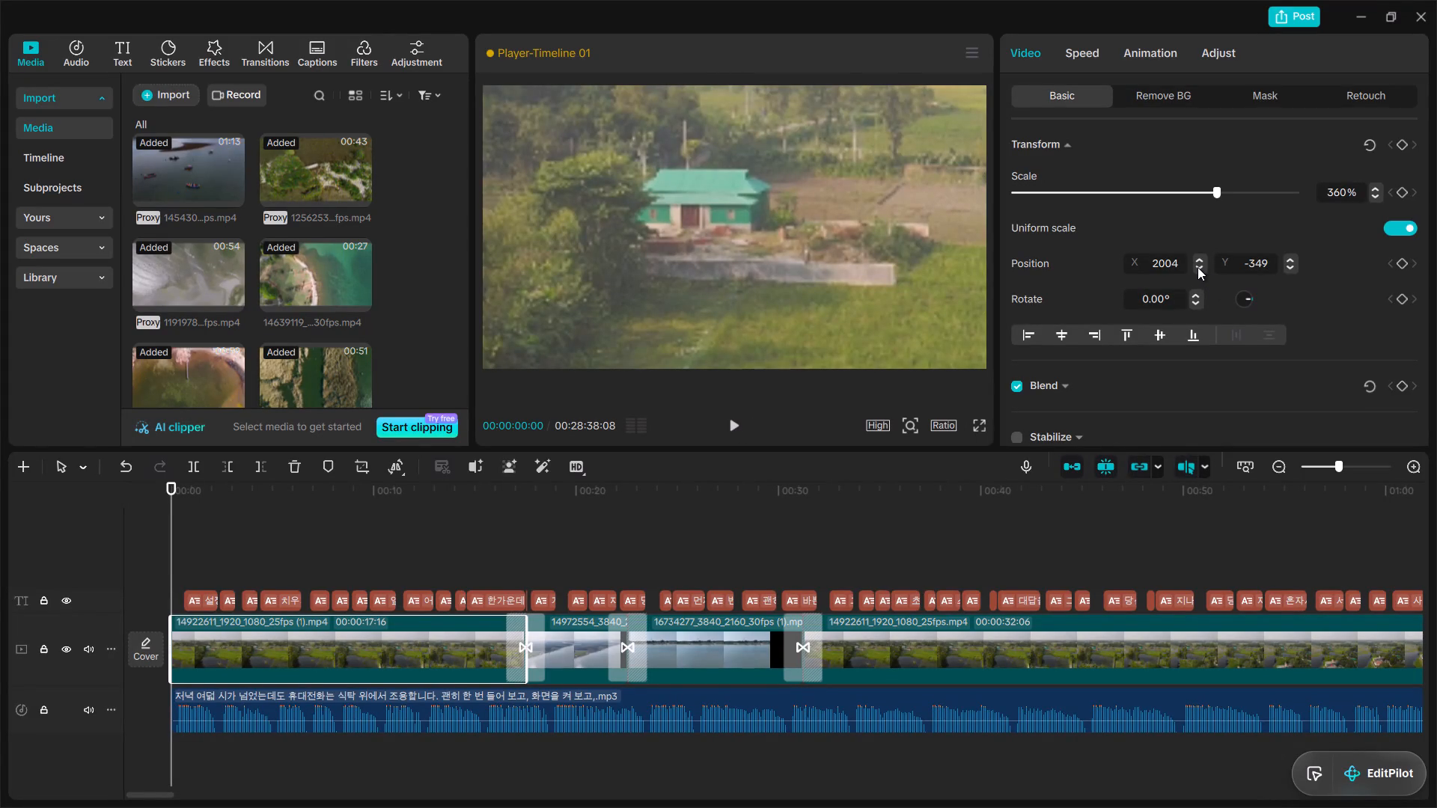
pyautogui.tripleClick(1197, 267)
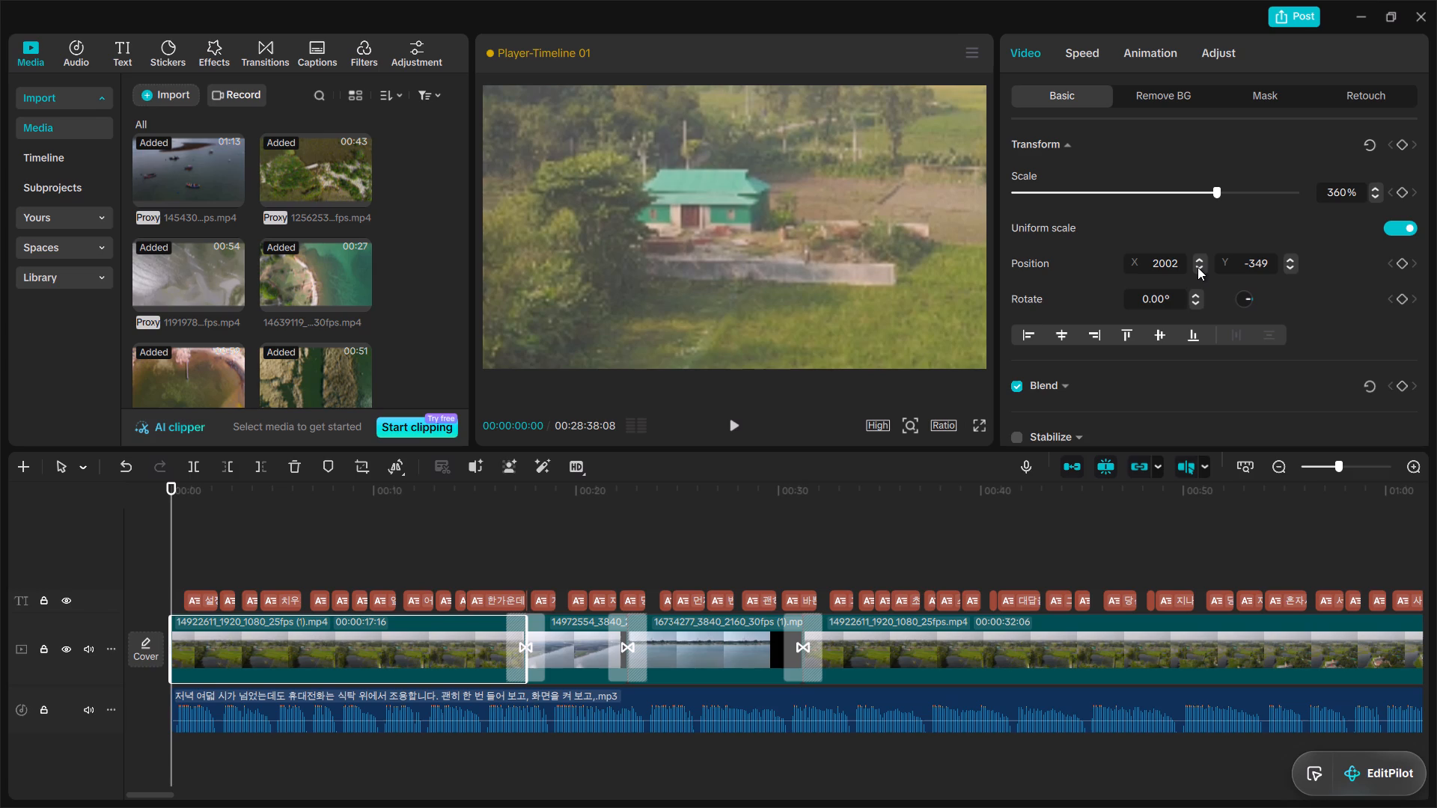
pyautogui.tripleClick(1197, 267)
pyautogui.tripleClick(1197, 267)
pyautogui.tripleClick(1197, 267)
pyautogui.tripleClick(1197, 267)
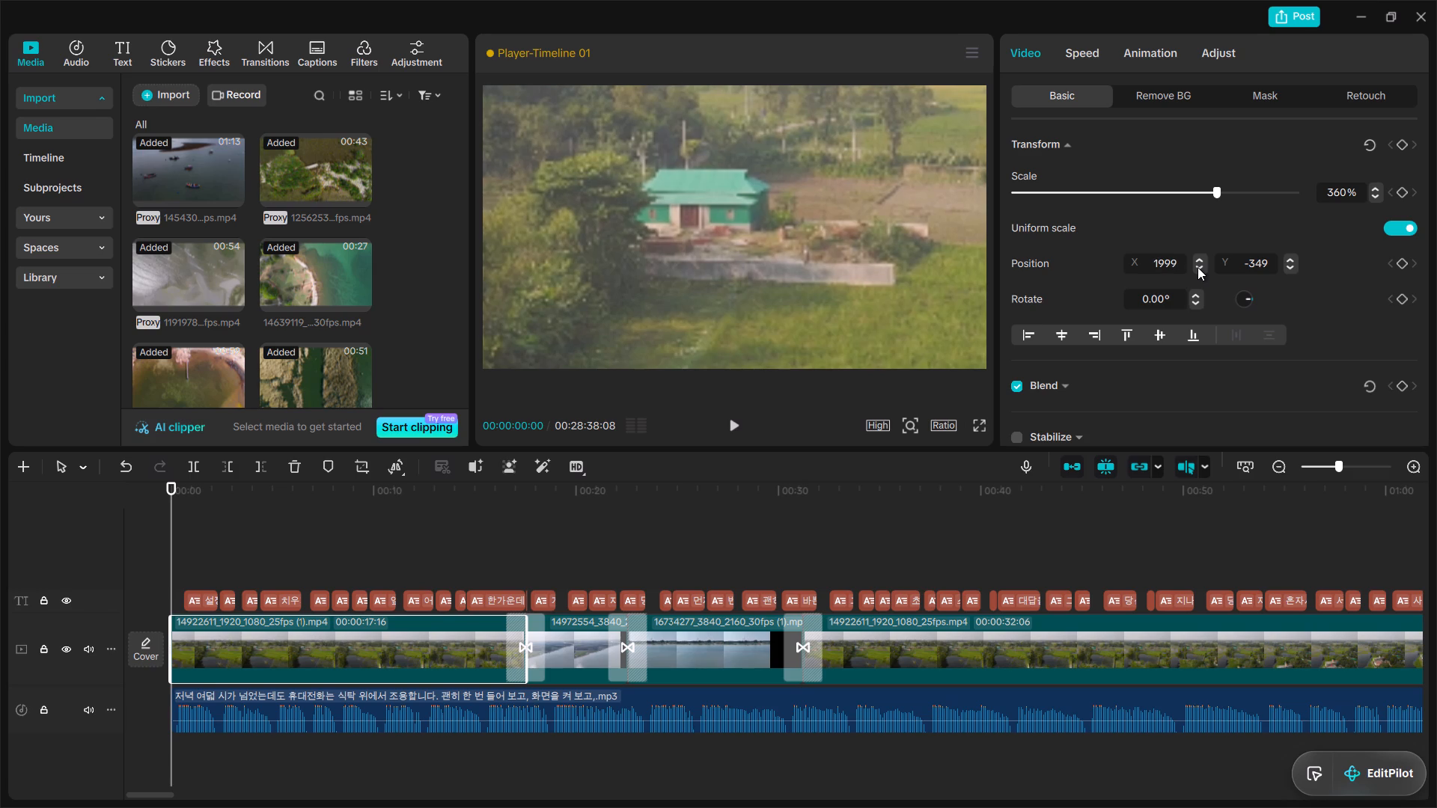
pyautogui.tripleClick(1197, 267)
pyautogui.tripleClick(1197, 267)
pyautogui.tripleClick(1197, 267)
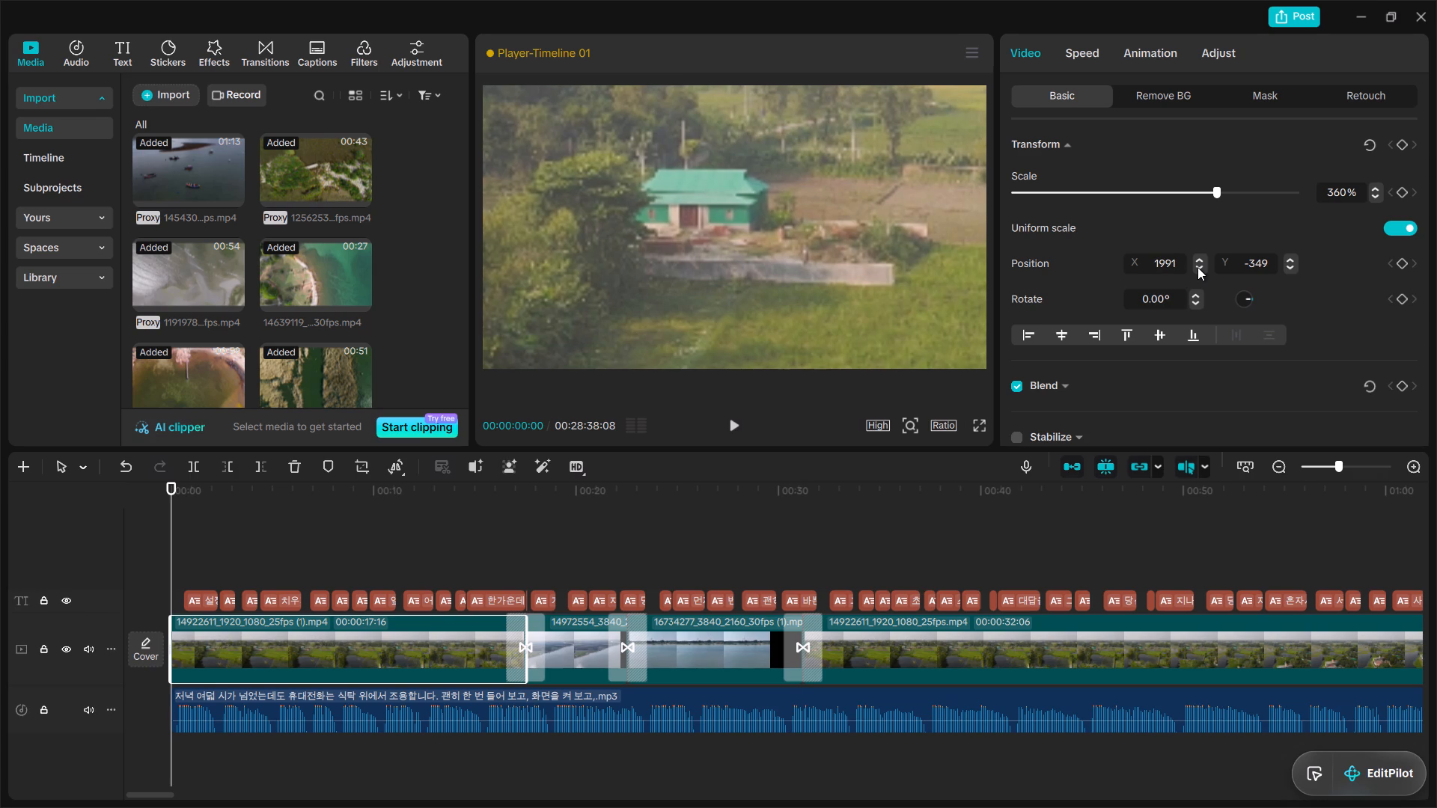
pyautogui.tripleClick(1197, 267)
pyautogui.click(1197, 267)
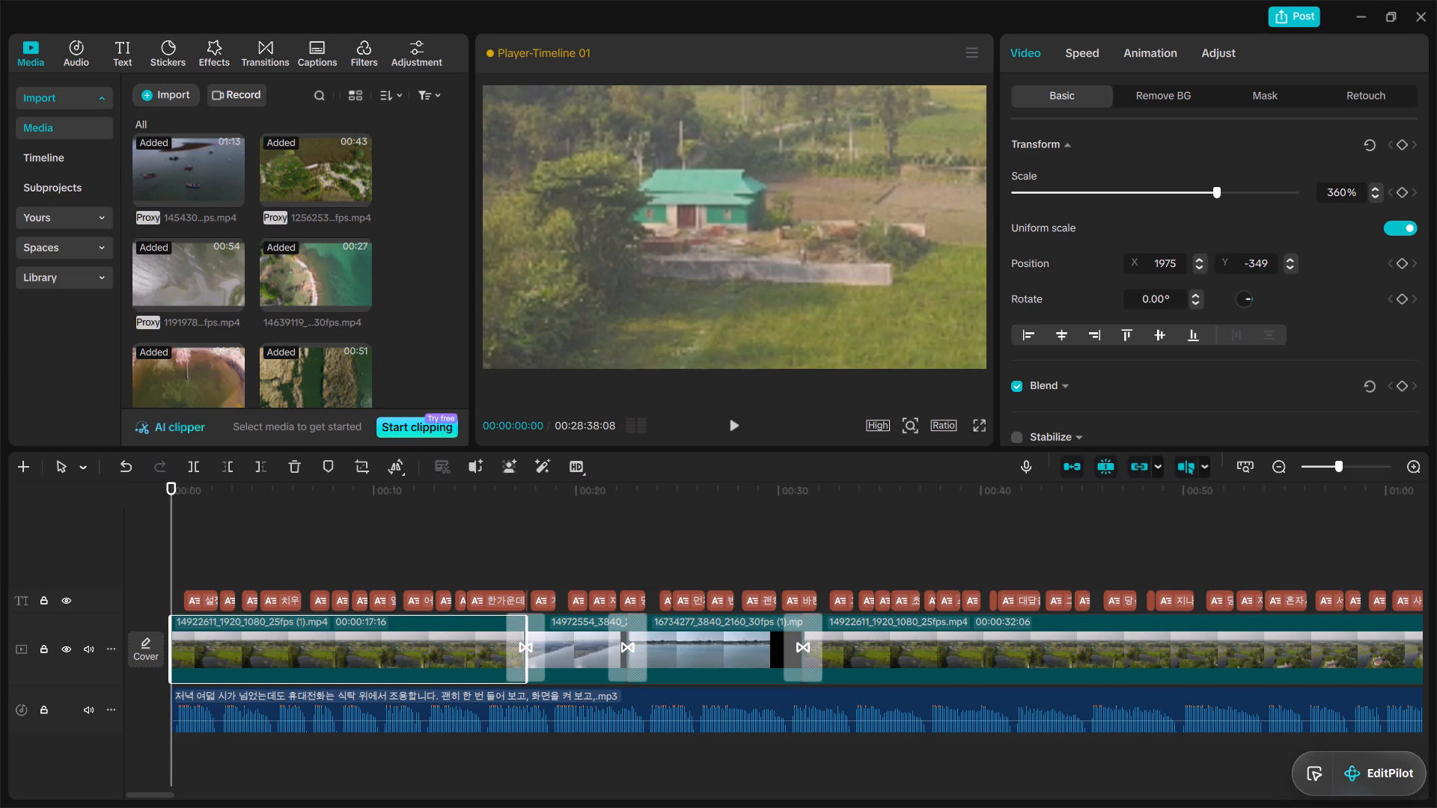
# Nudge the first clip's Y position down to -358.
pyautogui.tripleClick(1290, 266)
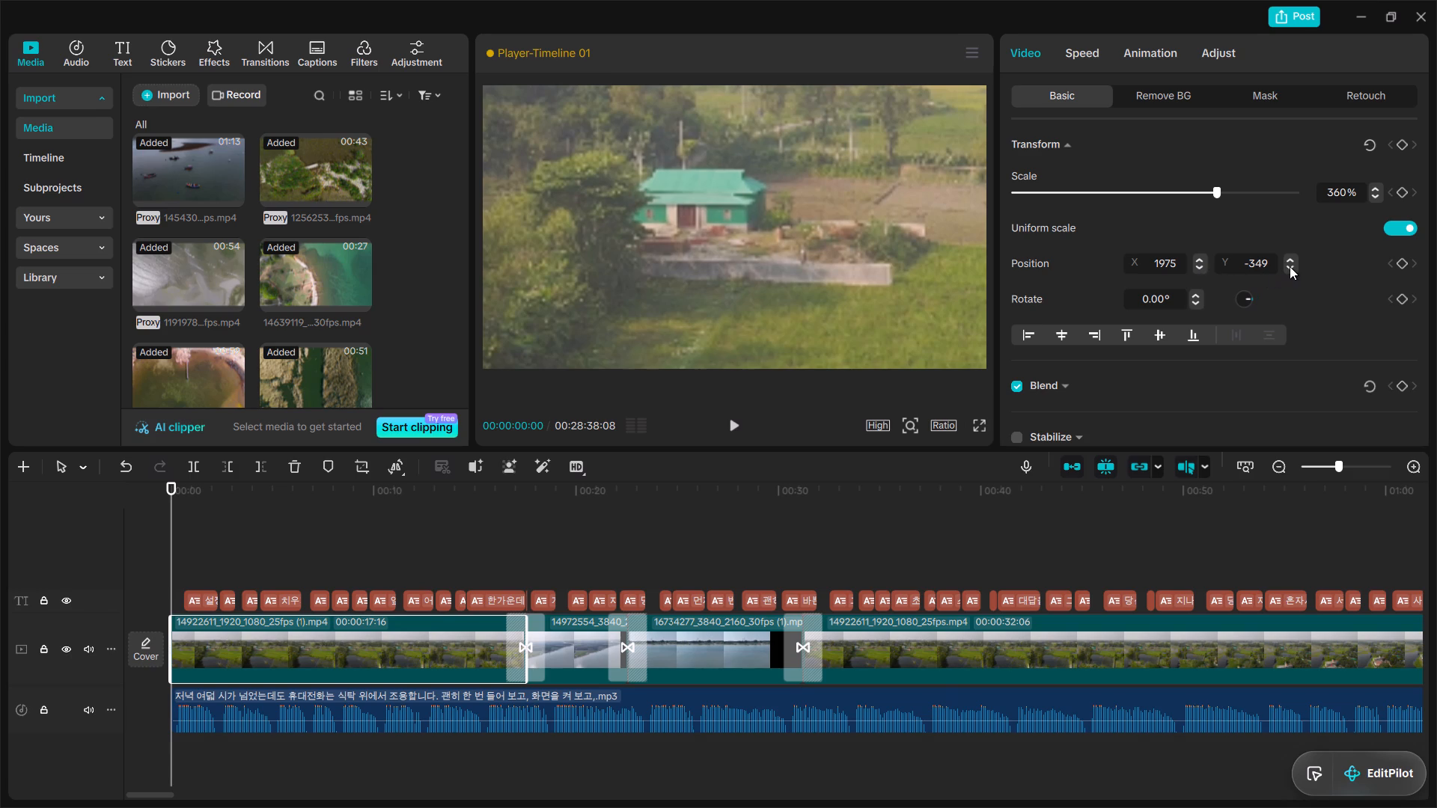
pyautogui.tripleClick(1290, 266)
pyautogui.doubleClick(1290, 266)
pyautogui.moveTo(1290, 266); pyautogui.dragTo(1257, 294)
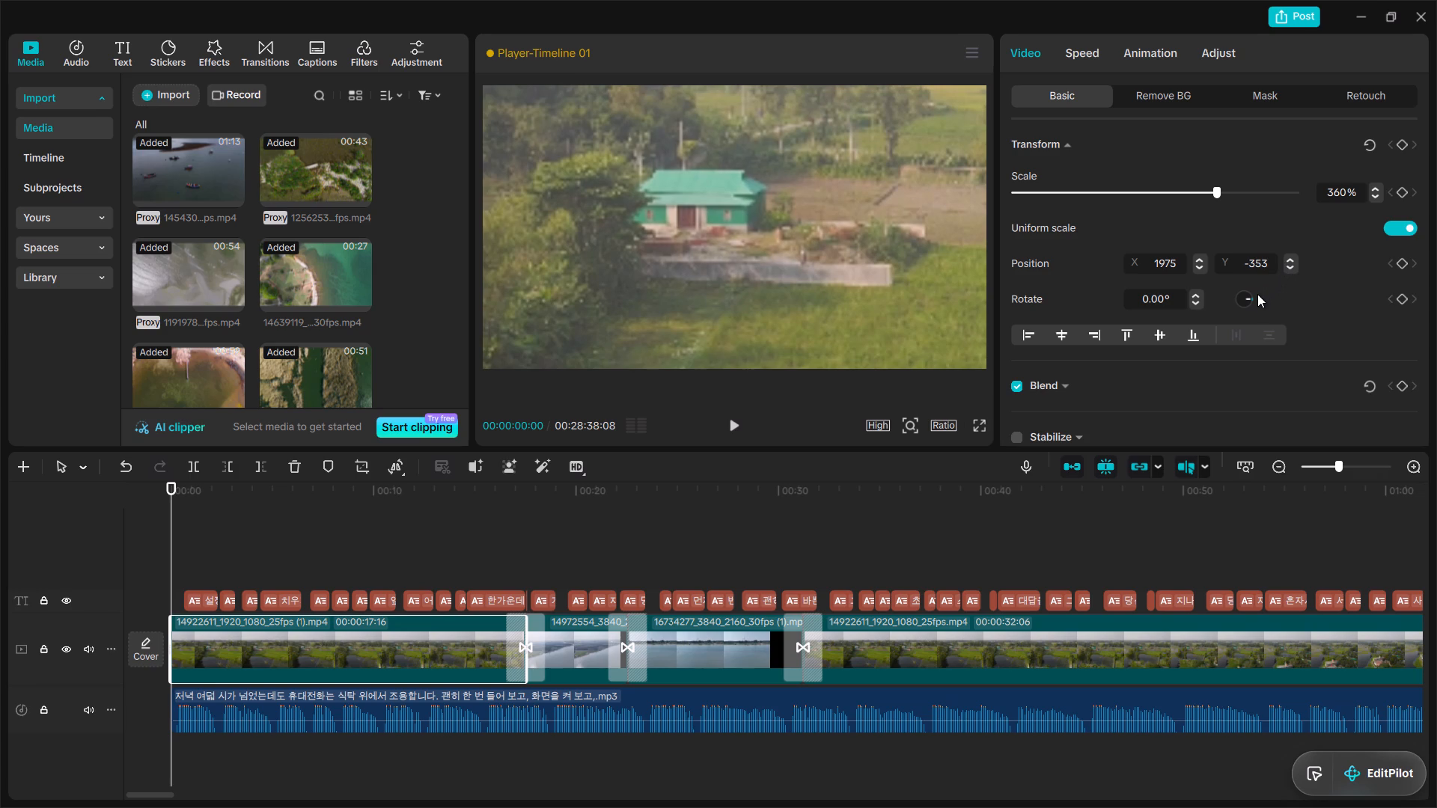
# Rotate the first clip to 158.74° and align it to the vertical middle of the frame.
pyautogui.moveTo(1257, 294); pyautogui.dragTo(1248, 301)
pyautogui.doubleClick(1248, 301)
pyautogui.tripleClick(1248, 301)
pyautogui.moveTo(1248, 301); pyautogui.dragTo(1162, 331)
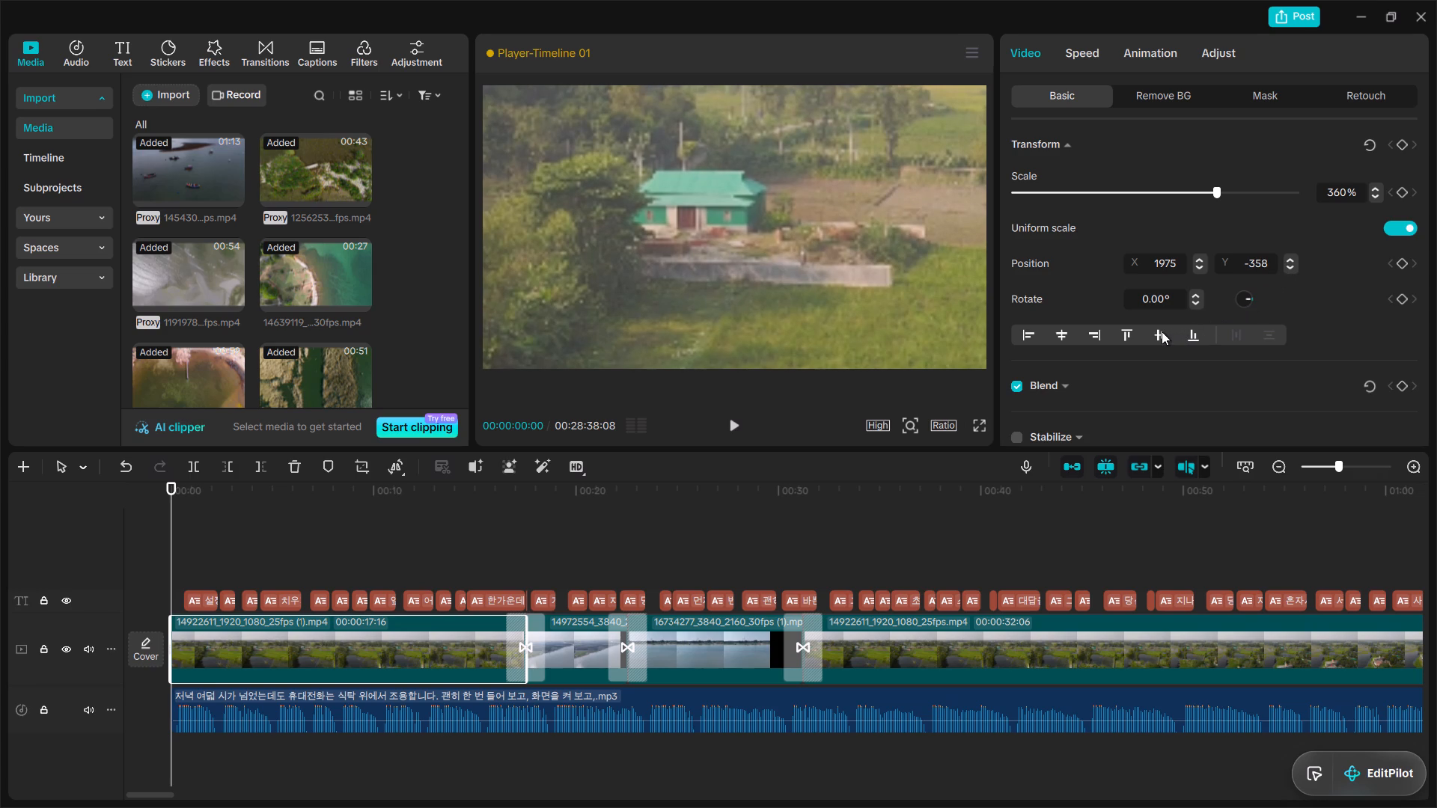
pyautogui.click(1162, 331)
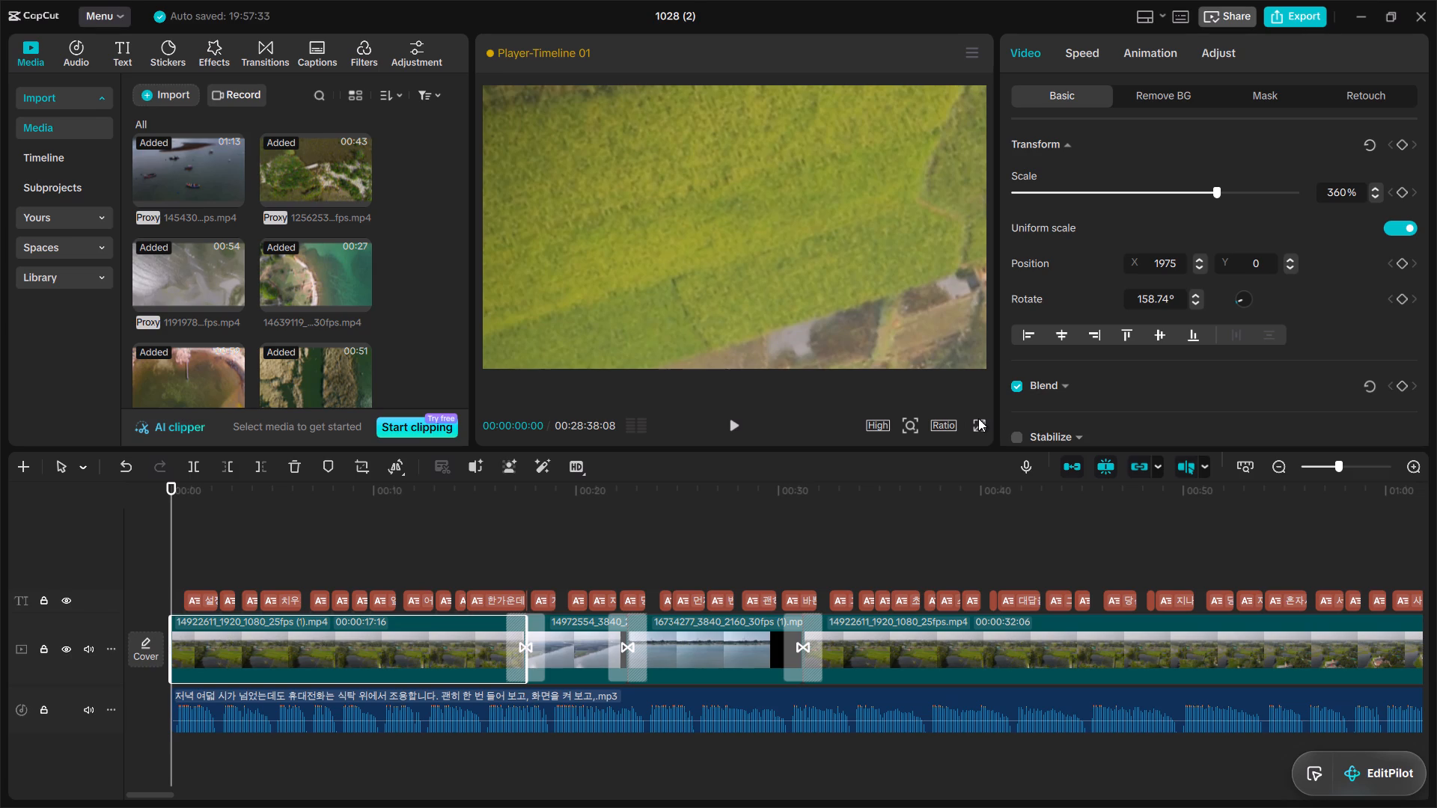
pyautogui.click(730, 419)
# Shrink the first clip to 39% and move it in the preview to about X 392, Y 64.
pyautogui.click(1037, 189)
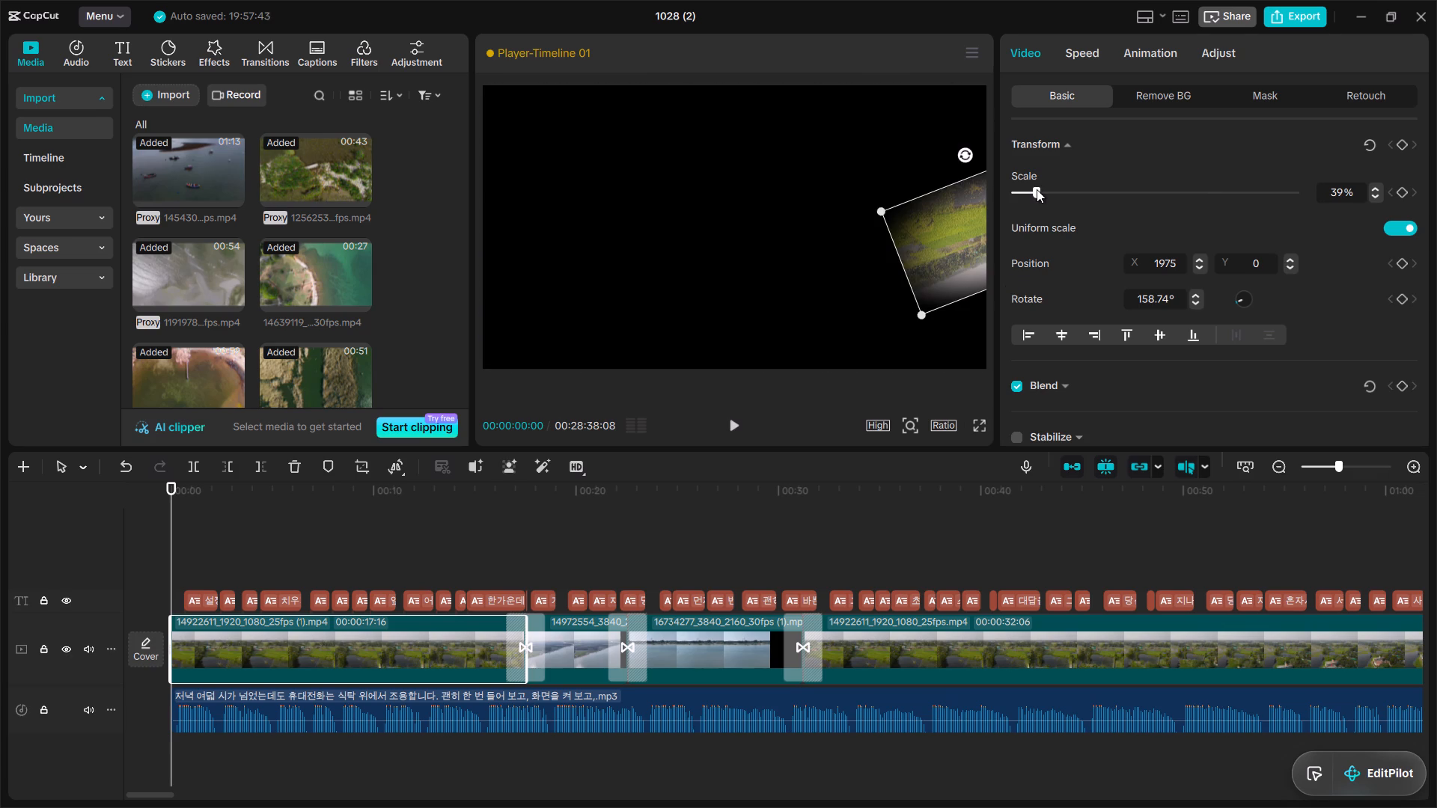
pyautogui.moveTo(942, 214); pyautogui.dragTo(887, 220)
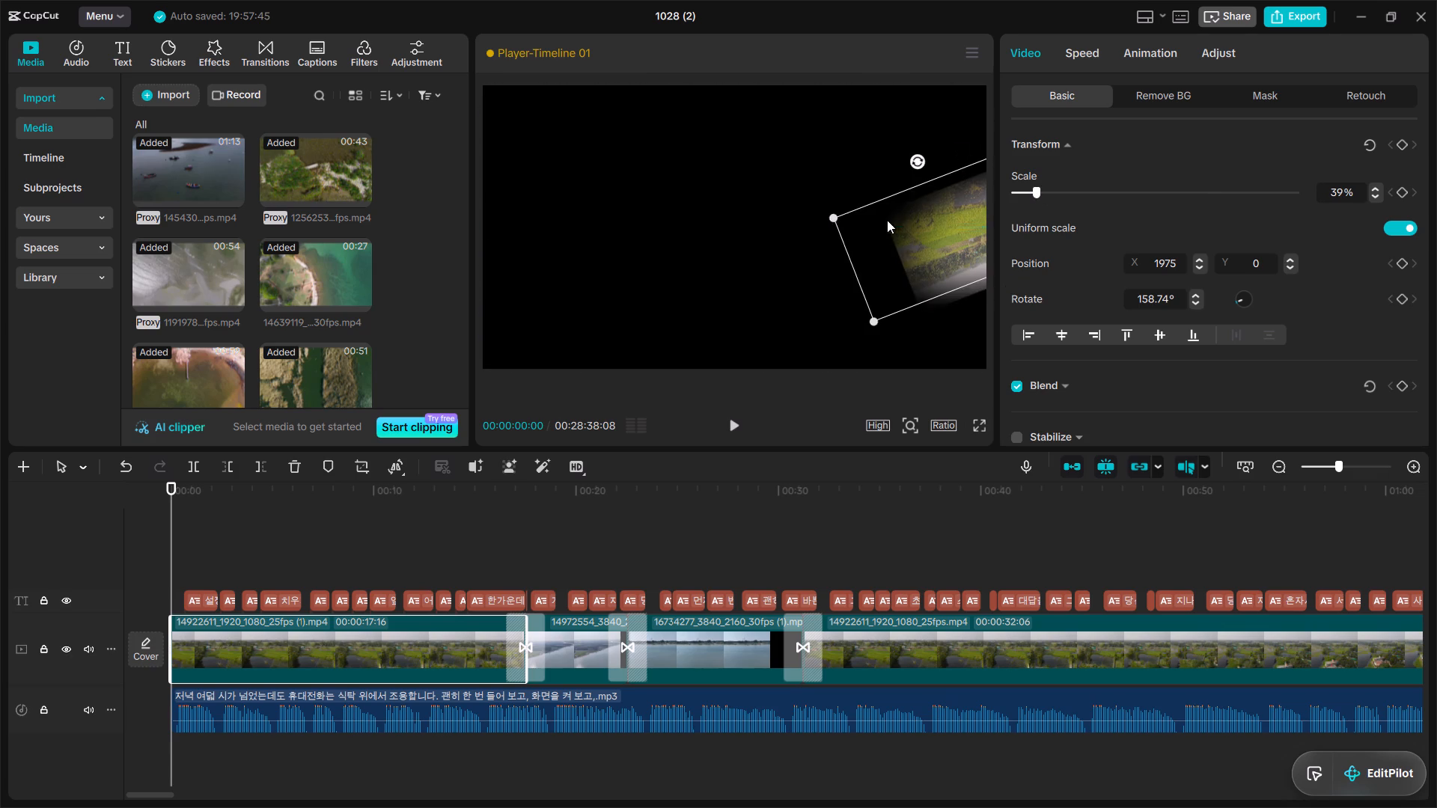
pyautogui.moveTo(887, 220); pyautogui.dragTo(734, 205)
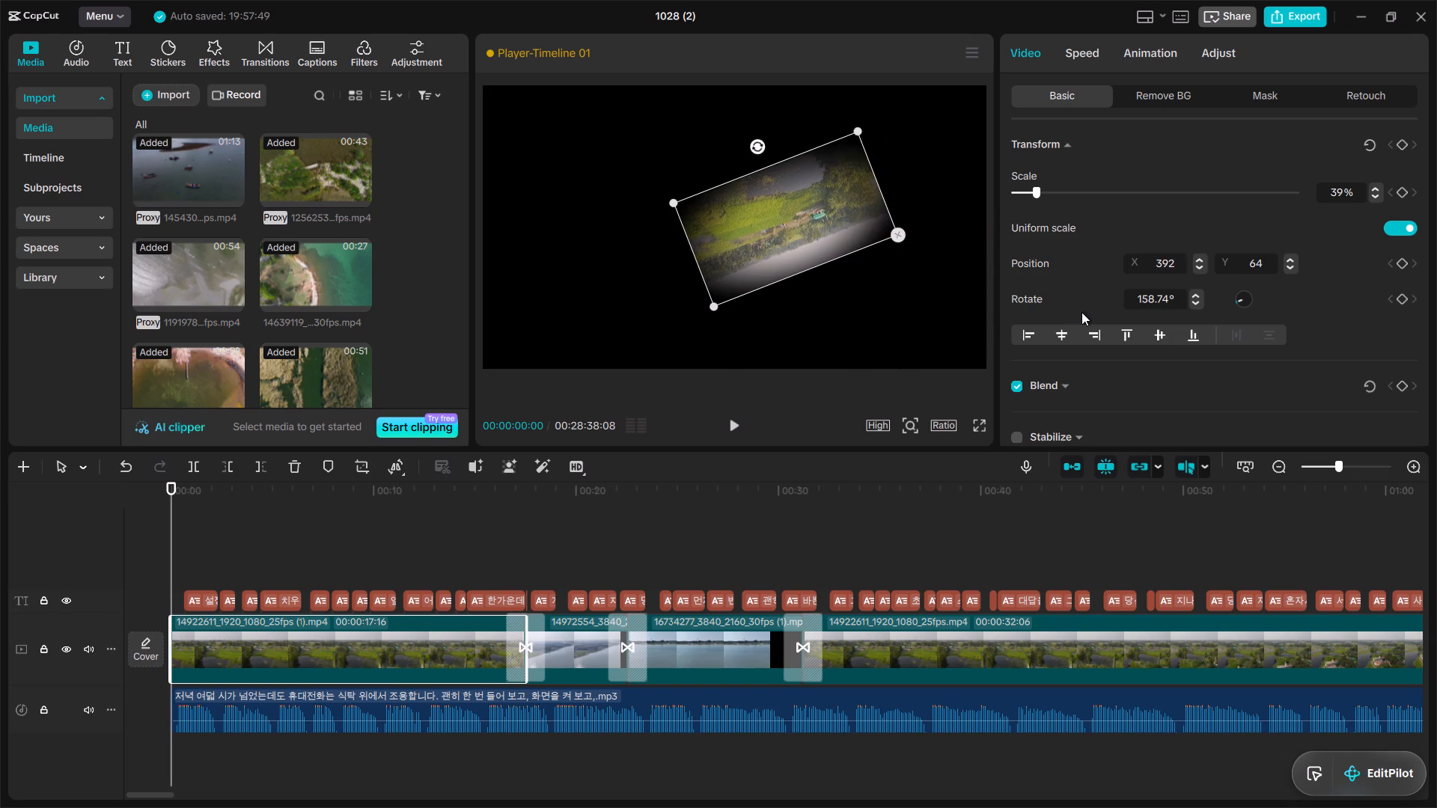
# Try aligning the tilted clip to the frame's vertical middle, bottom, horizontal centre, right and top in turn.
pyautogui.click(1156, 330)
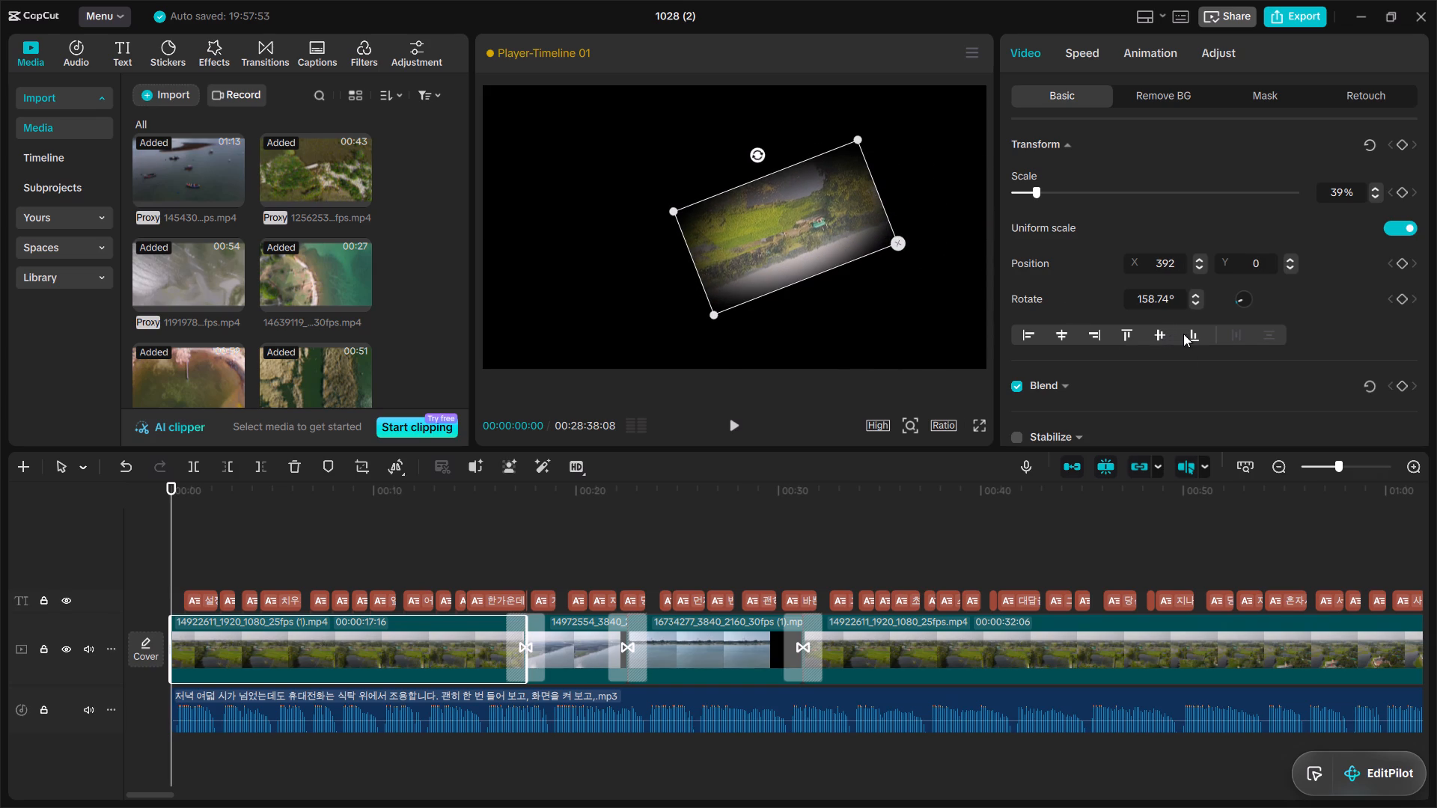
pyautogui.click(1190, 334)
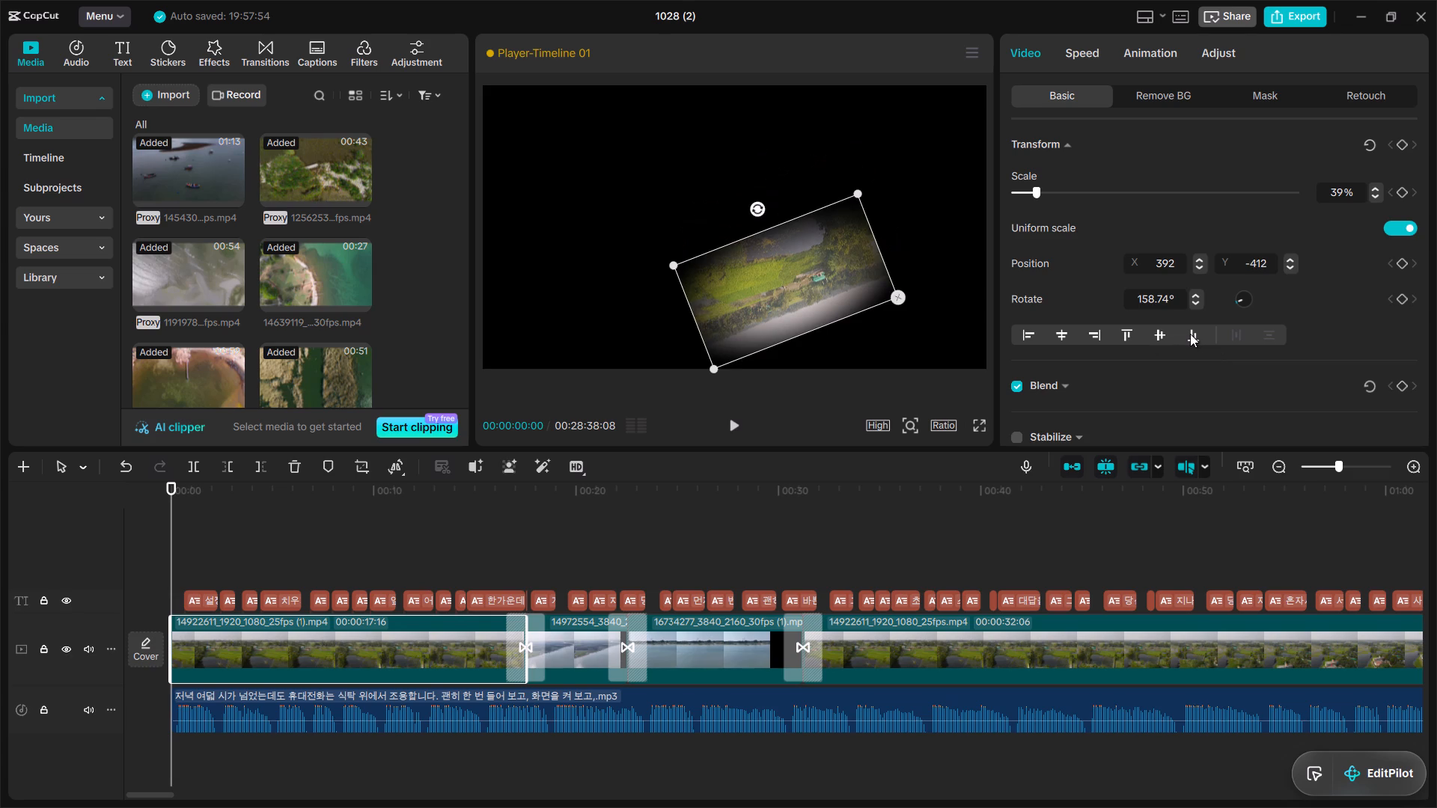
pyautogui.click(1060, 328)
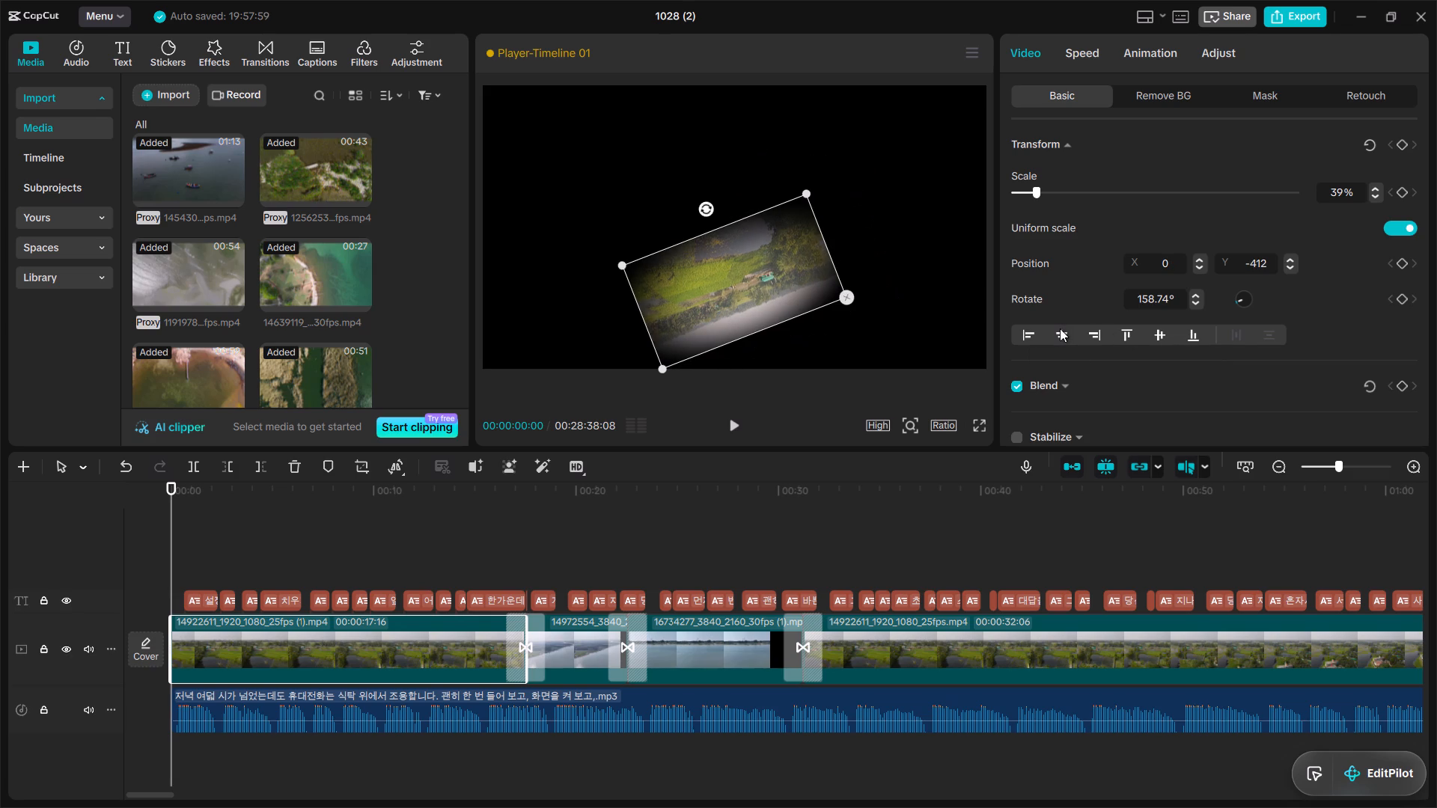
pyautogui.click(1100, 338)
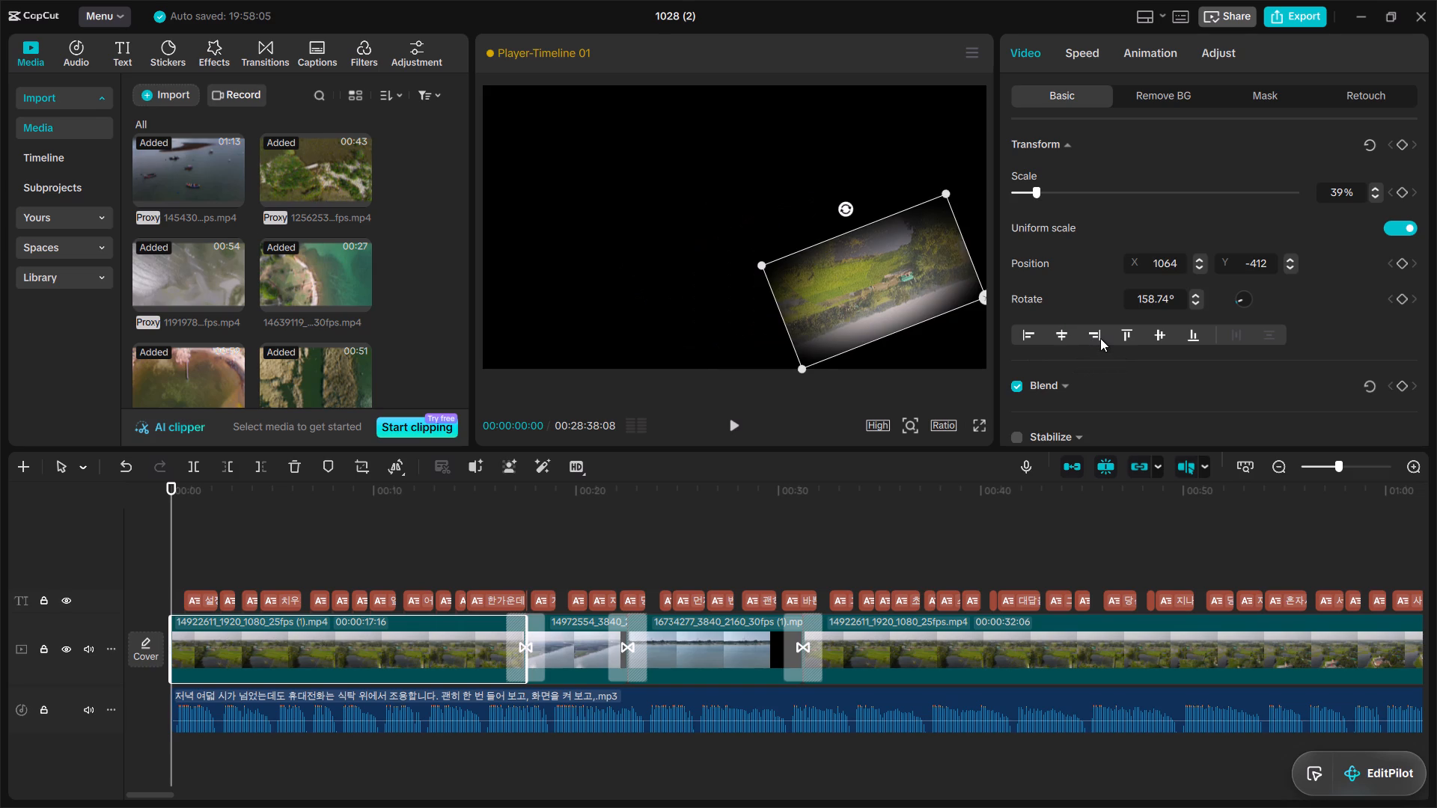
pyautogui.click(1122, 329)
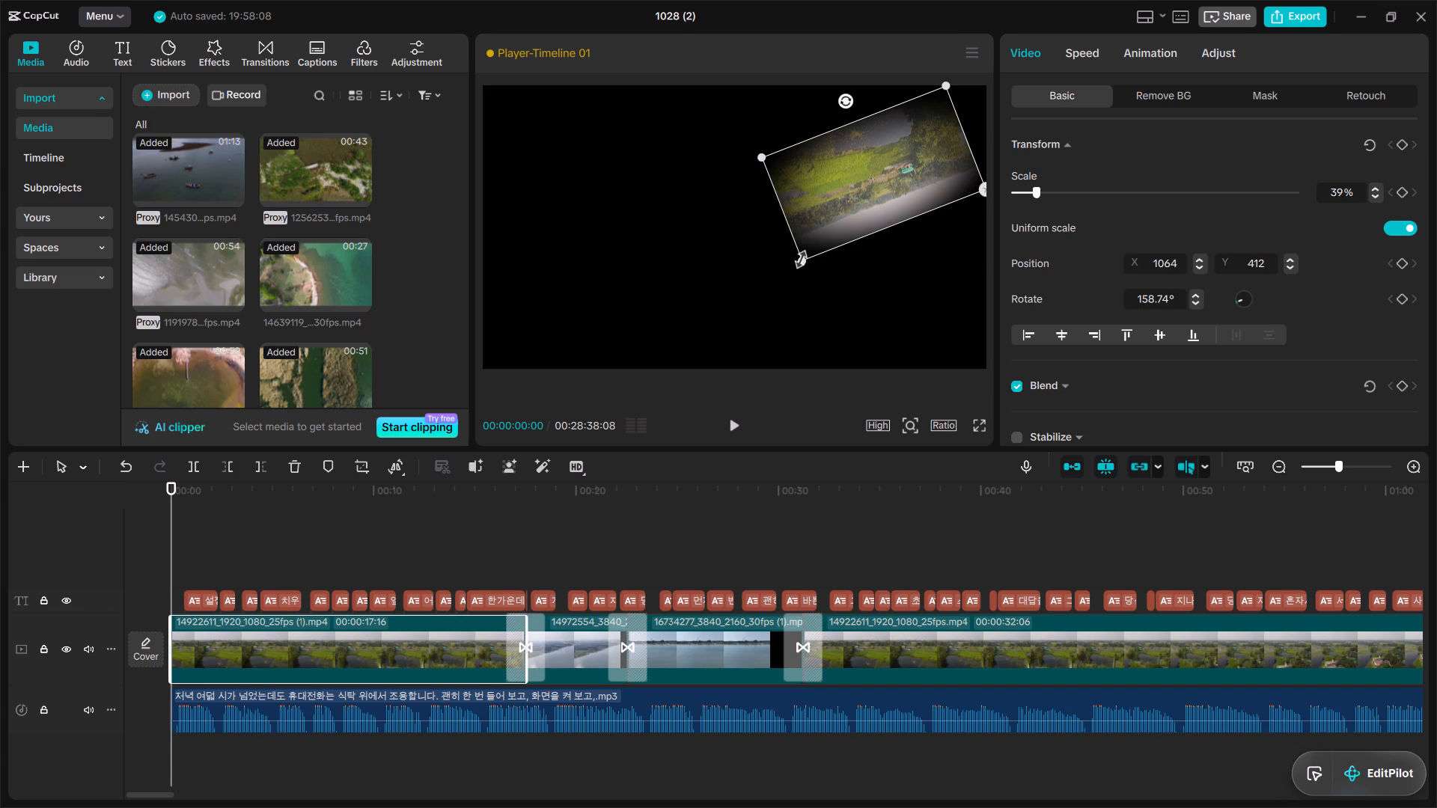
# Enlarge the first clip to 53% and move it in the preview to about X 326, Y 55.
pyautogui.moveTo(806, 261); pyautogui.dragTo(760, 251)
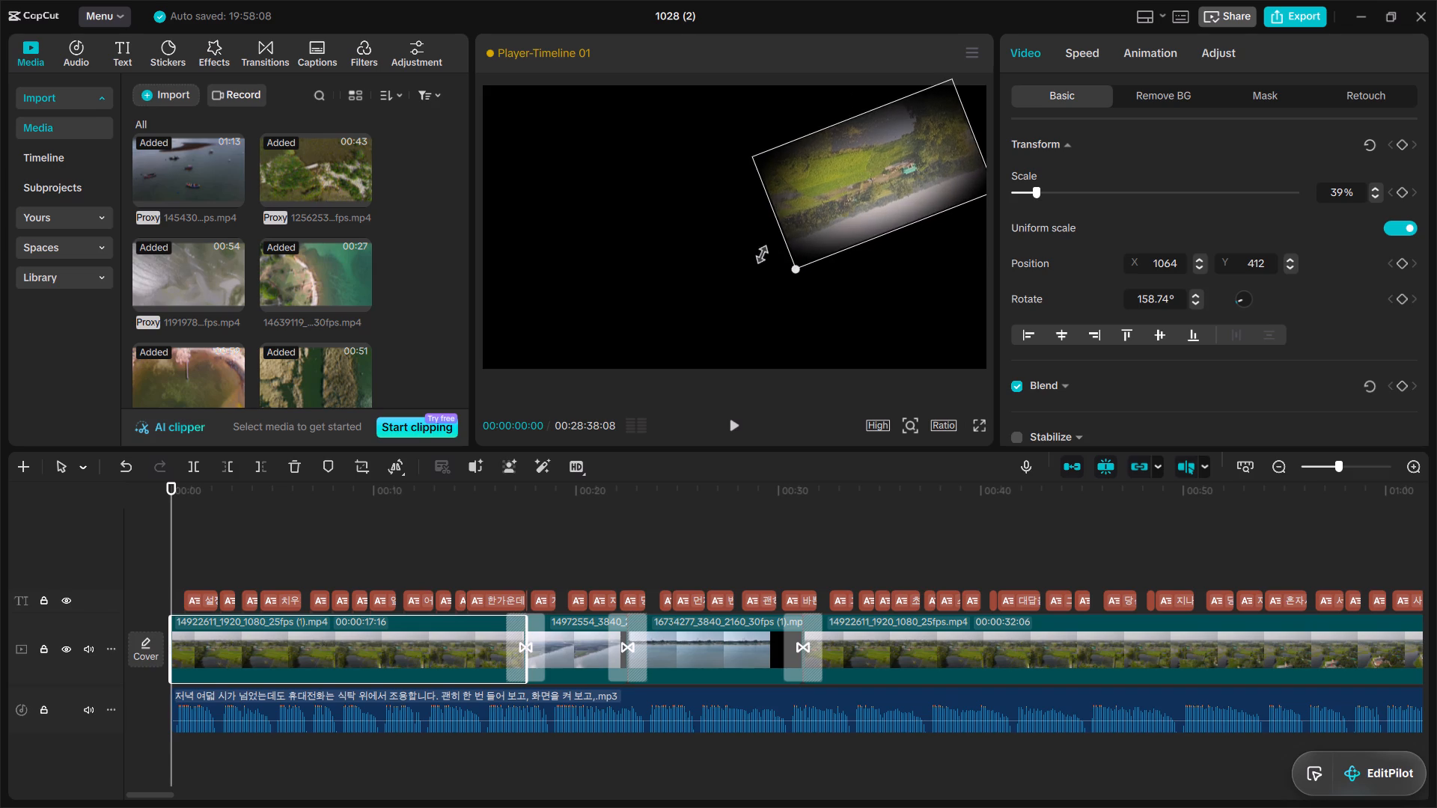
pyautogui.moveTo(760, 251); pyautogui.dragTo(744, 223)
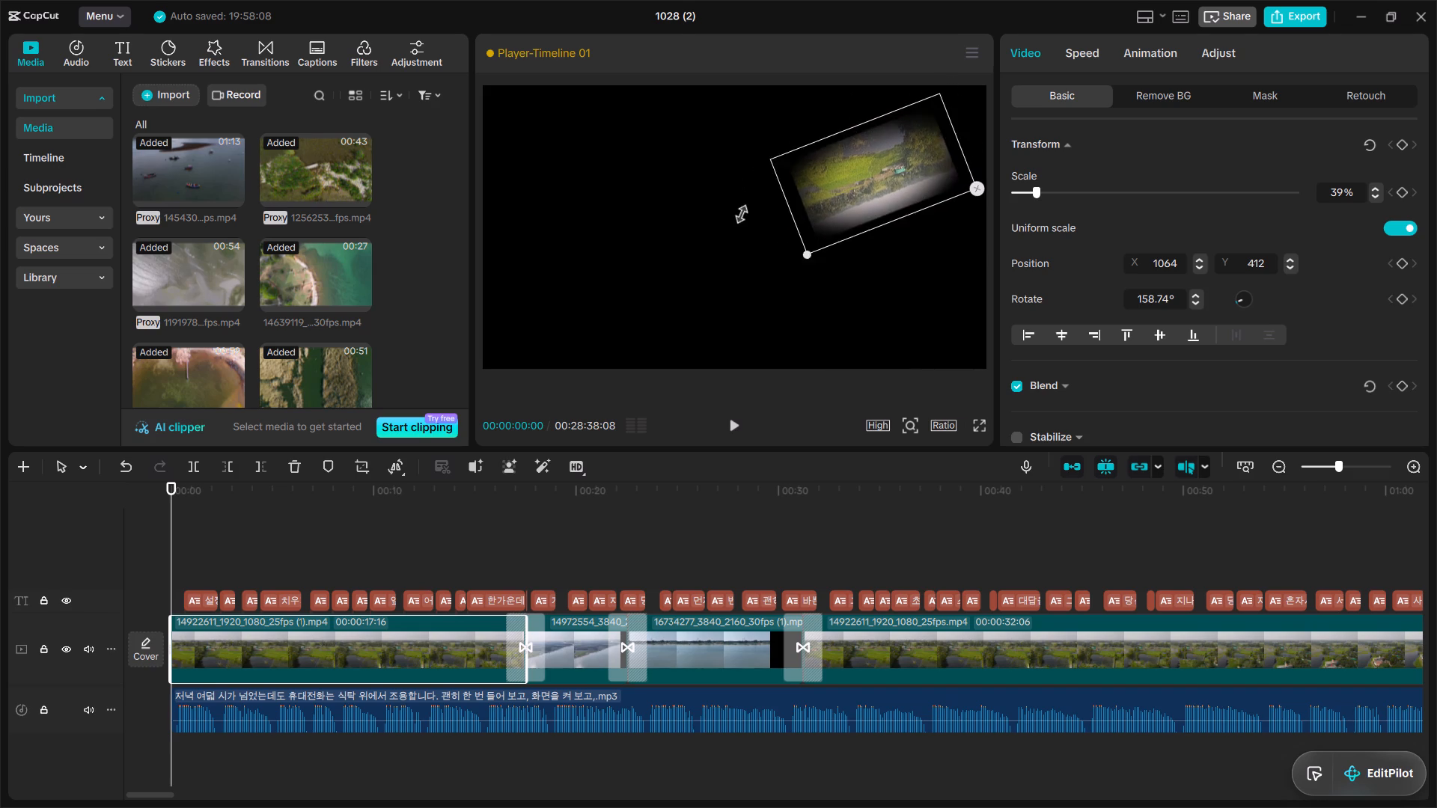
pyautogui.moveTo(744, 223); pyautogui.dragTo(678, 251)
pyautogui.moveTo(870, 144); pyautogui.dragTo(820, 173)
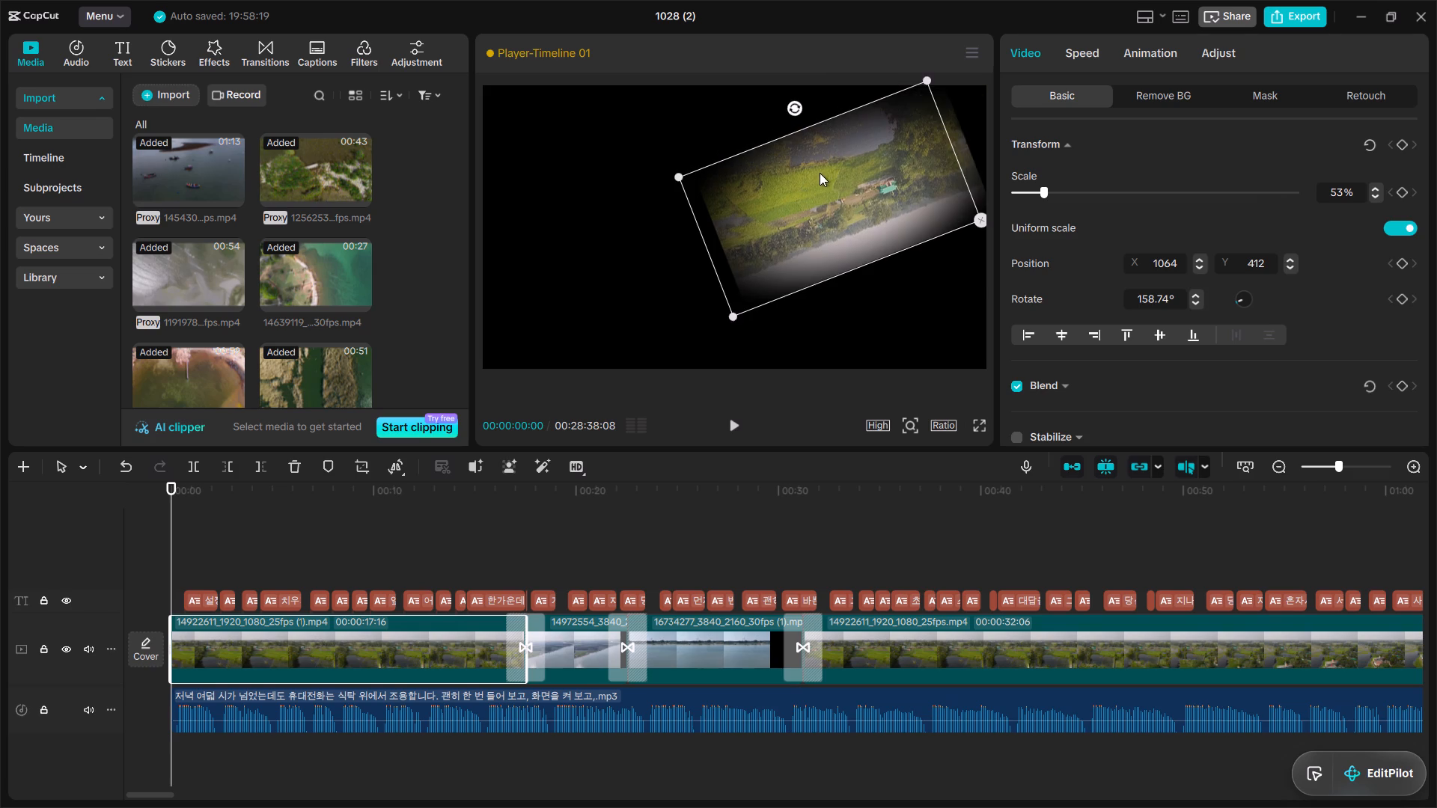
pyautogui.moveTo(820, 173); pyautogui.dragTo(774, 191)
# Rotate the first clip in the preview until it is level and upright at 360°.
pyautogui.moveTo(739, 123); pyautogui.dragTo(784, 186)
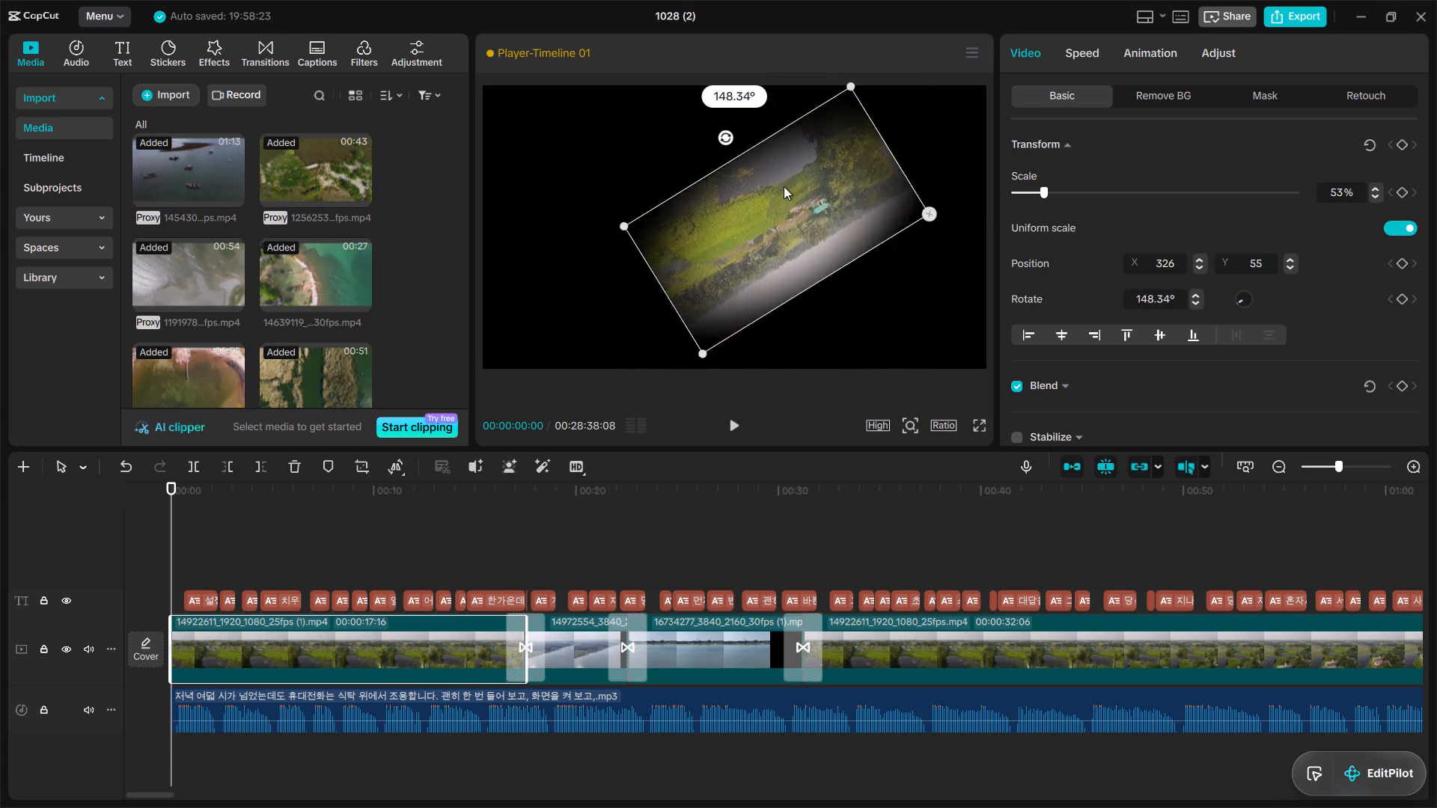
pyautogui.moveTo(784, 186); pyautogui.dragTo(849, 174)
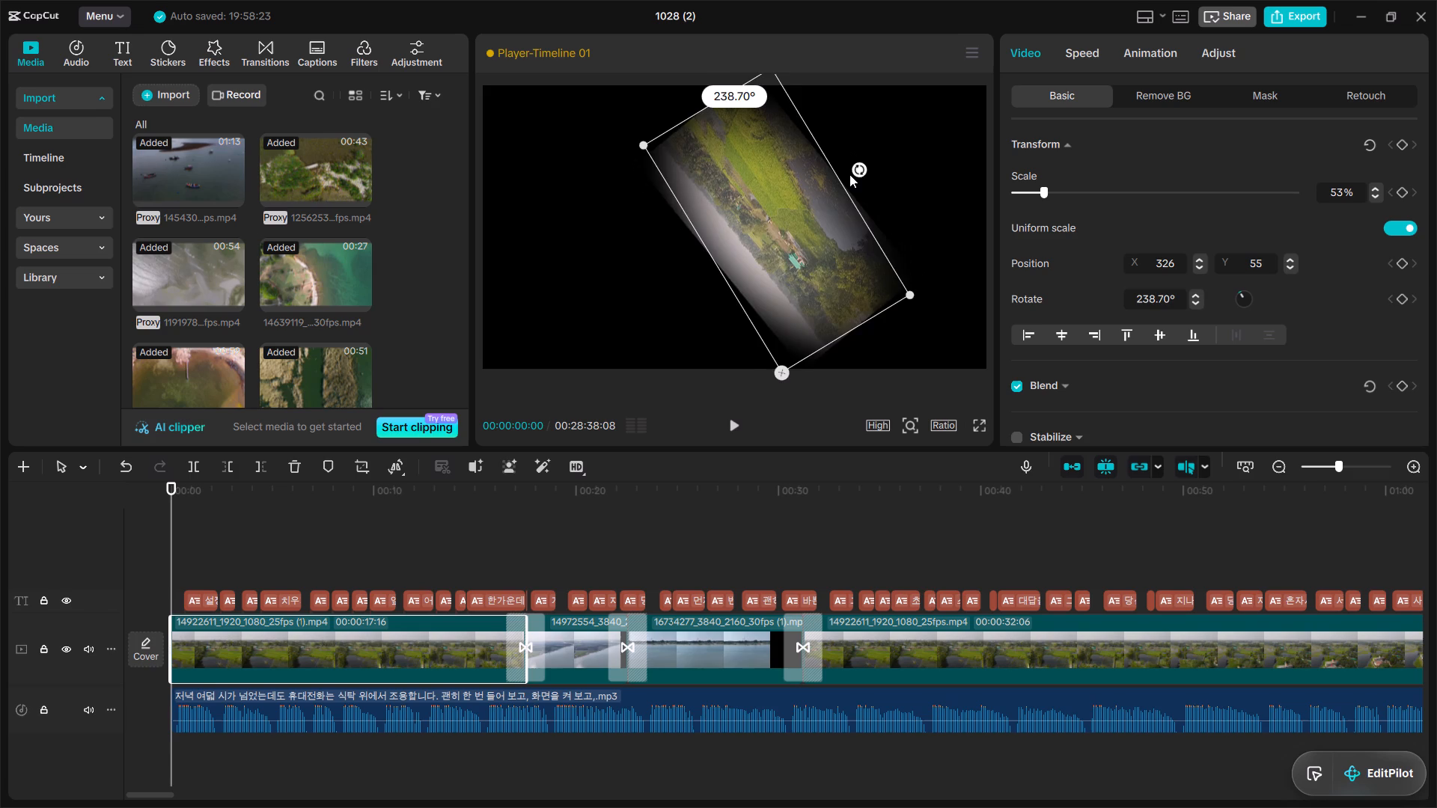
pyautogui.moveTo(849, 174); pyautogui.dragTo(824, 242)
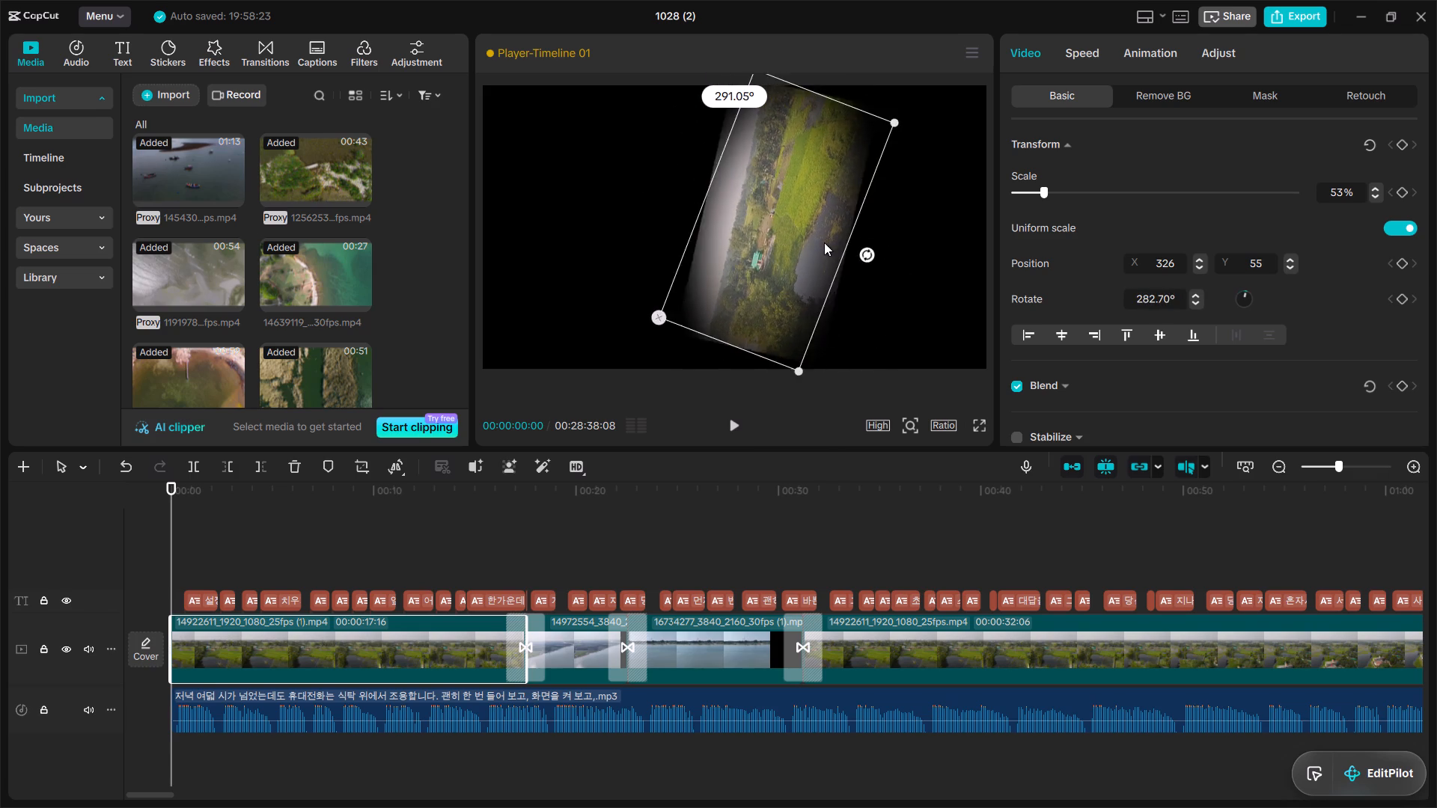
pyautogui.moveTo(824, 242); pyautogui.dragTo(782, 262)
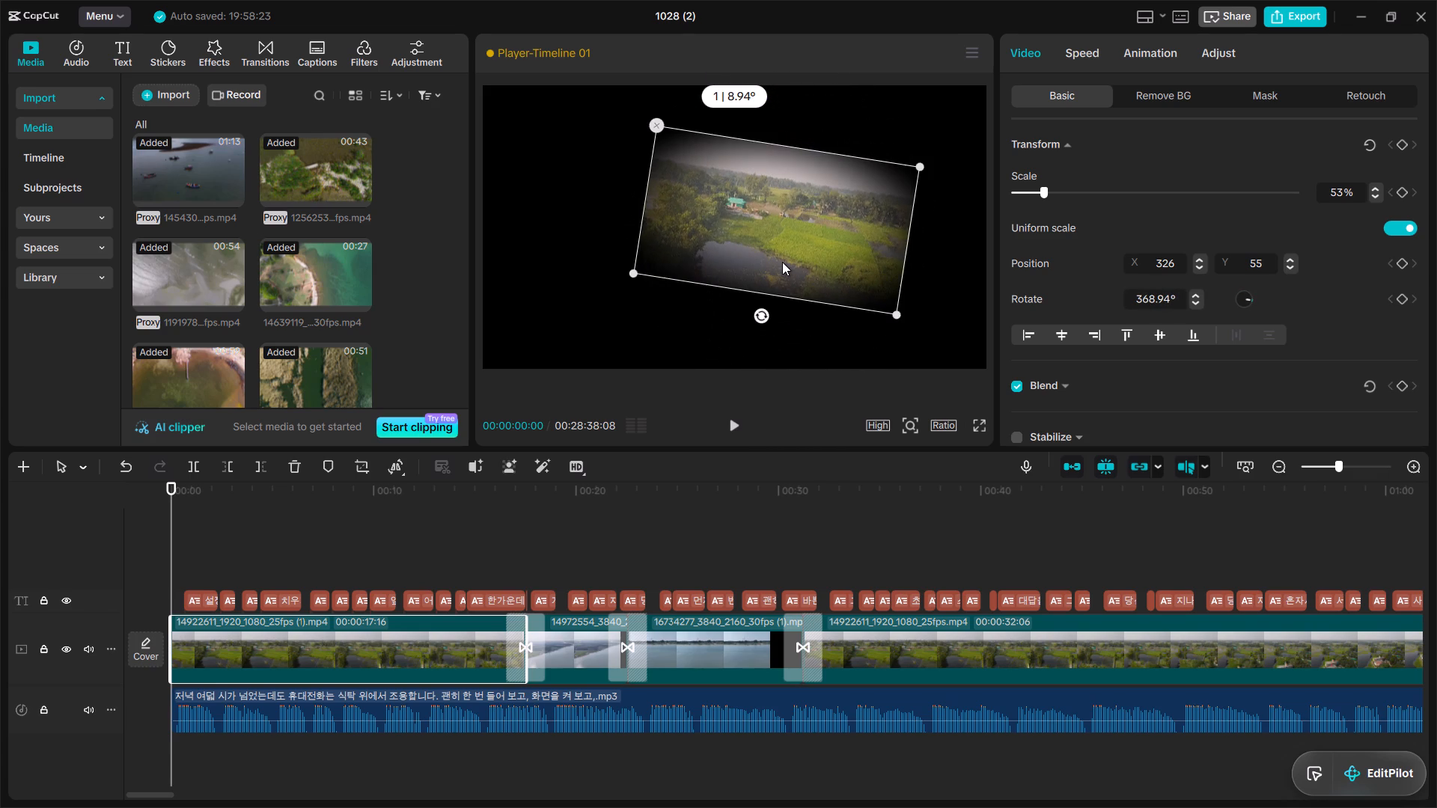
pyautogui.moveTo(782, 262); pyautogui.dragTo(786, 258)
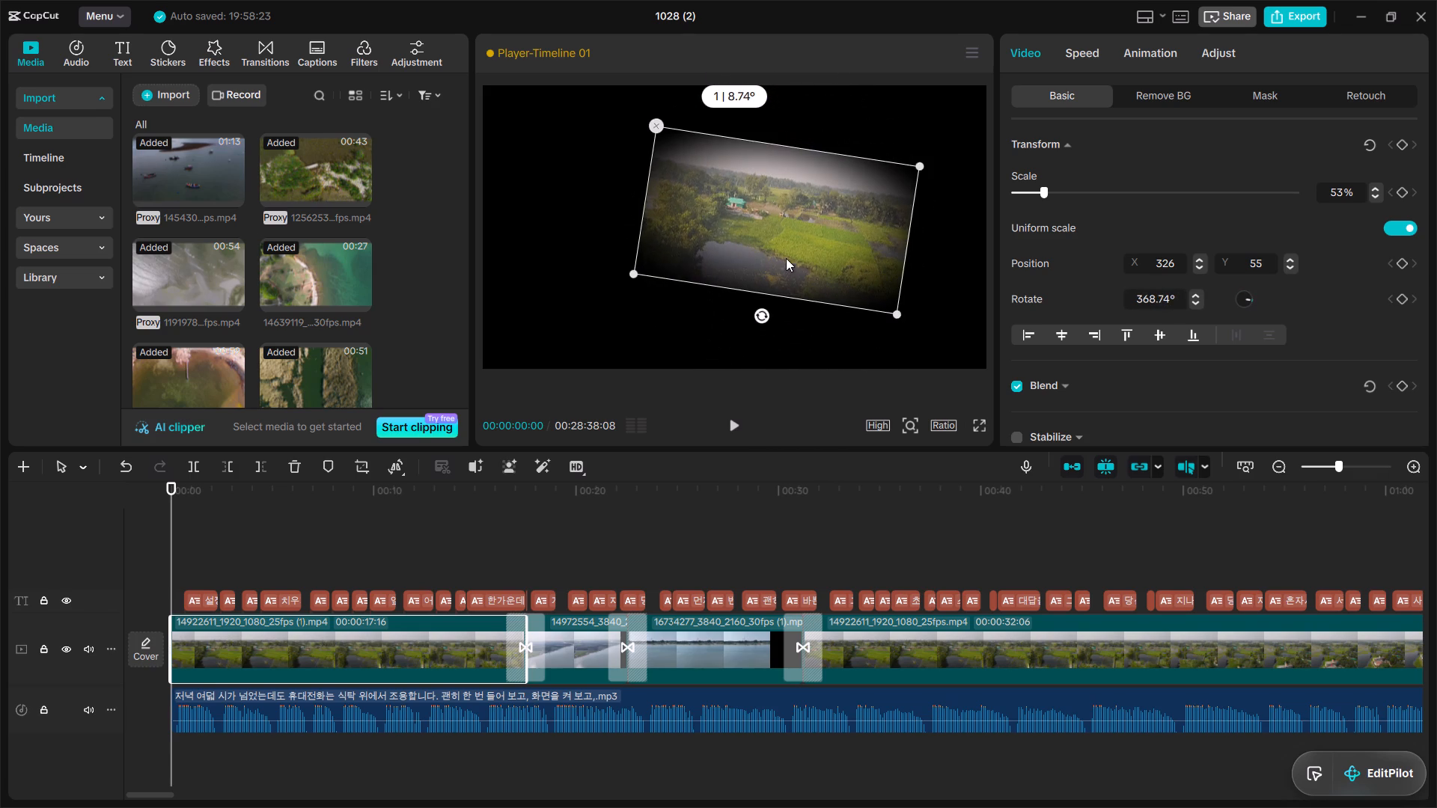
pyautogui.moveTo(786, 258); pyautogui.dragTo(789, 260)
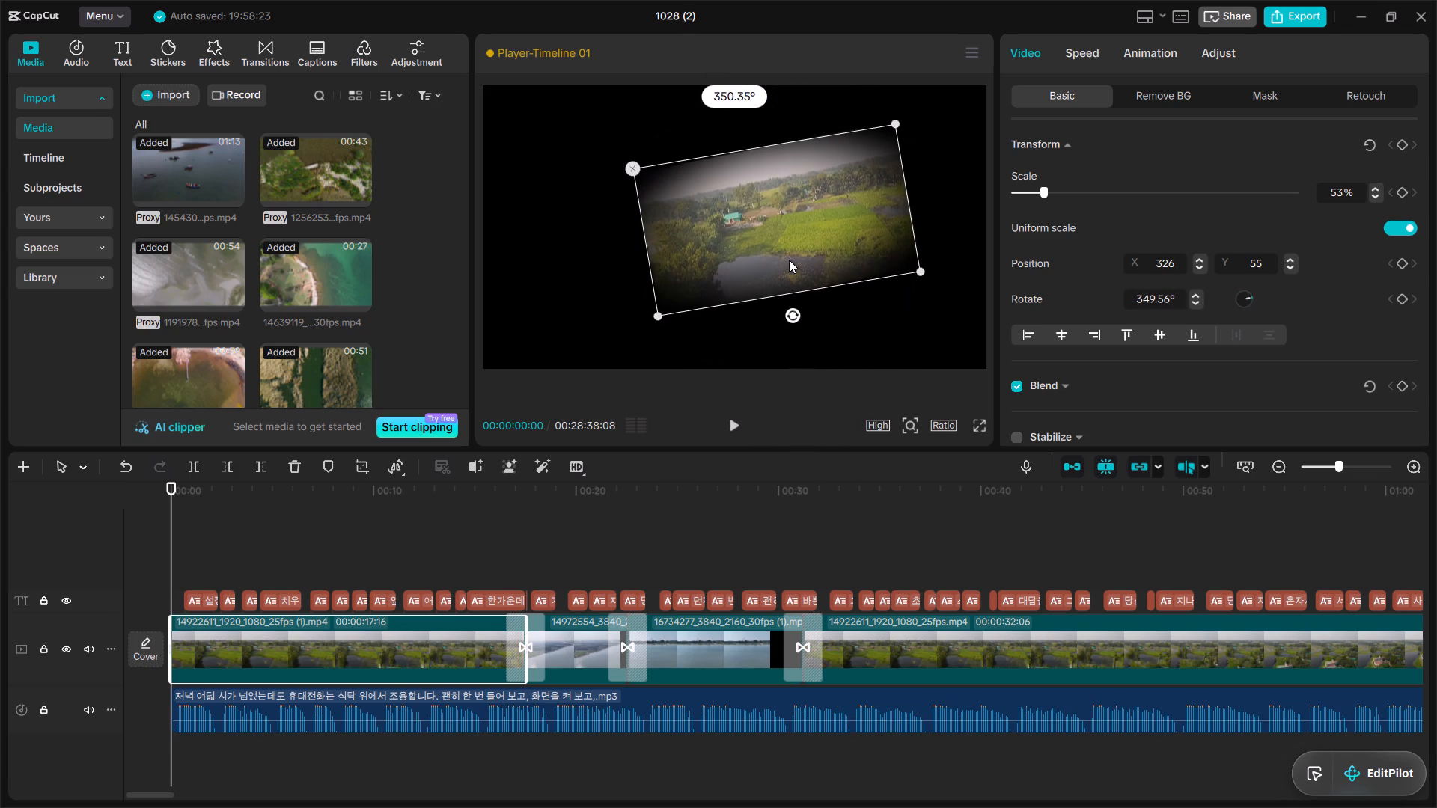
pyautogui.moveTo(789, 260); pyautogui.dragTo(784, 265)
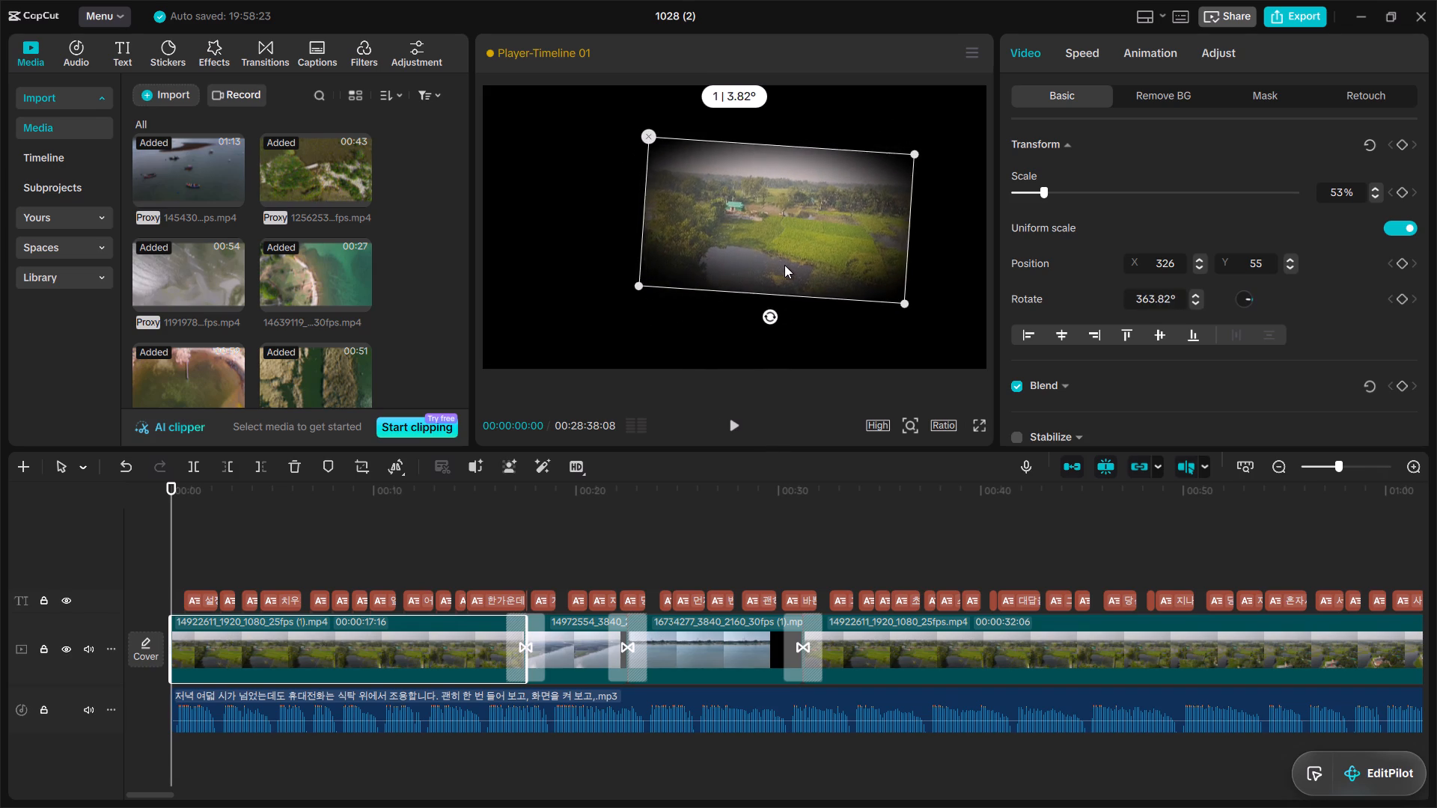
pyautogui.moveTo(784, 265); pyautogui.dragTo(787, 263)
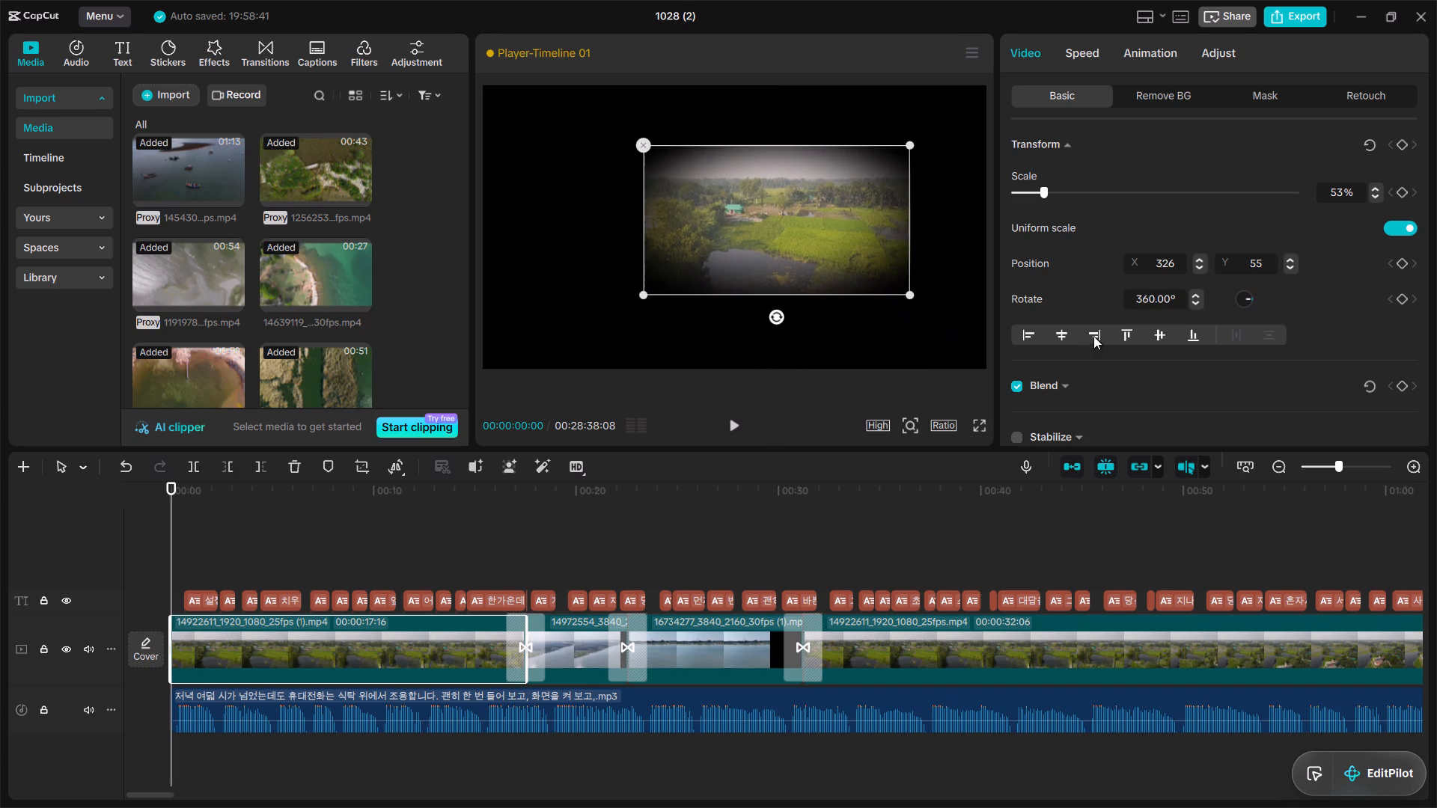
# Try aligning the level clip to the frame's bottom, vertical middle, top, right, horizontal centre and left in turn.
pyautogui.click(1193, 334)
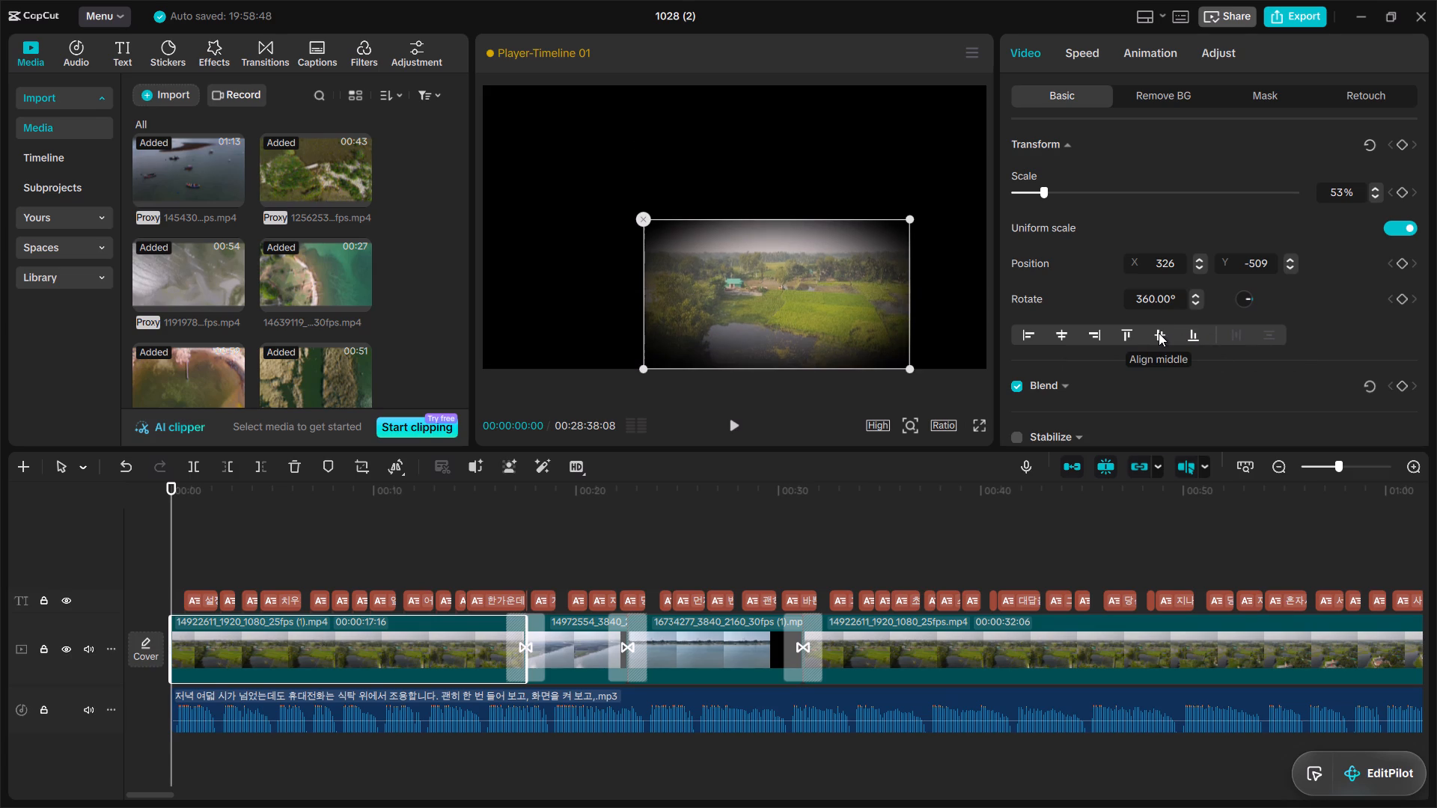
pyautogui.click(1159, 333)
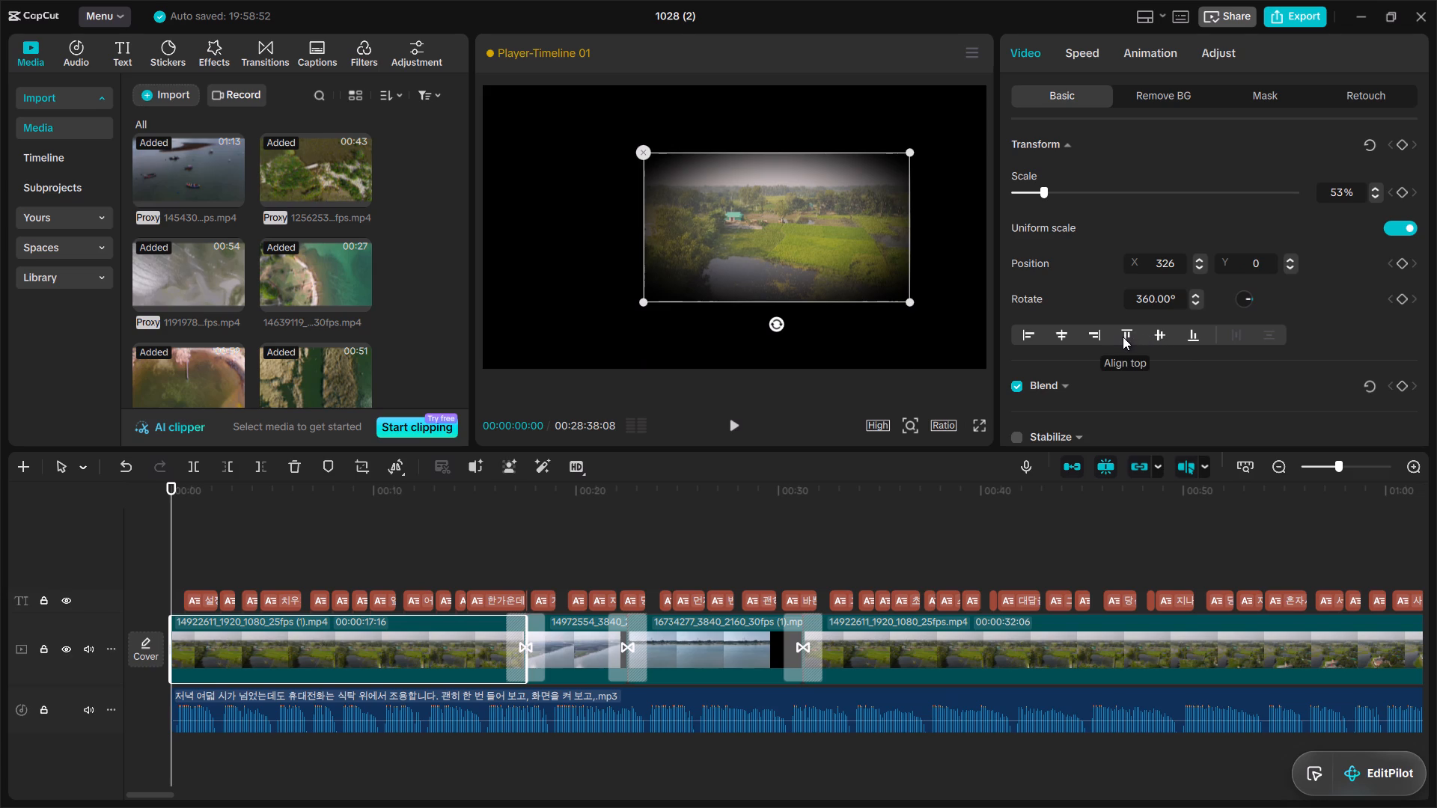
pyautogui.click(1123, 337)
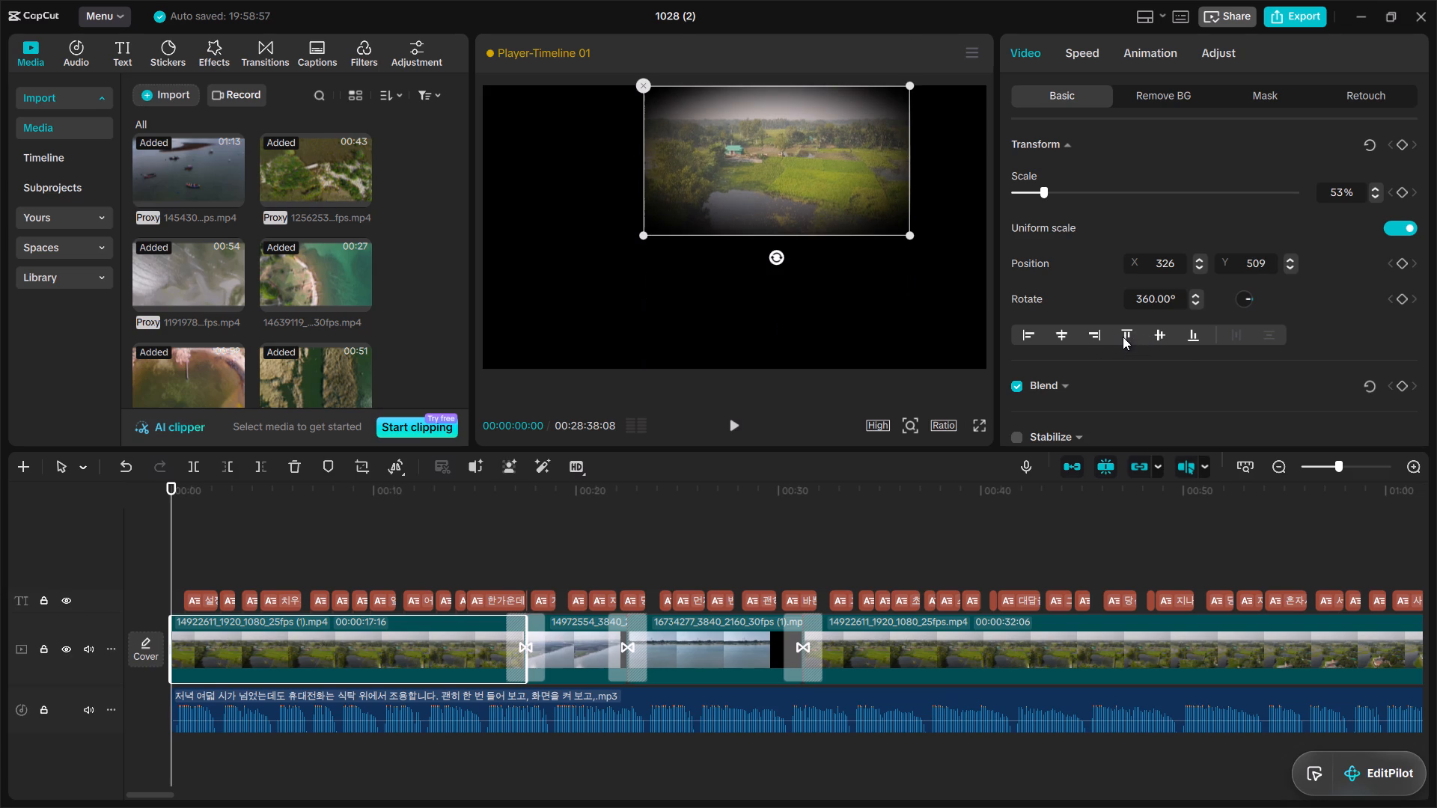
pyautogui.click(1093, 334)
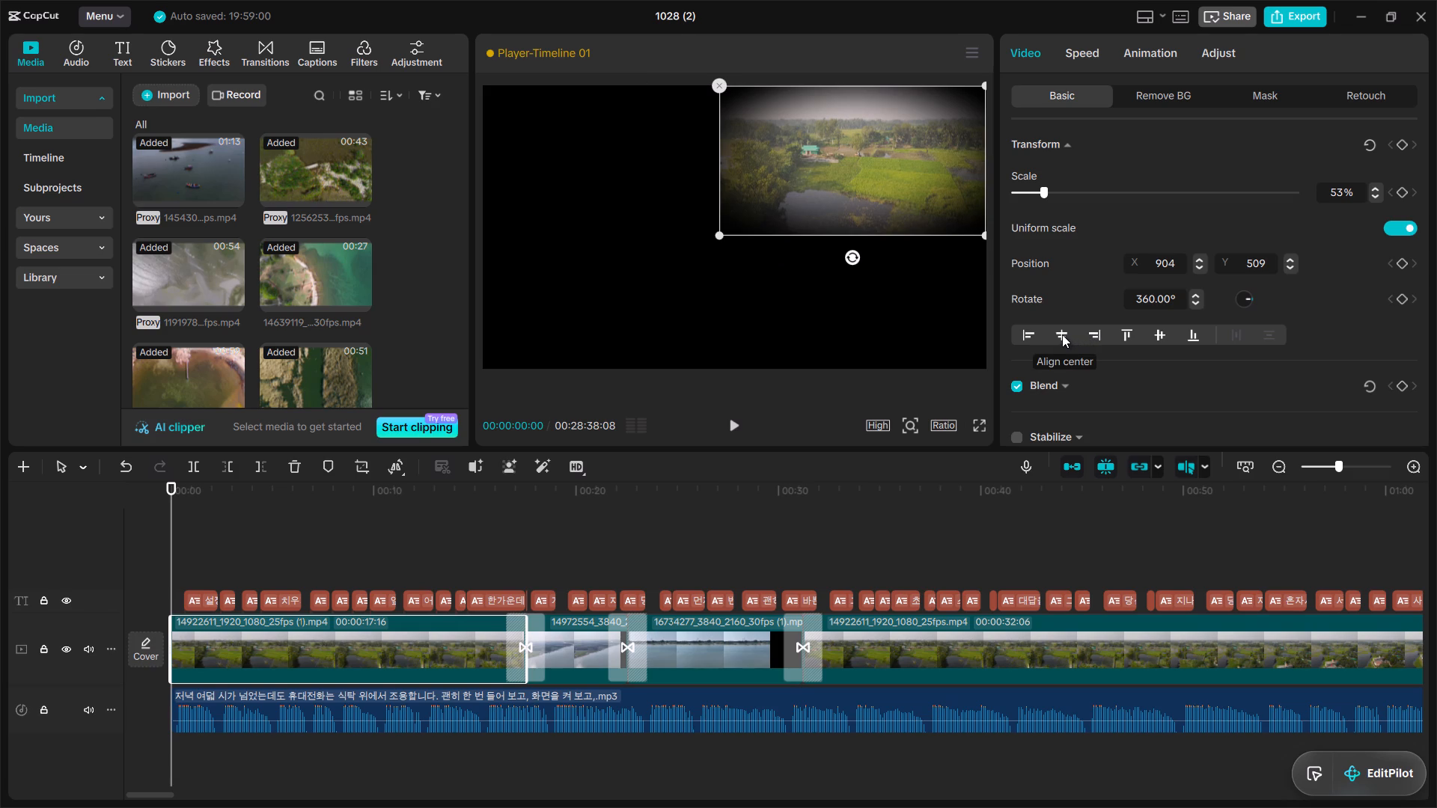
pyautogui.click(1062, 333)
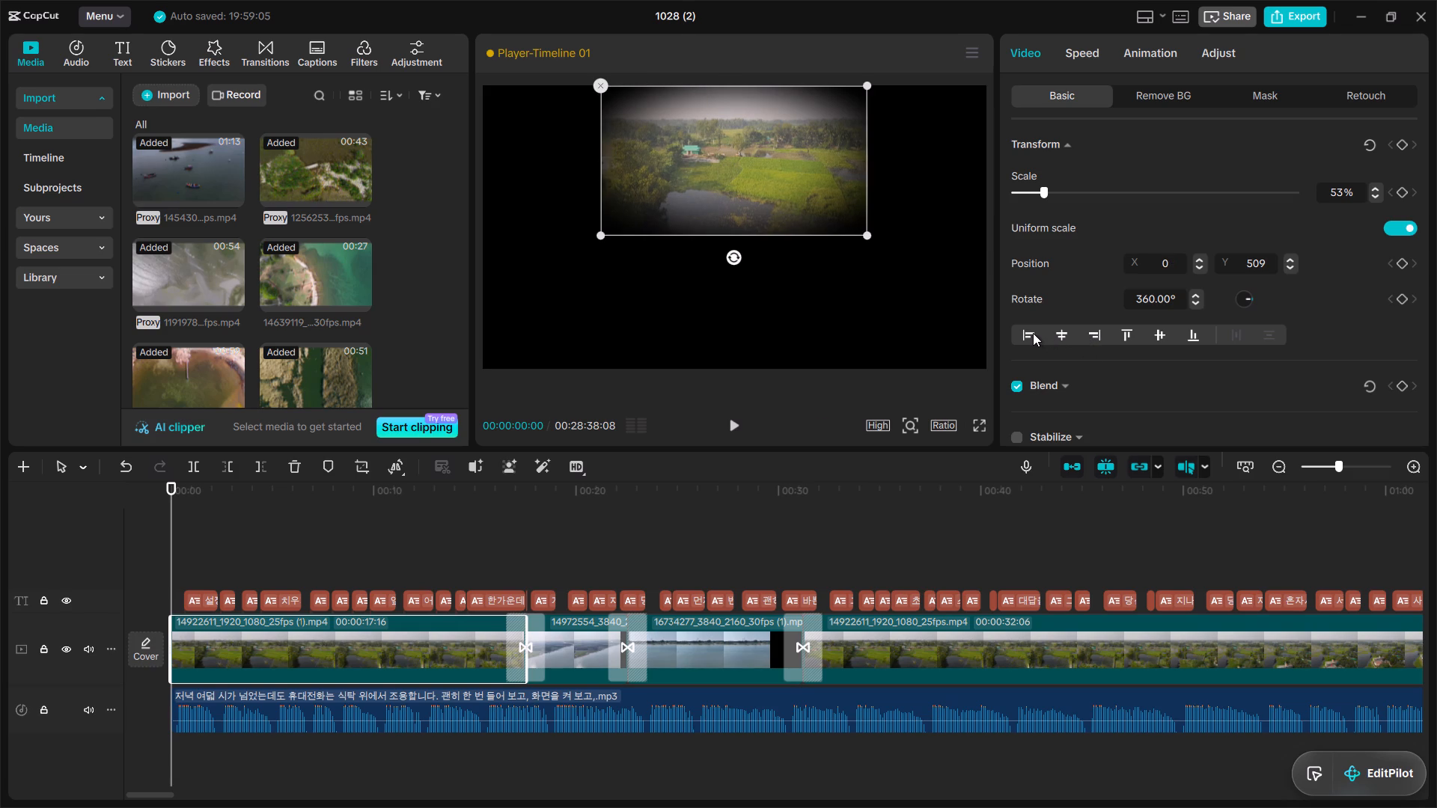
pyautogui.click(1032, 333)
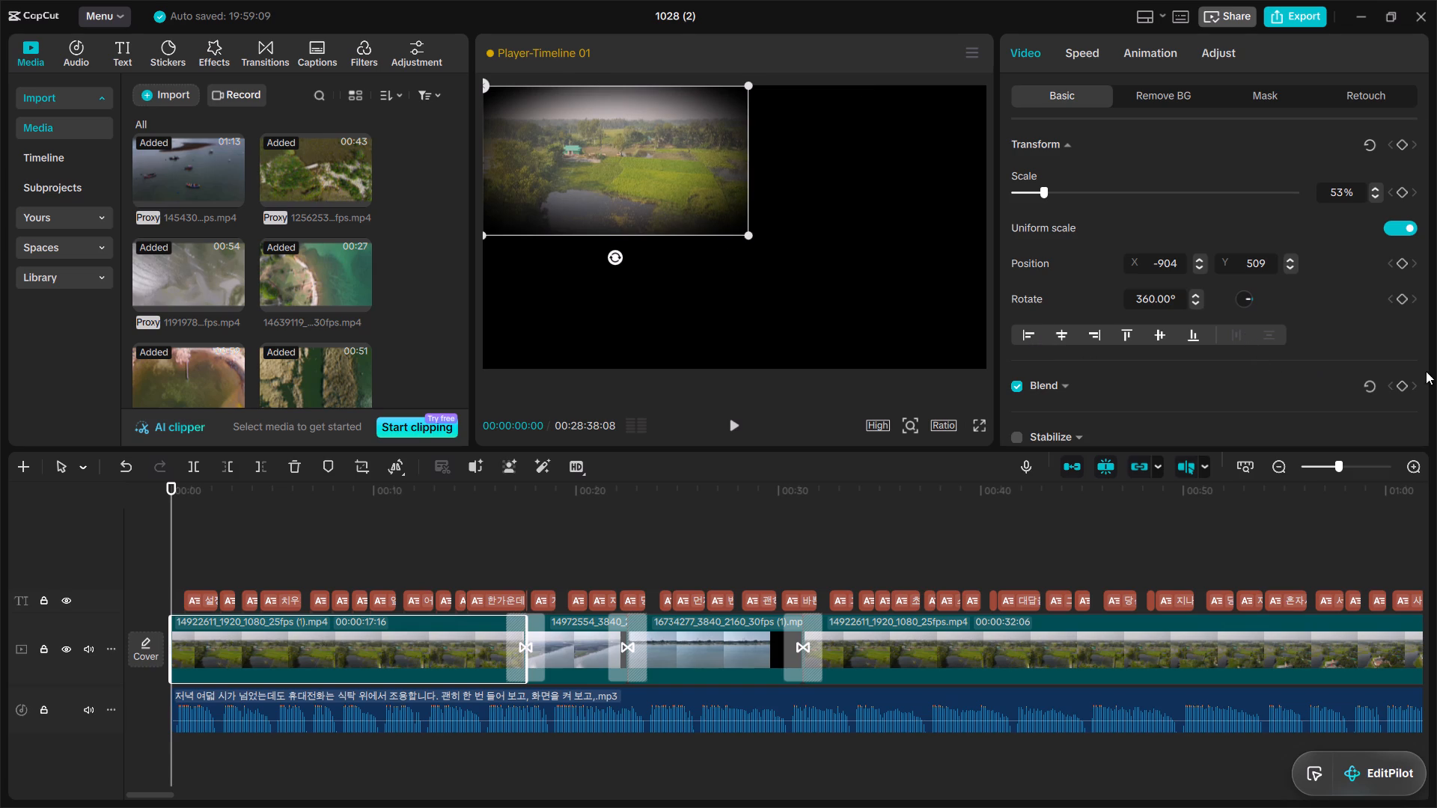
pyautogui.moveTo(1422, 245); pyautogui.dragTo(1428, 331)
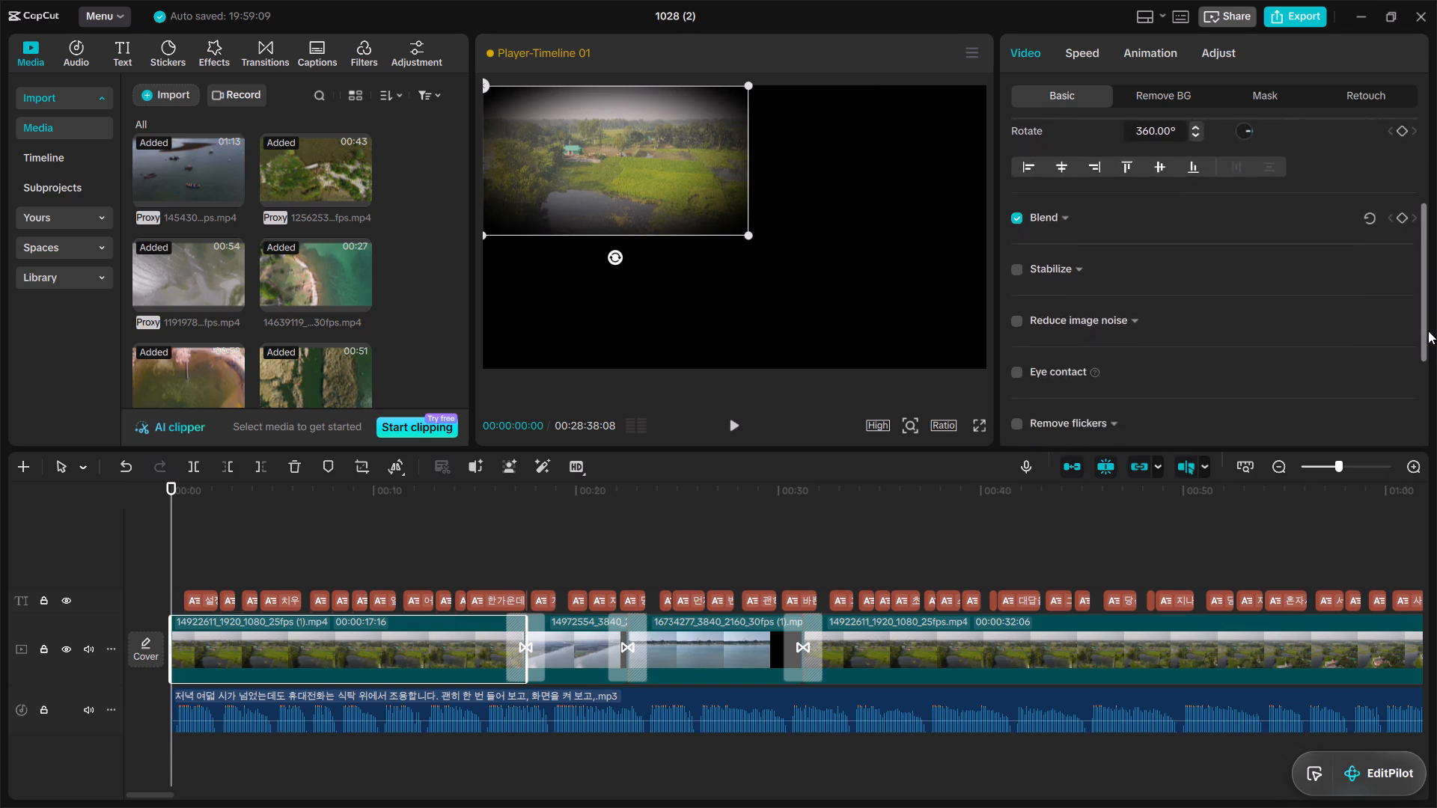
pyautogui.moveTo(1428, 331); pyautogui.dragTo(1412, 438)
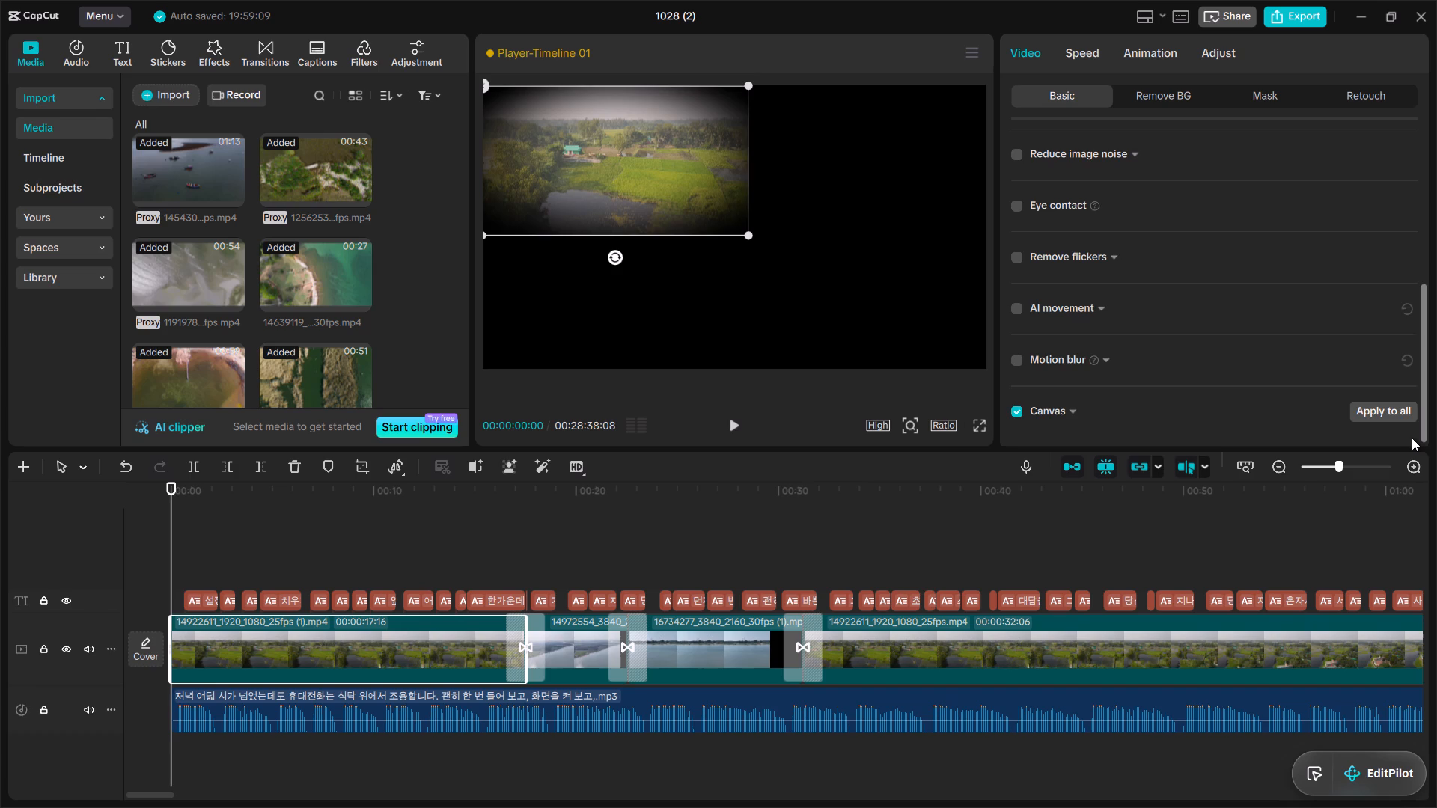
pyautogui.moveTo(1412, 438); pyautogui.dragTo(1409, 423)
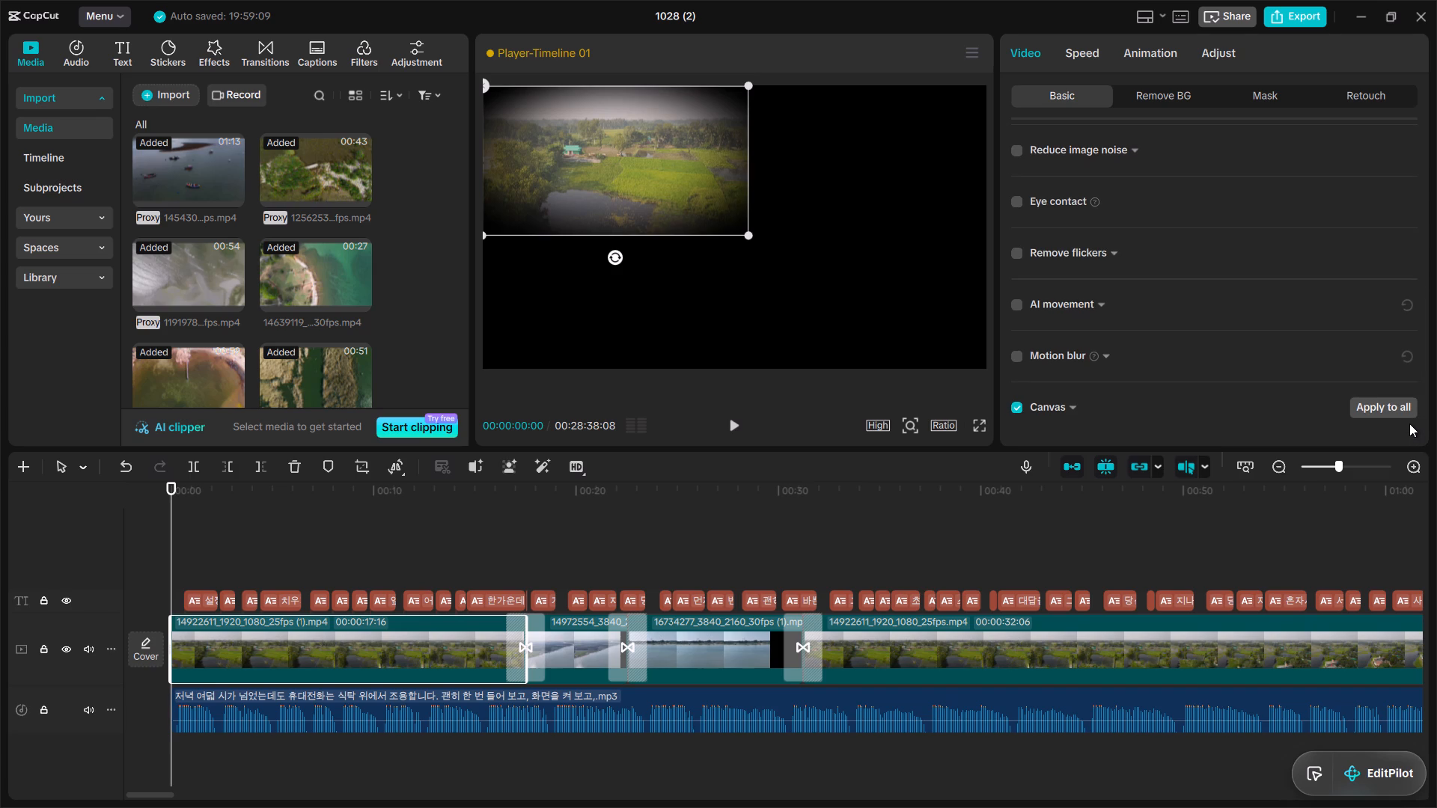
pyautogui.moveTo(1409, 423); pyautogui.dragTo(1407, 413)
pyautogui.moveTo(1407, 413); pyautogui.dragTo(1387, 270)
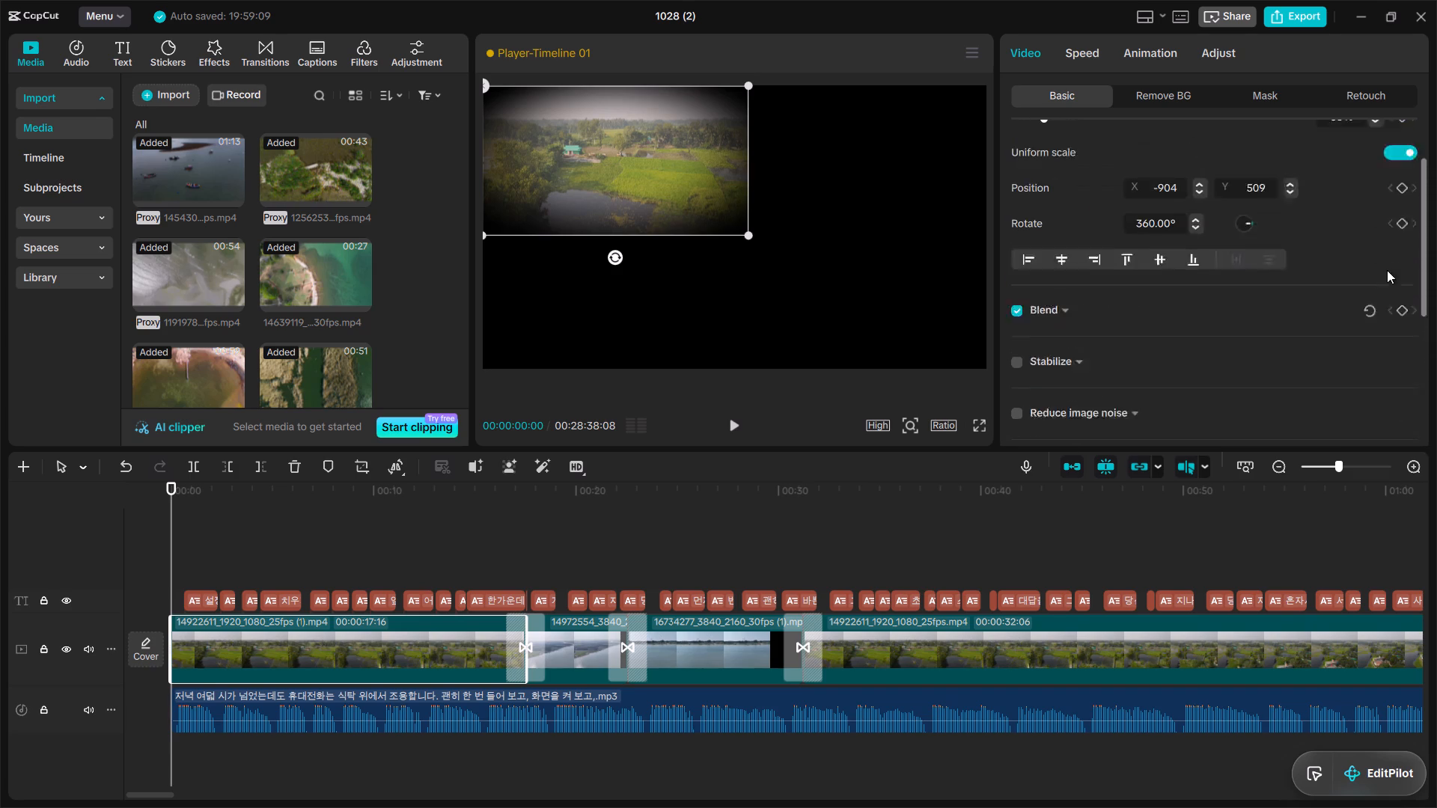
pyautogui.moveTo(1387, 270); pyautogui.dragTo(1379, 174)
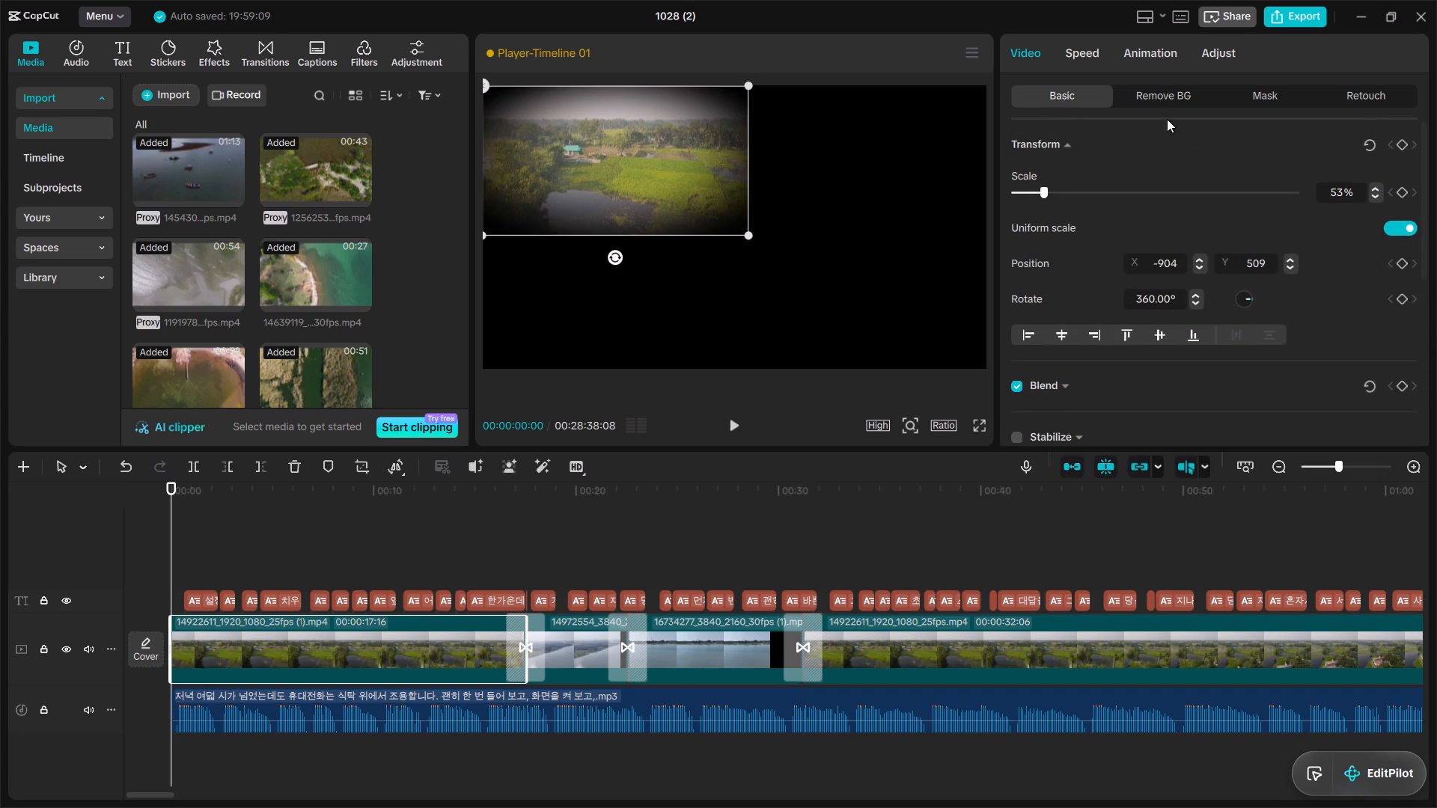
# Turn on automatic background removal for the first clip.
pyautogui.click(1151, 91)
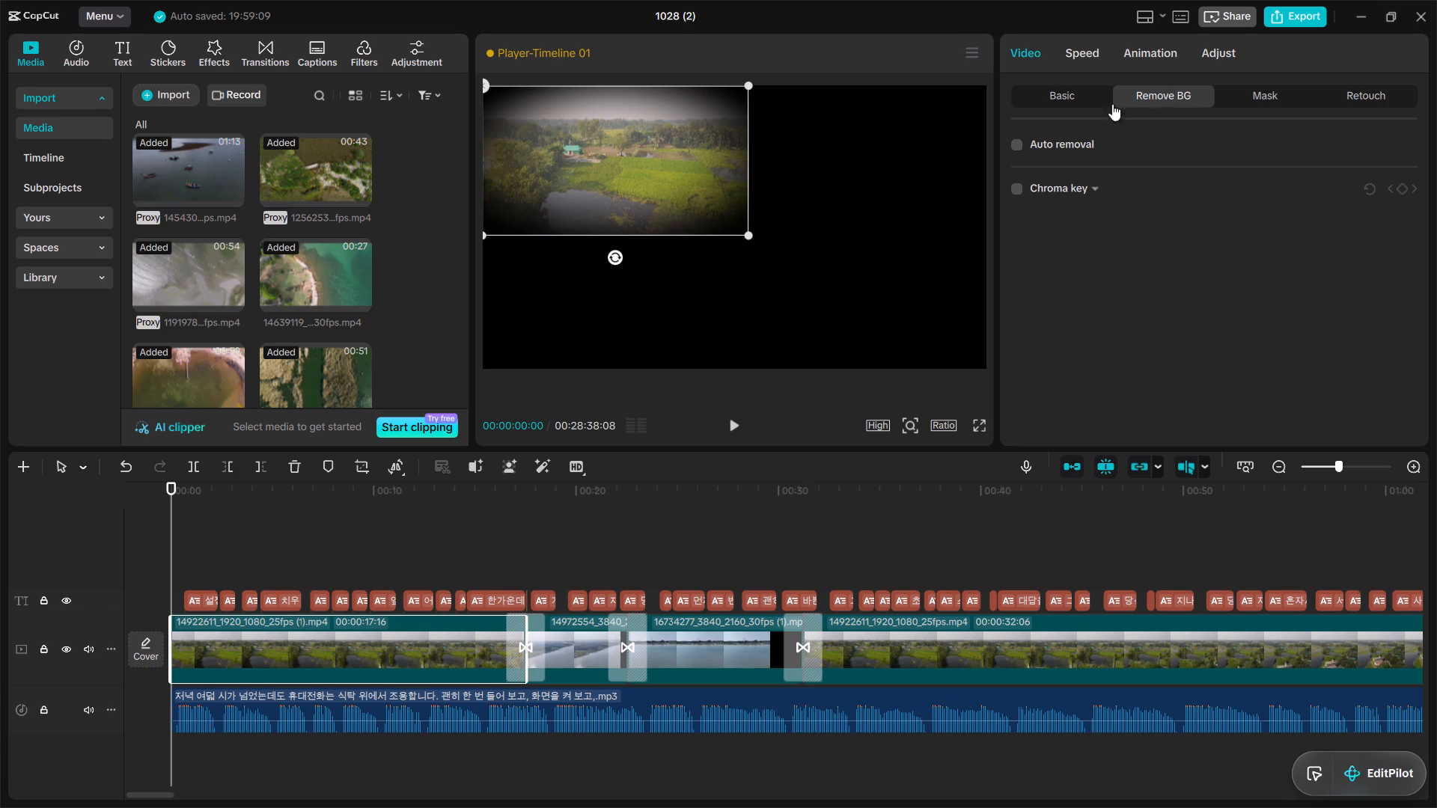
pyautogui.click(1016, 144)
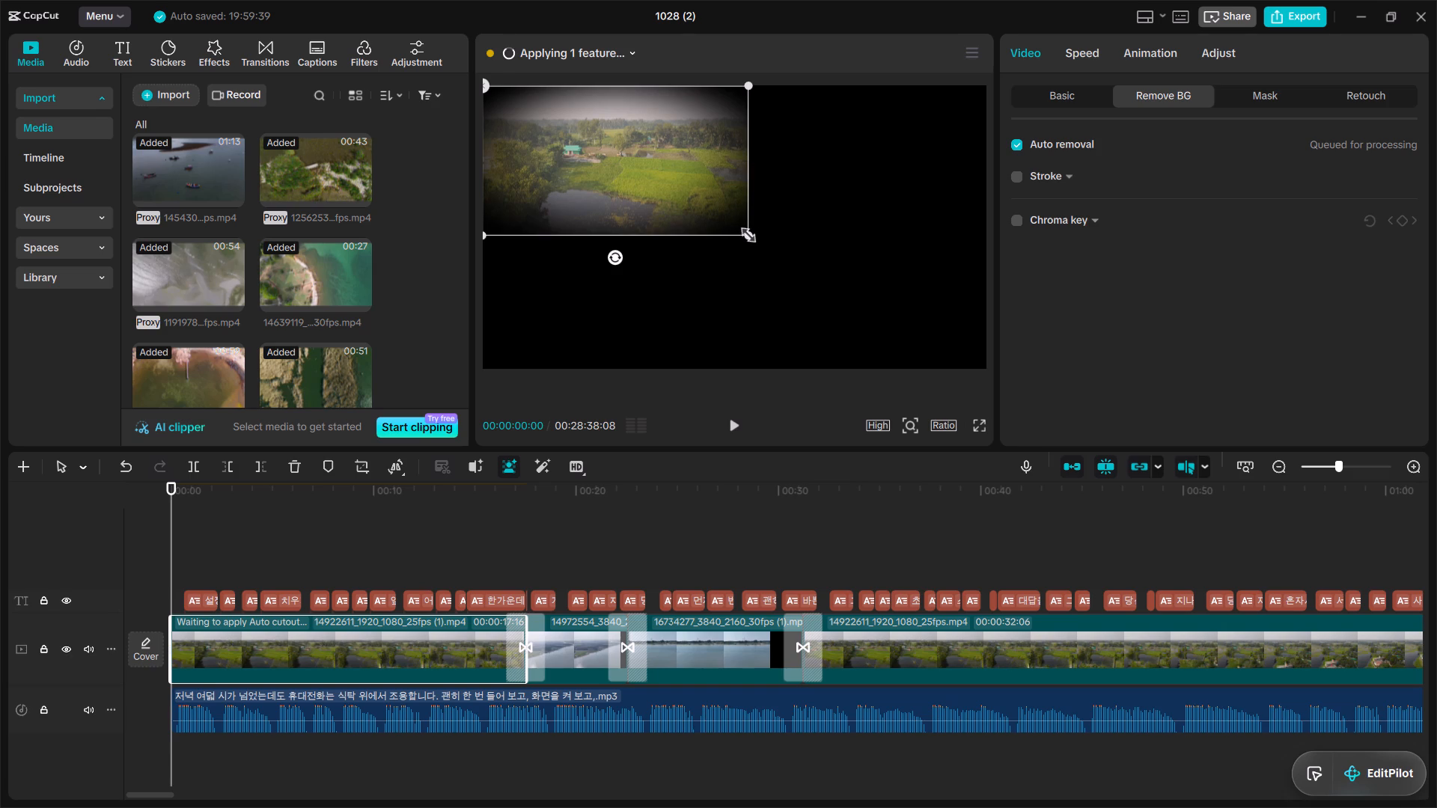
# Enlarge the first clip in the preview to match the frame size and move it towards the frame's centre.
pyautogui.moveTo(744, 232); pyautogui.dragTo(827, 304)
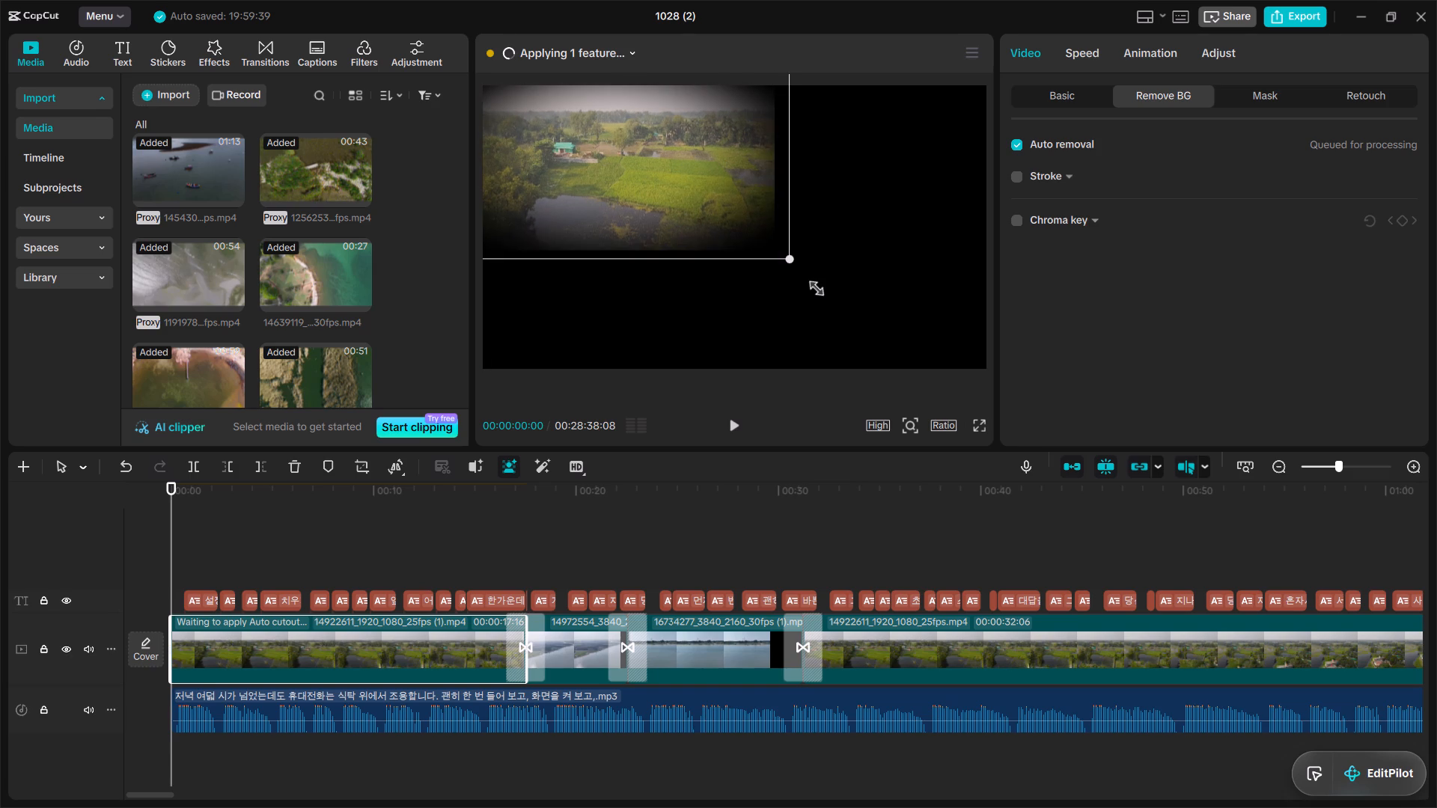
pyautogui.moveTo(827, 304); pyautogui.dragTo(848, 322)
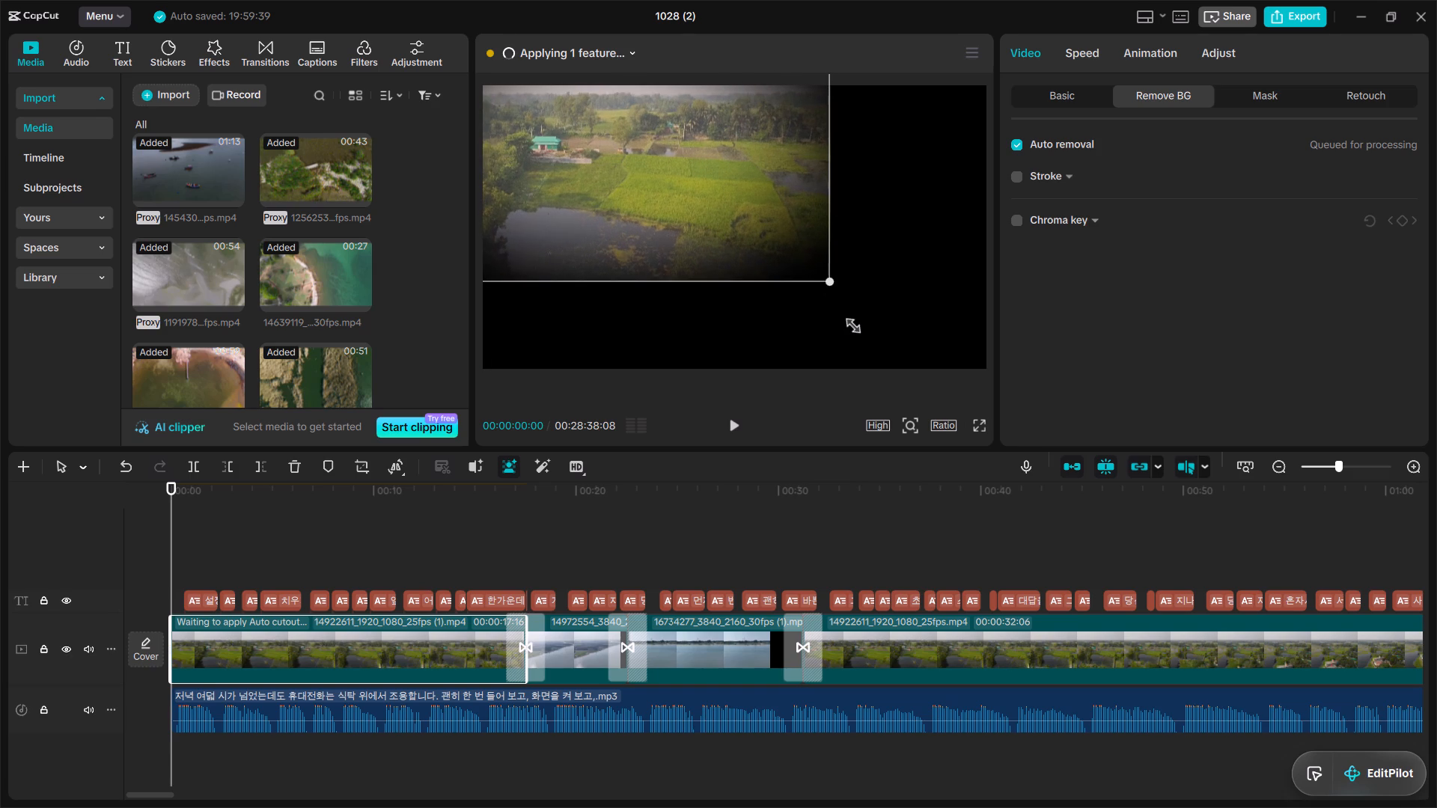
pyautogui.moveTo(848, 322); pyautogui.dragTo(852, 328)
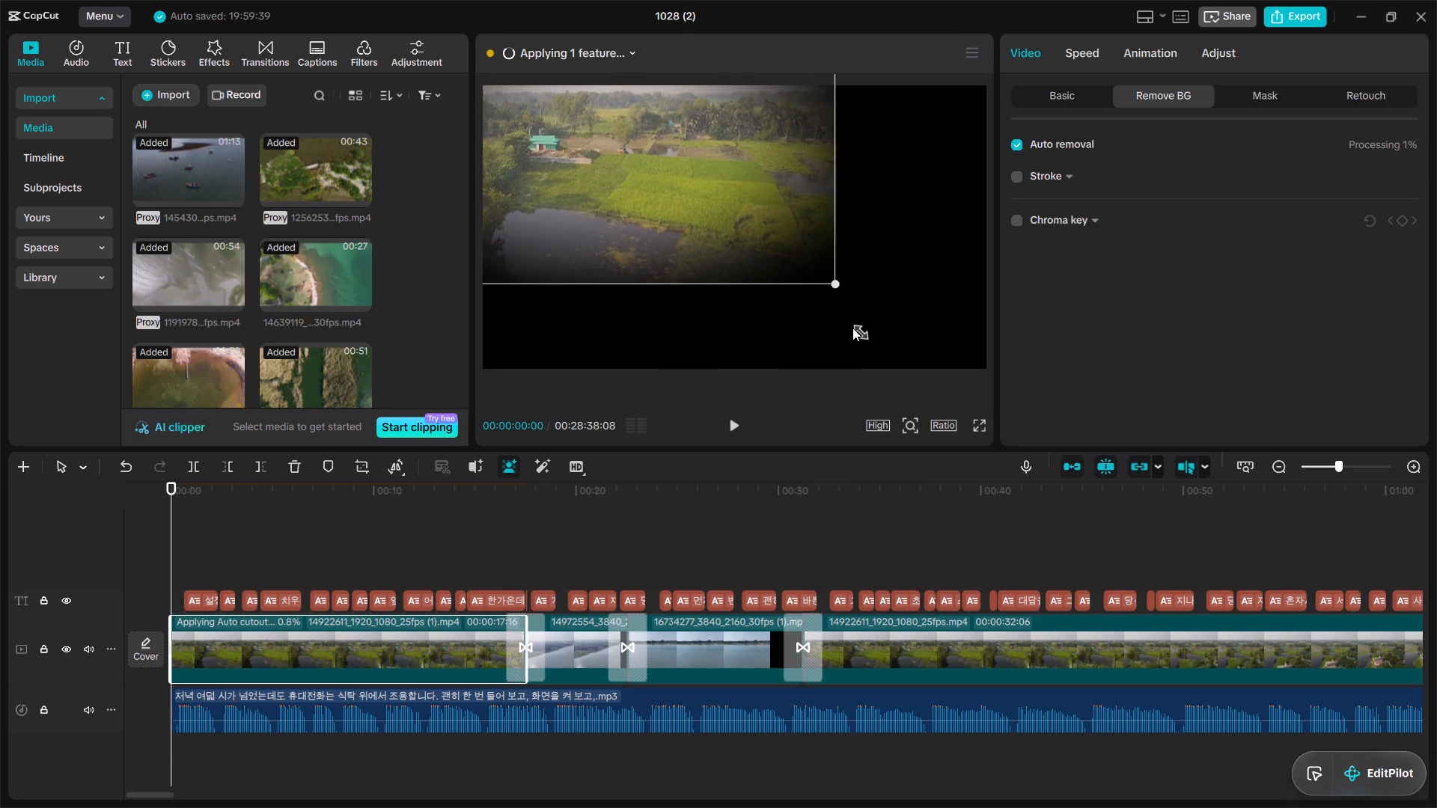
pyautogui.moveTo(632, 161); pyautogui.dragTo(671, 189)
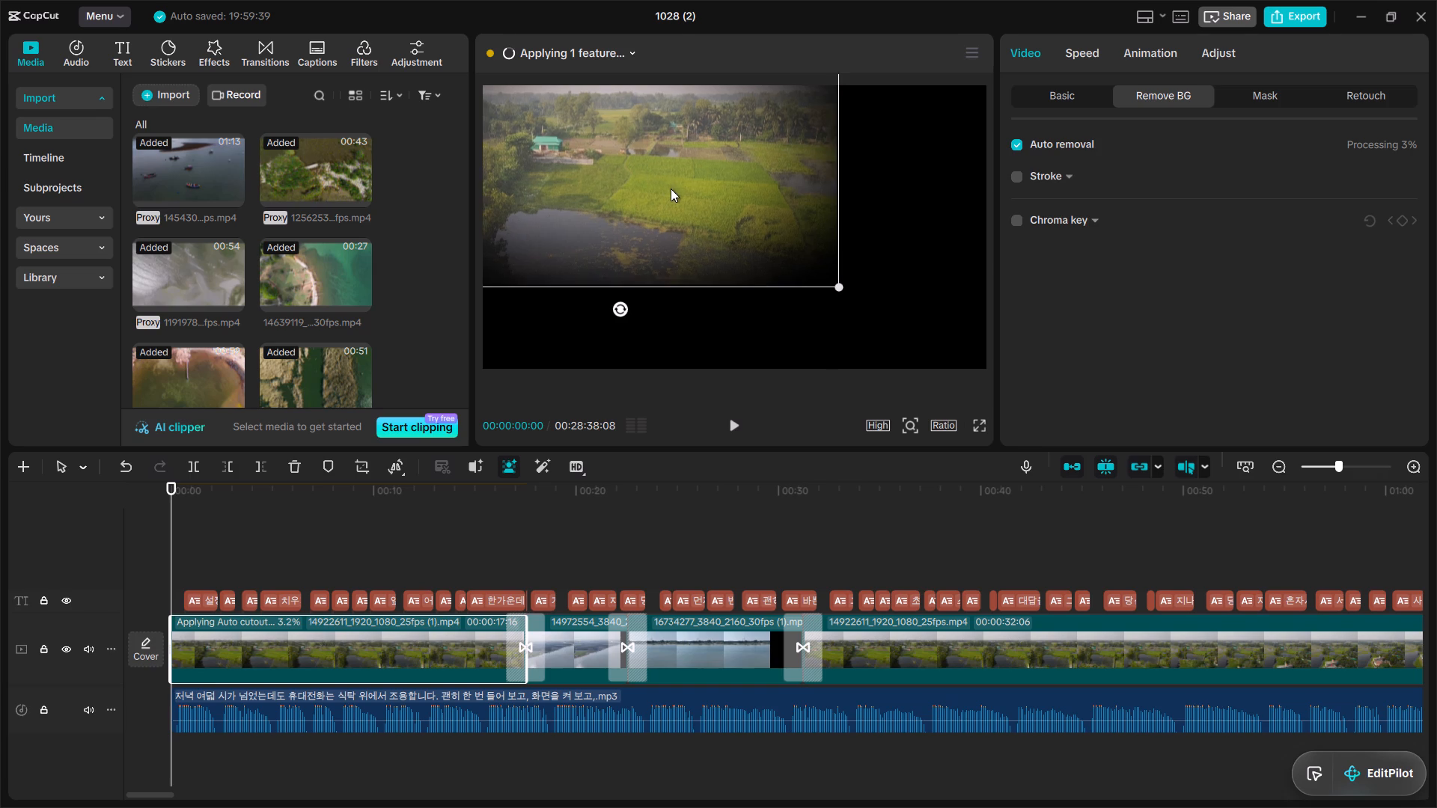
pyautogui.moveTo(671, 189); pyautogui.dragTo(711, 225)
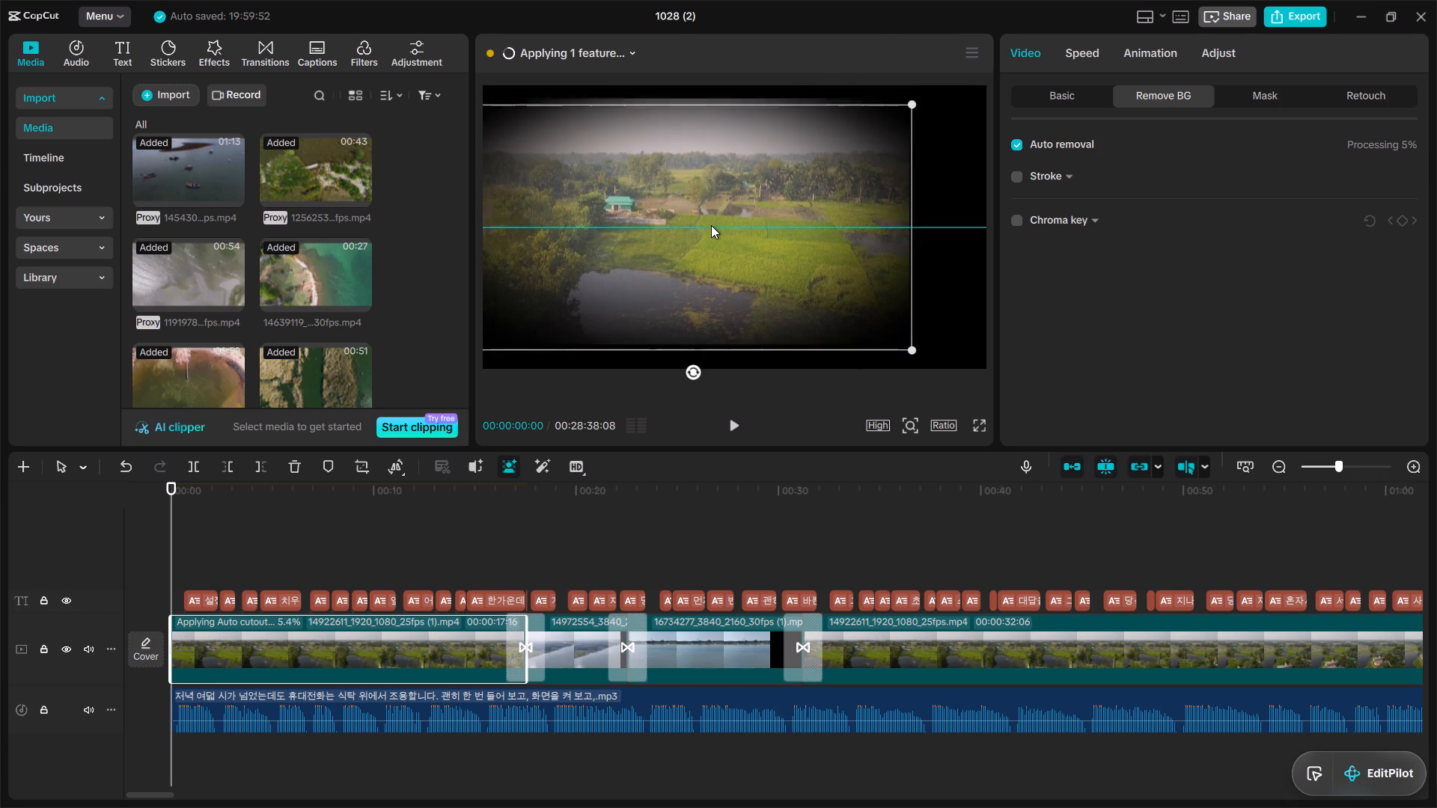
pyautogui.moveTo(711, 225); pyautogui.dragTo(727, 229)
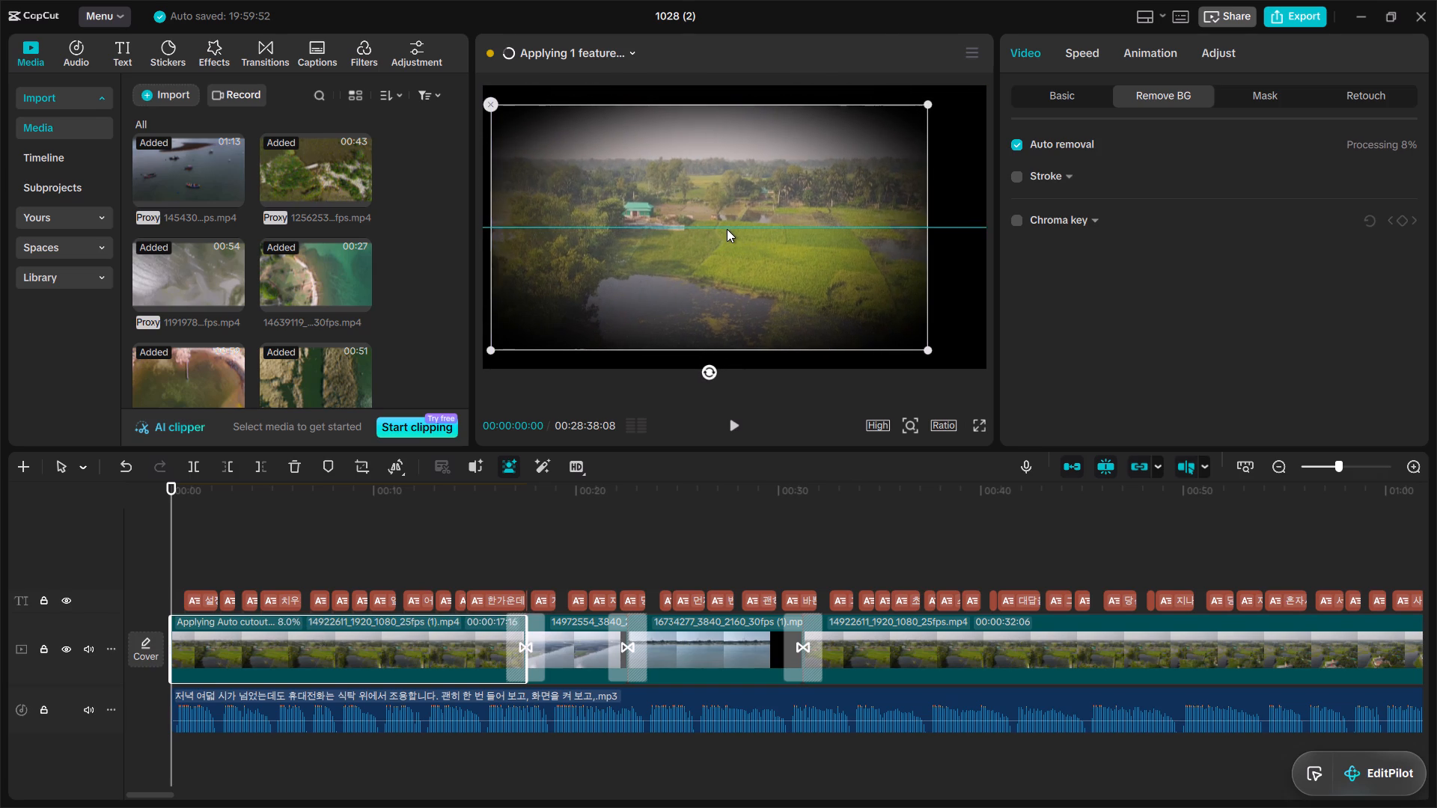
pyautogui.moveTo(727, 229); pyautogui.dragTo(727, 230)
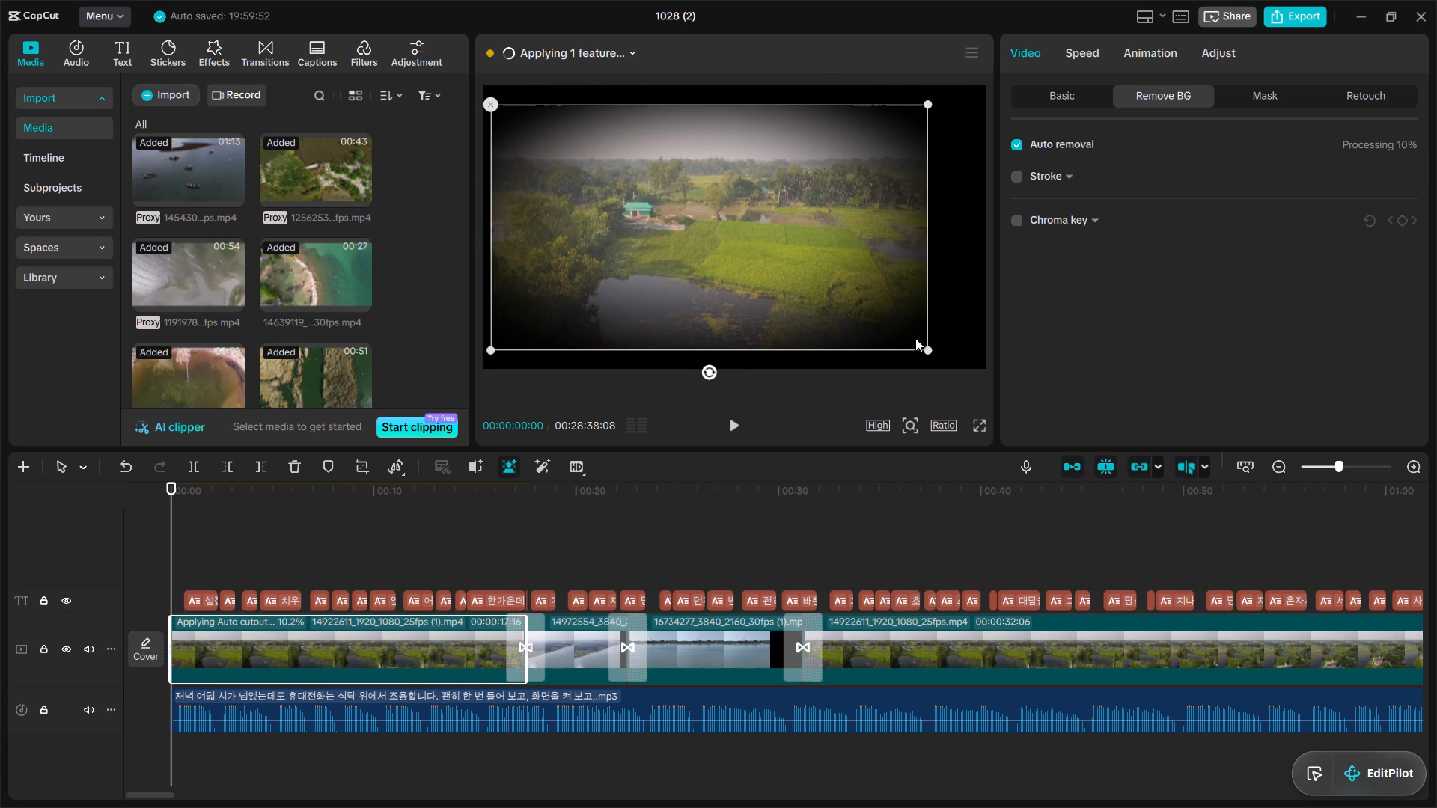
pyautogui.moveTo(927, 347); pyautogui.dragTo(967, 366)
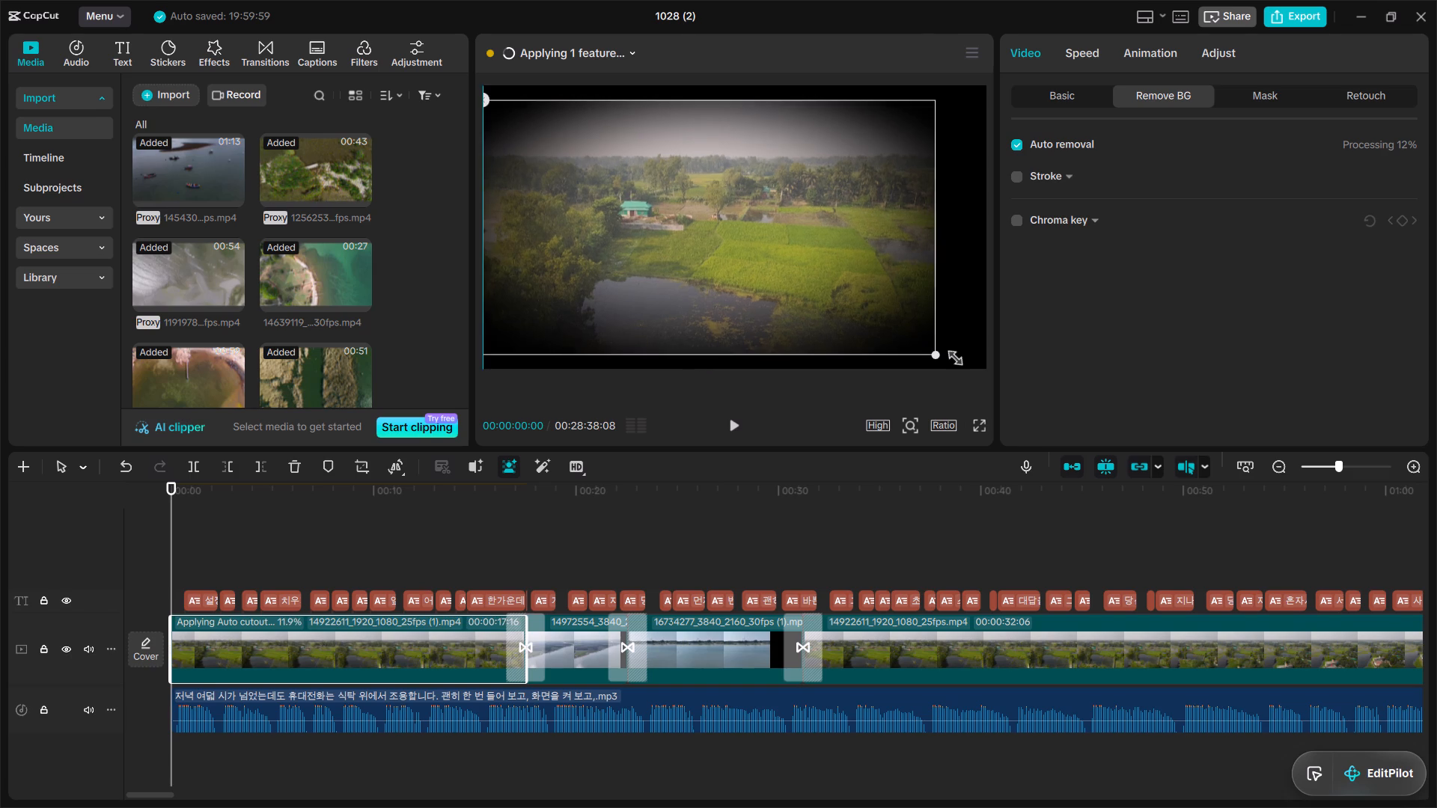
pyautogui.moveTo(967, 366); pyautogui.dragTo(974, 371)
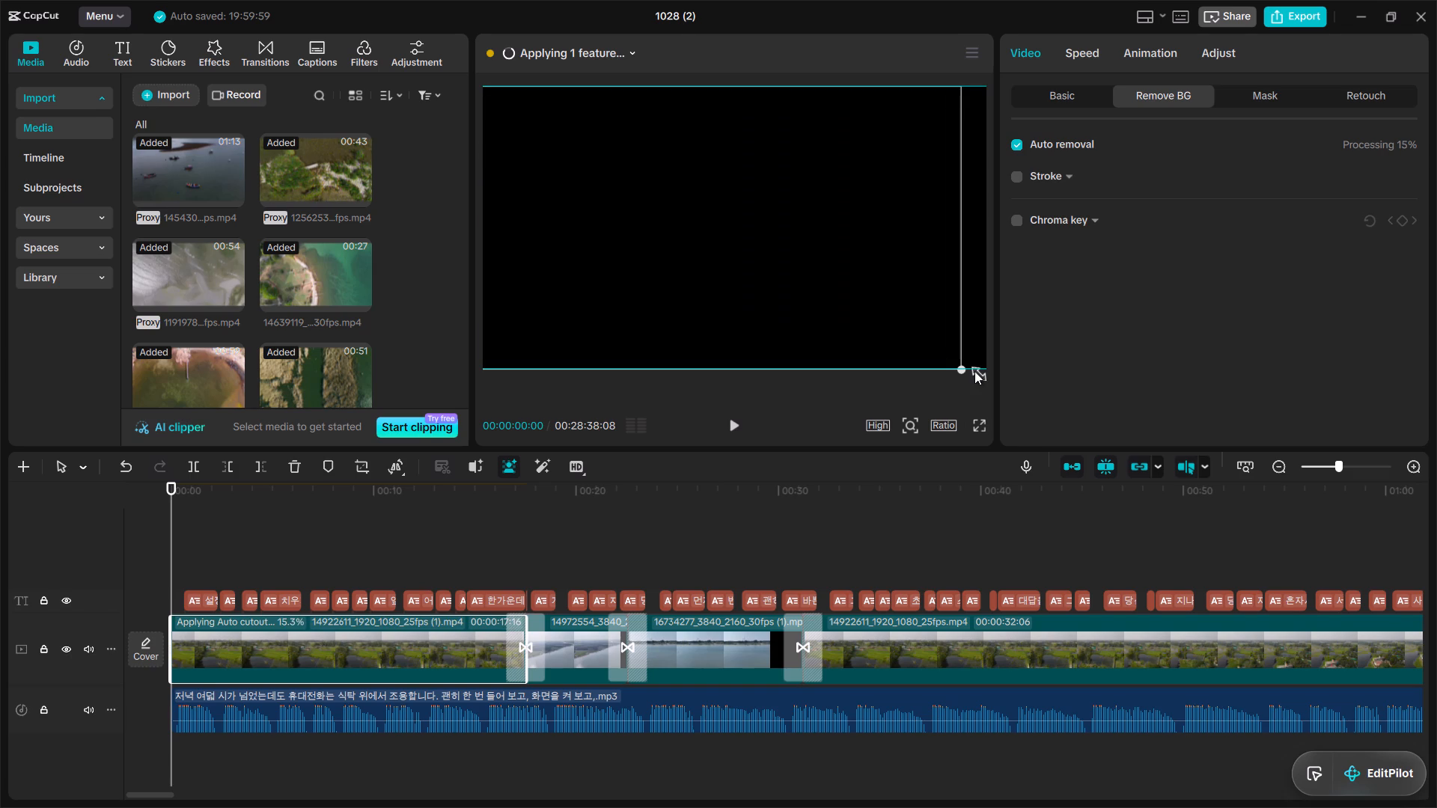
pyautogui.moveTo(746, 254); pyautogui.dragTo(766, 257)
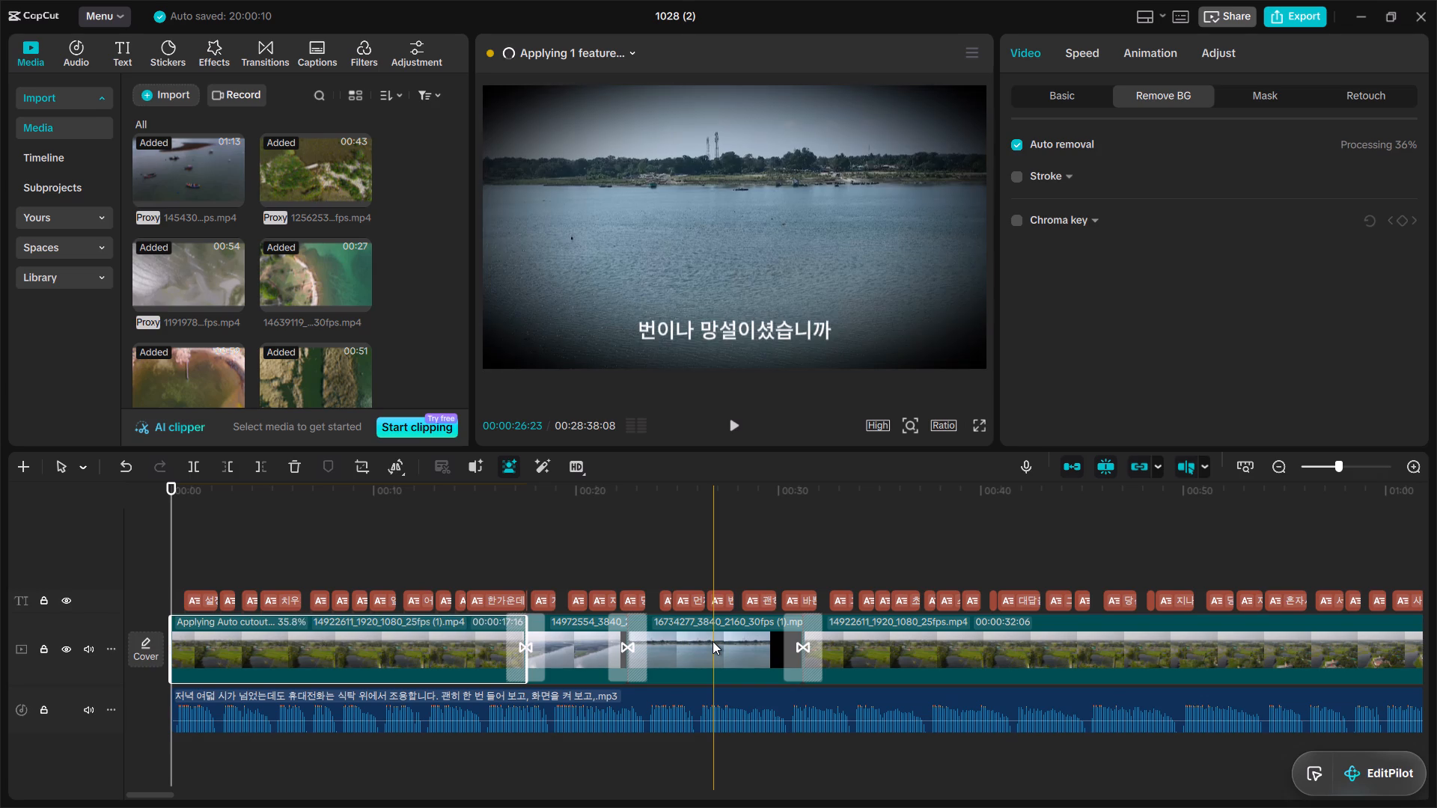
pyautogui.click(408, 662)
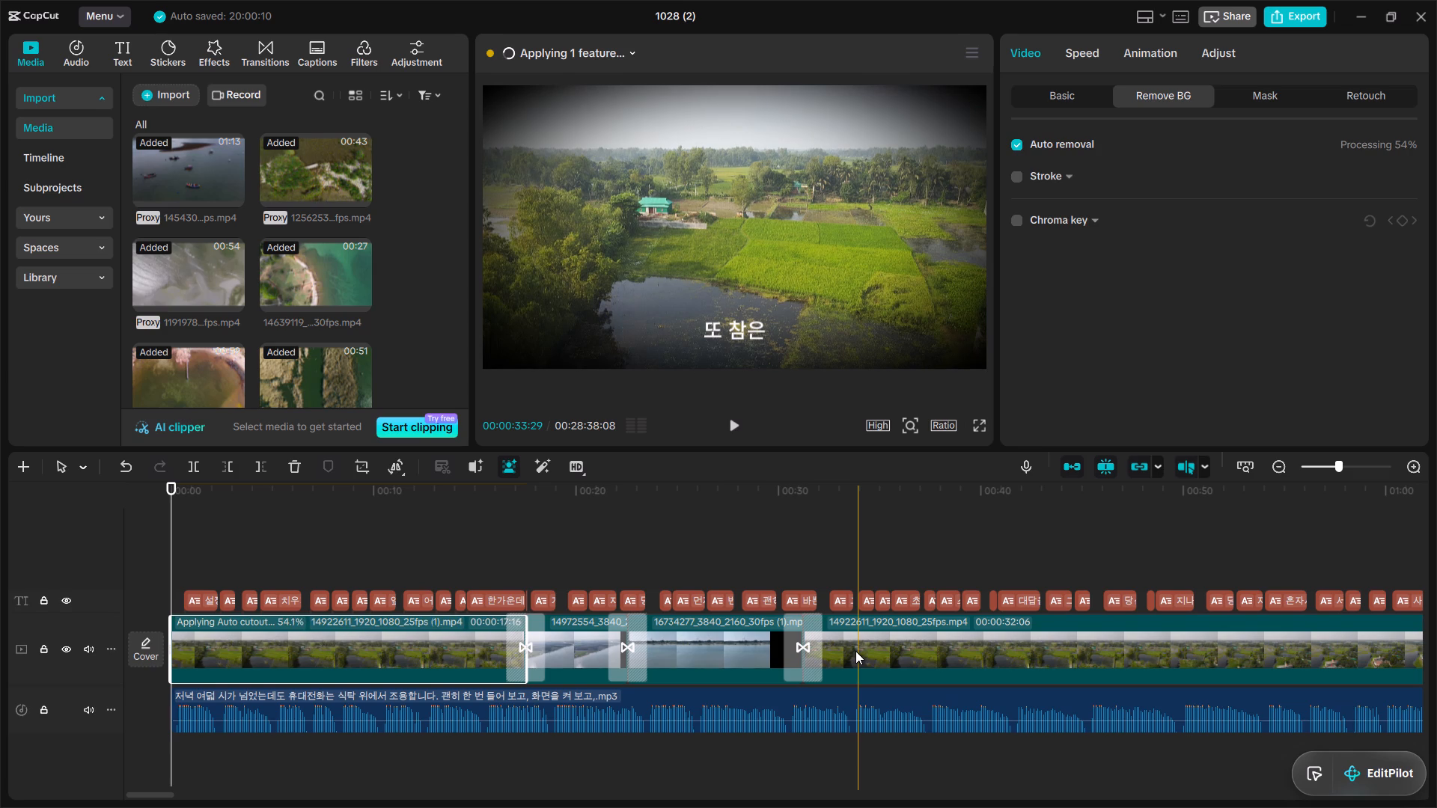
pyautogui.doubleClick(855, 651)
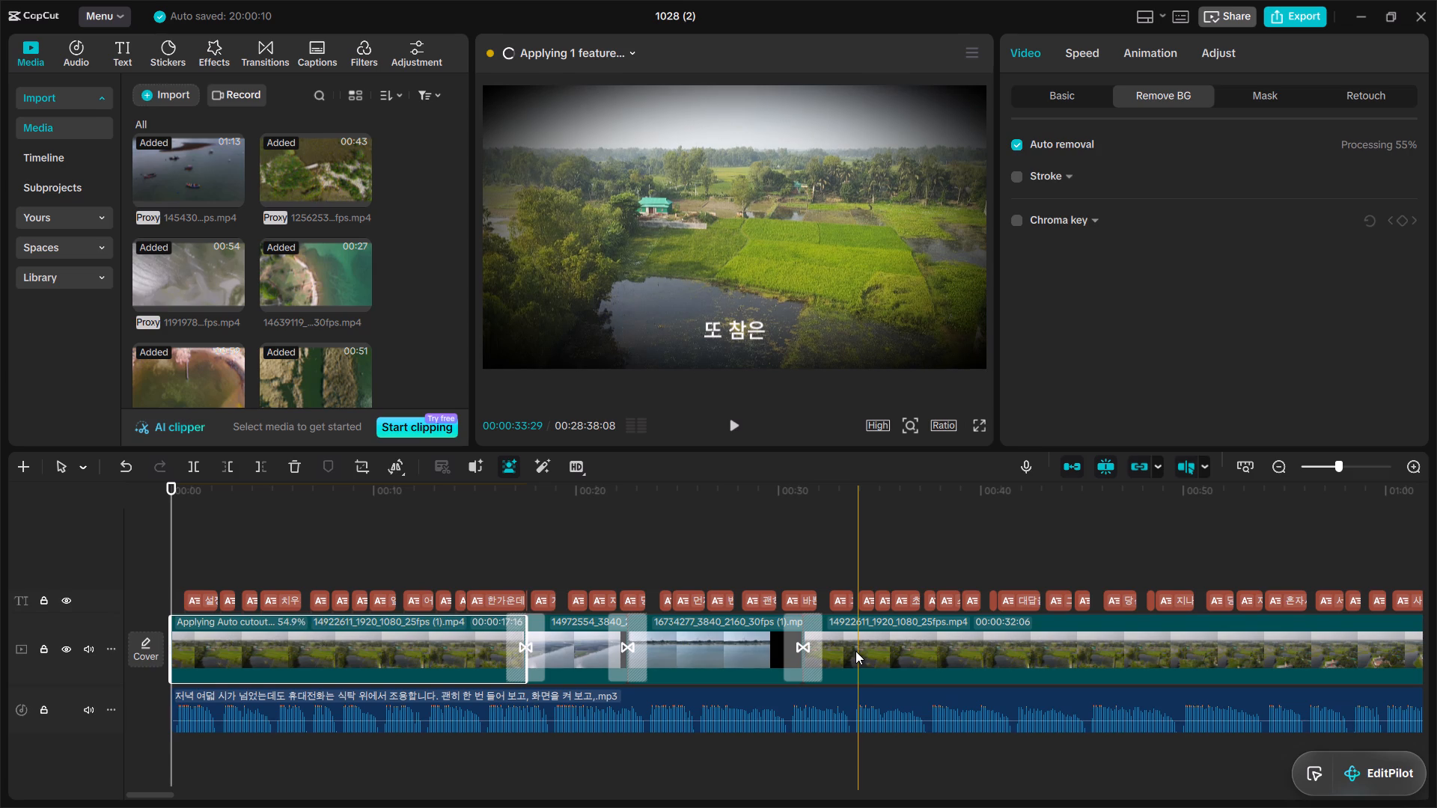
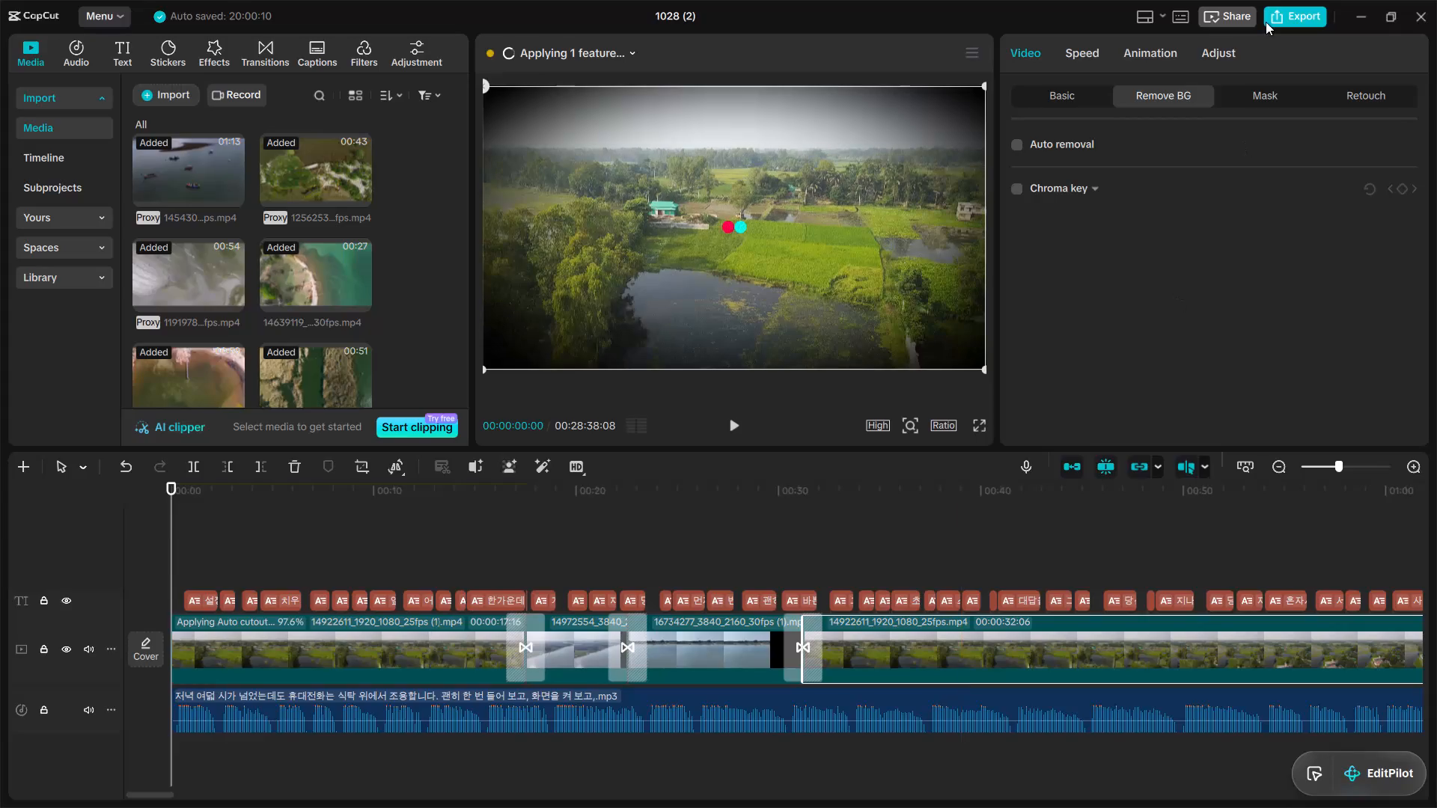
# On the 14922611_1920_1080_25fps.mp4 clip around 34 s, set the colour adjustment to Tint -47 and Temp -45.
pyautogui.click(1217, 51)
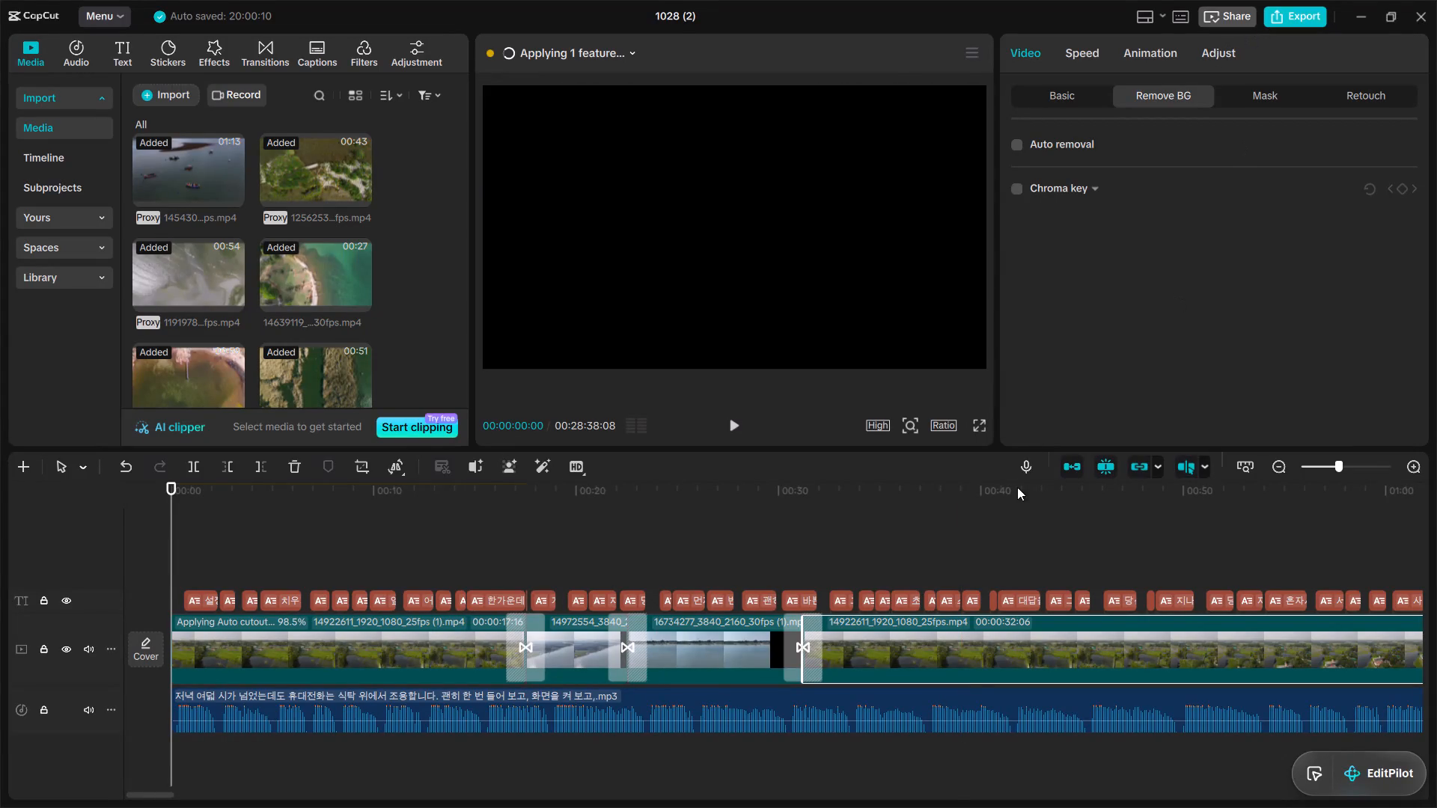
pyautogui.doubleClick(860, 557)
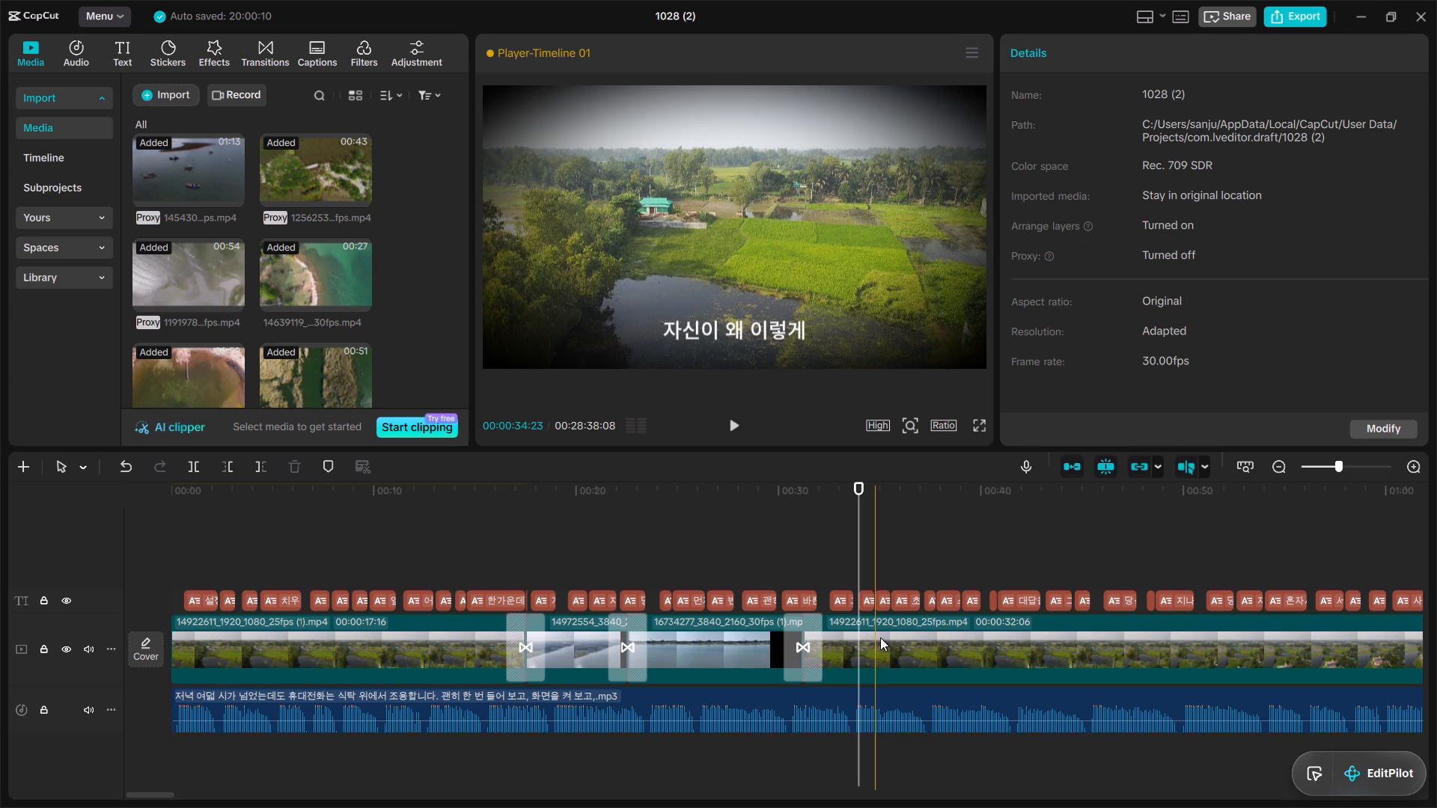
pyautogui.click(881, 641)
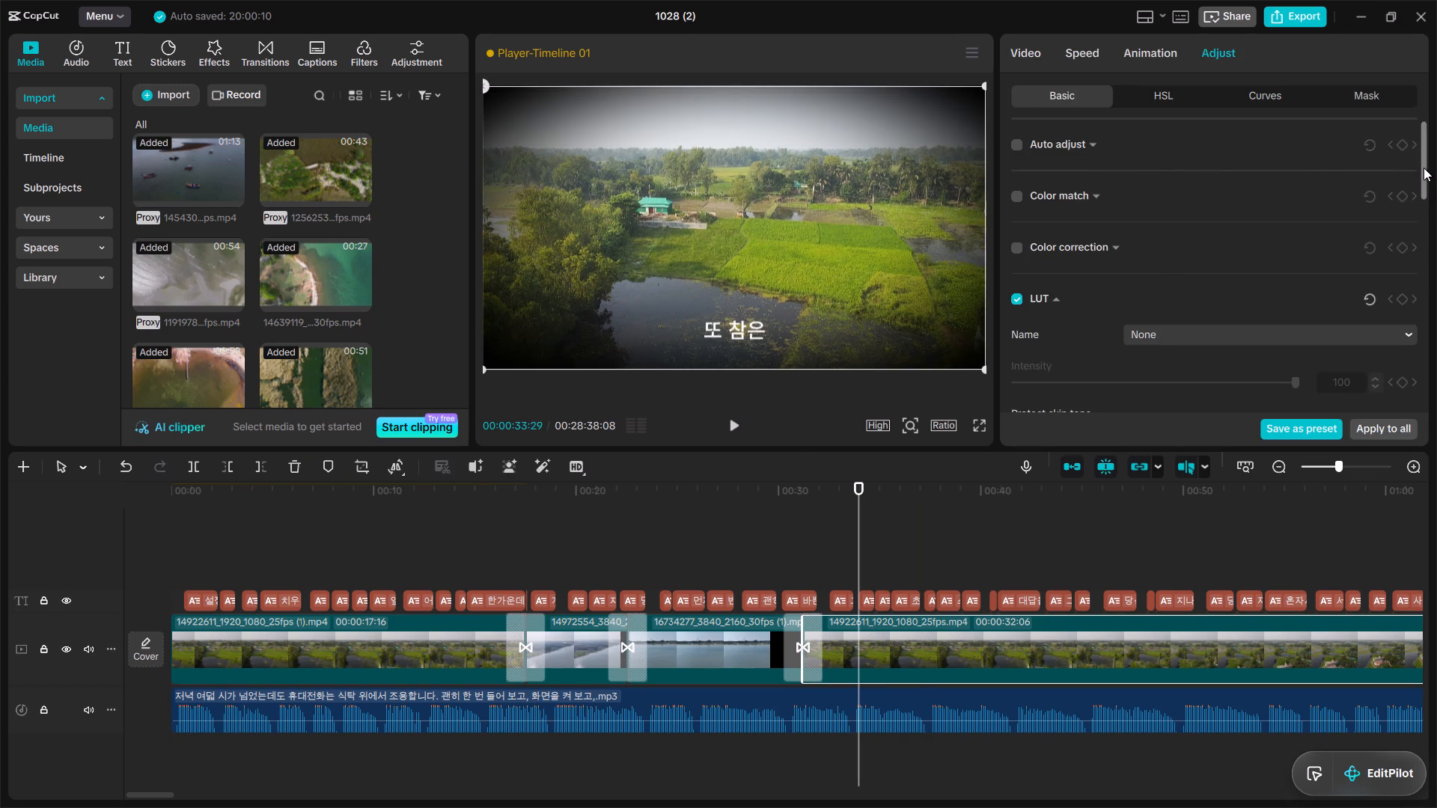
pyautogui.moveTo(1424, 168); pyautogui.dragTo(1420, 215)
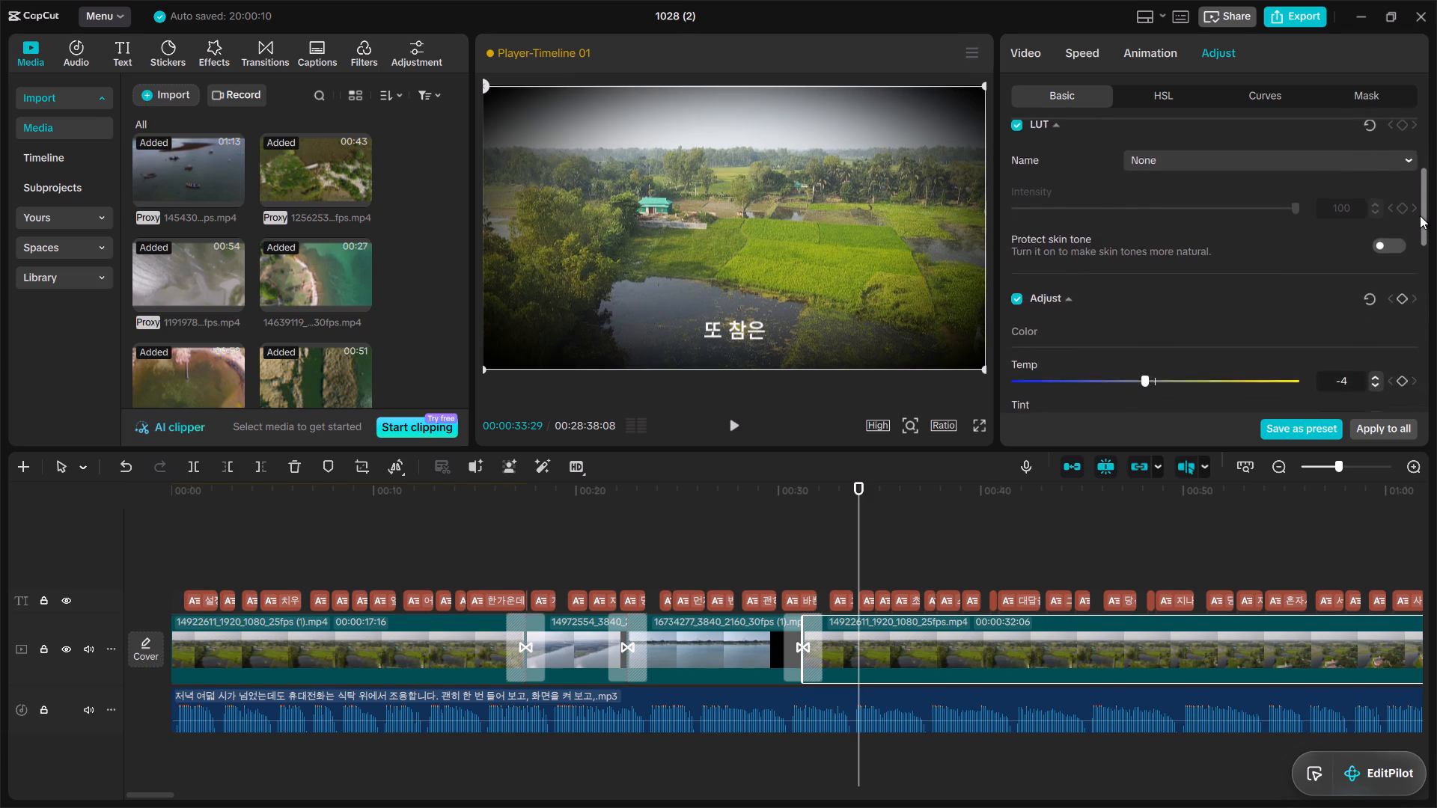
pyautogui.moveTo(1420, 215); pyautogui.dragTo(1408, 265)
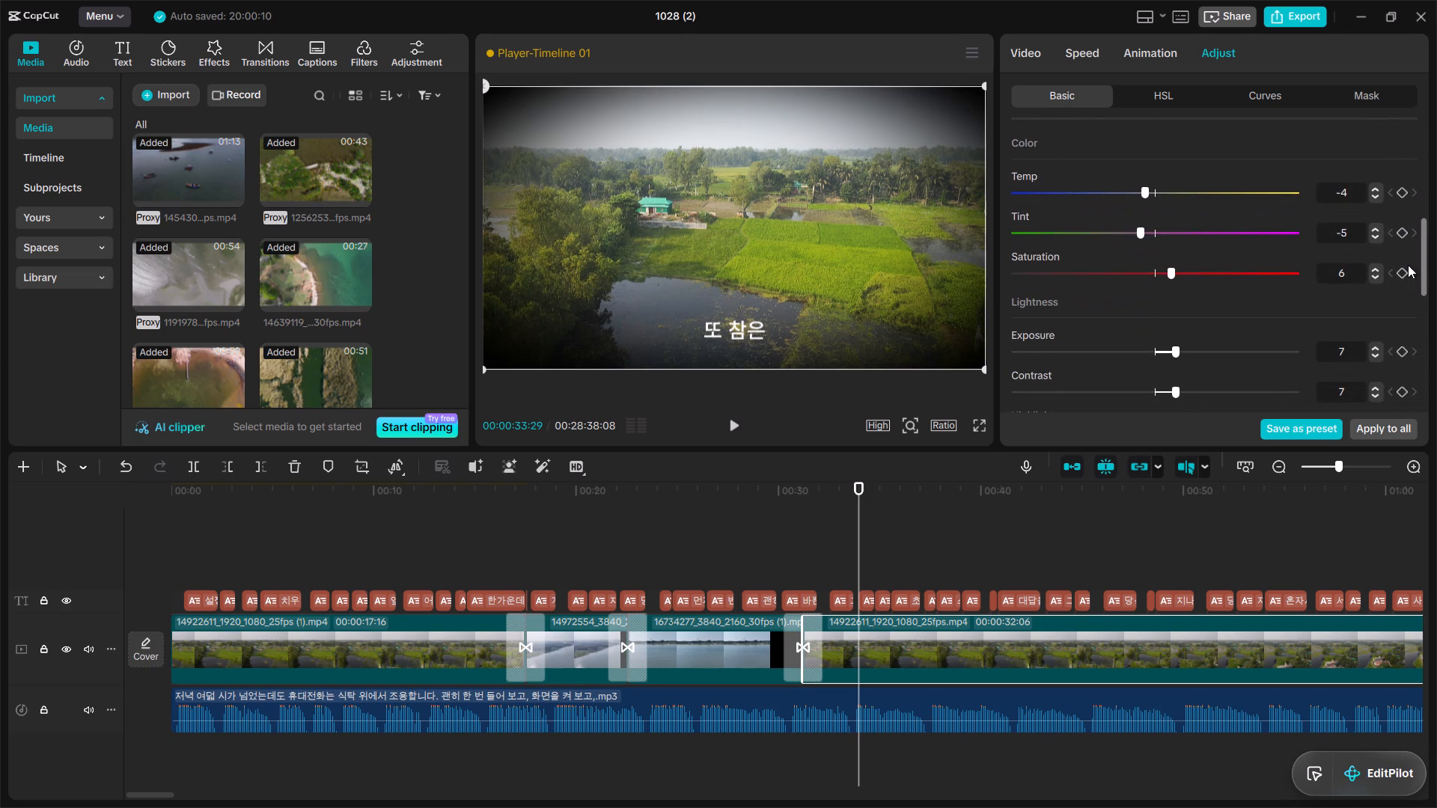
pyautogui.click(1019, 229)
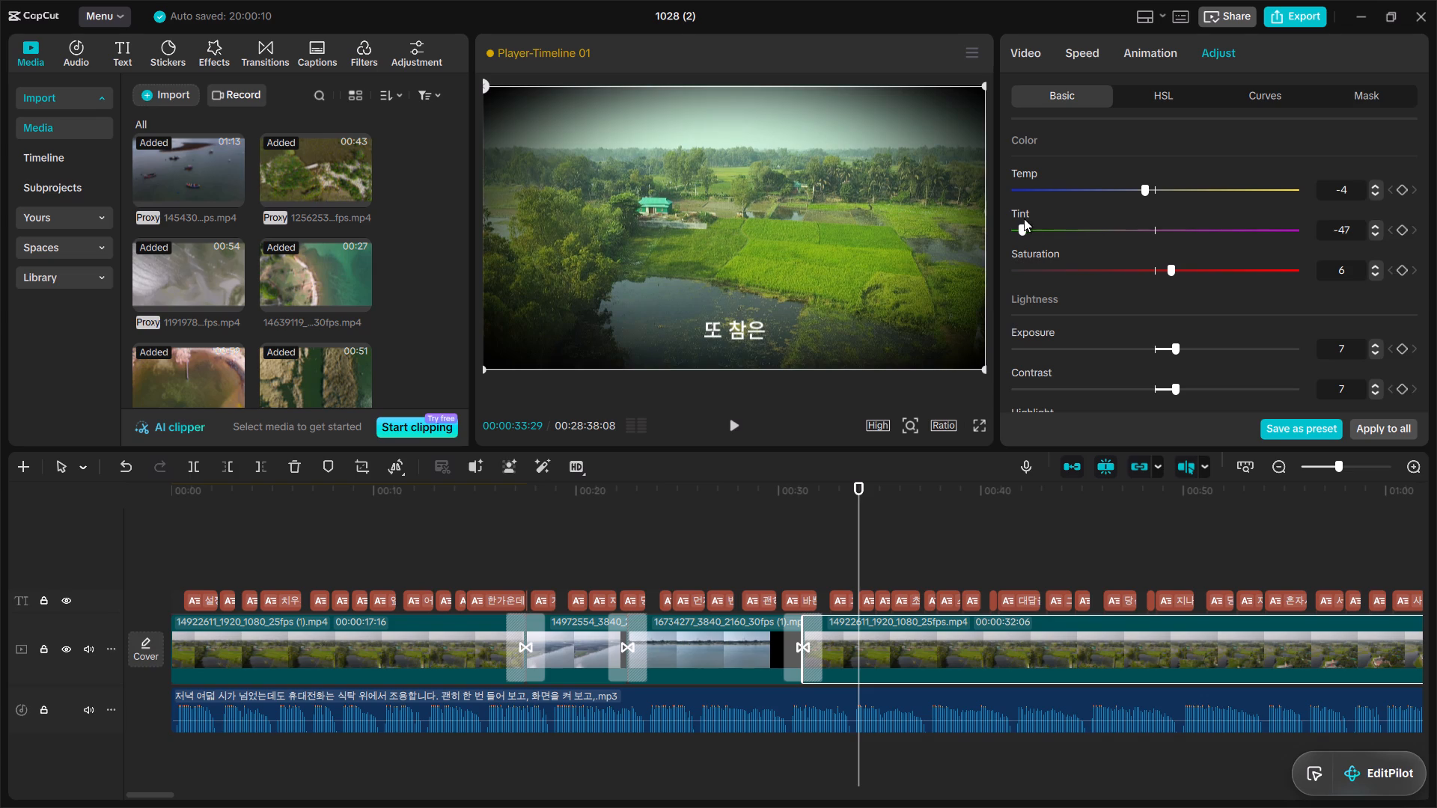
pyautogui.click(1025, 184)
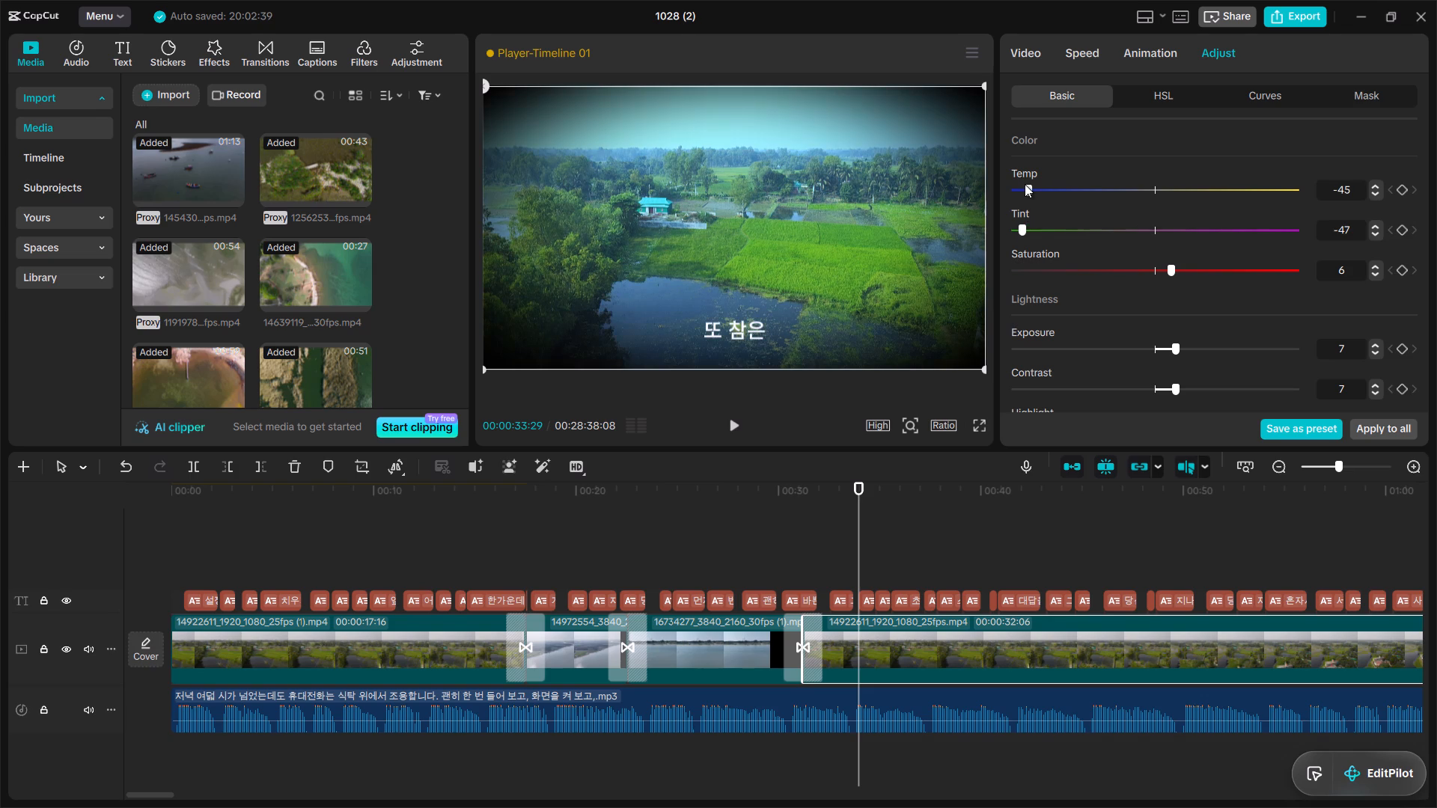
# Reduce the same clip's saturation, trying several levels and settling on -13.
pyautogui.click(1034, 268)
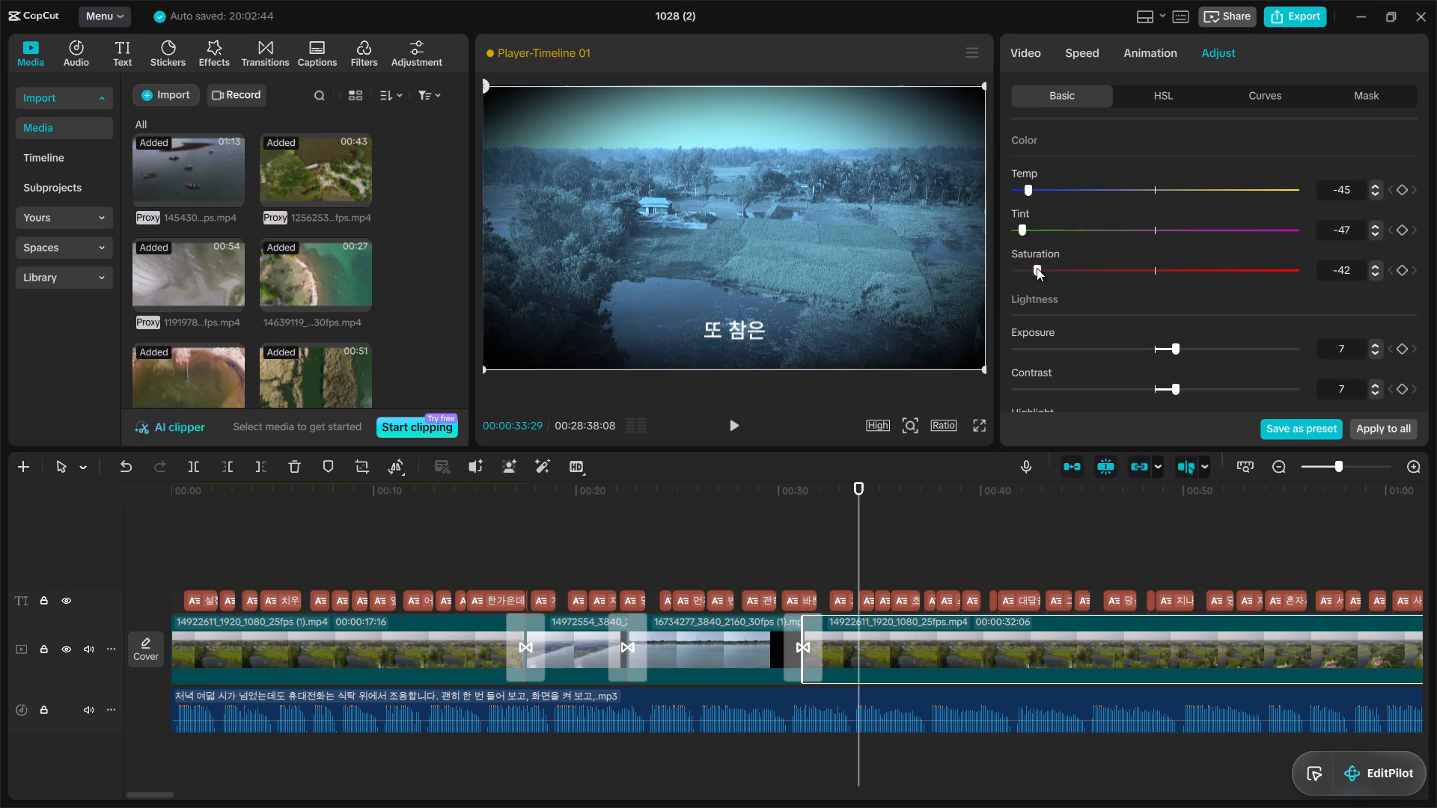
pyautogui.click(1051, 265)
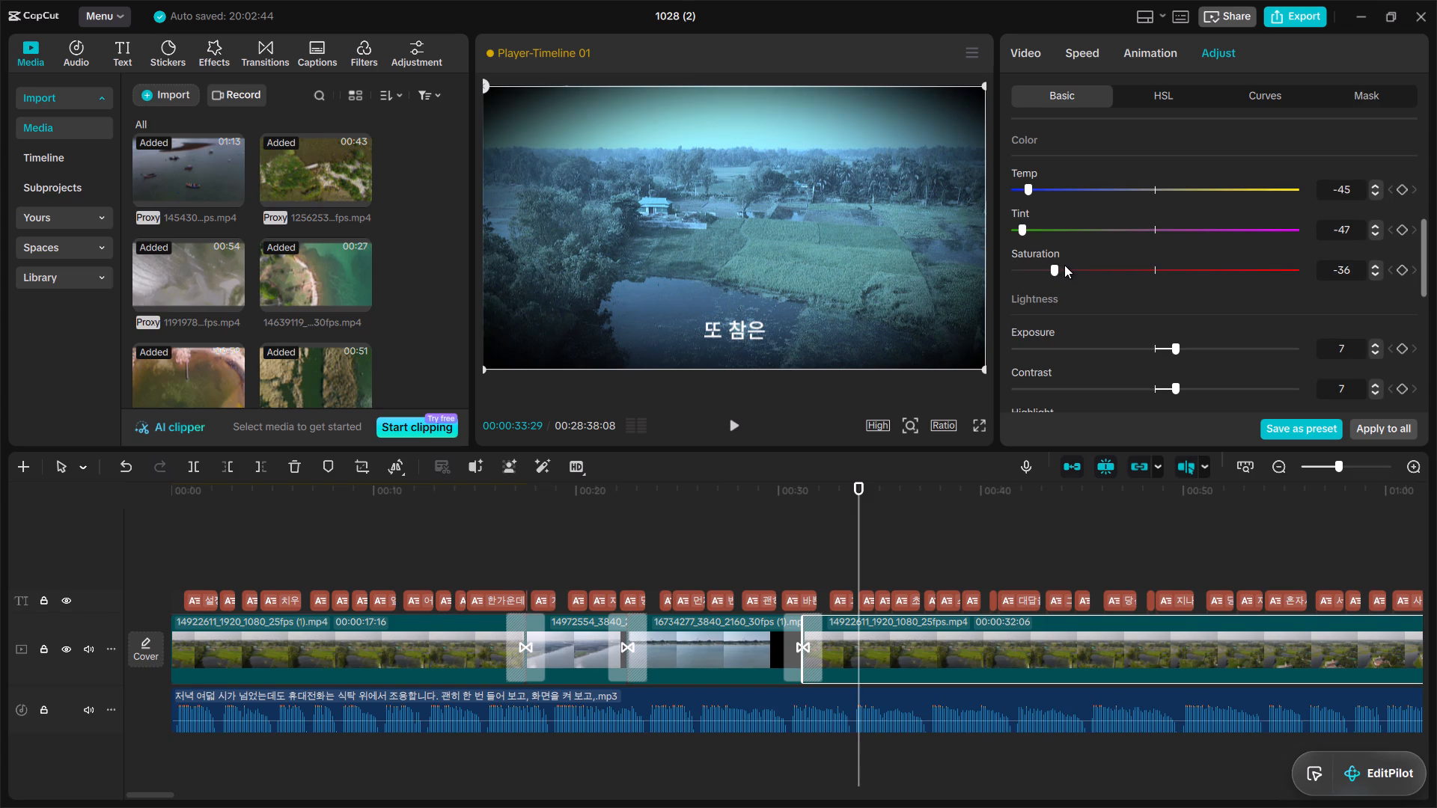
pyautogui.click(1064, 265)
pyautogui.click(1087, 265)
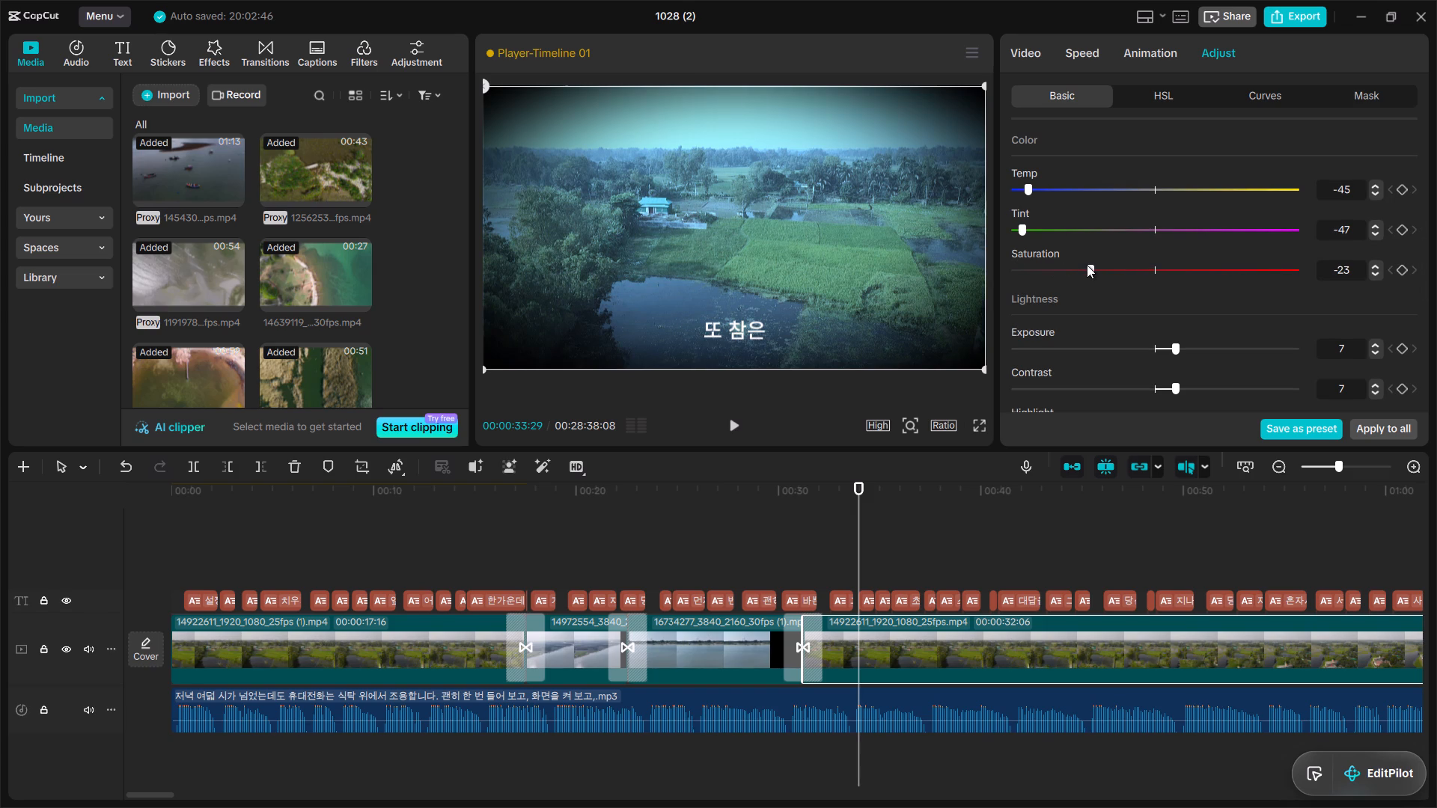
pyautogui.click(1106, 265)
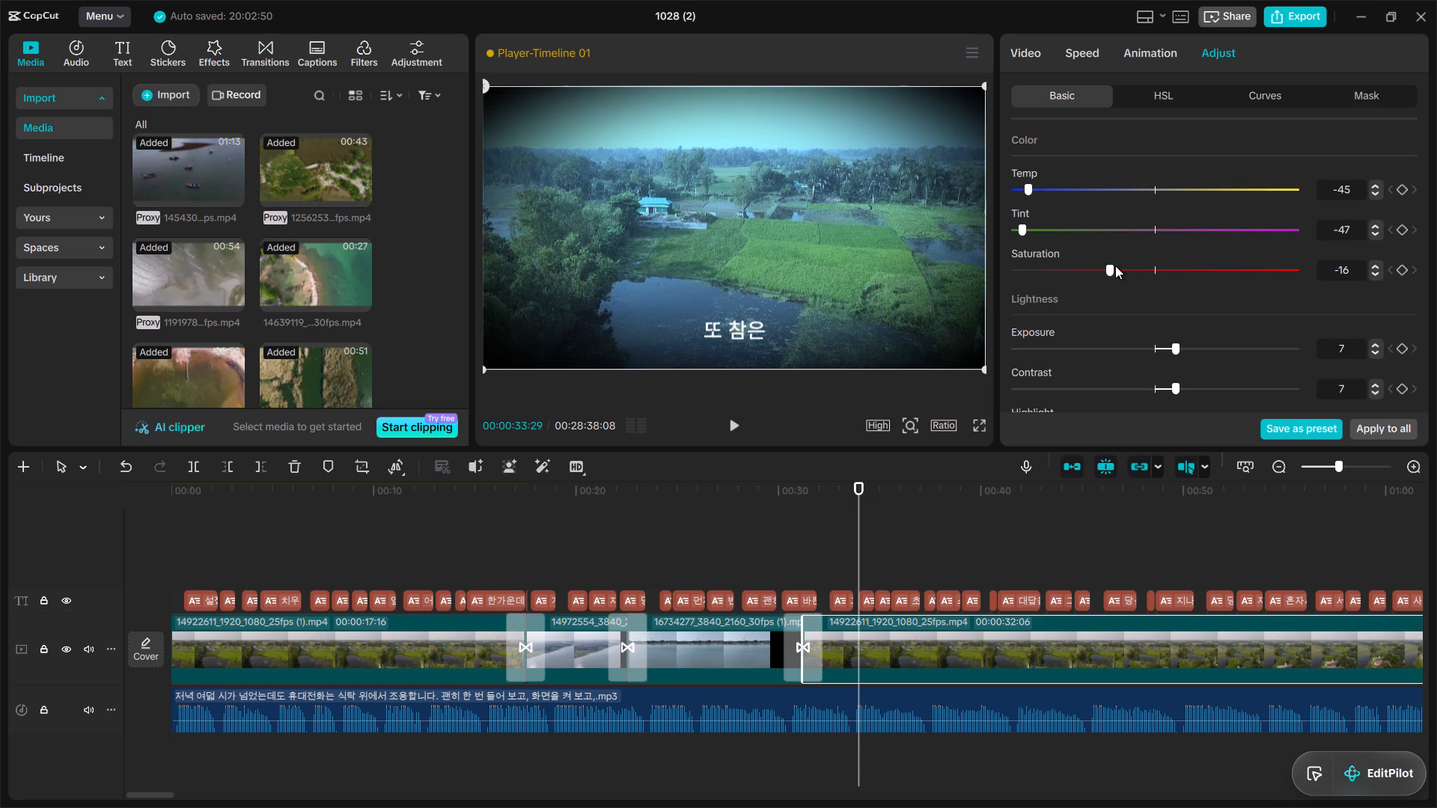
pyautogui.click(1115, 266)
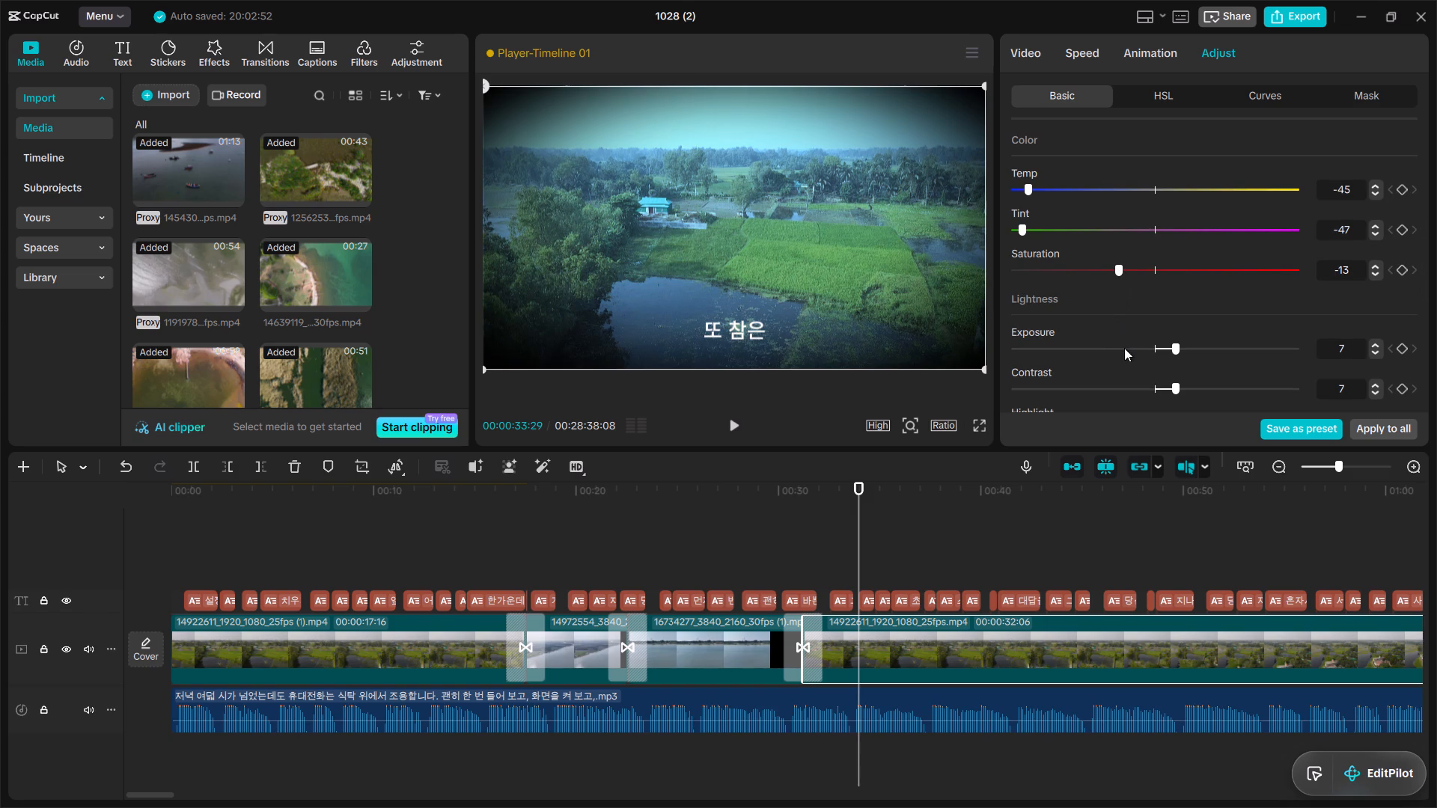
# Set the clip's lightness adjustments to Exposure -10, Contrast 12 and Highlight -4.
pyautogui.click(1124, 348)
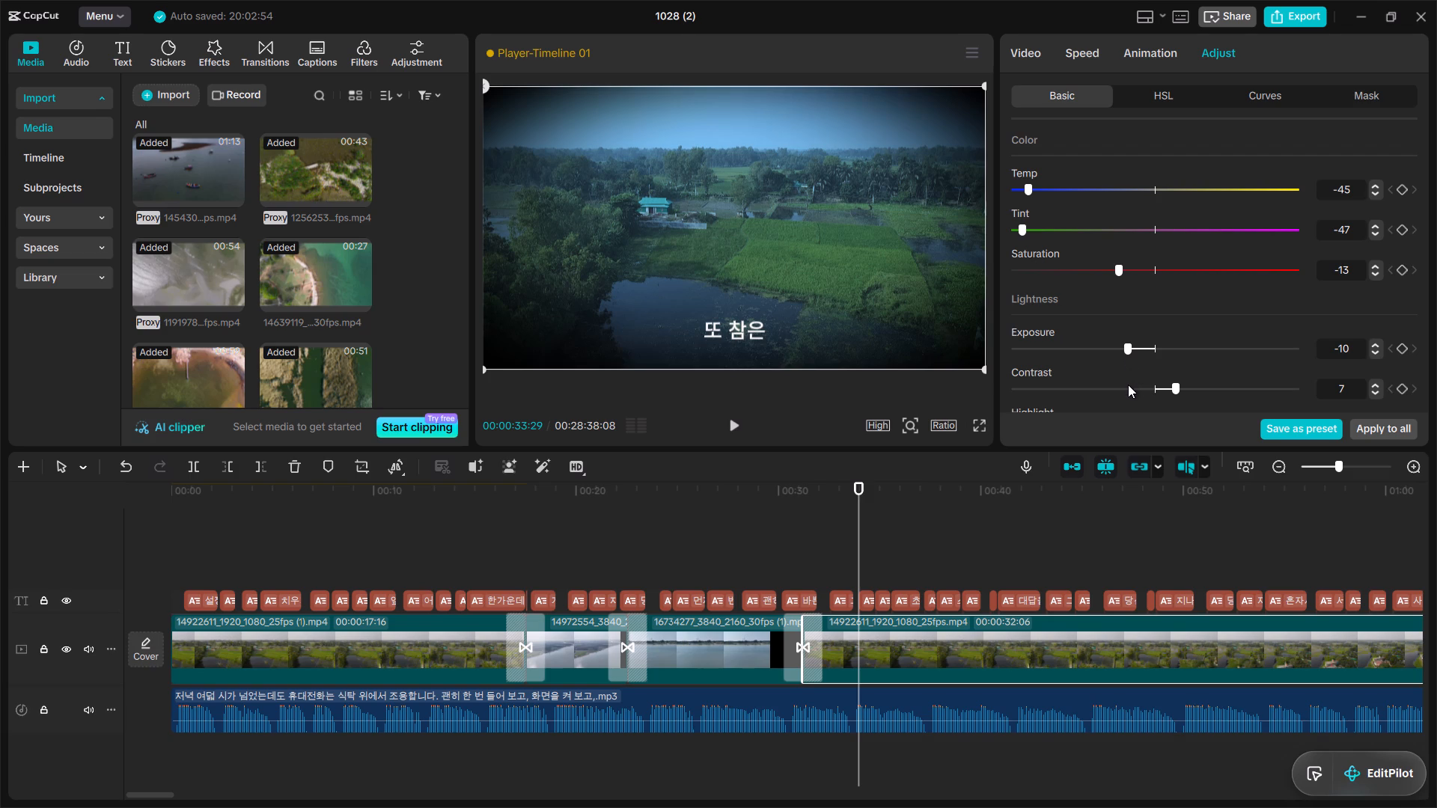
pyautogui.click(1128, 385)
pyautogui.click(1168, 385)
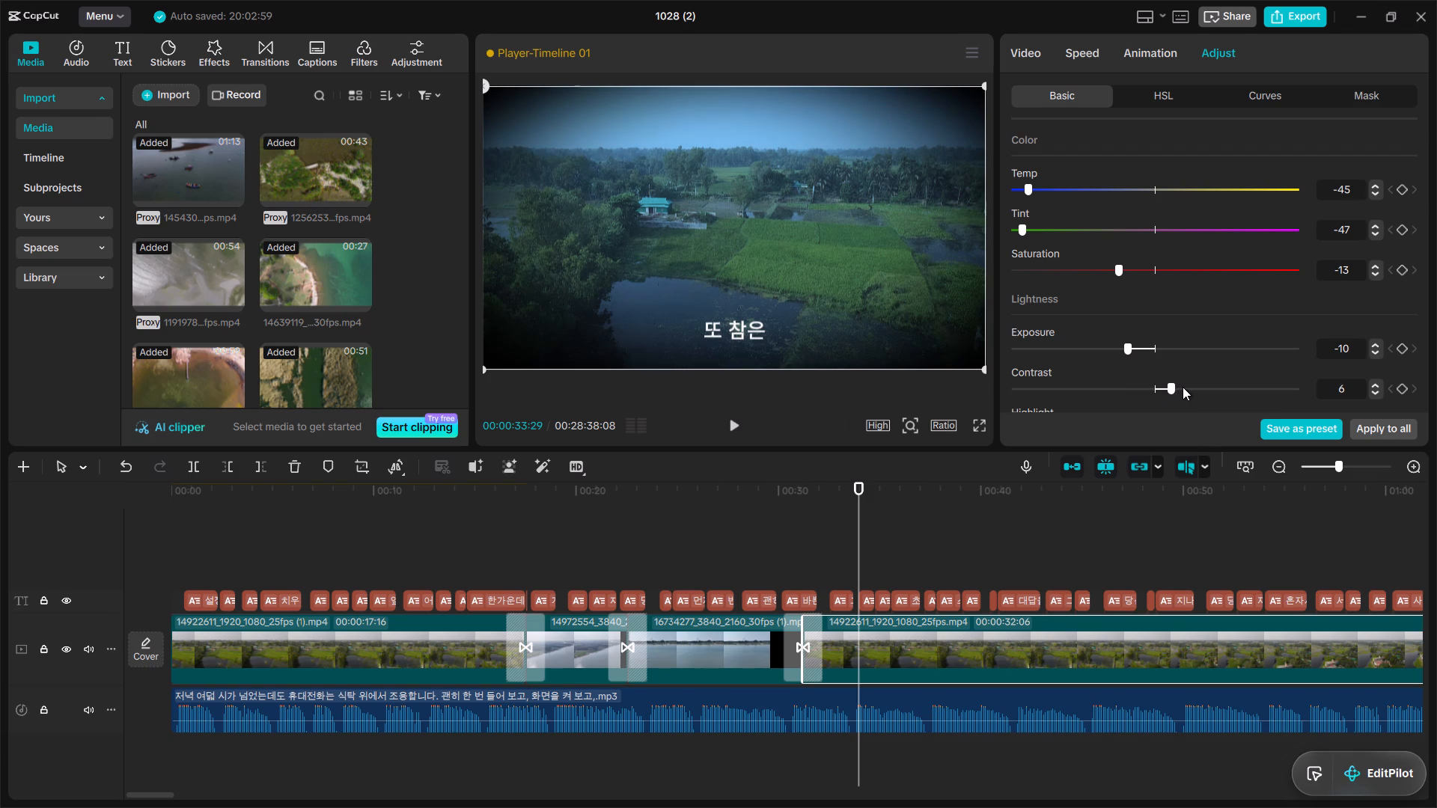
pyautogui.click(1185, 387)
pyautogui.moveTo(1426, 246); pyautogui.dragTo(1426, 289)
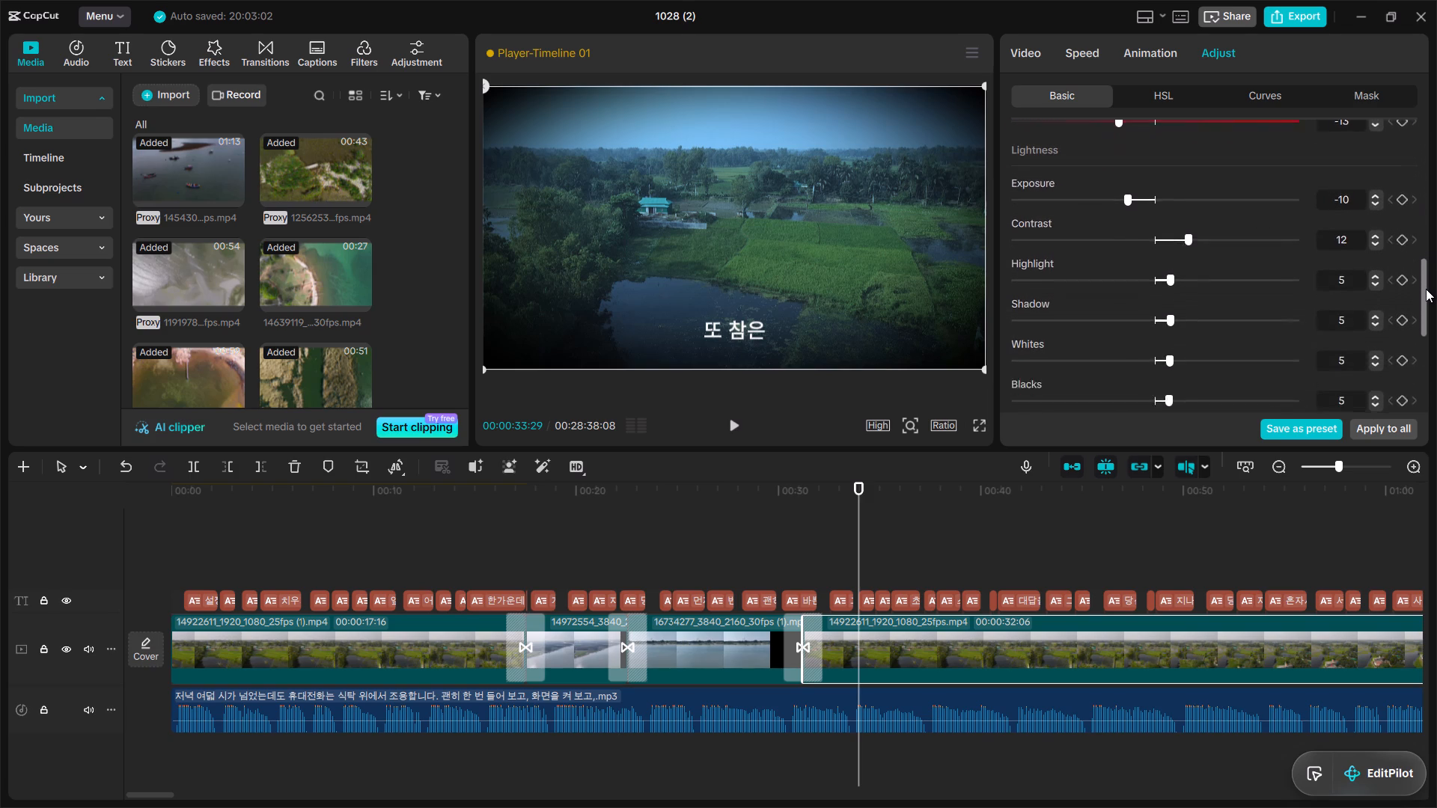
pyautogui.moveTo(1426, 289); pyautogui.dragTo(1426, 293)
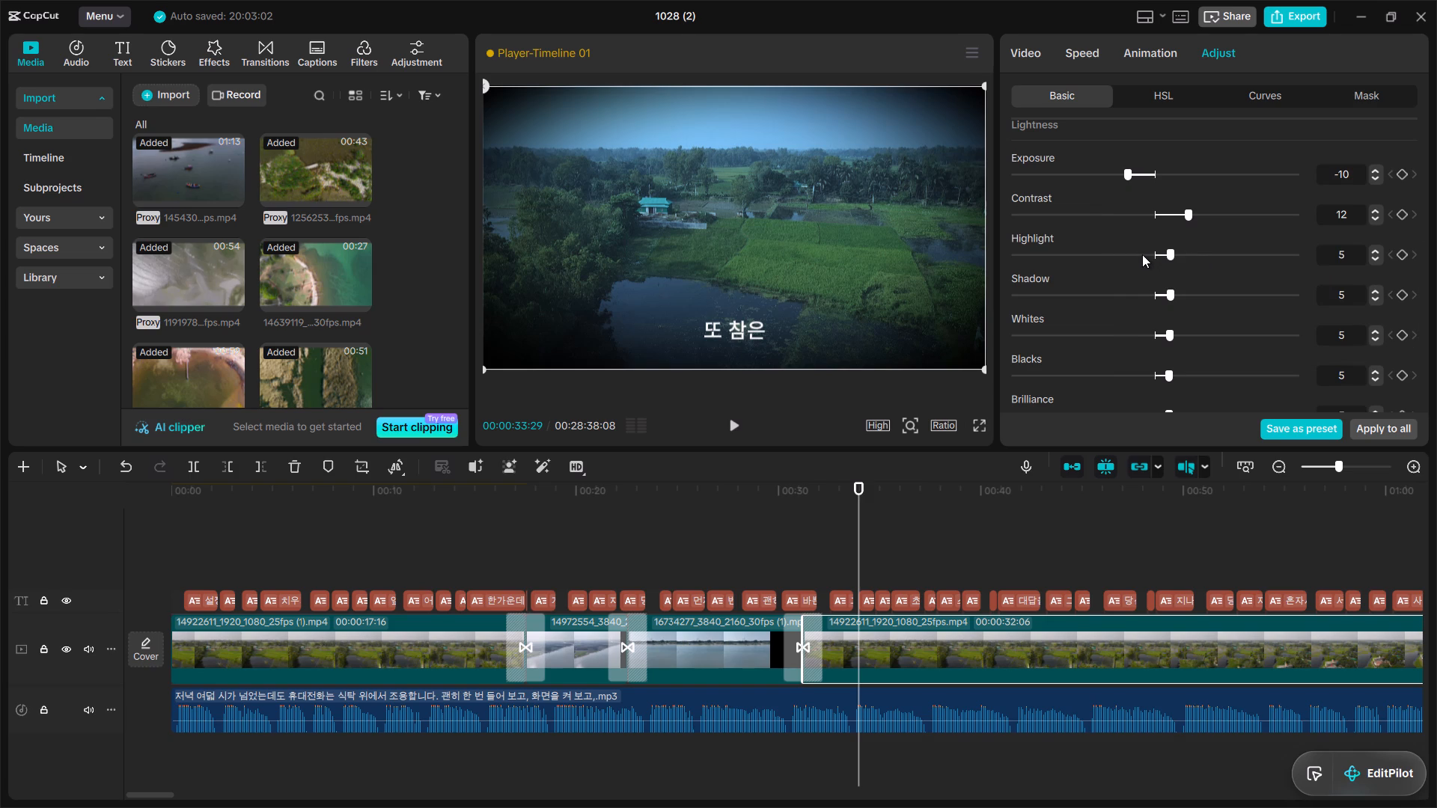
pyautogui.click(1141, 254)
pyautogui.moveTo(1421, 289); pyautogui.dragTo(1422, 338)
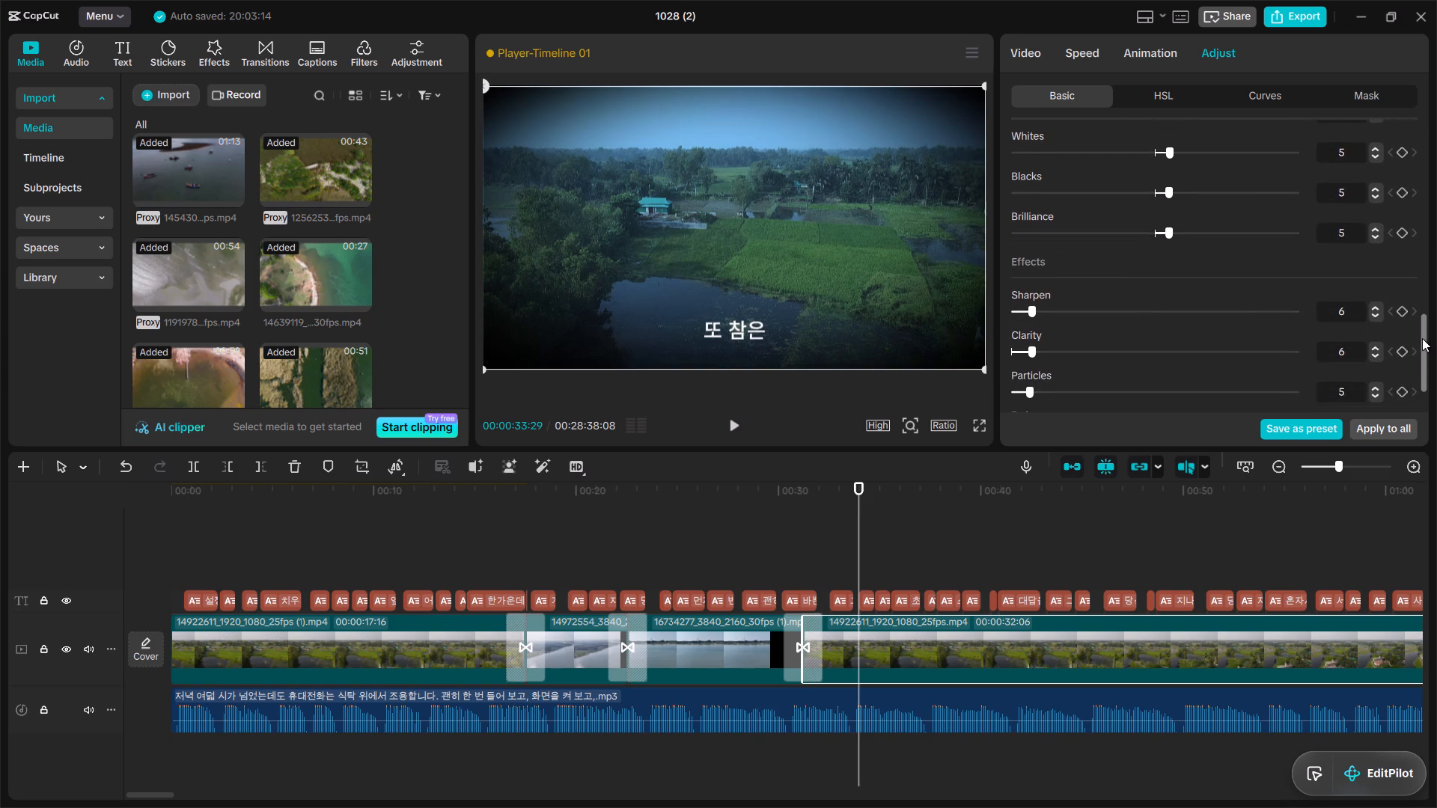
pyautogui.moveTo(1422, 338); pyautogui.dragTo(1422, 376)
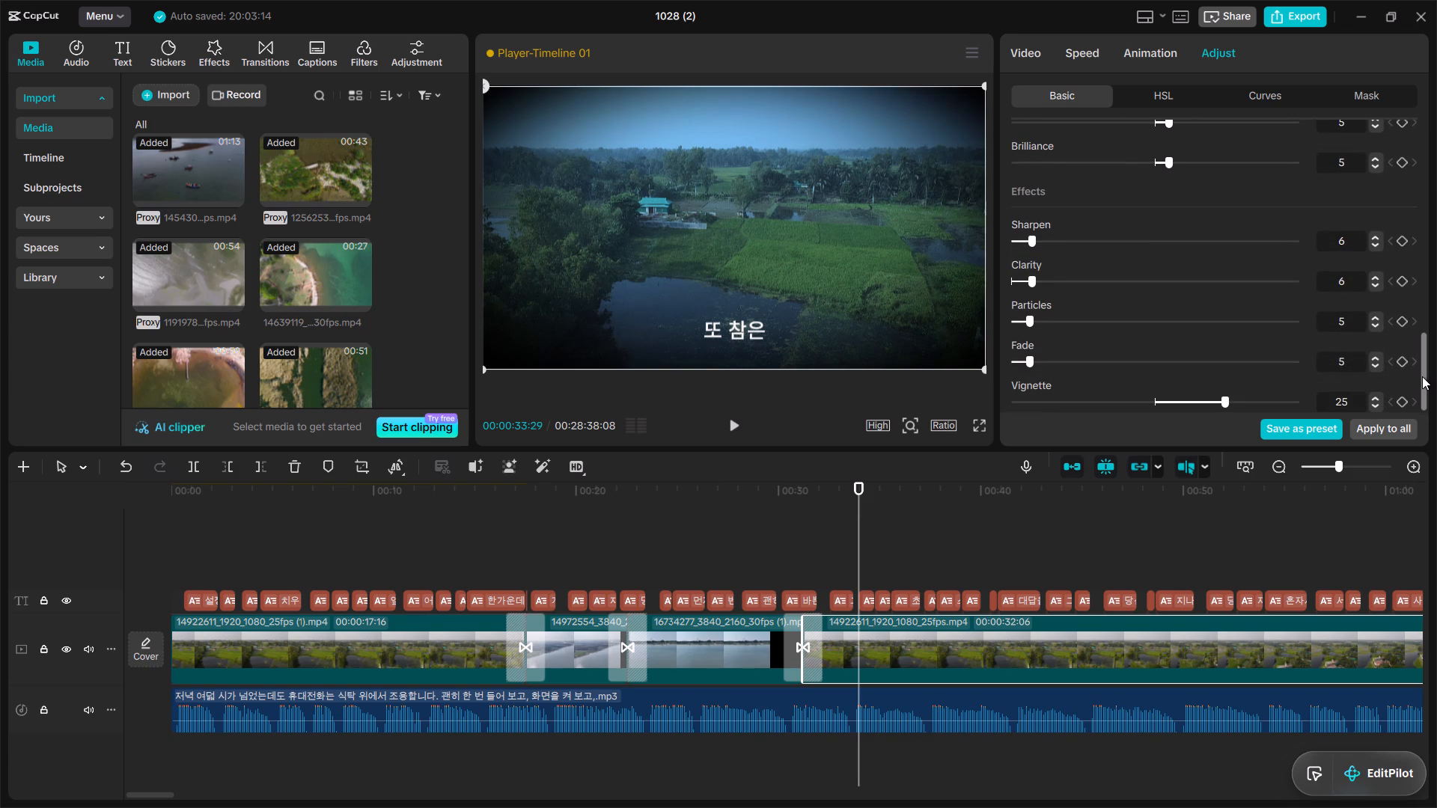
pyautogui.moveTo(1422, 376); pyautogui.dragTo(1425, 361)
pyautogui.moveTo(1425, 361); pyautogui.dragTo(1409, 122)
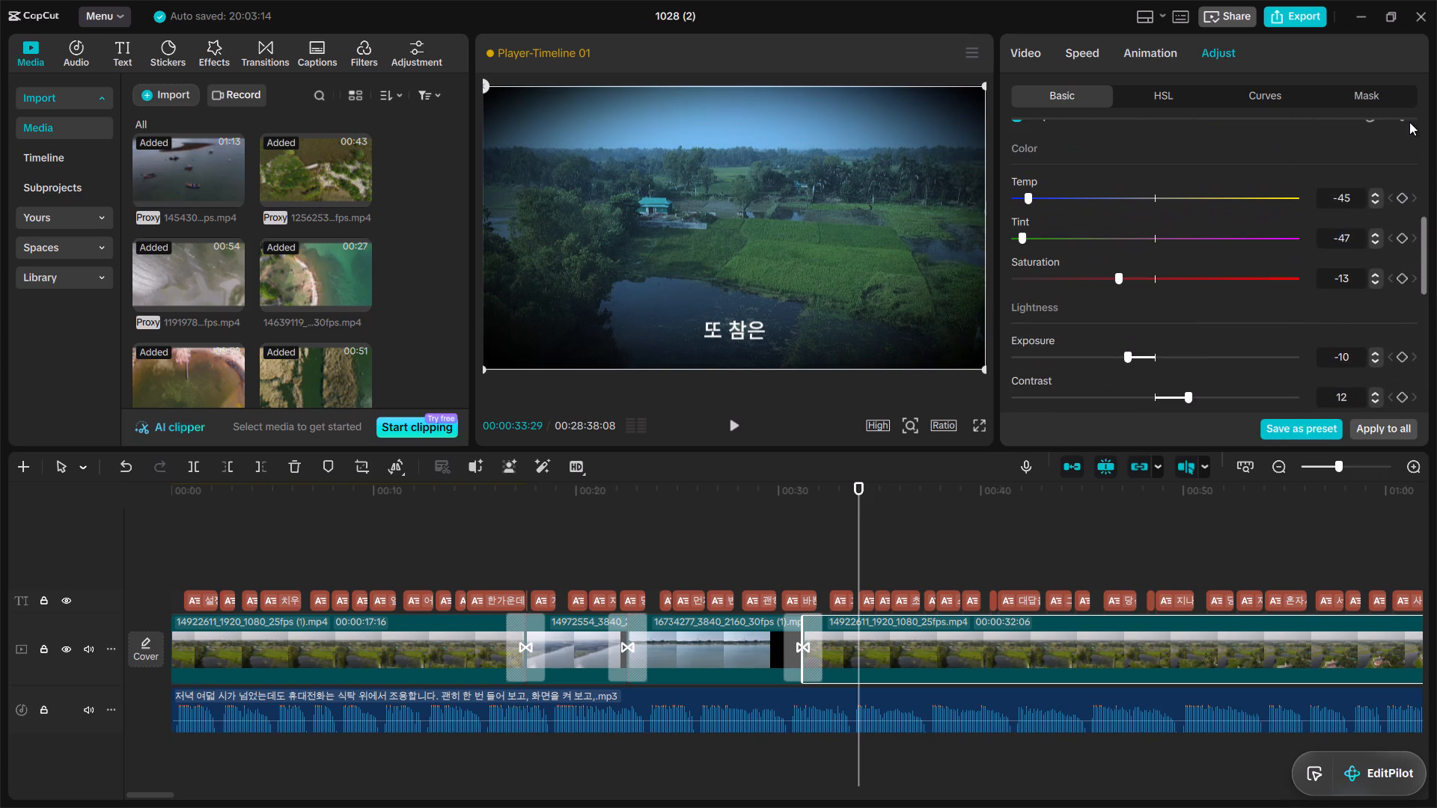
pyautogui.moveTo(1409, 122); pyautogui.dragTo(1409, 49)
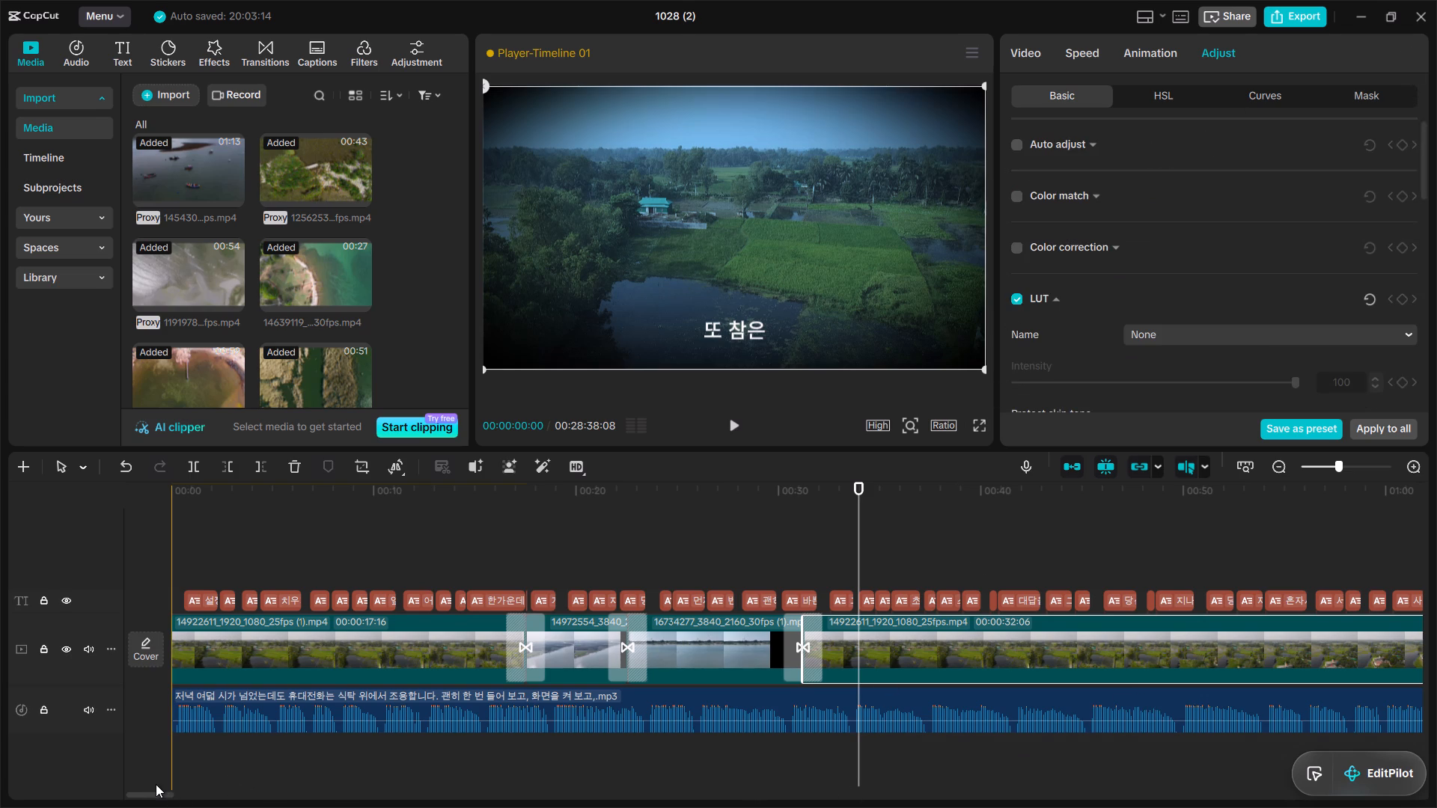
# Turn on skin tone protection for the 14972552 clip at about 1:05 on the timeline.
pyautogui.moveTo(158, 791); pyautogui.dragTo(195, 788)
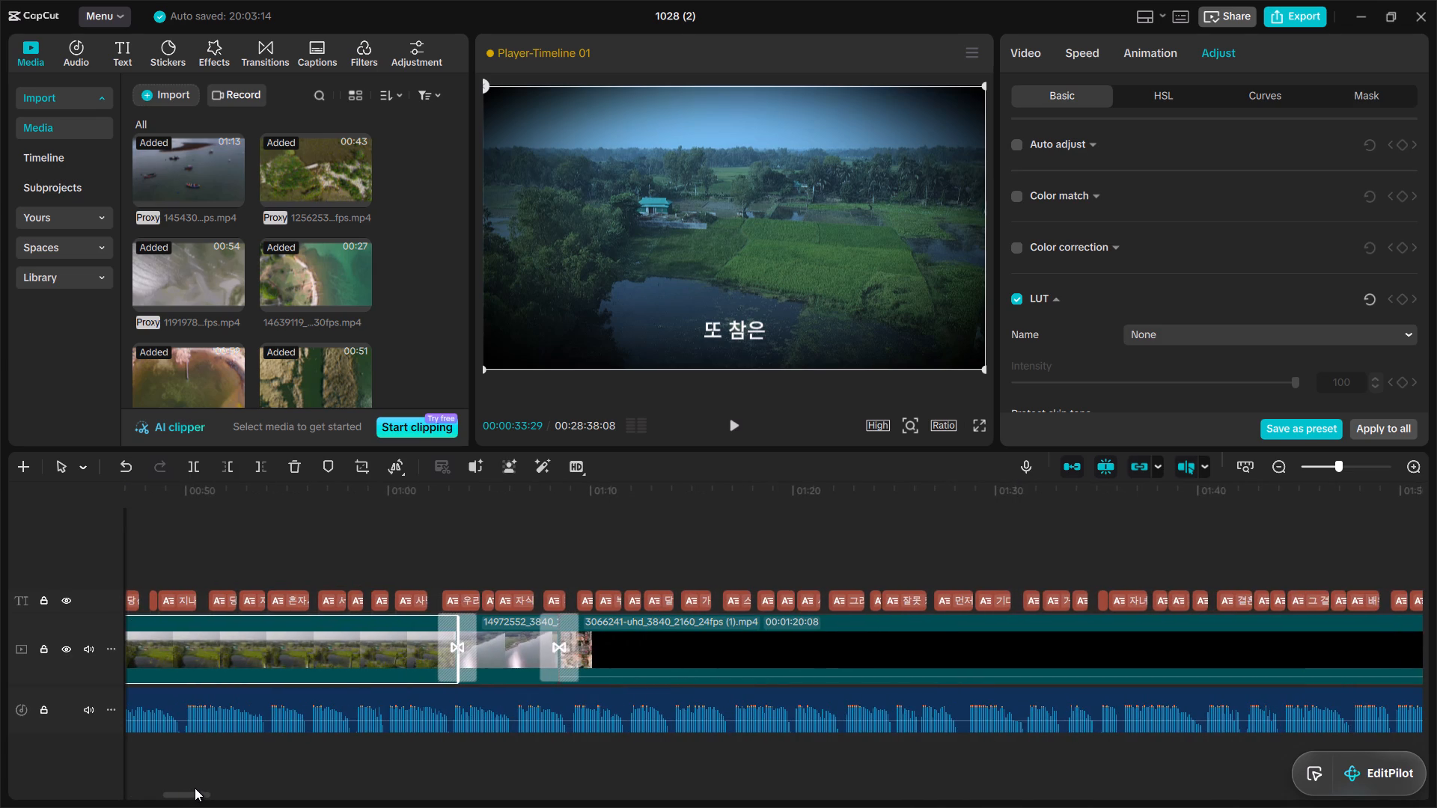
pyautogui.click(504, 637)
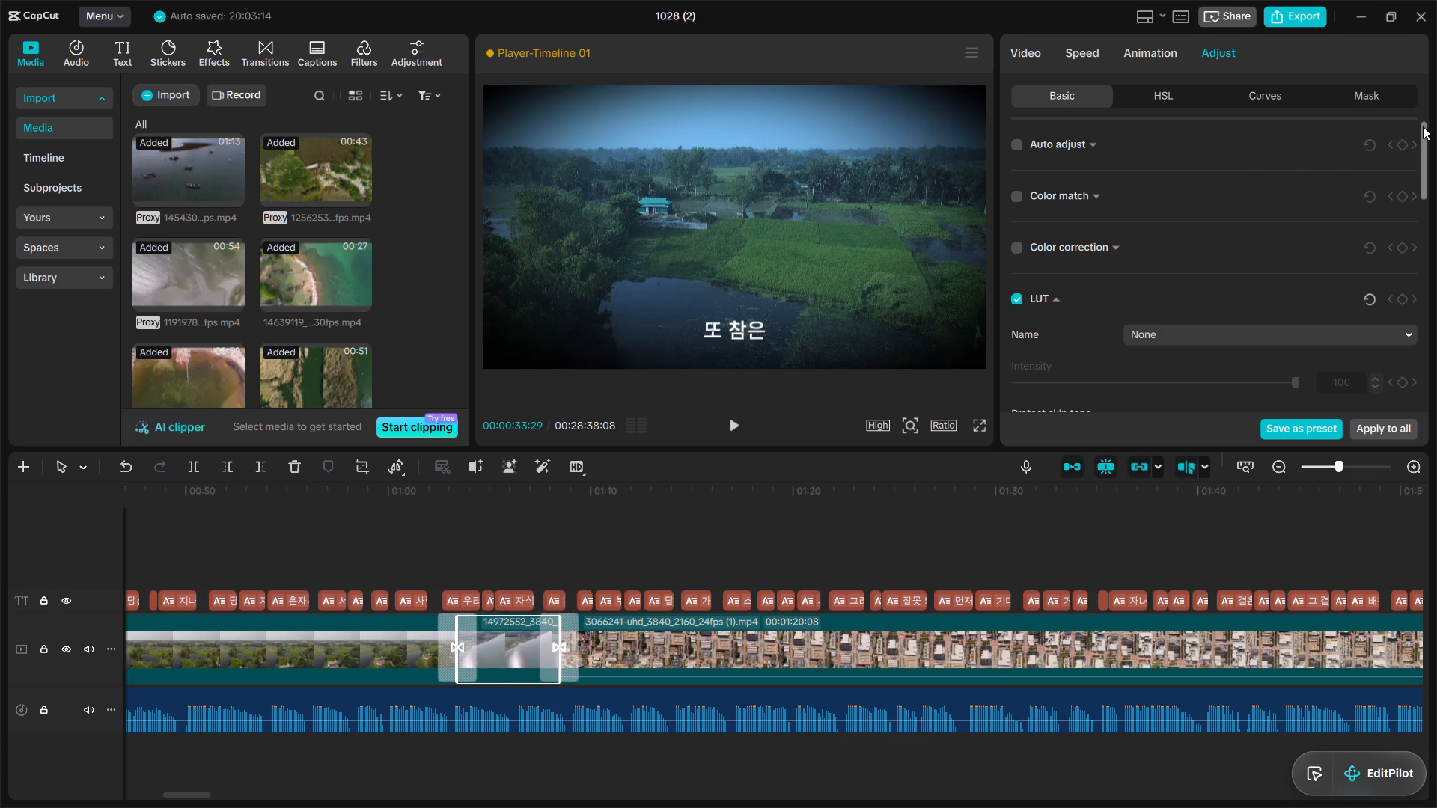
pyautogui.moveTo(1425, 138); pyautogui.dragTo(1425, 147)
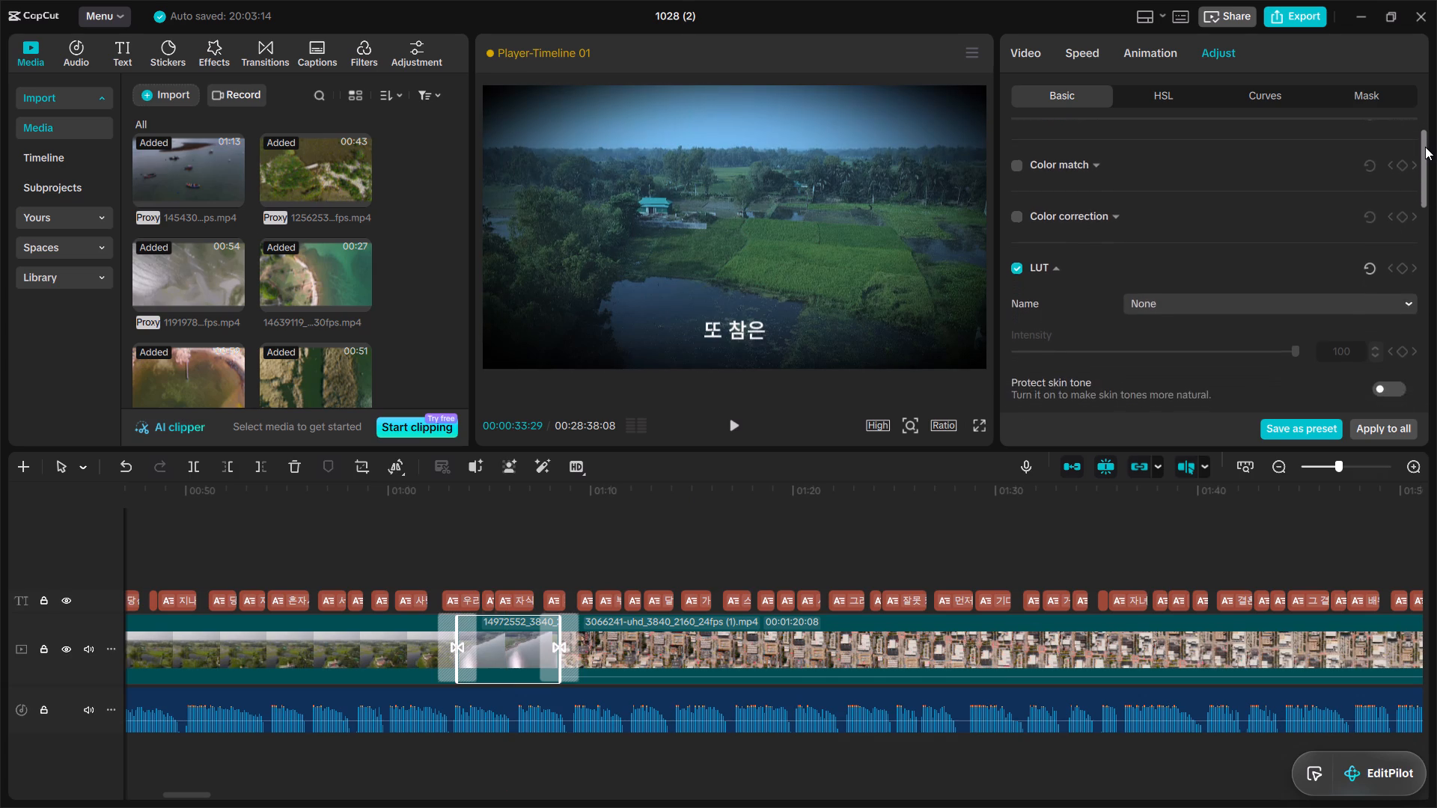
pyautogui.moveTo(1425, 147); pyautogui.dragTo(1420, 199)
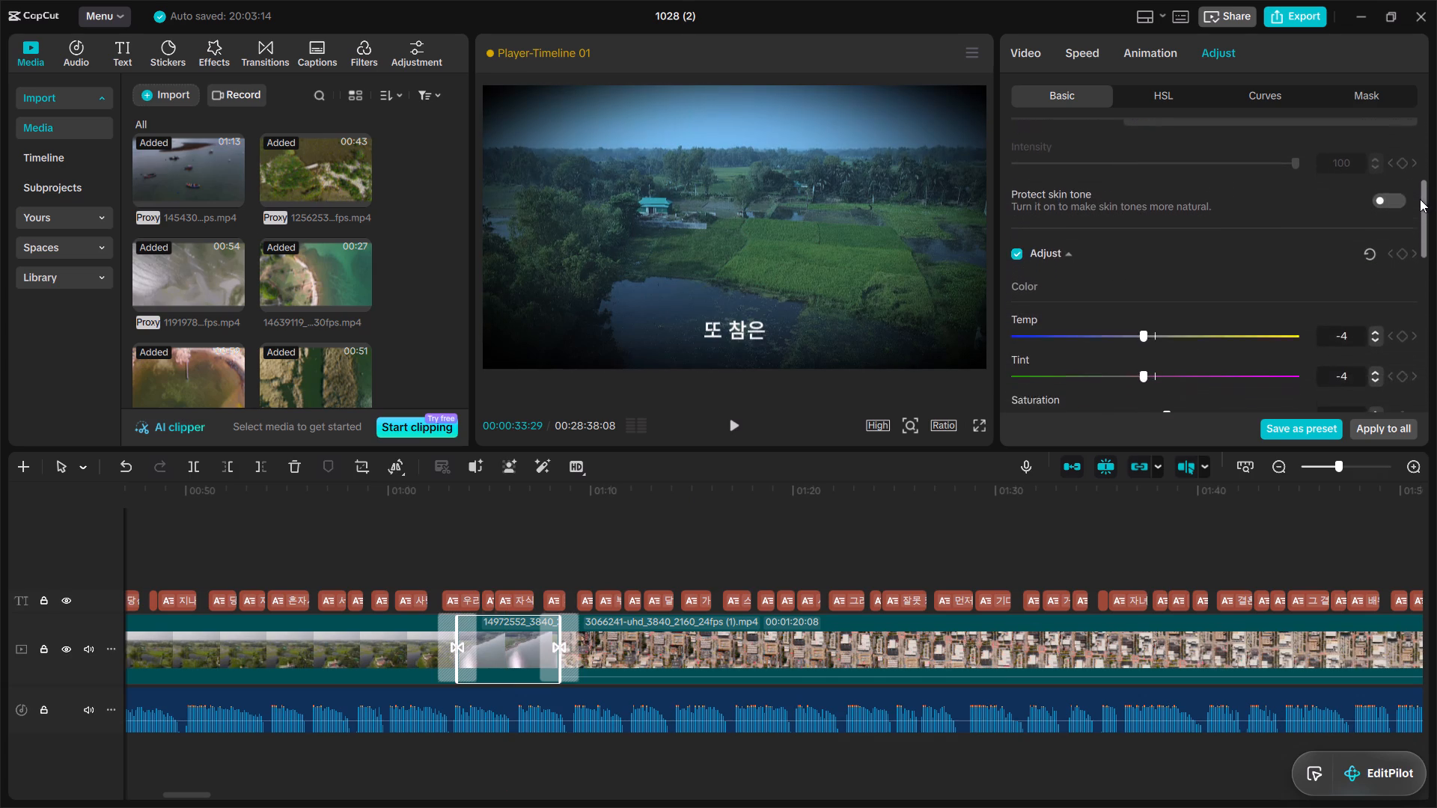
pyautogui.moveTo(1420, 199); pyautogui.dragTo(1420, 204)
pyautogui.click(1398, 169)
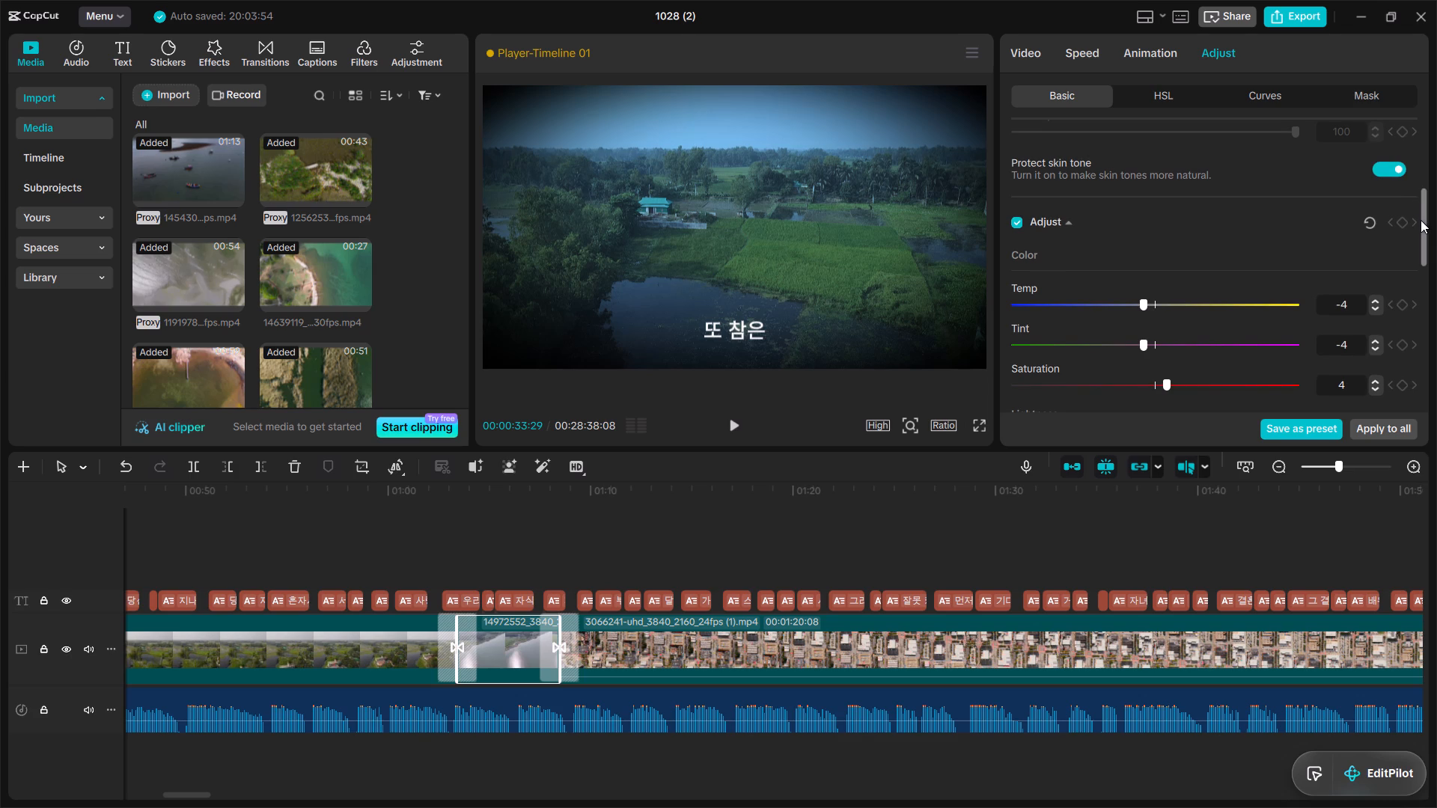
# Set the 14972552 clip's colour adjustments to Temp -48, Tint -47 and Saturation -48.
pyautogui.moveTo(1423, 223); pyautogui.dragTo(1423, 242)
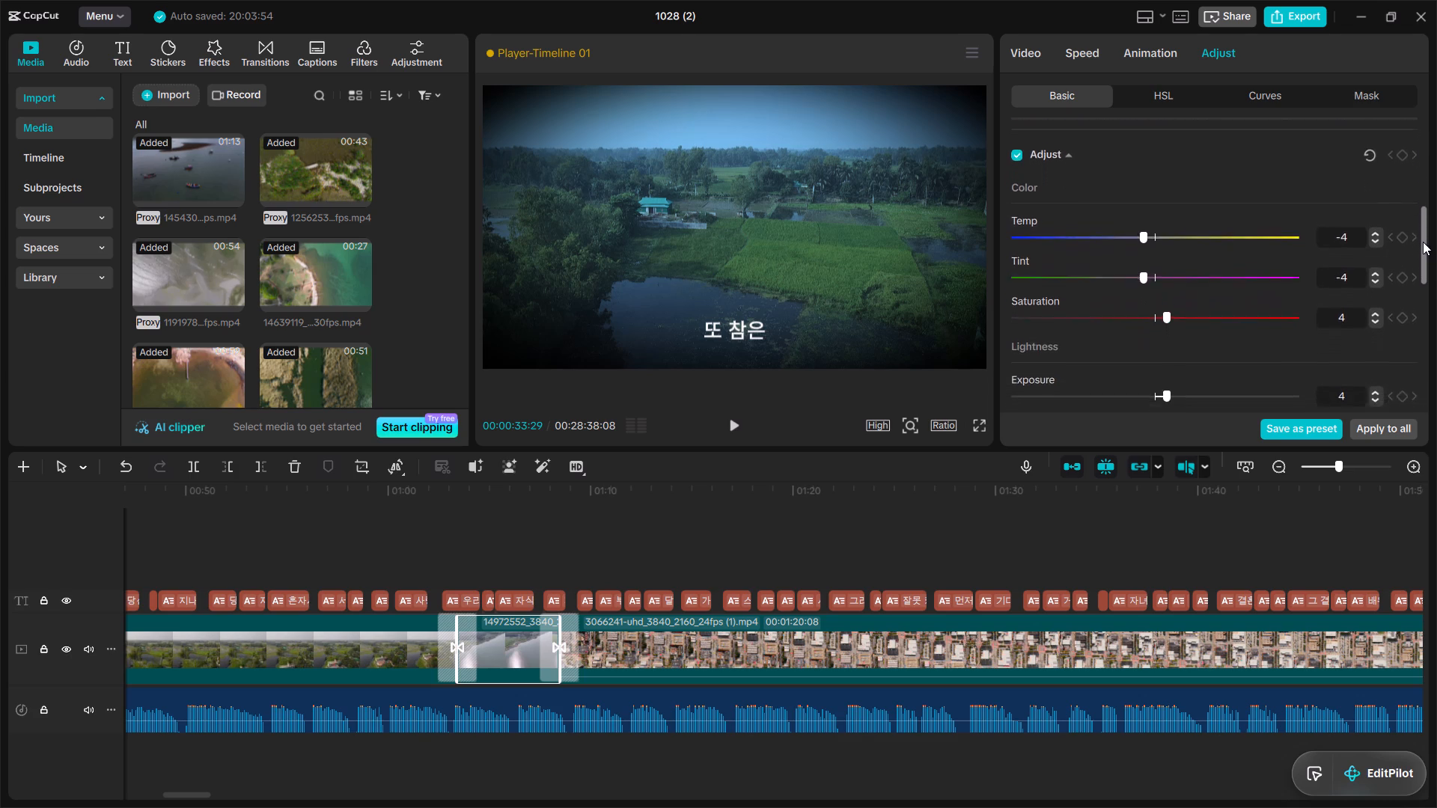
pyautogui.moveTo(1423, 242); pyautogui.dragTo(1424, 260)
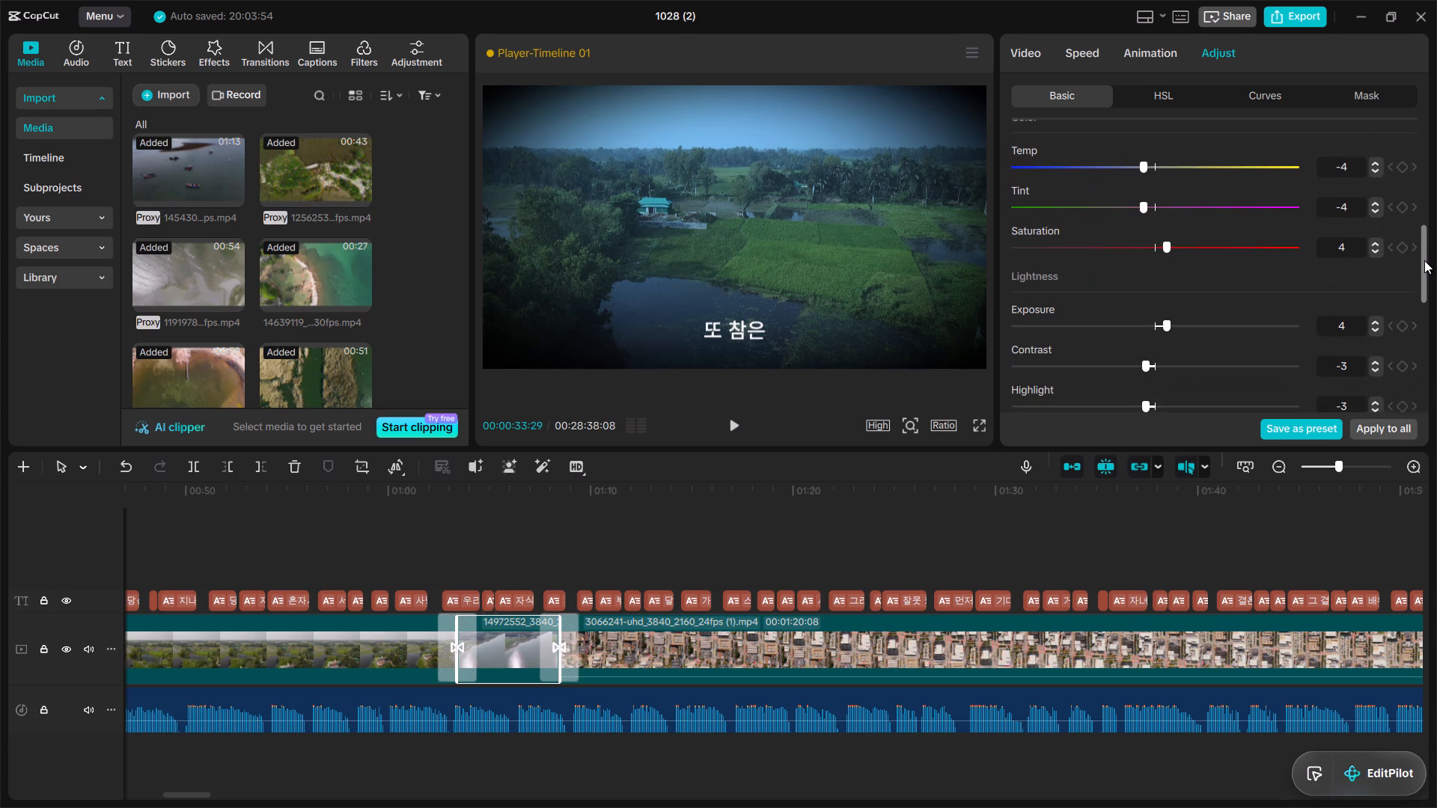
pyautogui.moveTo(1424, 260); pyautogui.dragTo(1424, 261)
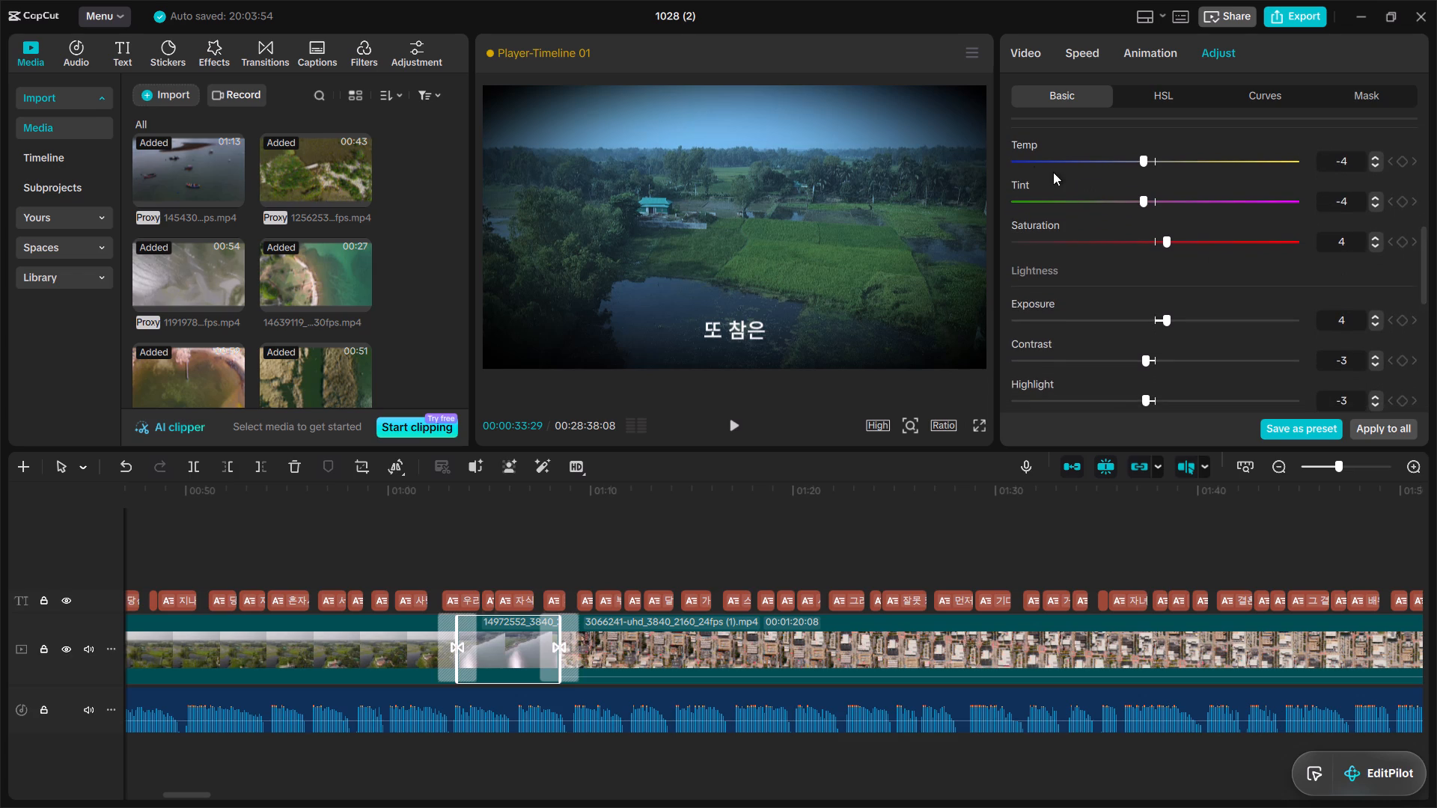
pyautogui.click(1017, 157)
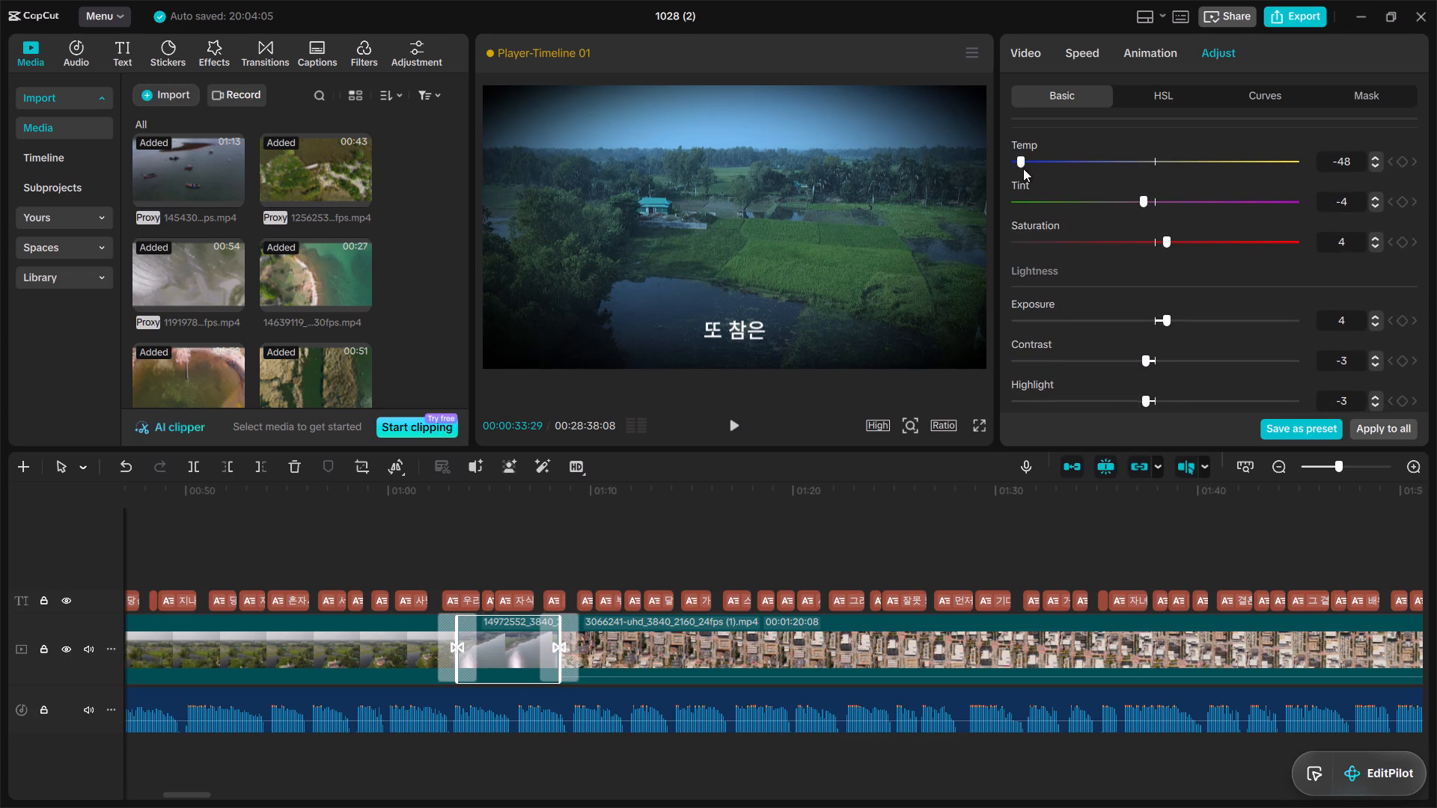
pyautogui.click(1019, 195)
pyautogui.click(1018, 241)
pyautogui.click(1018, 241)
# Raise the 14972552 clip's saturation at about 1:05, trying several levels and settling on 19.
pyautogui.doubleClick(501, 564)
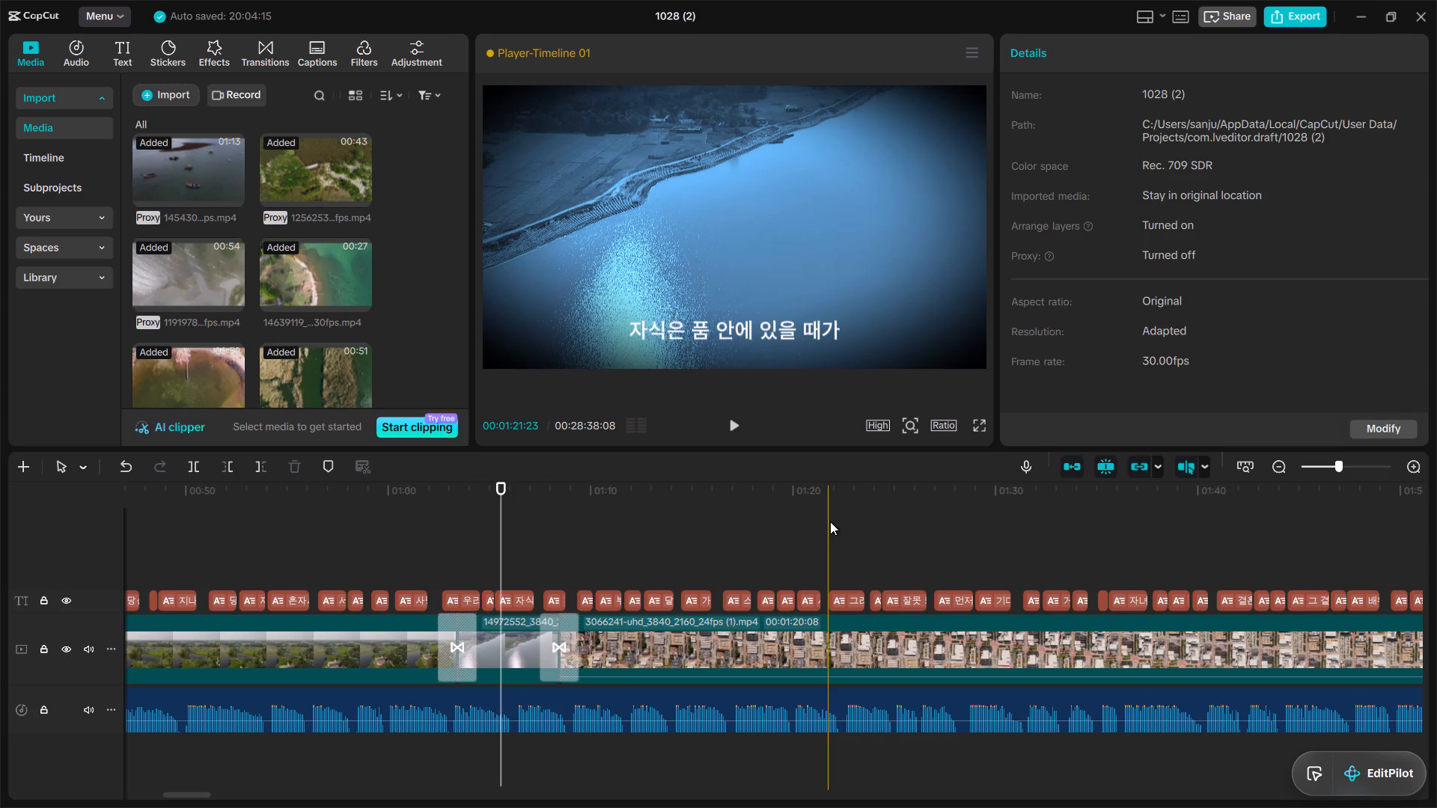
pyautogui.click(514, 662)
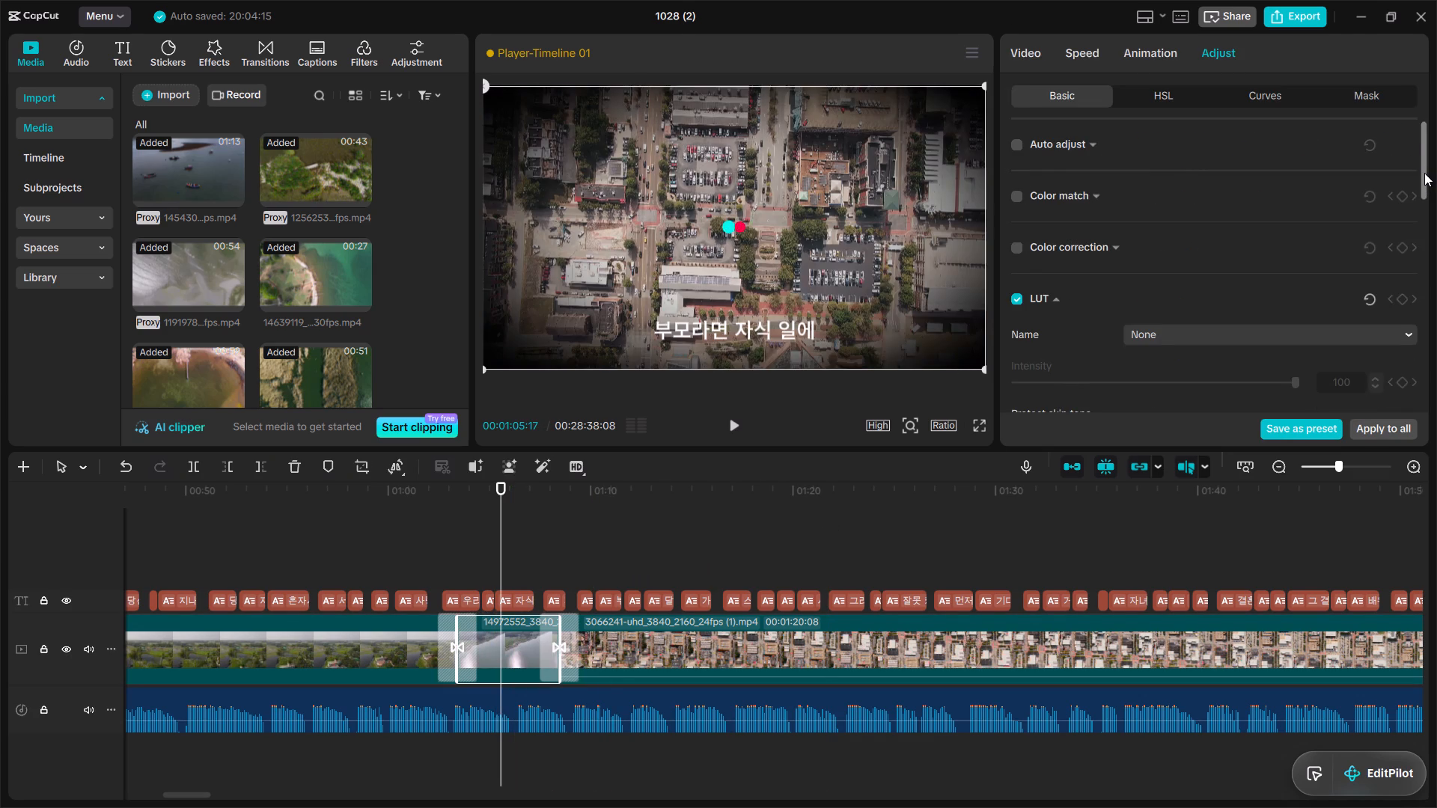
pyautogui.moveTo(1424, 173); pyautogui.dragTo(1424, 197)
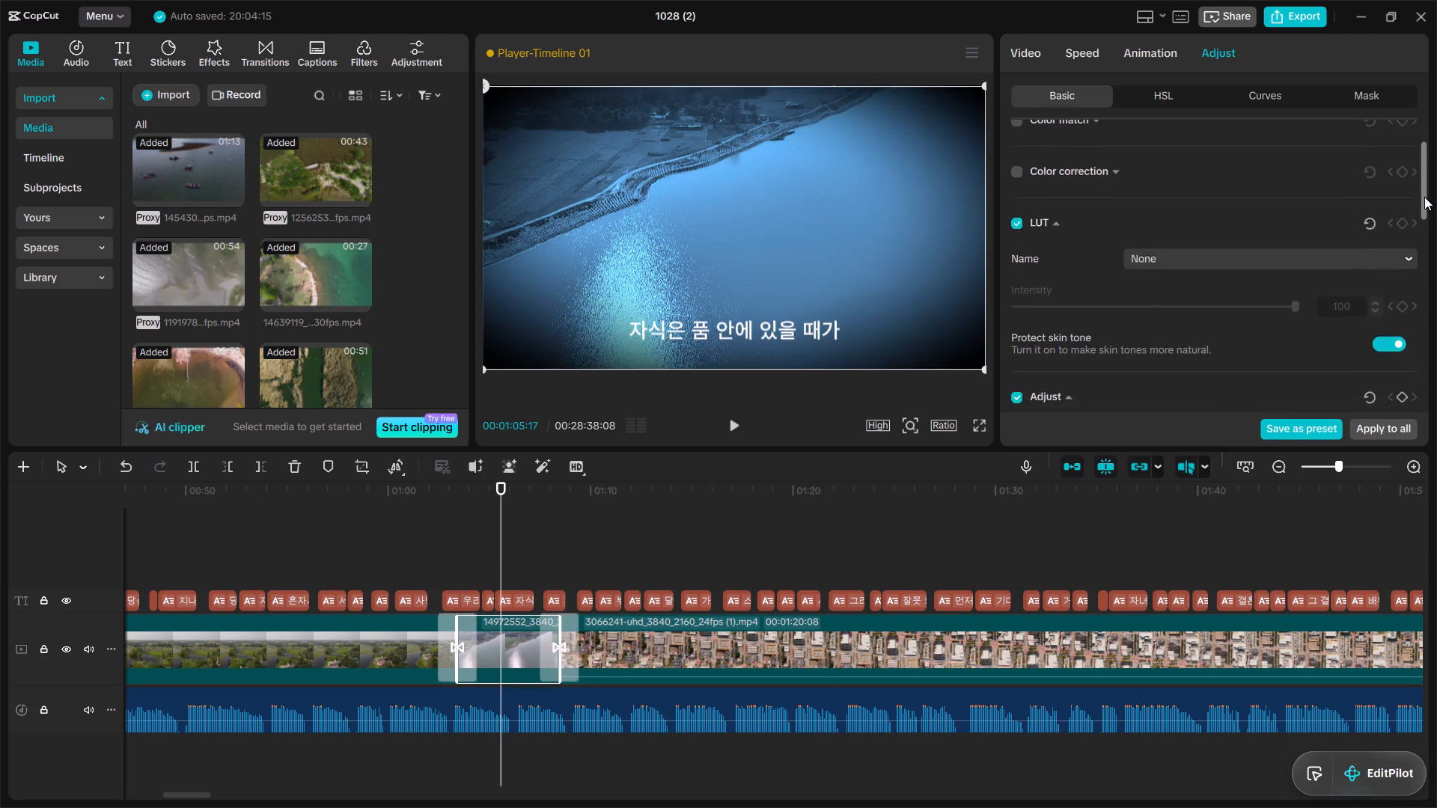
pyautogui.moveTo(1424, 197); pyautogui.dragTo(1413, 272)
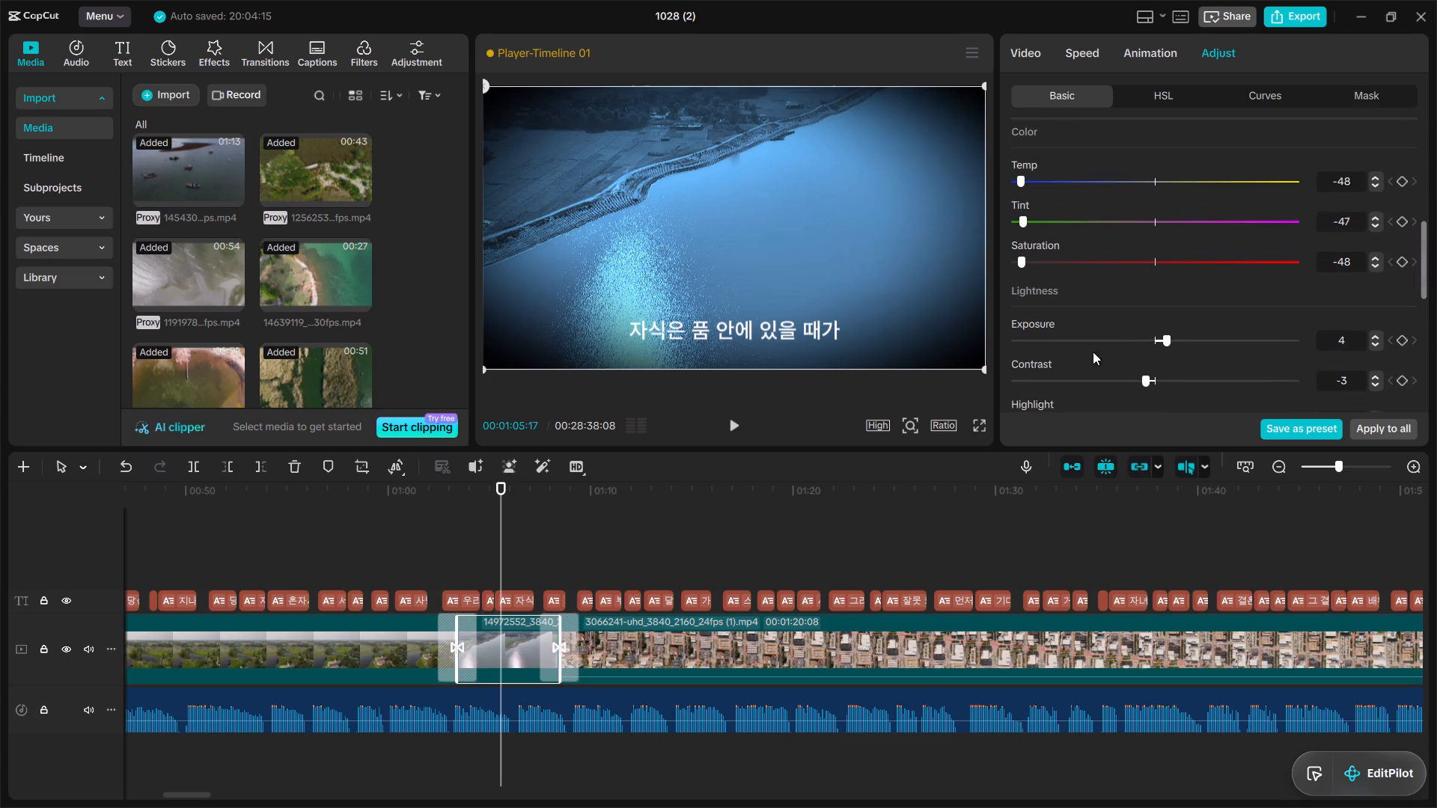
pyautogui.click(1059, 264)
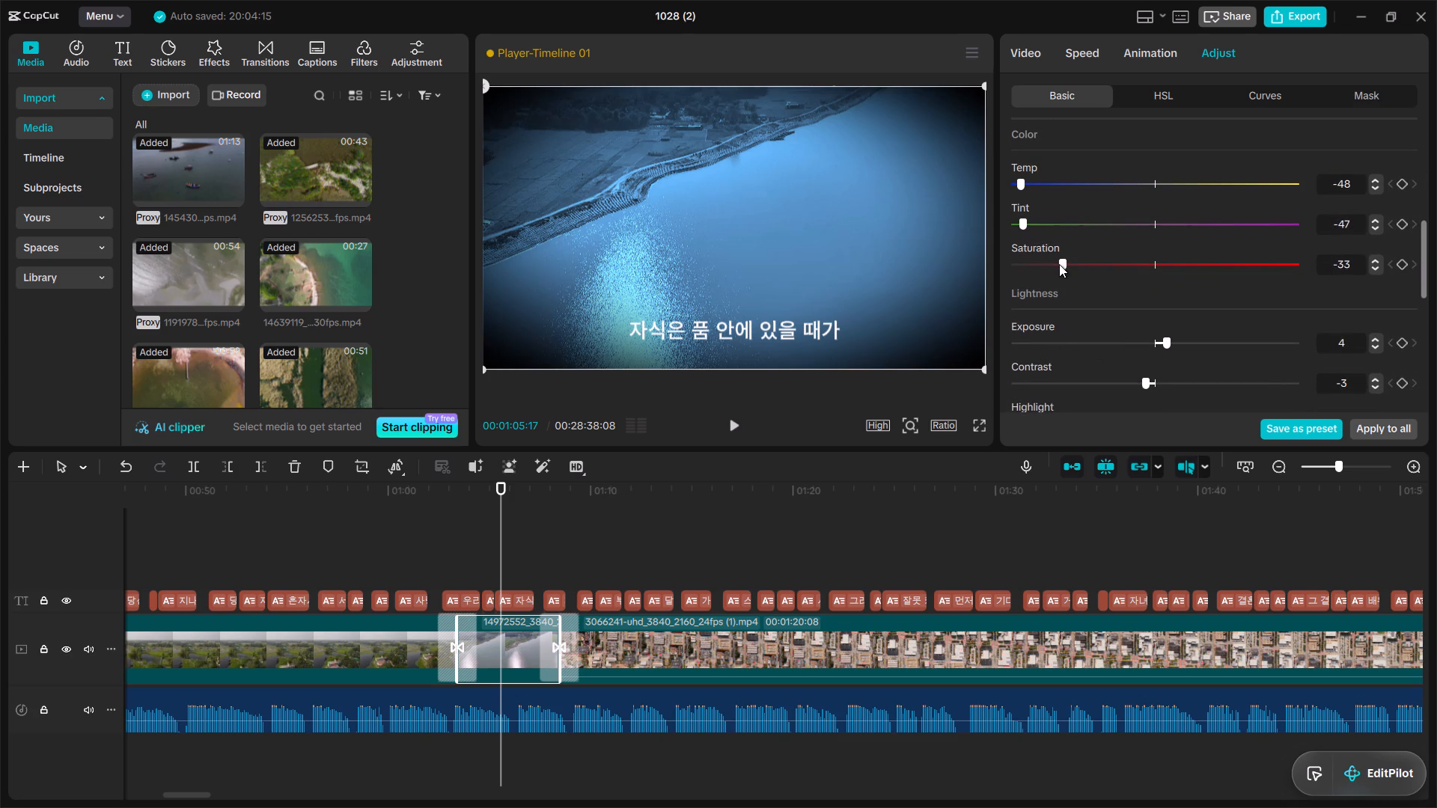
pyautogui.click(1105, 261)
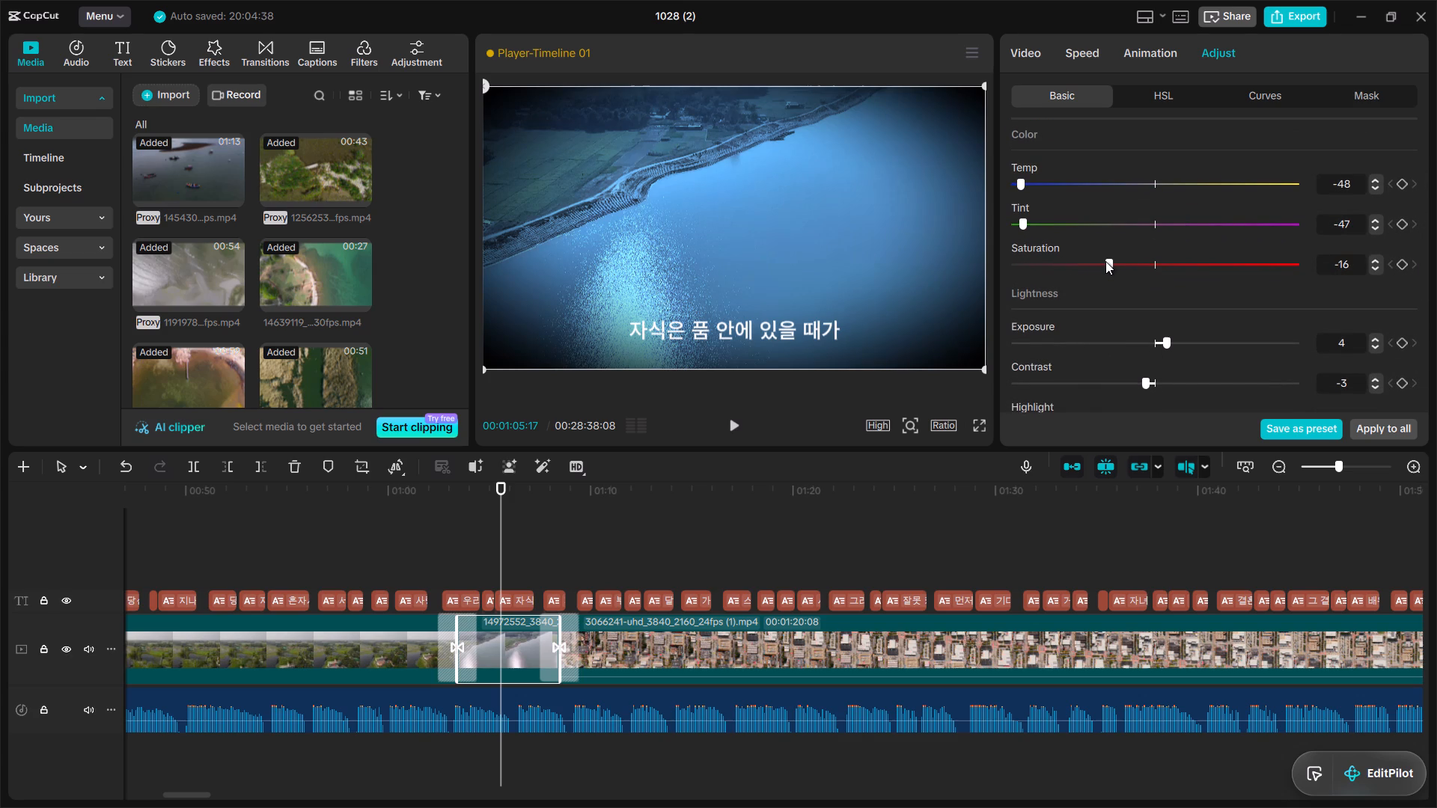
pyautogui.click(1178, 260)
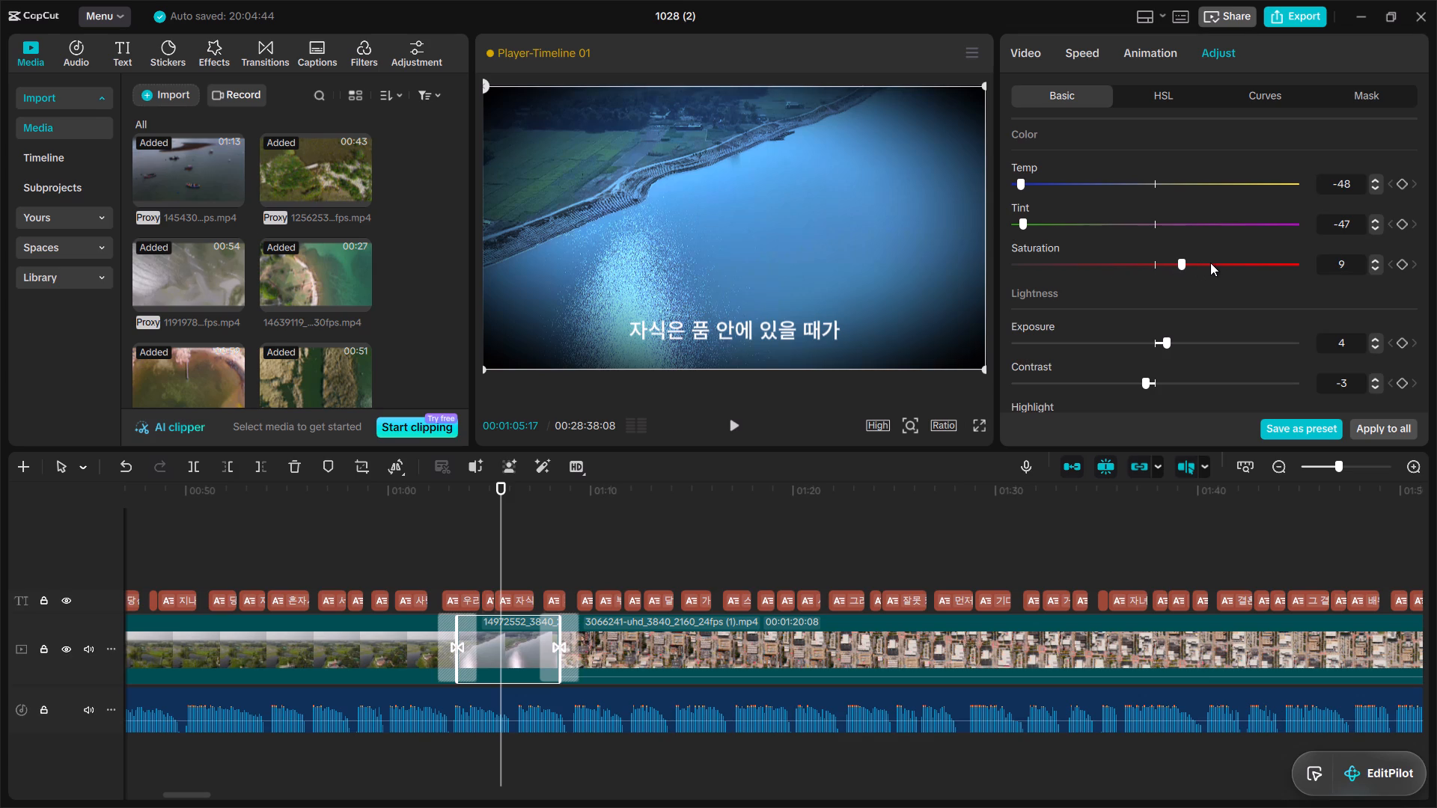
pyautogui.click(1210, 263)
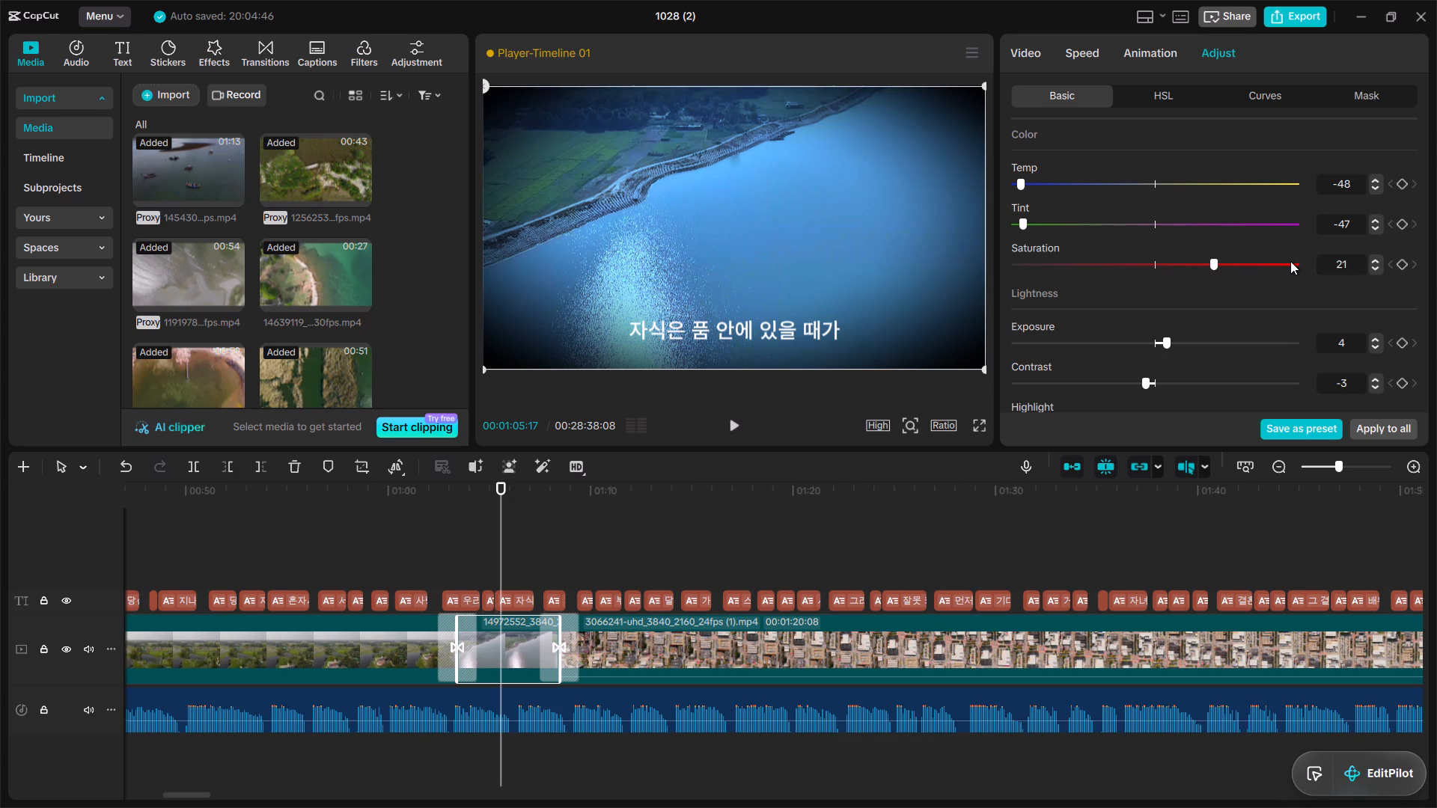
pyautogui.click(1290, 261)
pyautogui.click(1259, 262)
pyautogui.click(1228, 262)
pyautogui.click(1206, 262)
# Set the same clip's Exposure to -8, after trying brighter and darker levels, and its Contrast to -7.
pyautogui.click(1230, 340)
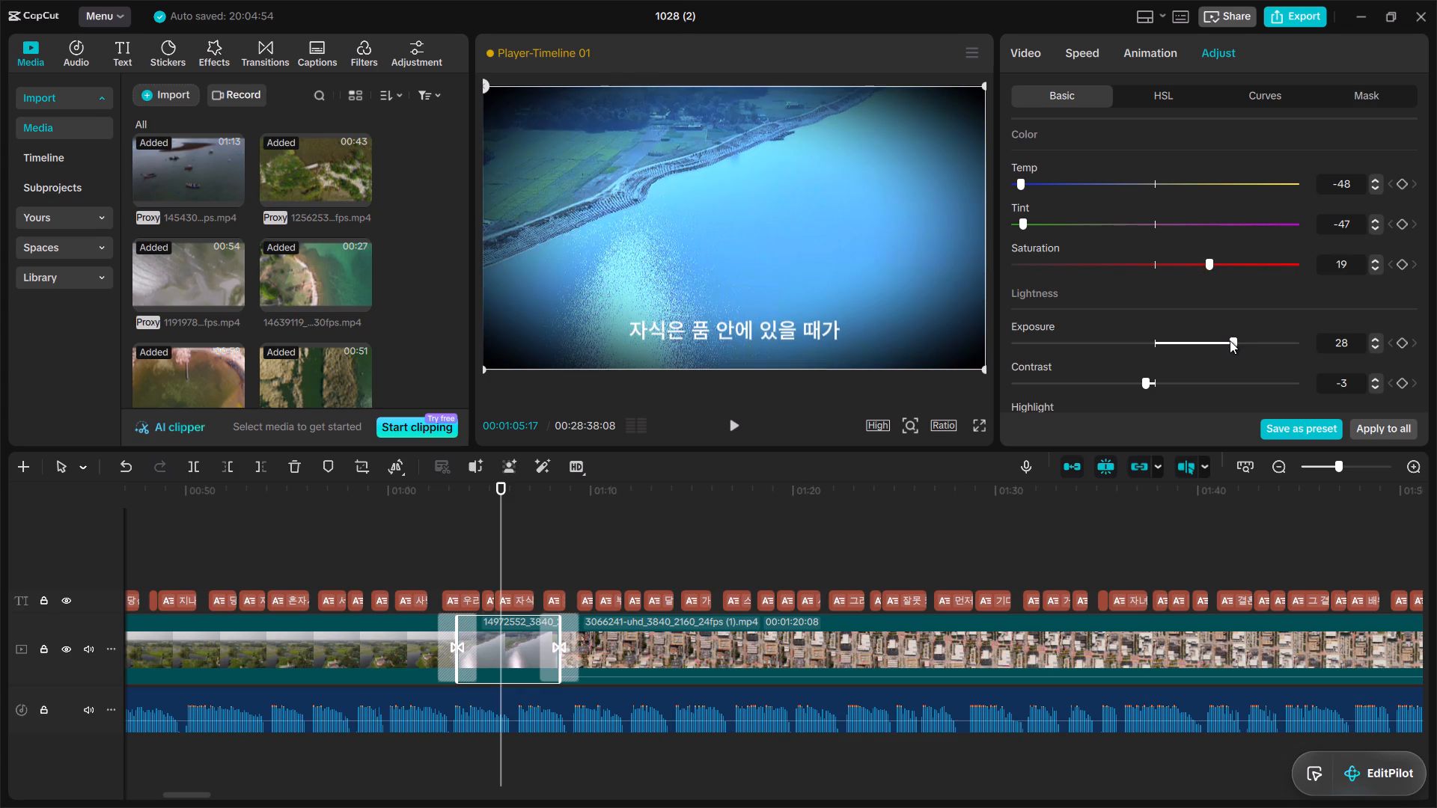
pyautogui.click(1143, 340)
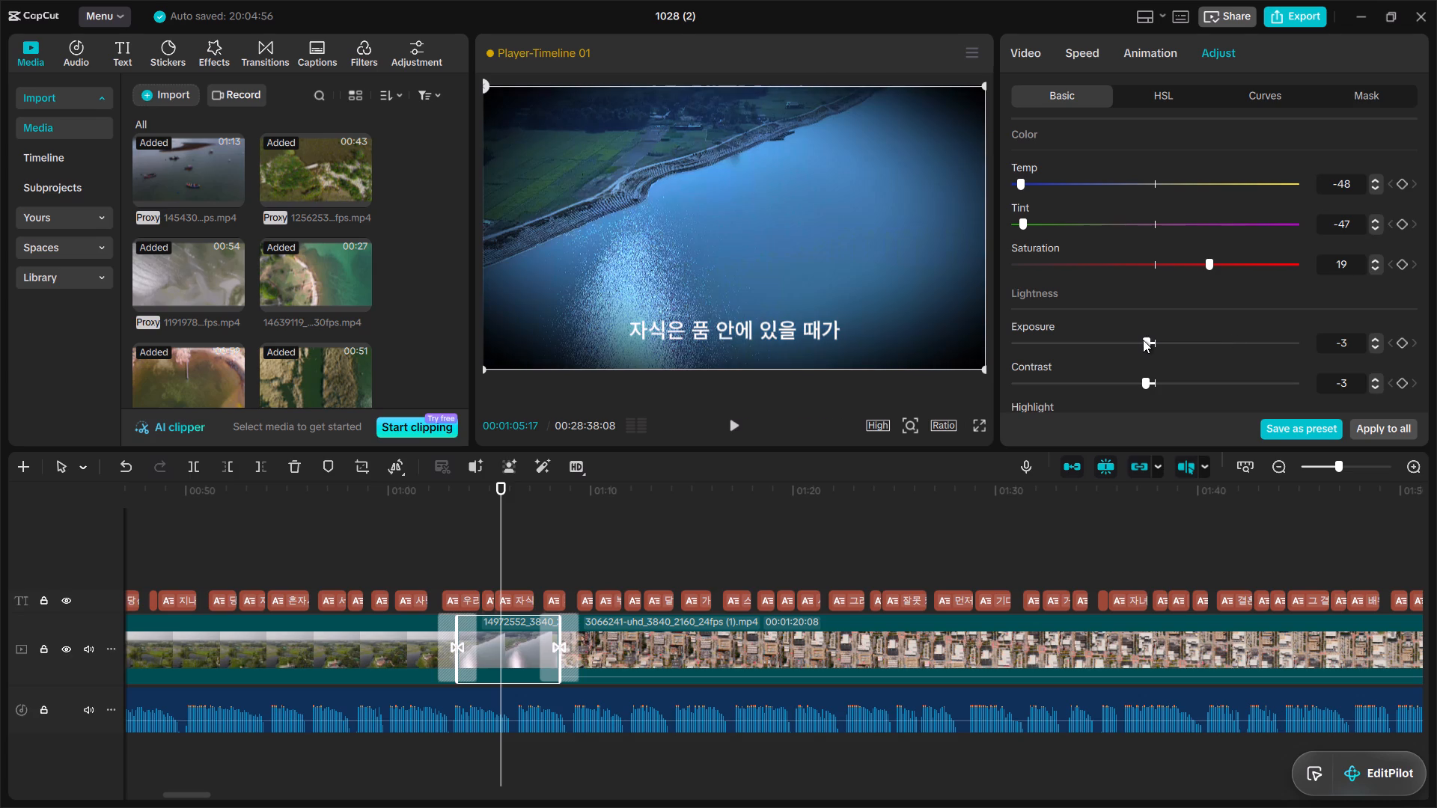
pyautogui.click(1106, 340)
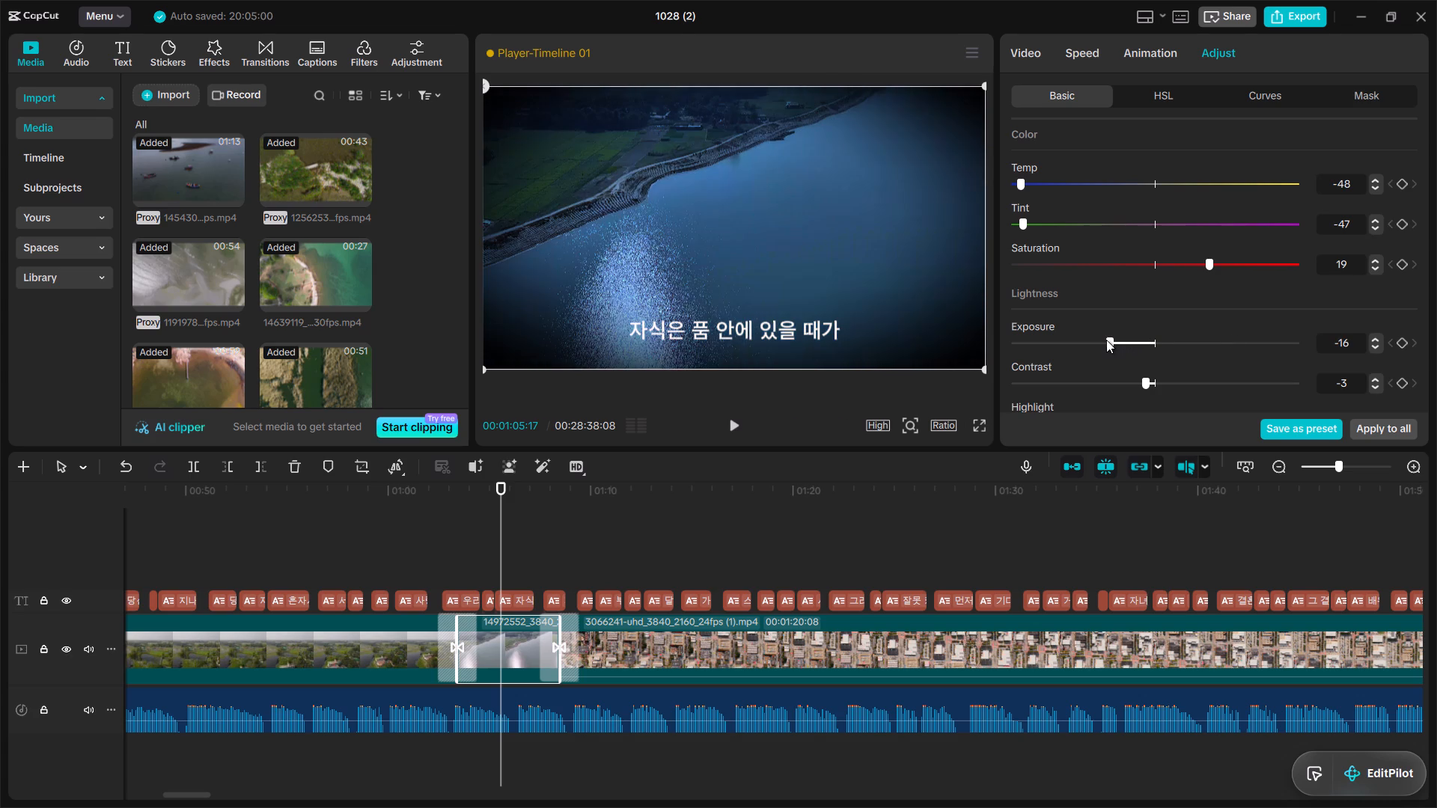
pyautogui.click(1061, 339)
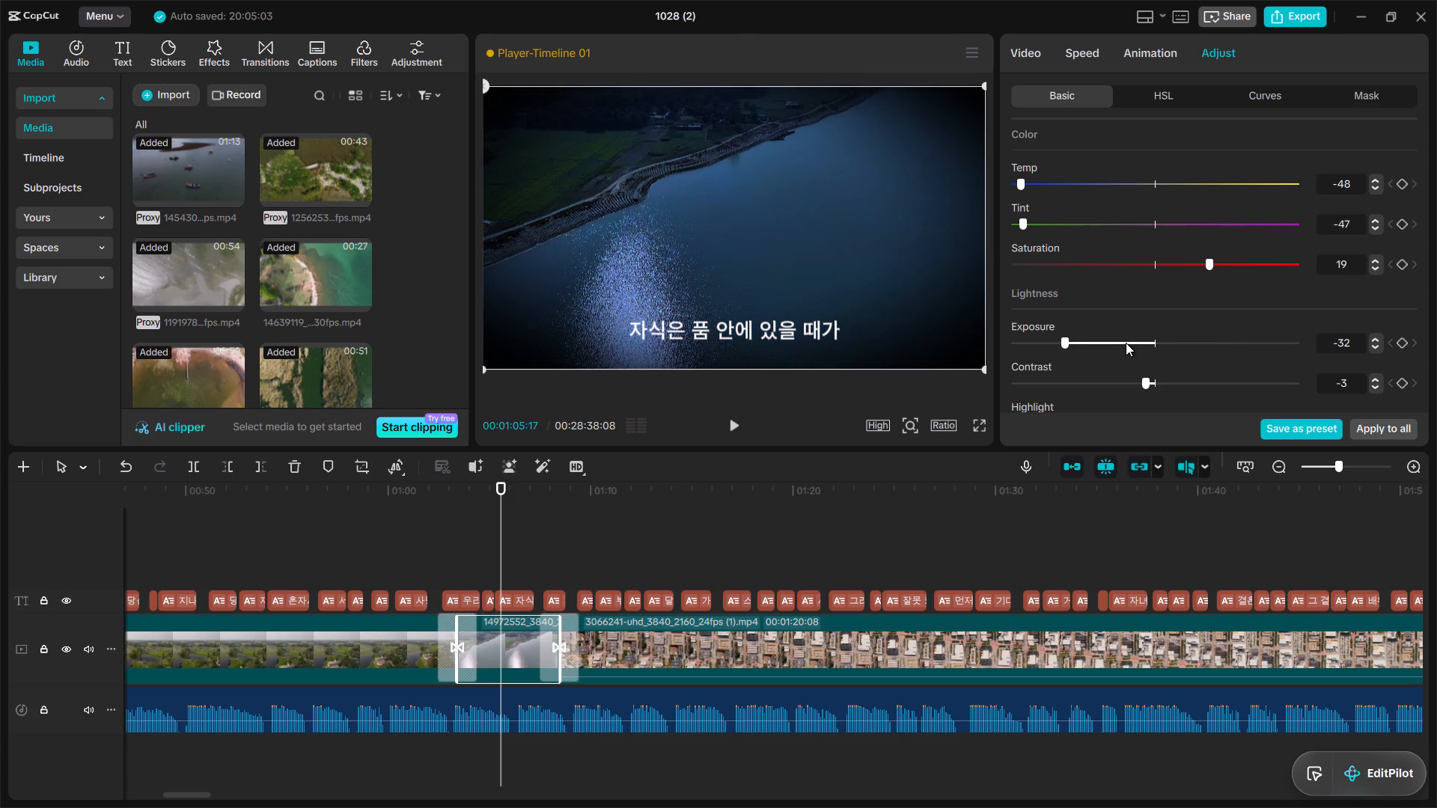
pyautogui.click(1128, 343)
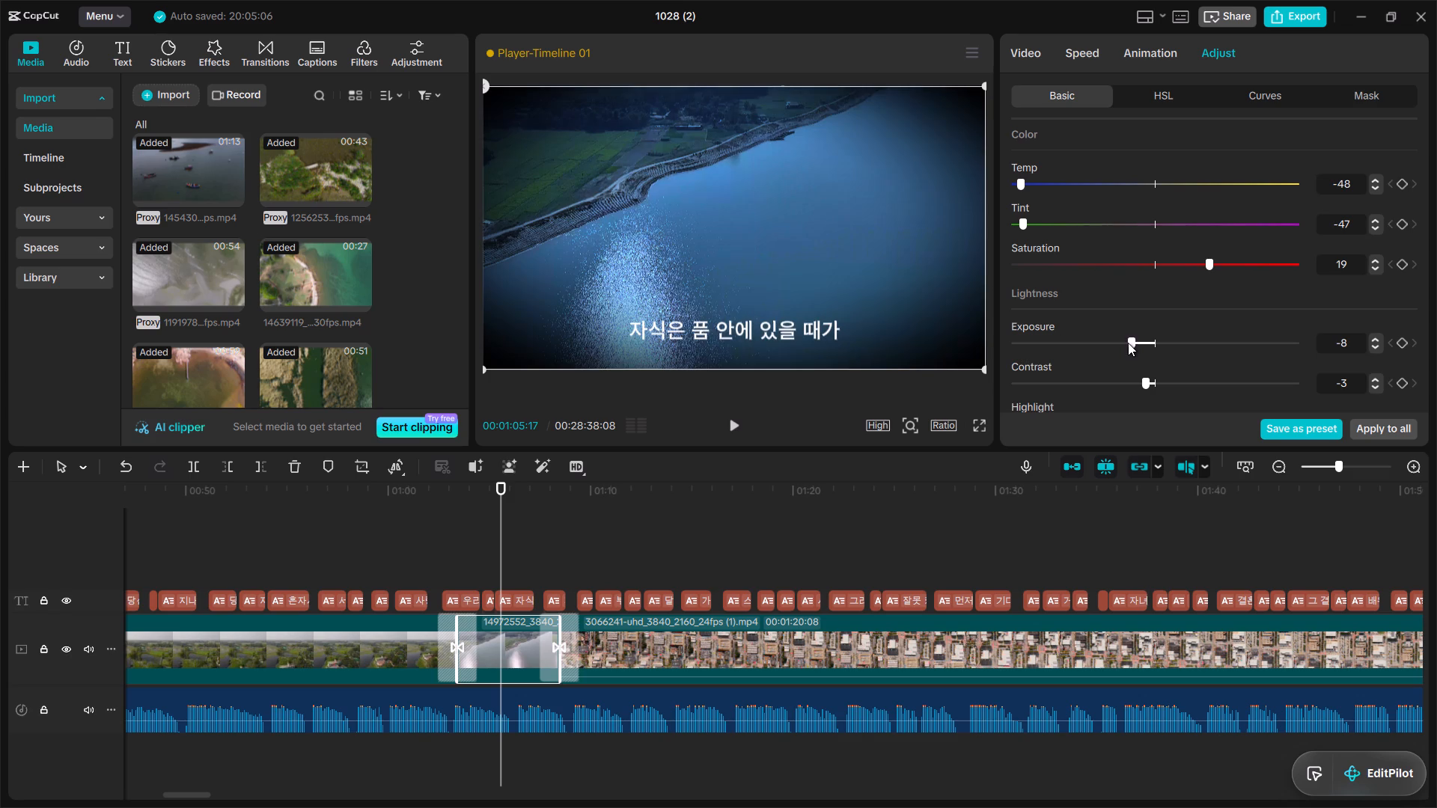
pyautogui.click(1131, 382)
# Change the 14972552 clip's vignette to a light-edged one, trying several levels and settling on -27.
pyautogui.moveTo(1423, 248); pyautogui.dragTo(1424, 294)
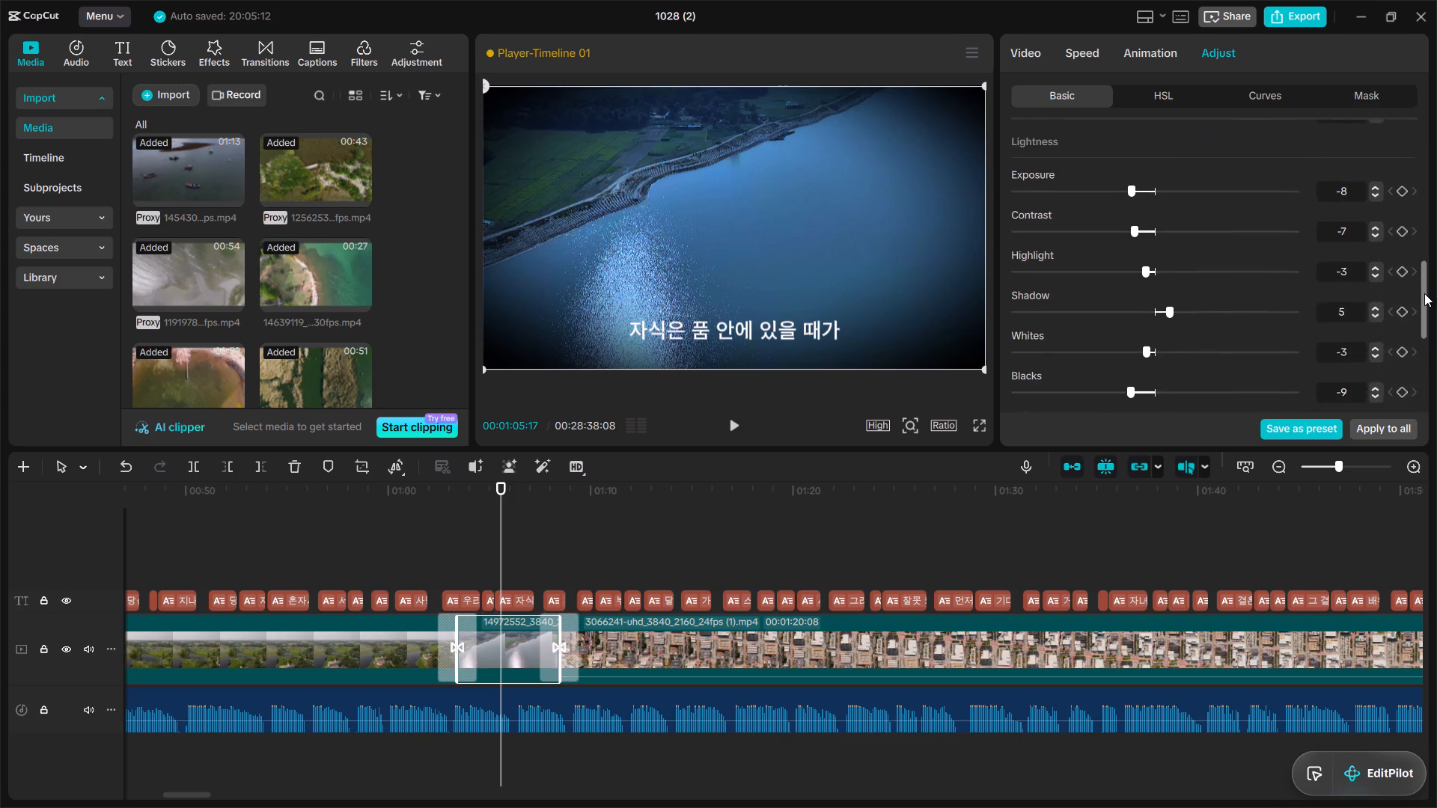
pyautogui.moveTo(1424, 294); pyautogui.dragTo(1414, 334)
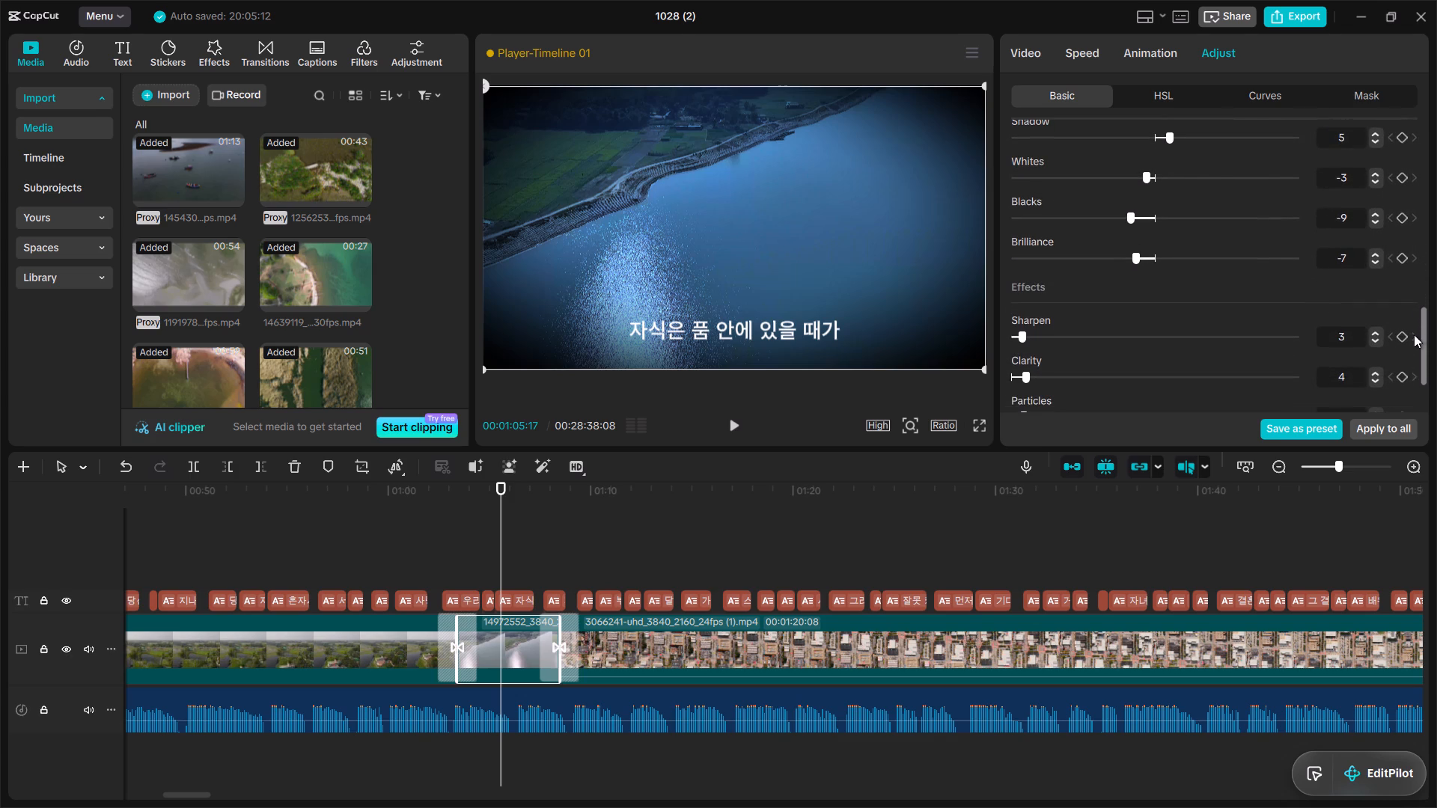
pyautogui.moveTo(1414, 334); pyautogui.dragTo(1412, 350)
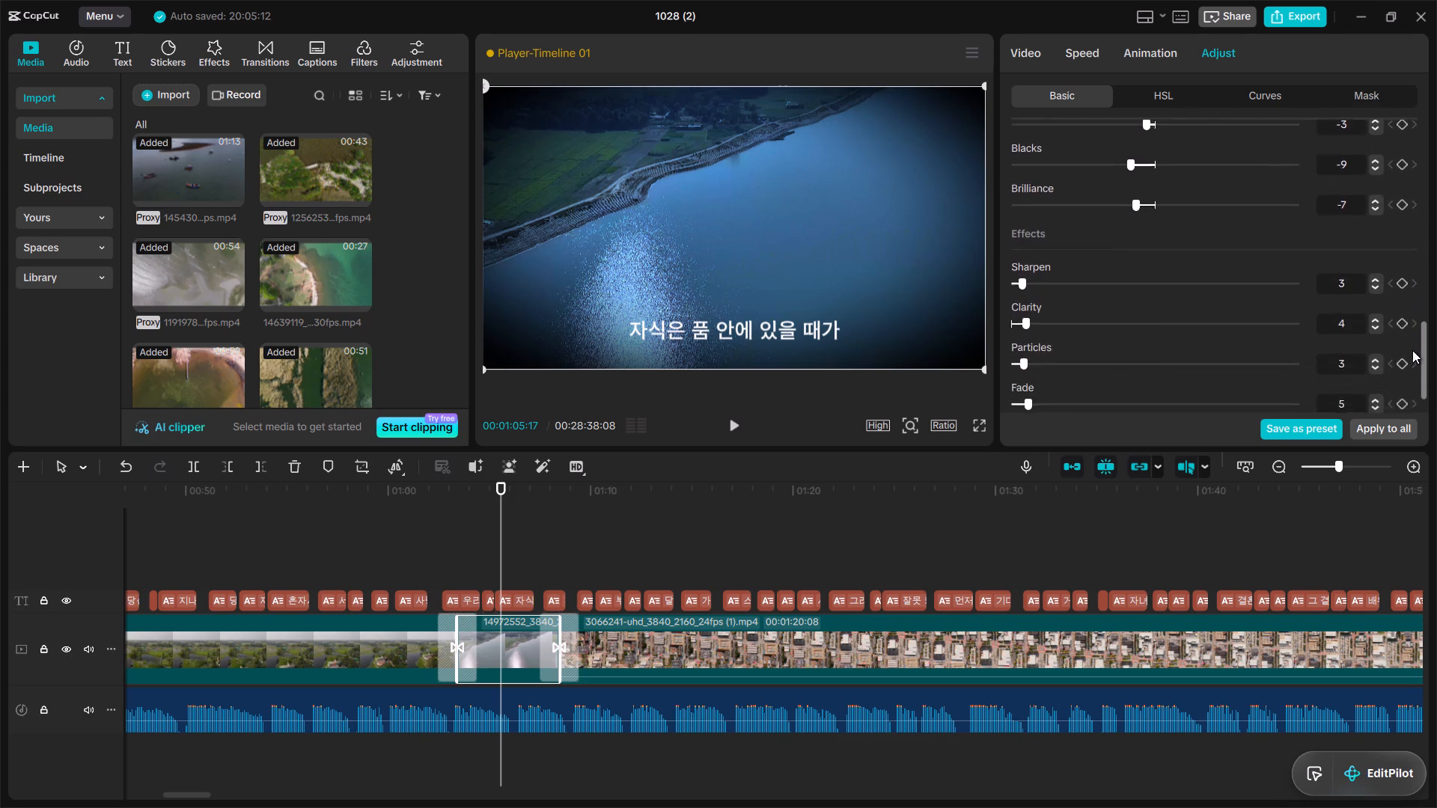
pyautogui.moveTo(1412, 350); pyautogui.dragTo(1412, 362)
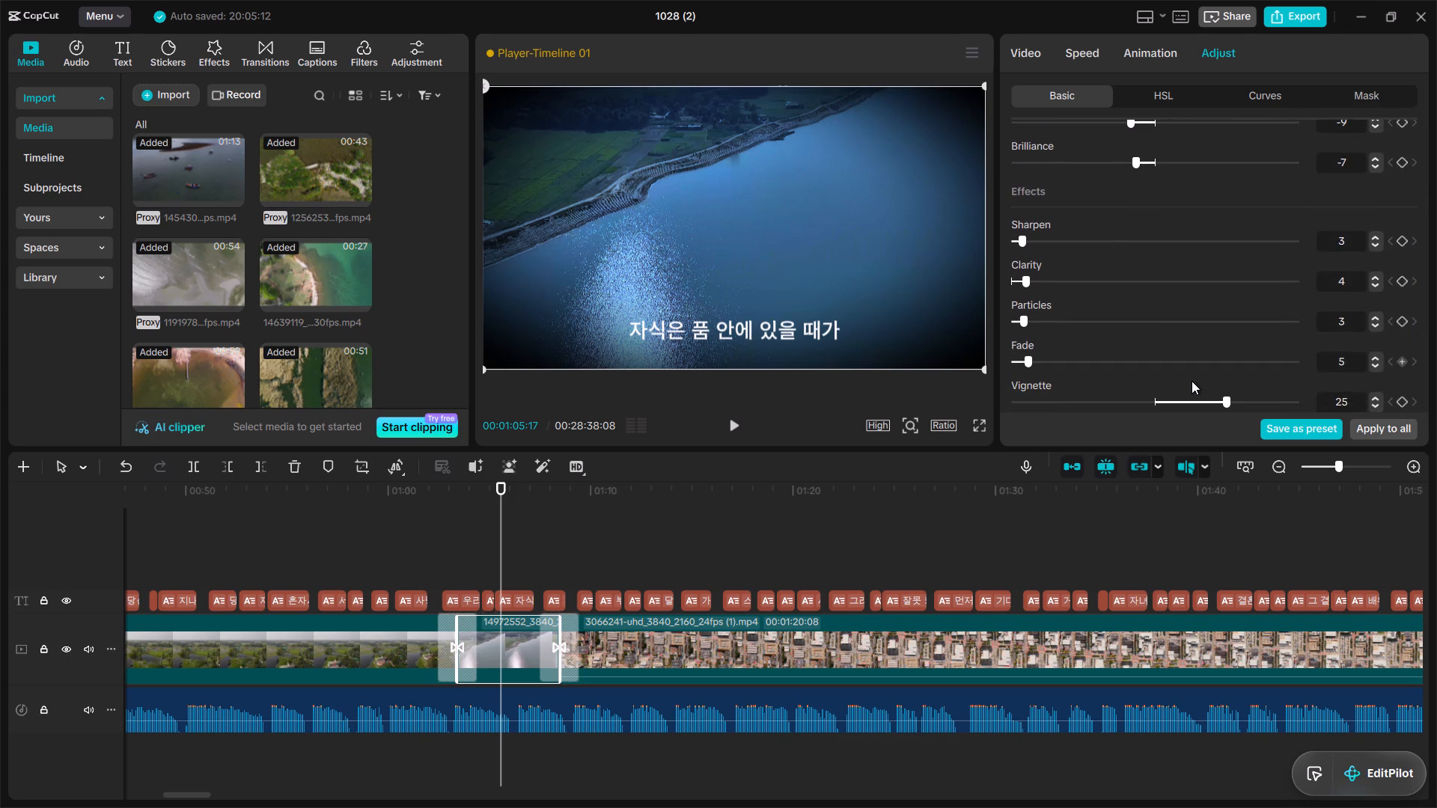
pyautogui.click(1136, 400)
pyautogui.click(1034, 400)
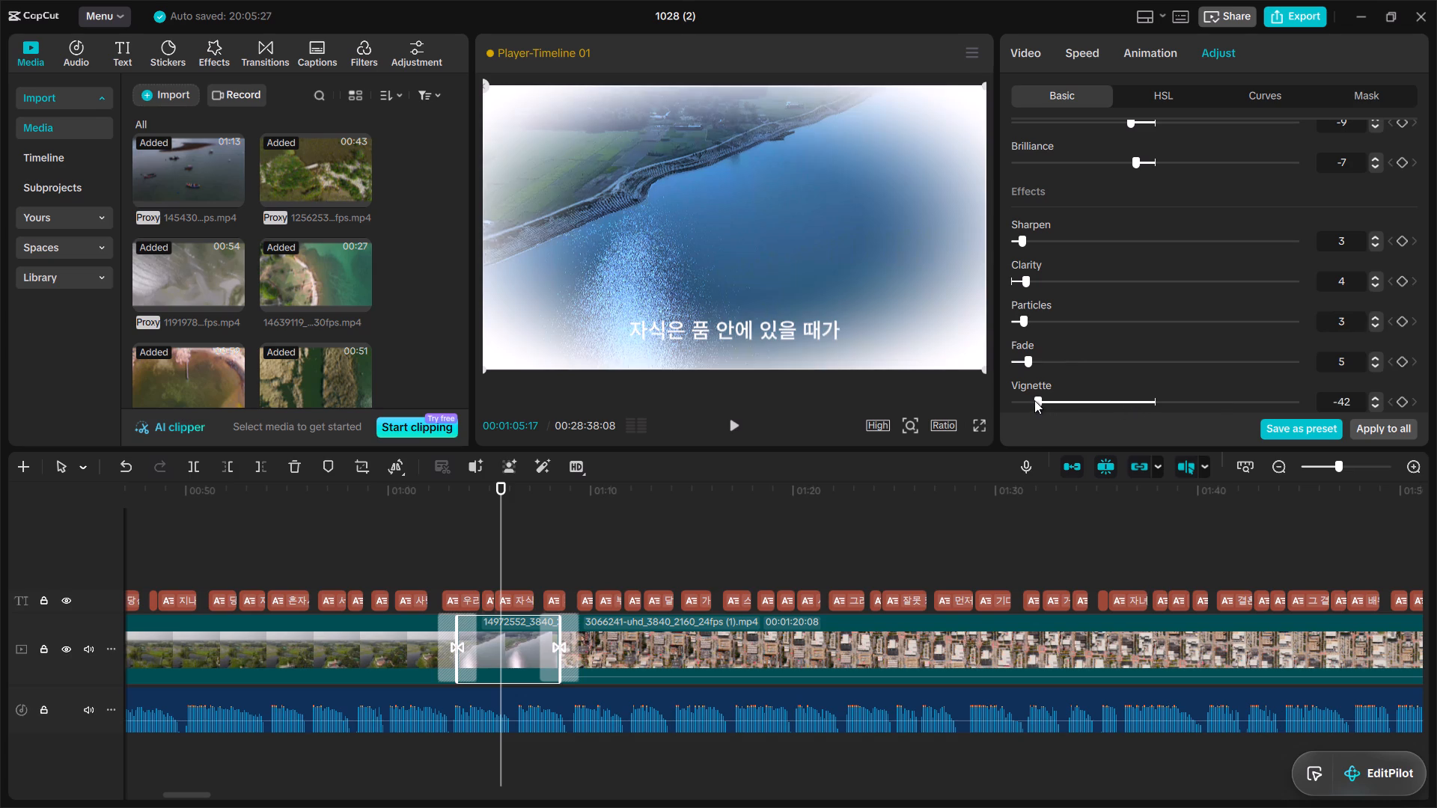
pyautogui.click(1057, 400)
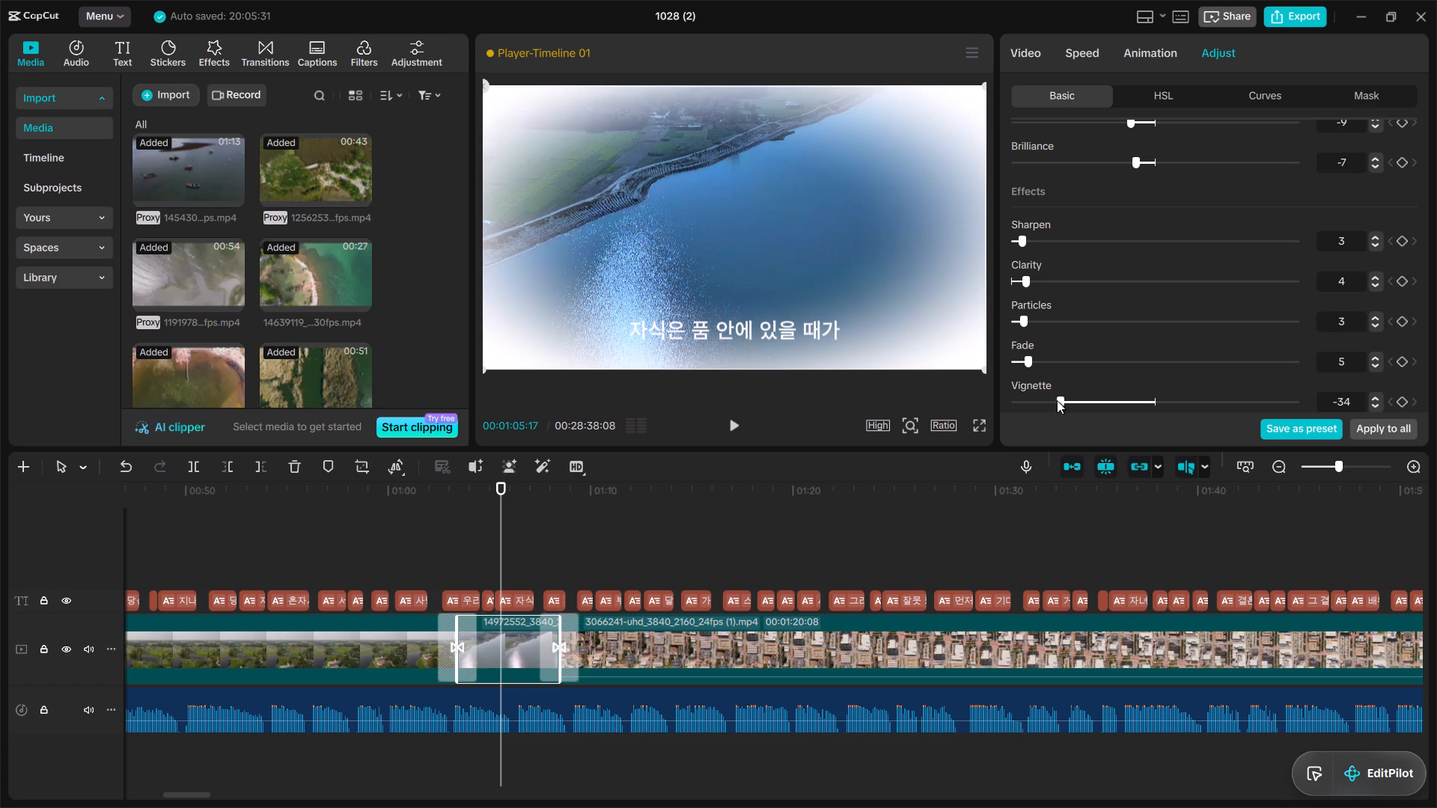
pyautogui.click(1075, 399)
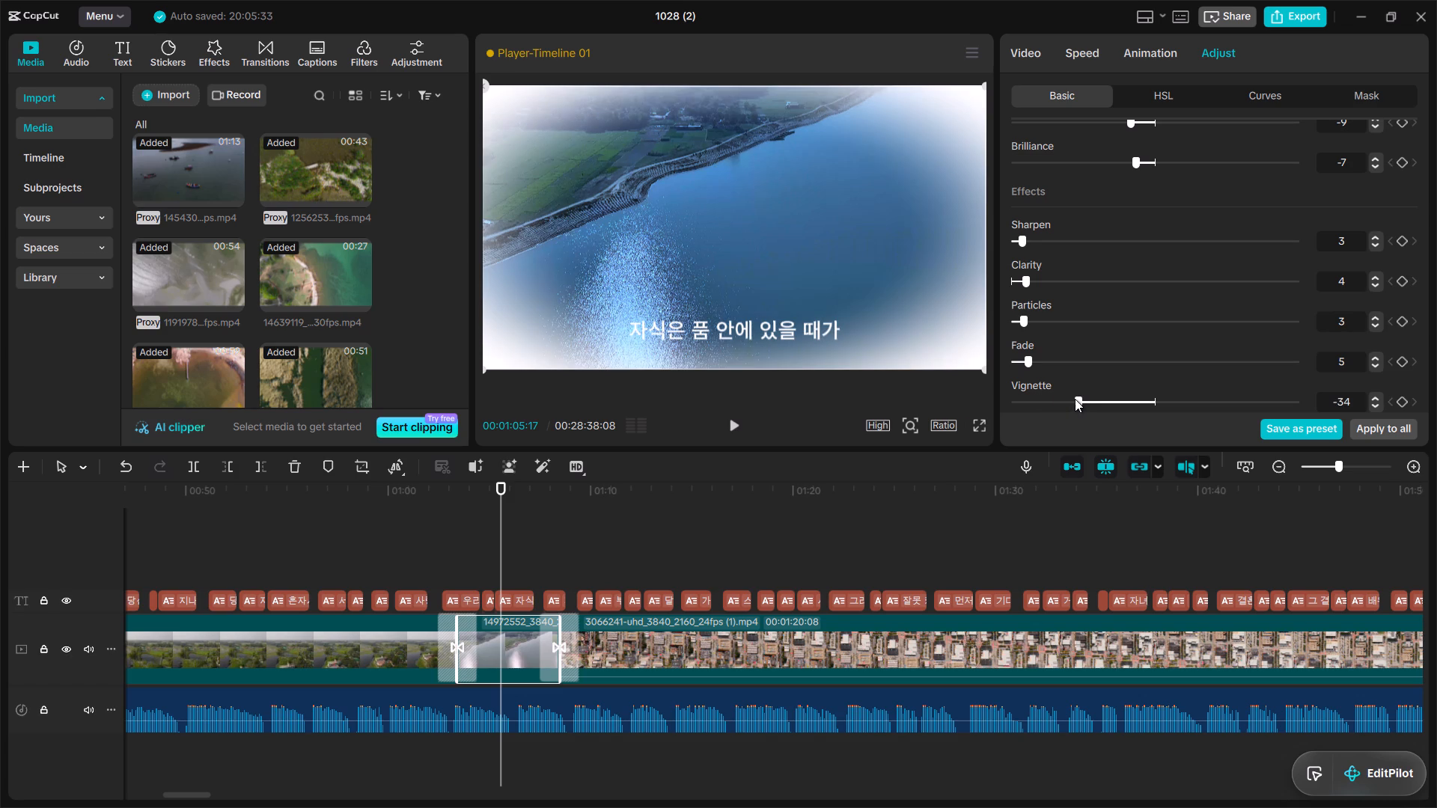
# Set the same clip's effect adjustments to Fade 10, Particles 9 and Clarity 11.
pyautogui.click(1043, 358)
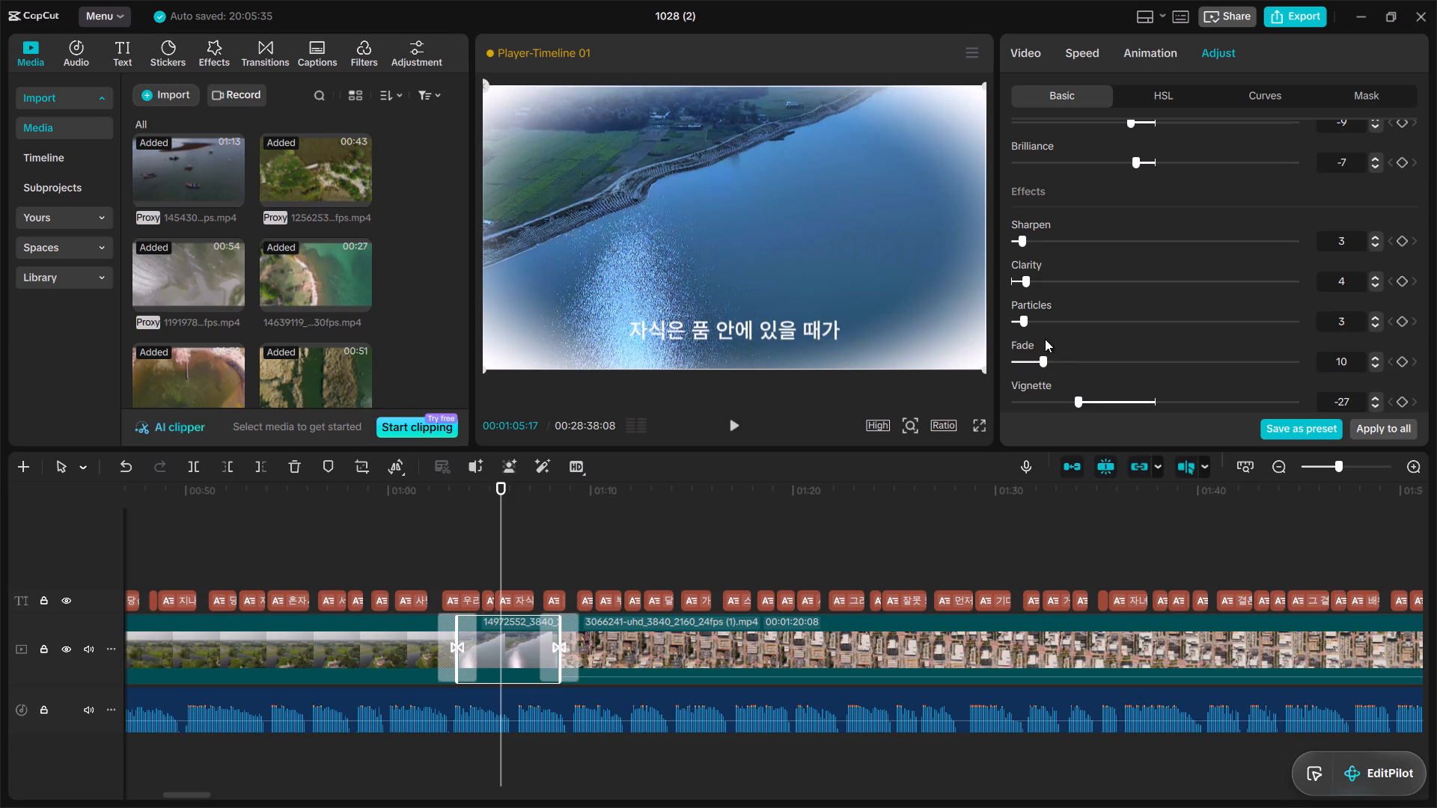
pyautogui.click(1040, 318)
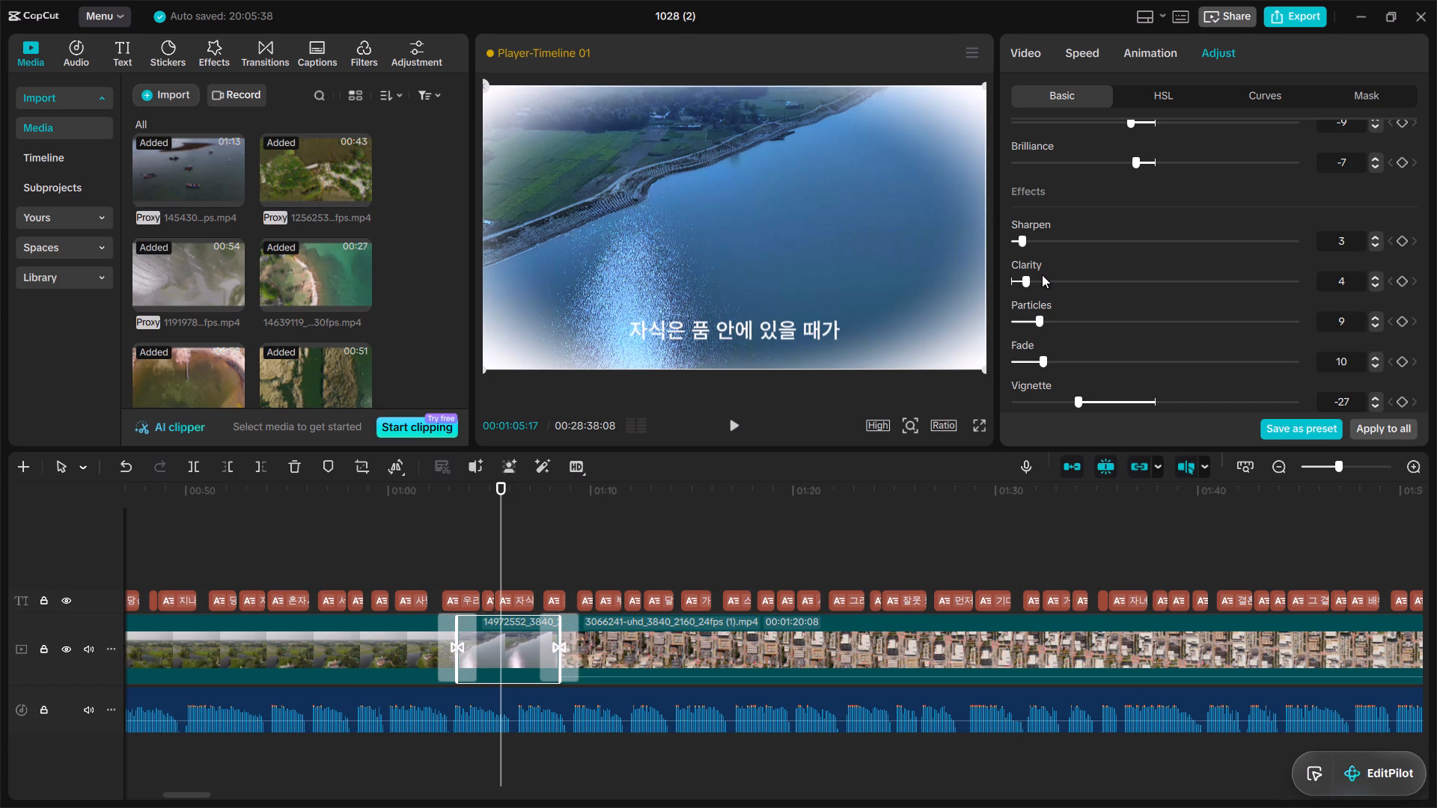
pyautogui.click(1043, 275)
pyautogui.moveTo(1420, 346); pyautogui.dragTo(1423, 390)
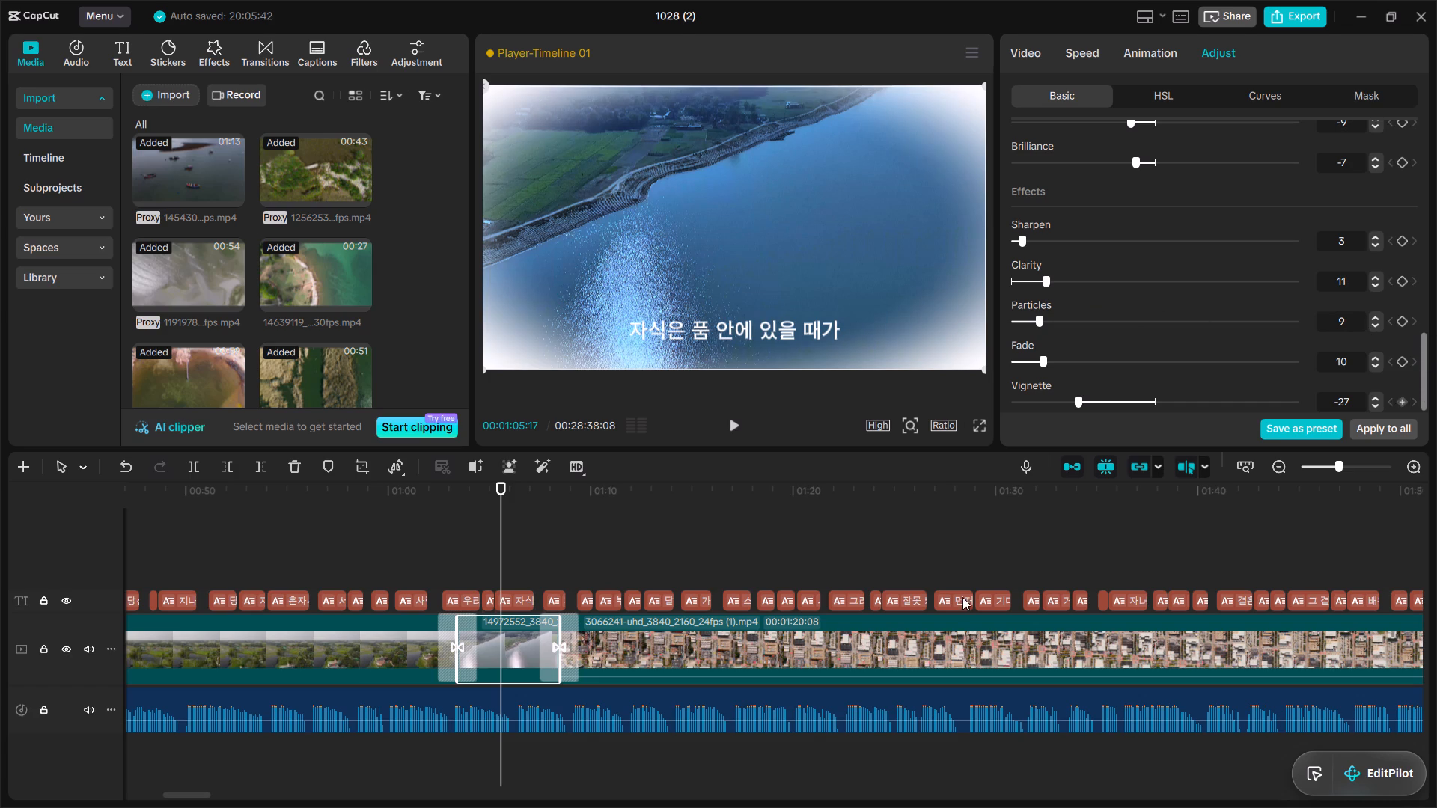
# Set the red HSL adjustment of the 3066241-uhd clip at about 1:17 to Hue -90, Saturation -92 and Brightness -90.
pyautogui.click(721, 652)
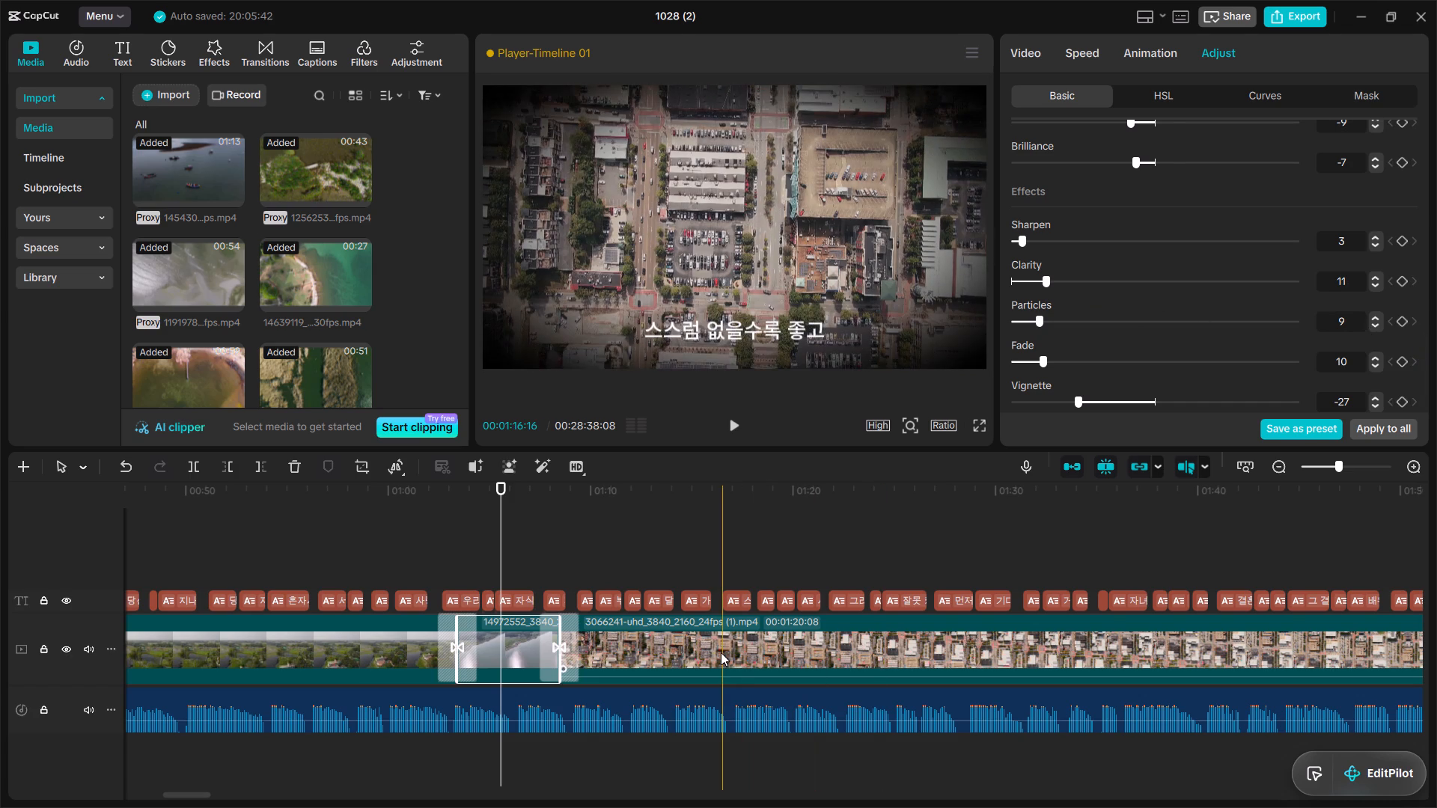
pyautogui.doubleClick(735, 566)
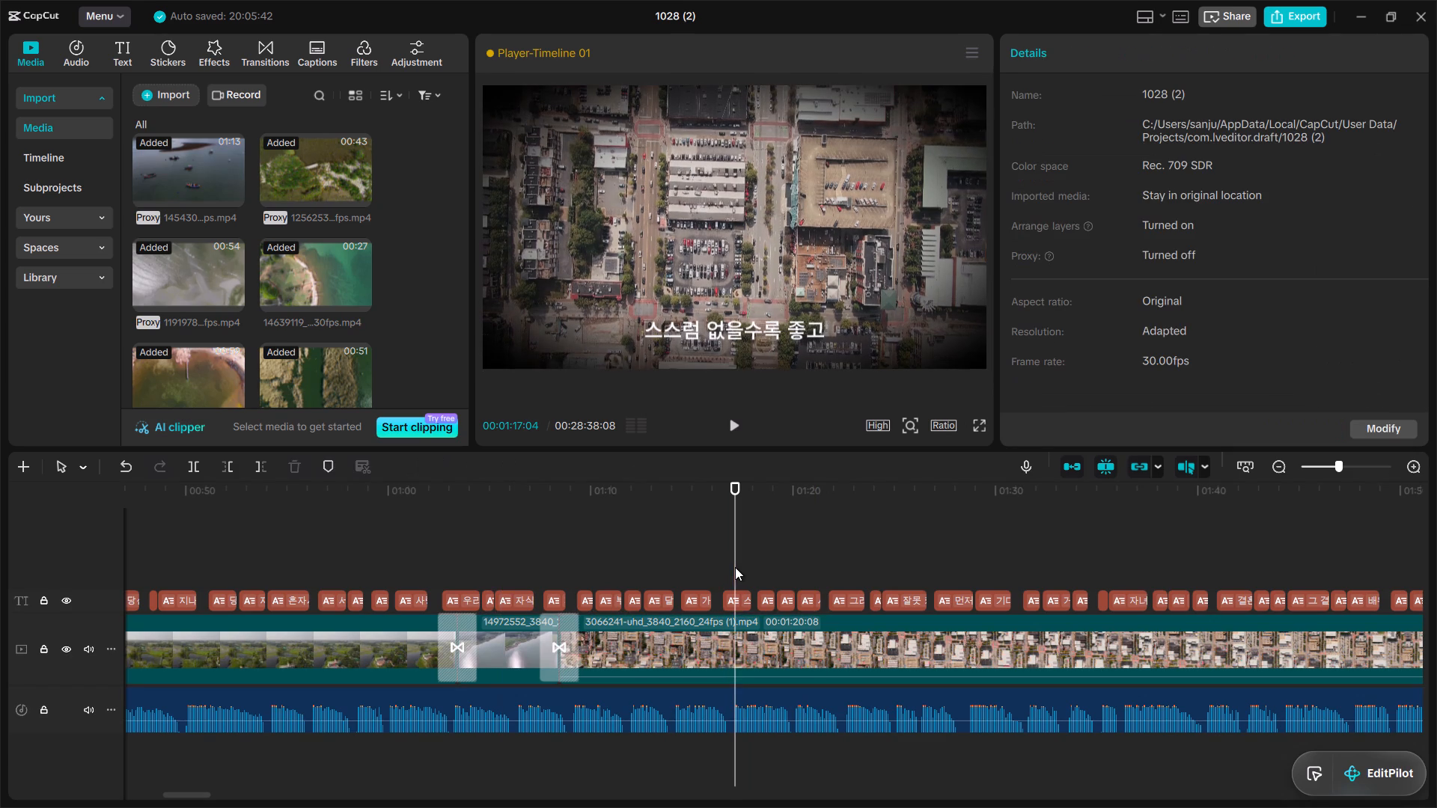
pyautogui.click(738, 639)
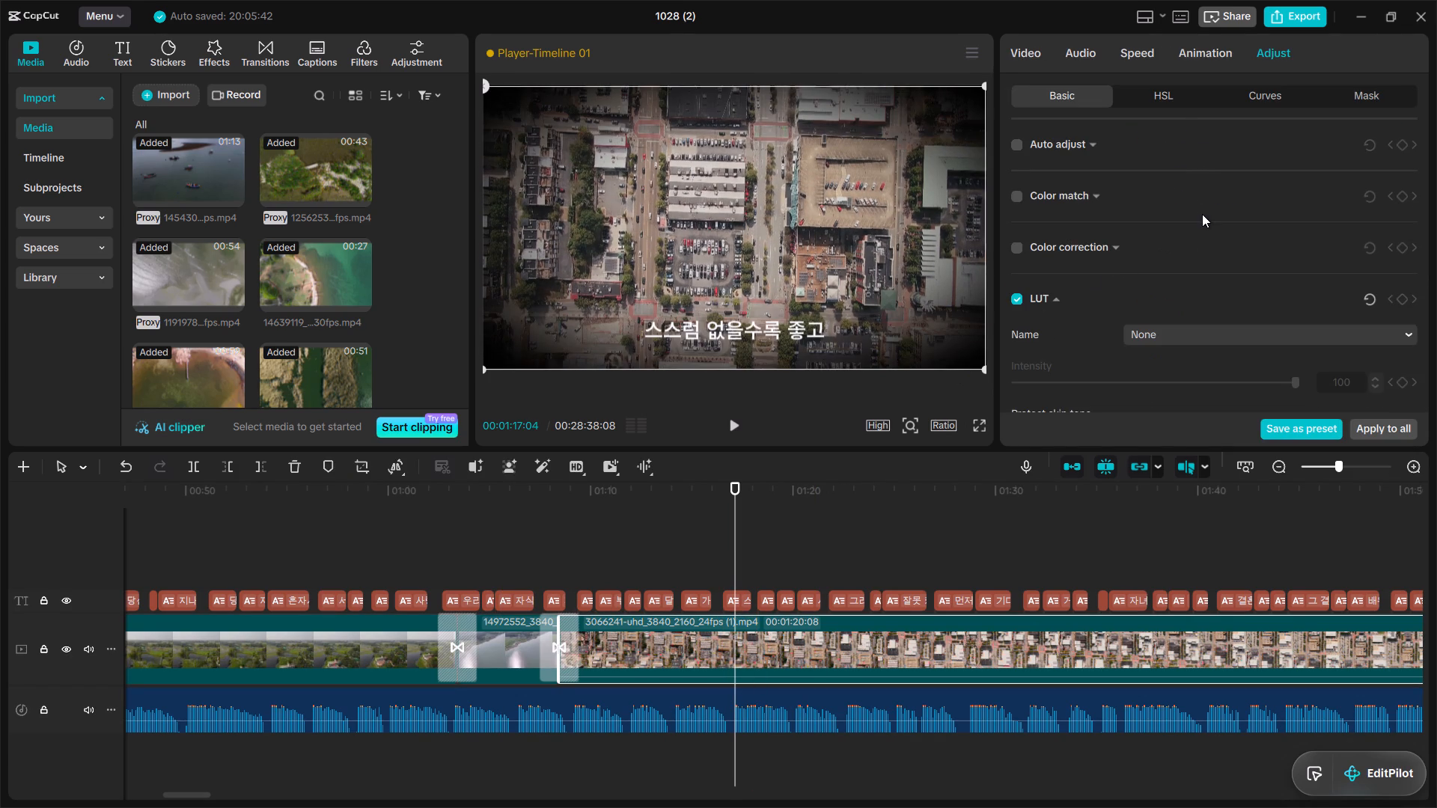
pyautogui.click(1165, 100)
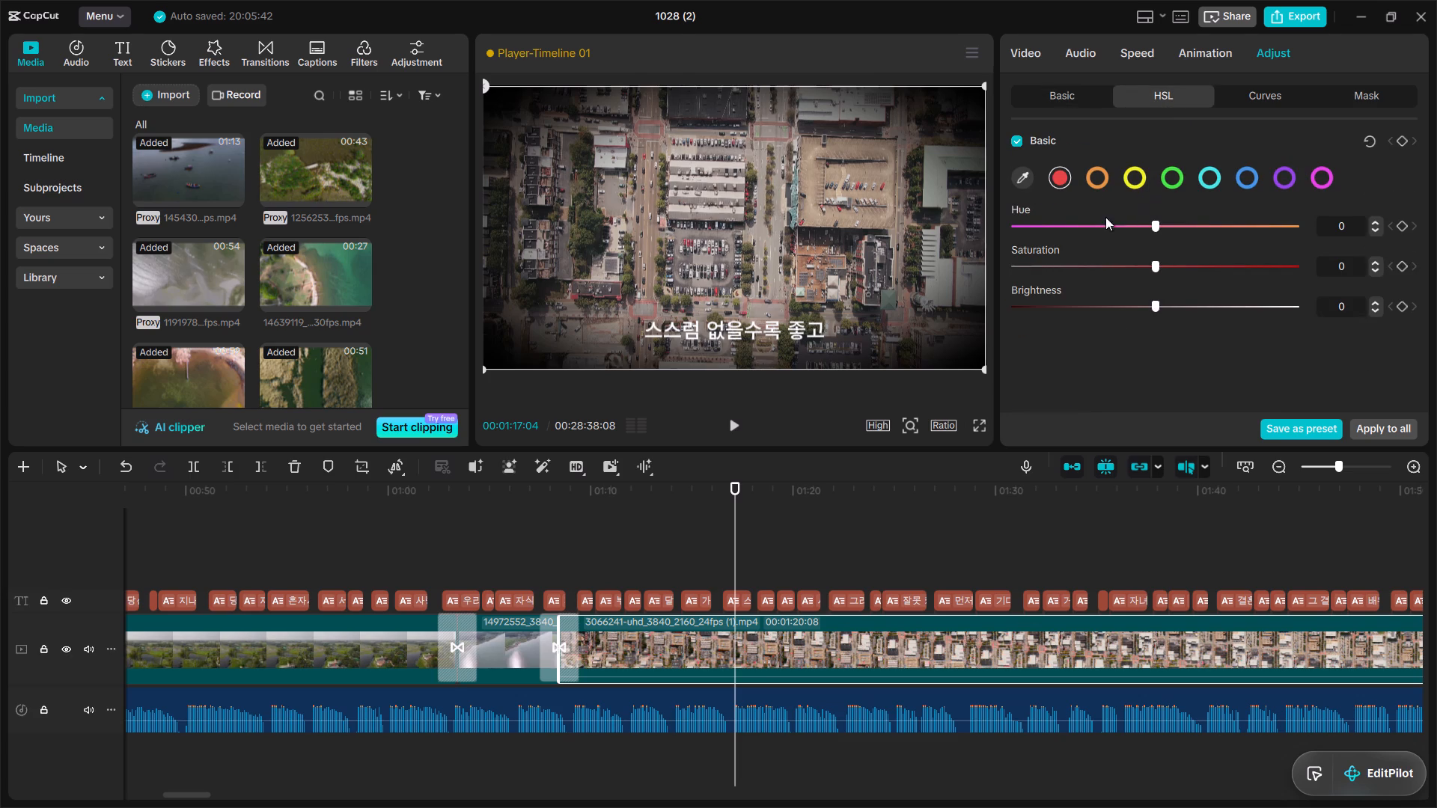
pyautogui.click(1025, 224)
pyautogui.click(1022, 263)
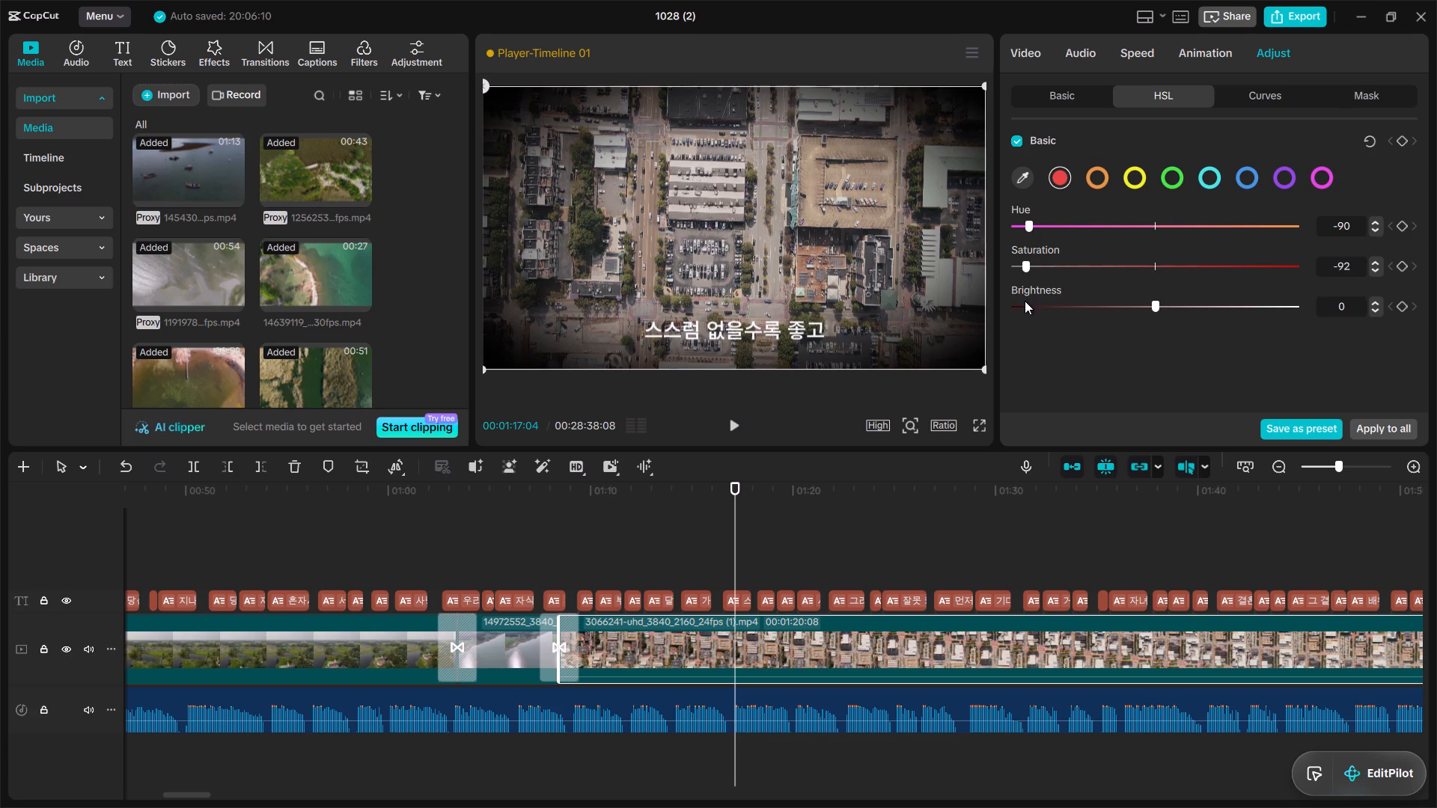
pyautogui.click(1025, 301)
# Set the orange HSL adjustment of the 3066241-uhd clip to Hue -92, Saturation -10 and Brightness -84.
pyautogui.click(1099, 180)
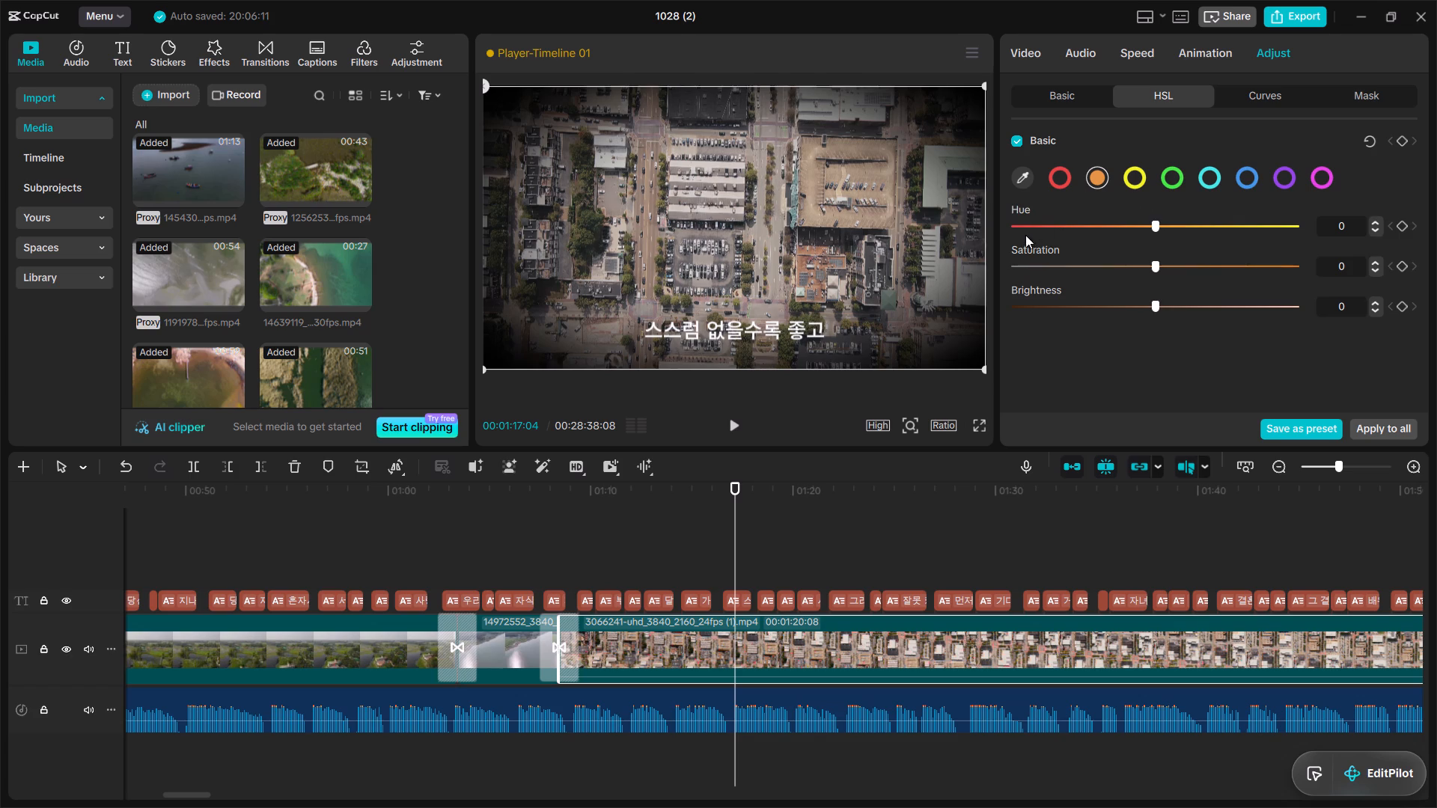
pyautogui.moveTo(1019, 226); pyautogui.dragTo(1022, 264)
pyautogui.click(1022, 264)
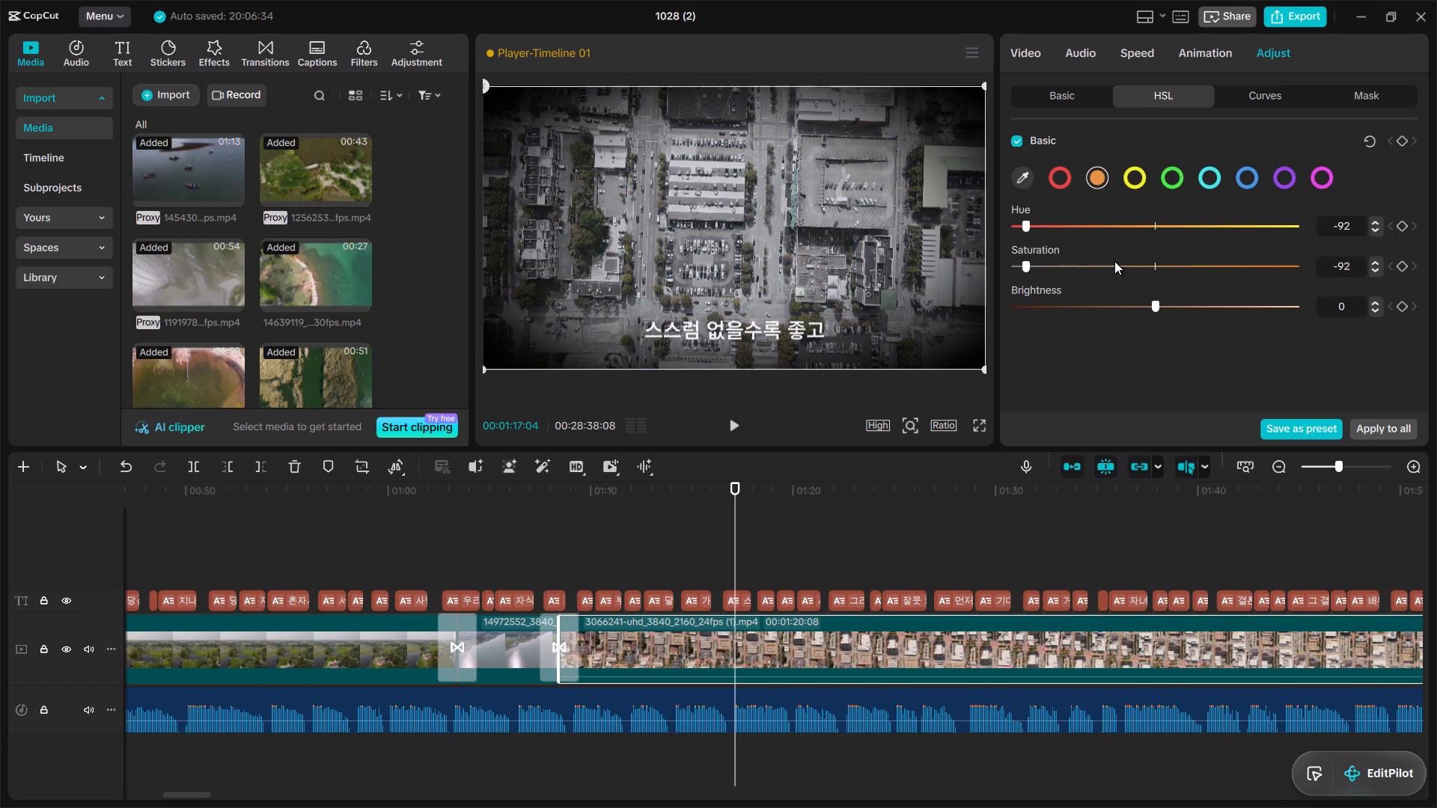
pyautogui.click(1138, 261)
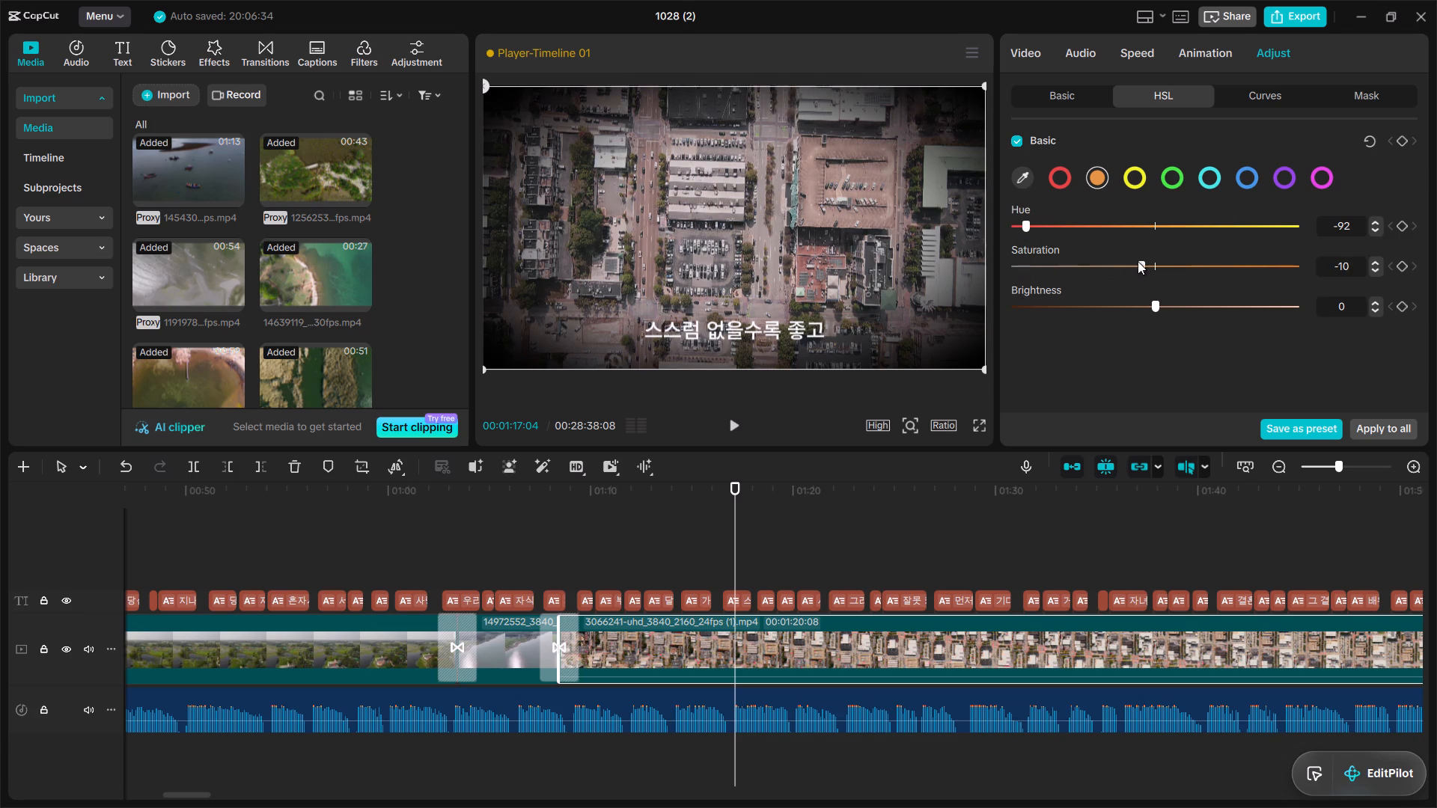
pyautogui.click(1033, 304)
# Set the same clip's yellow HSL adjustment to Saturation -18, Hue -91 and Brightness -86.
pyautogui.click(1137, 177)
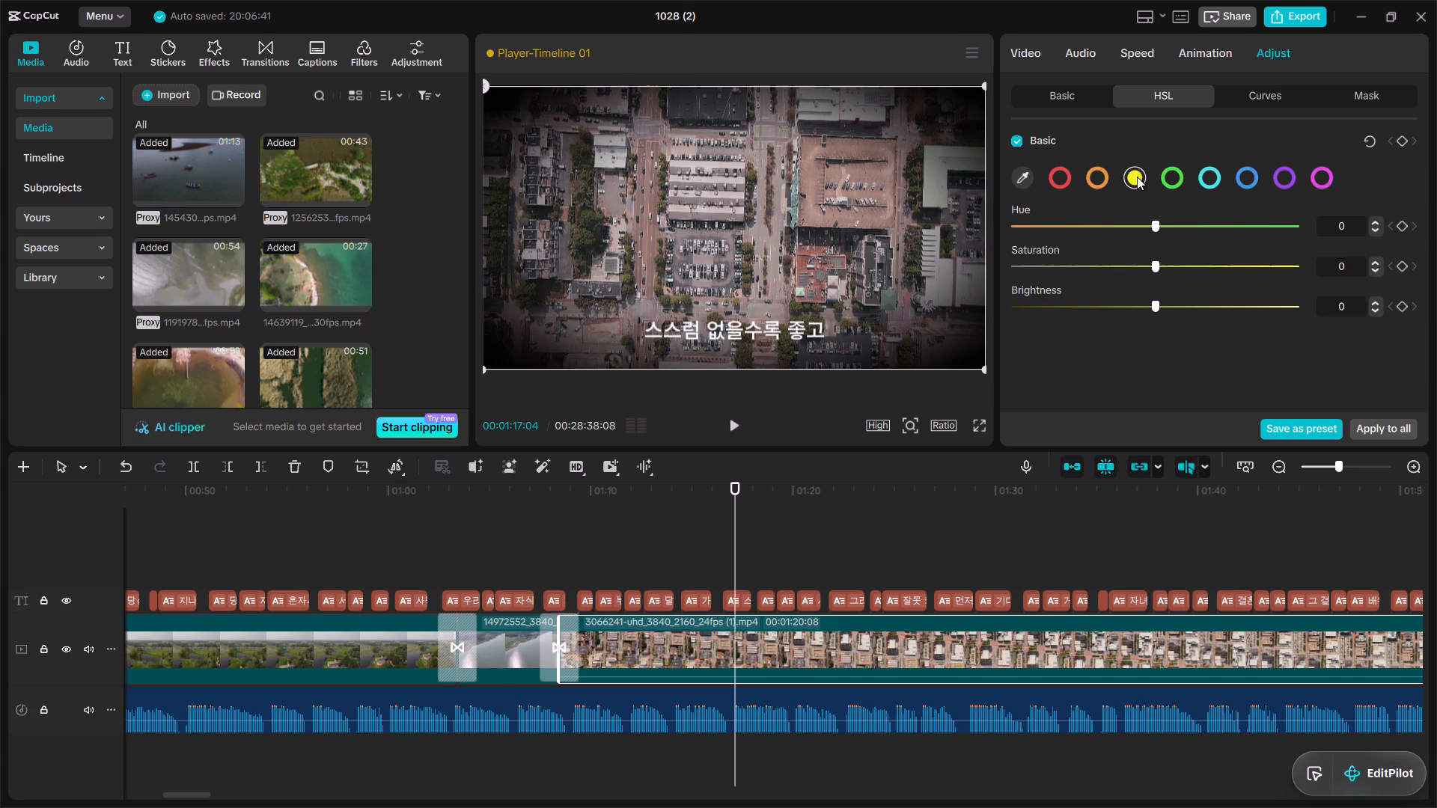
pyautogui.click(1126, 262)
pyautogui.click(1024, 221)
pyautogui.click(1031, 301)
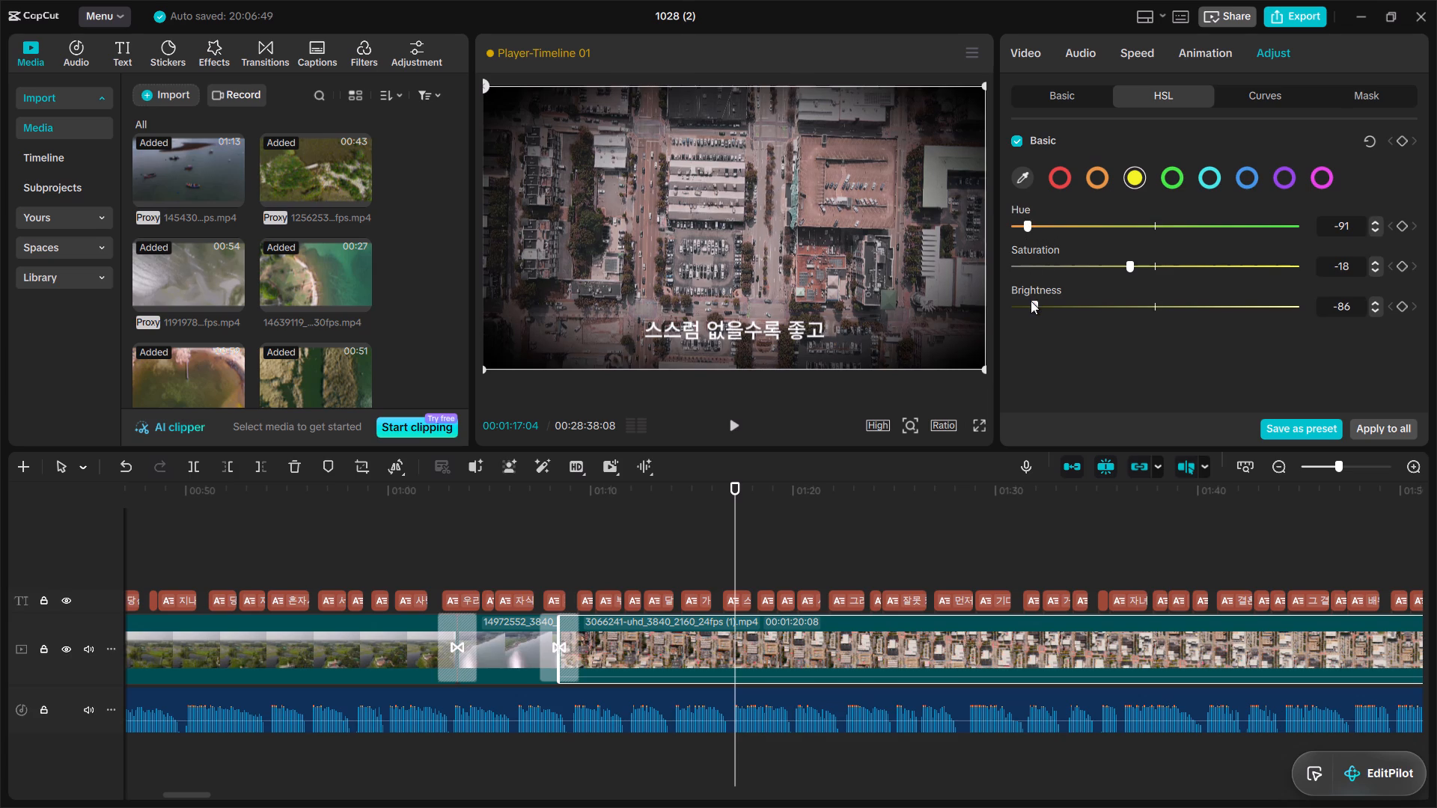
# Set the same clip's green HSL adjustment to Hue 80, Saturation 24 and Brightness -49.
pyautogui.click(1171, 176)
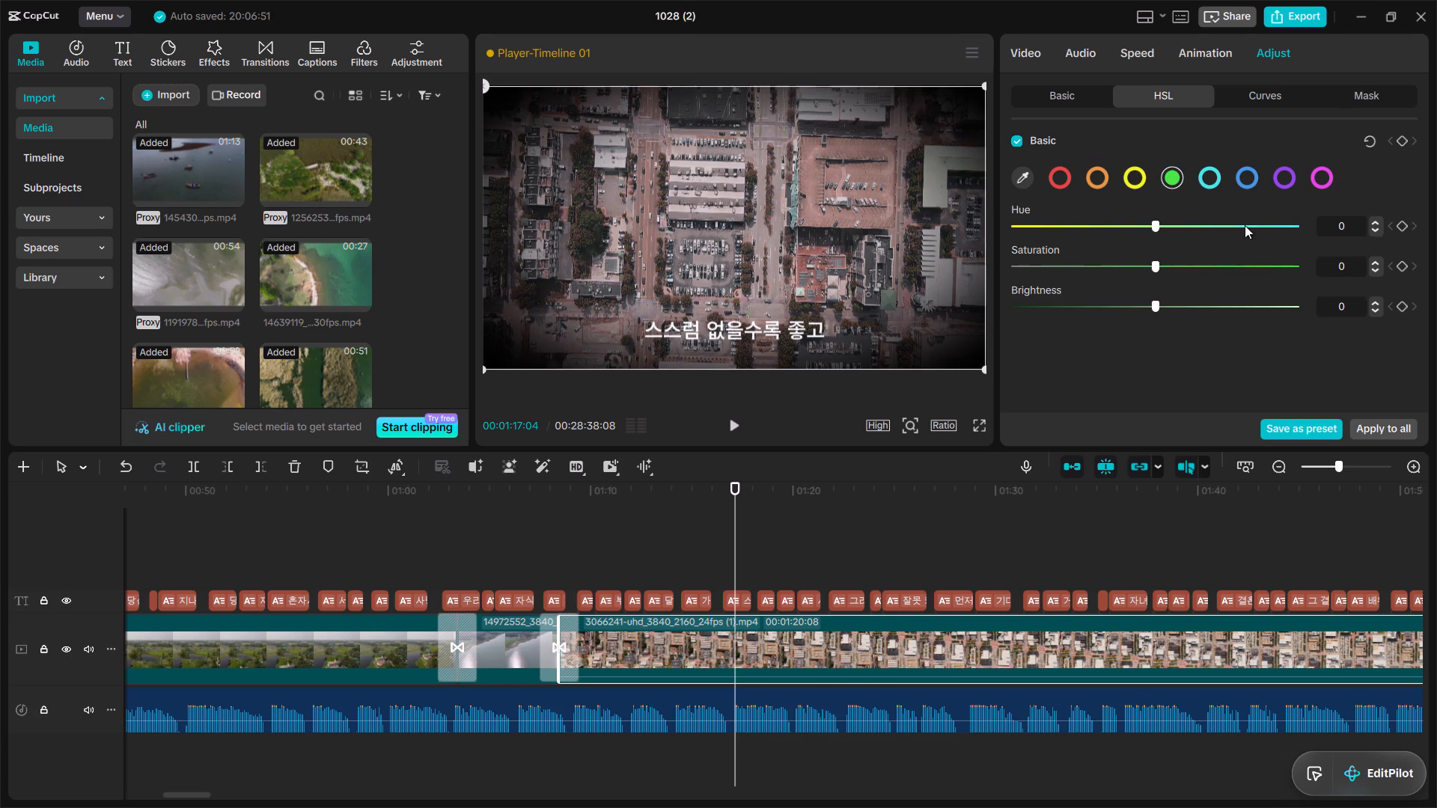
pyautogui.click(1265, 221)
pyautogui.click(1186, 264)
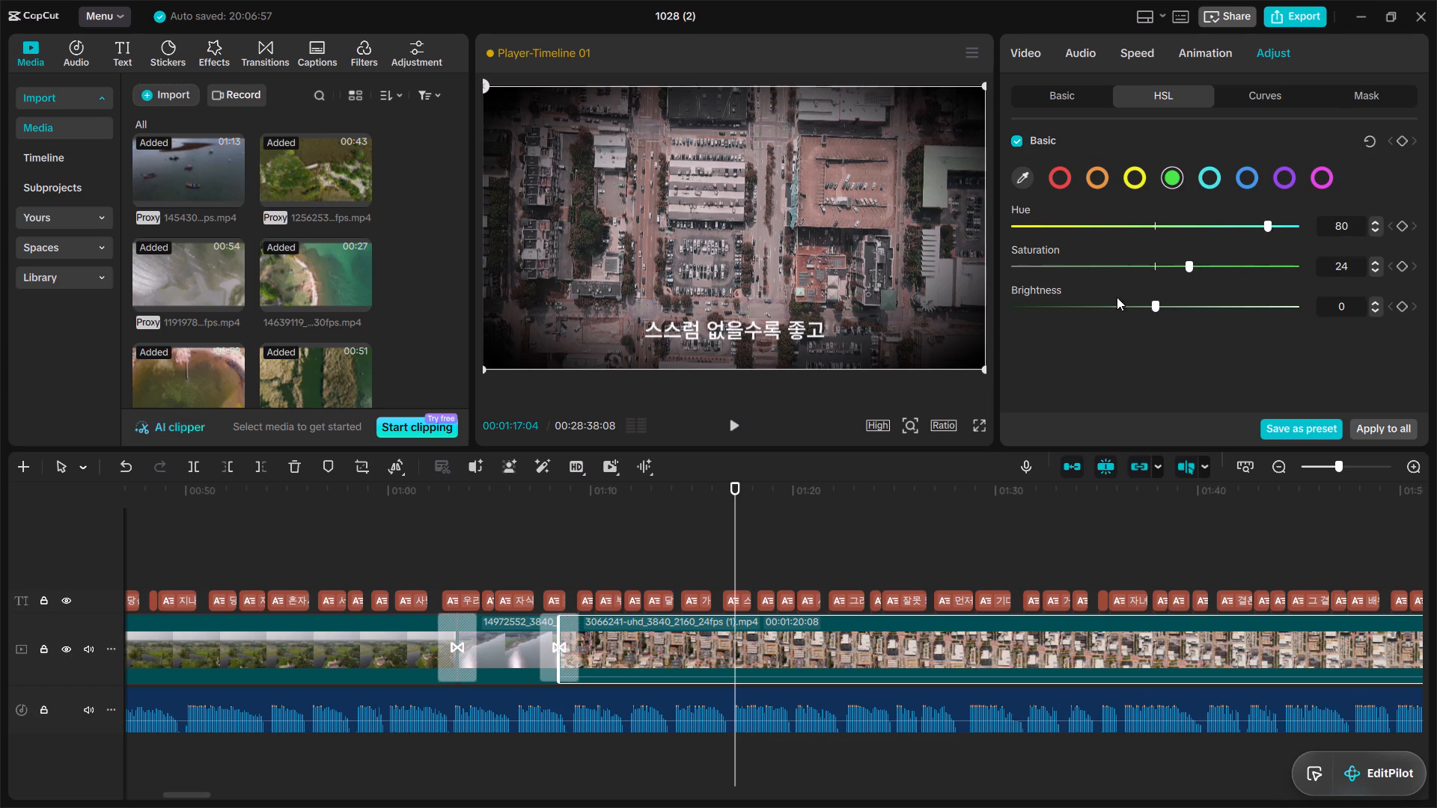
pyautogui.click(1069, 304)
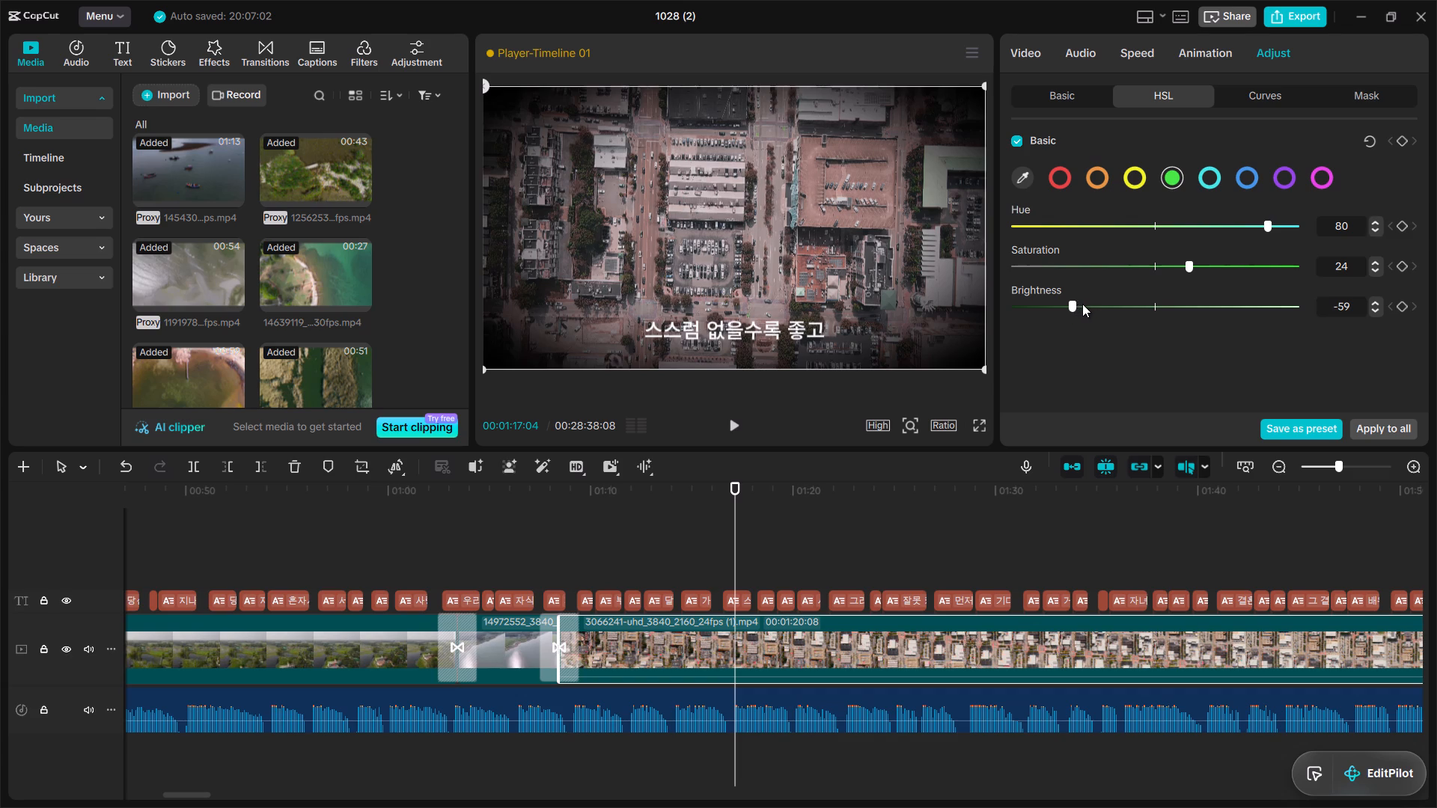
pyautogui.click(1082, 304)
# Set the same clip's cyan HSL adjustment to Hue 90, Saturation 69 and Brightness 35.
pyautogui.click(1209, 183)
pyautogui.click(1279, 221)
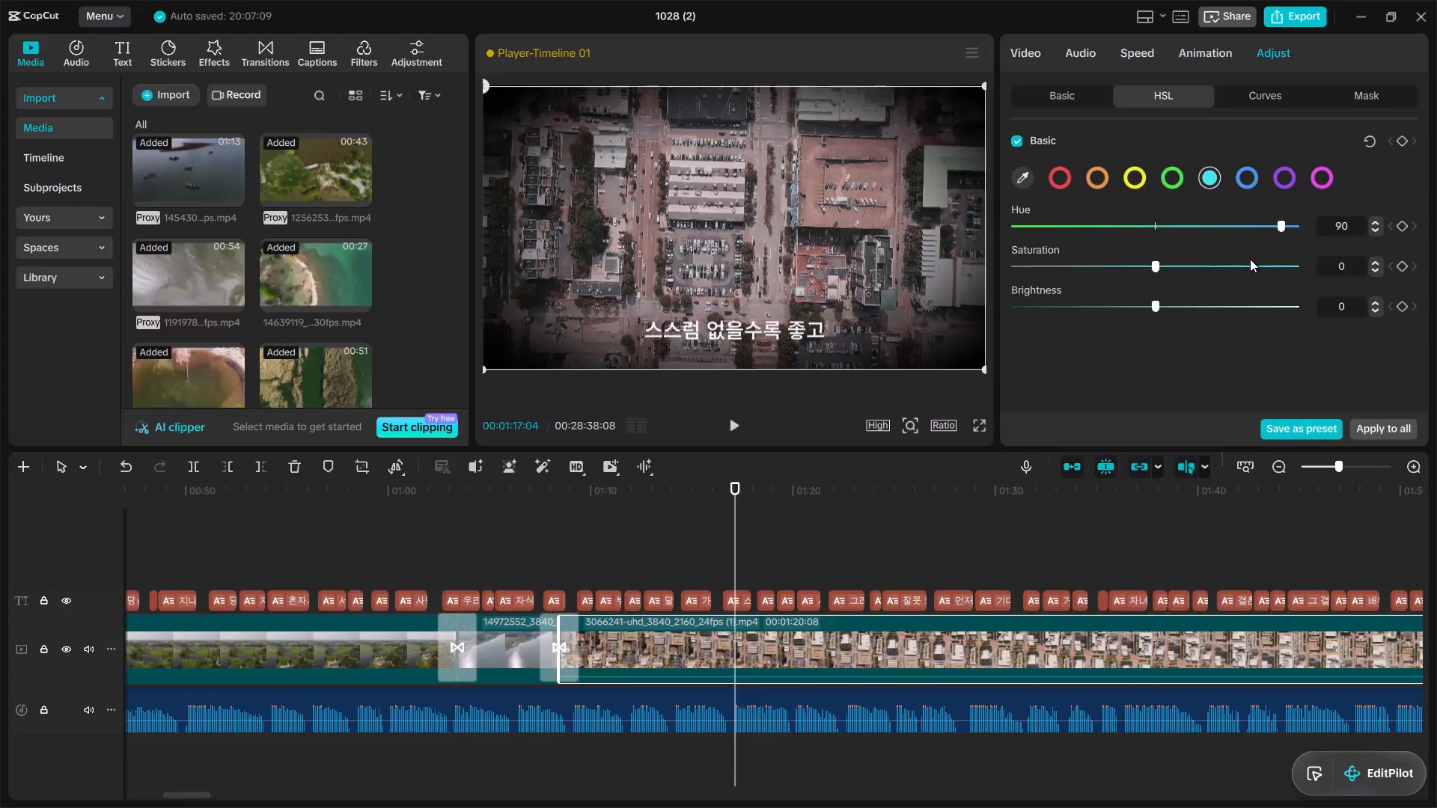
pyautogui.click(1249, 261)
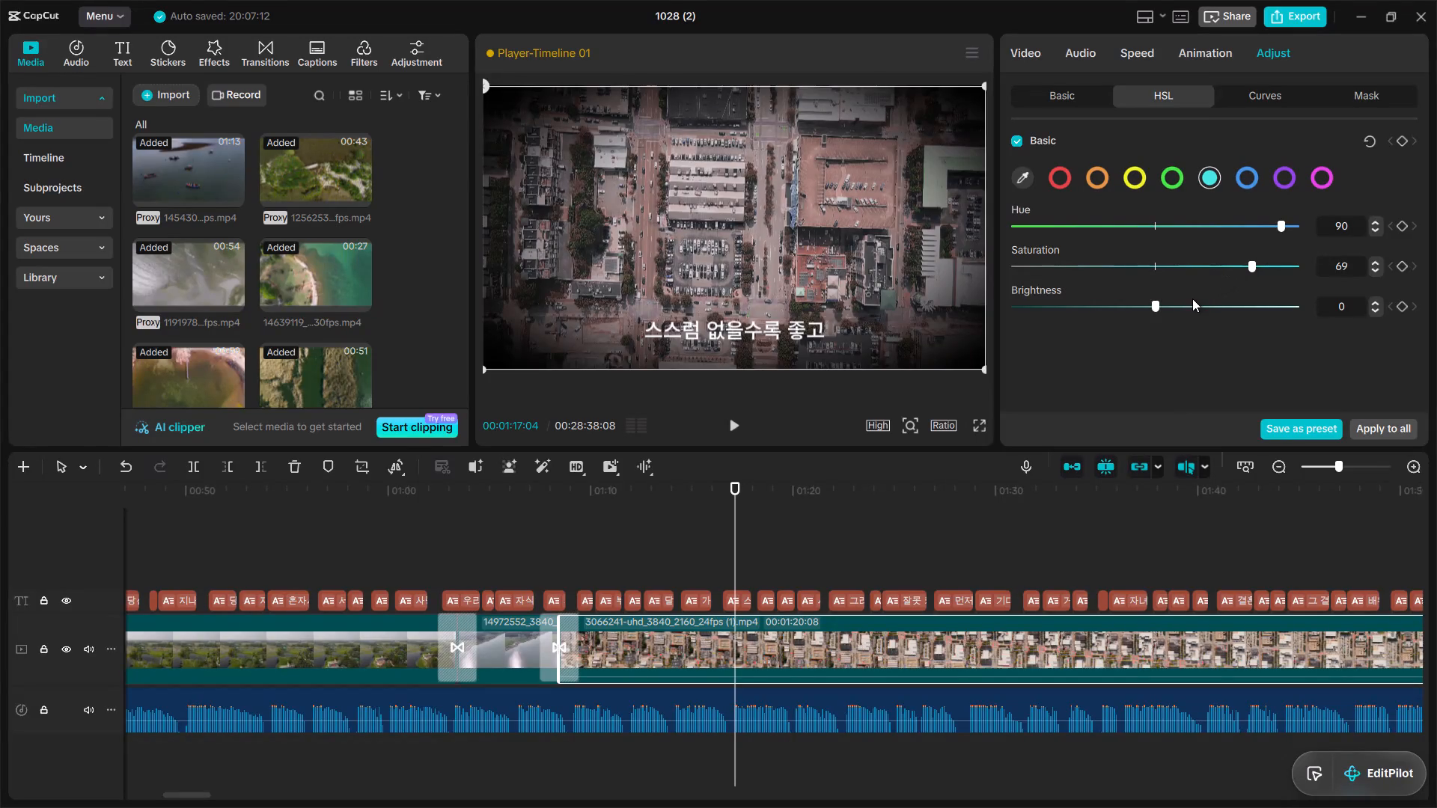
pyautogui.click(1201, 301)
# Set the same clip's blue HSL adjustment to Hue 92, Saturation 65 and Brightness 37.
pyautogui.click(1248, 180)
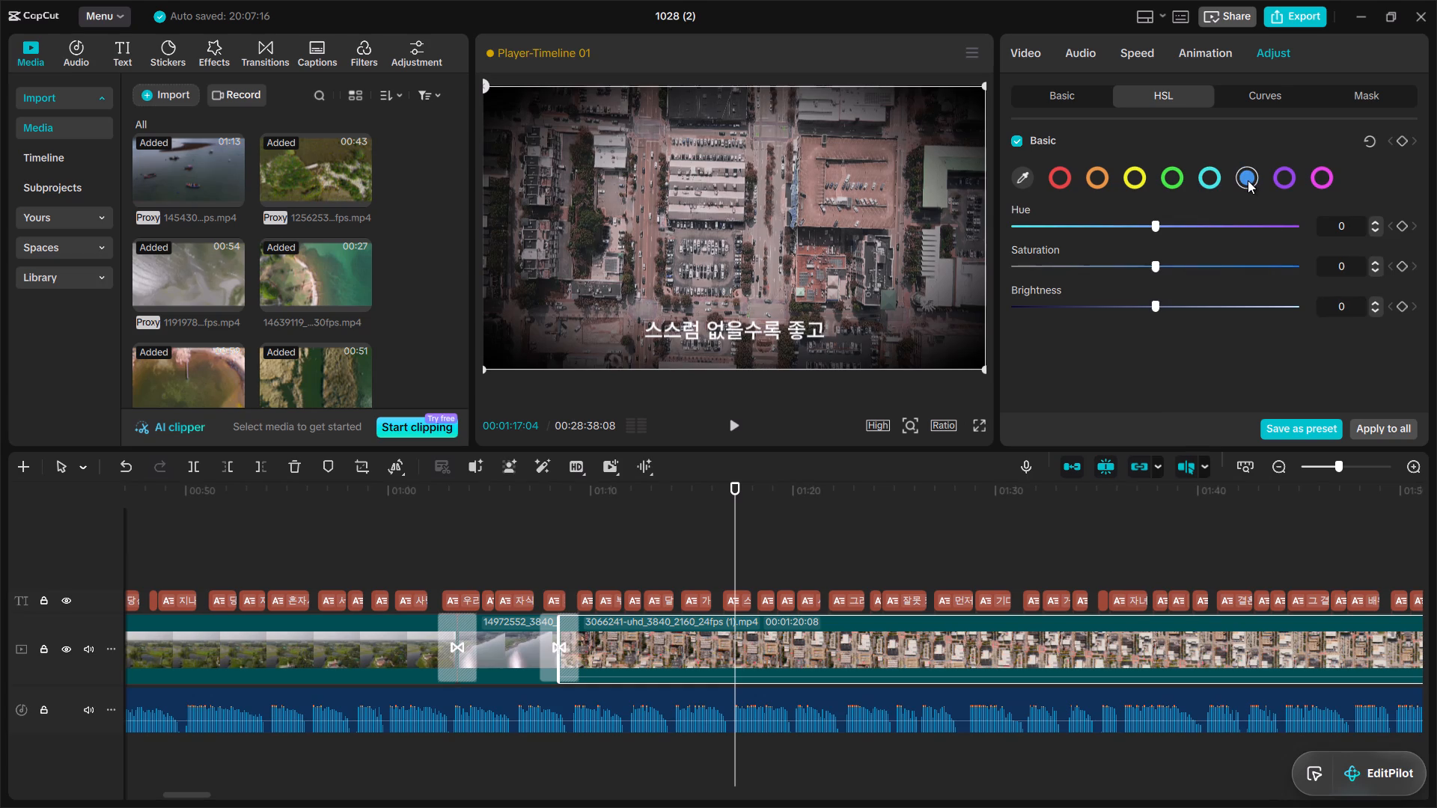
pyautogui.click(1282, 221)
pyautogui.click(1244, 264)
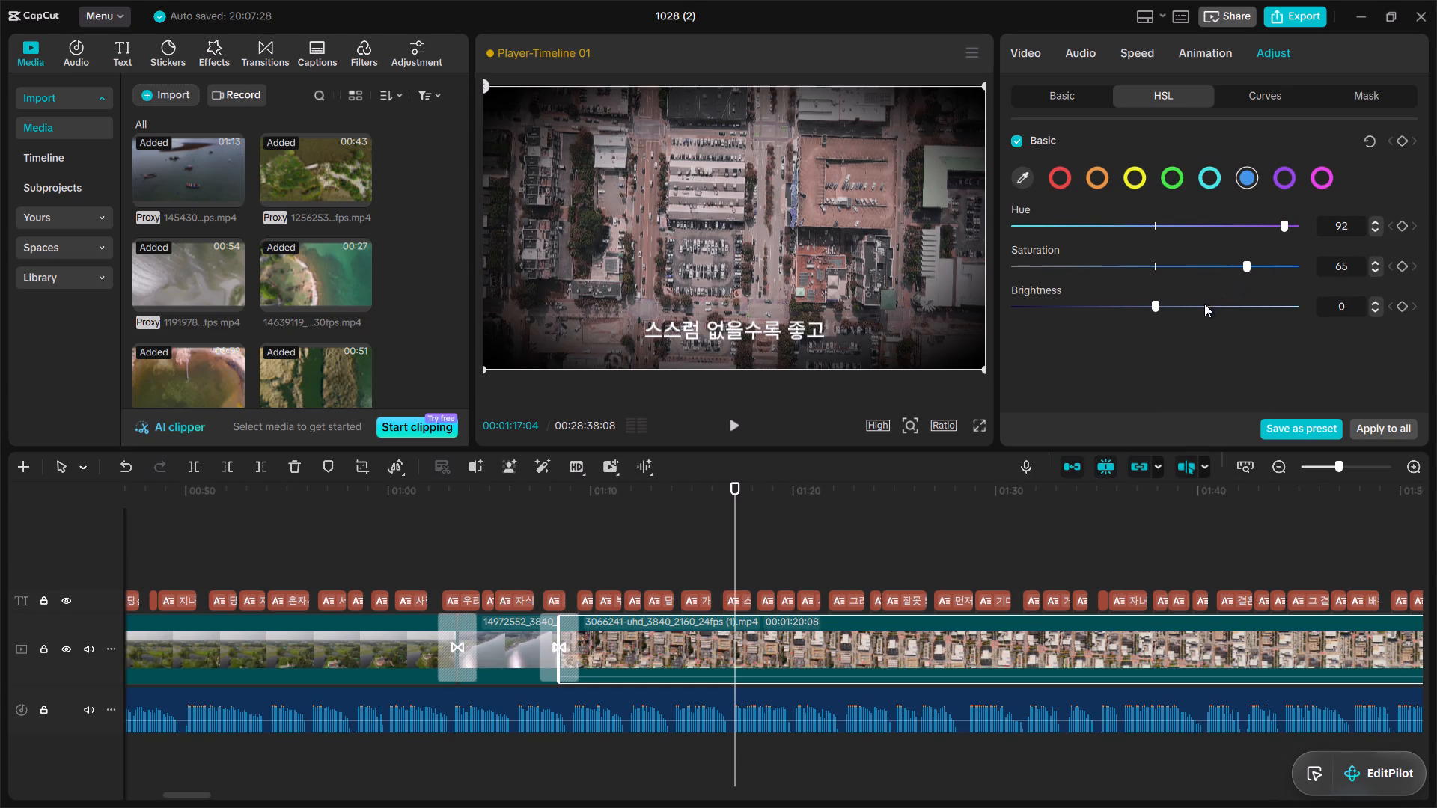
pyautogui.click(1204, 304)
# Set the same clip's purple HSL adjustment to Hue 99, Saturation 77 and Brightness 48.
pyautogui.click(1287, 167)
pyautogui.click(1291, 224)
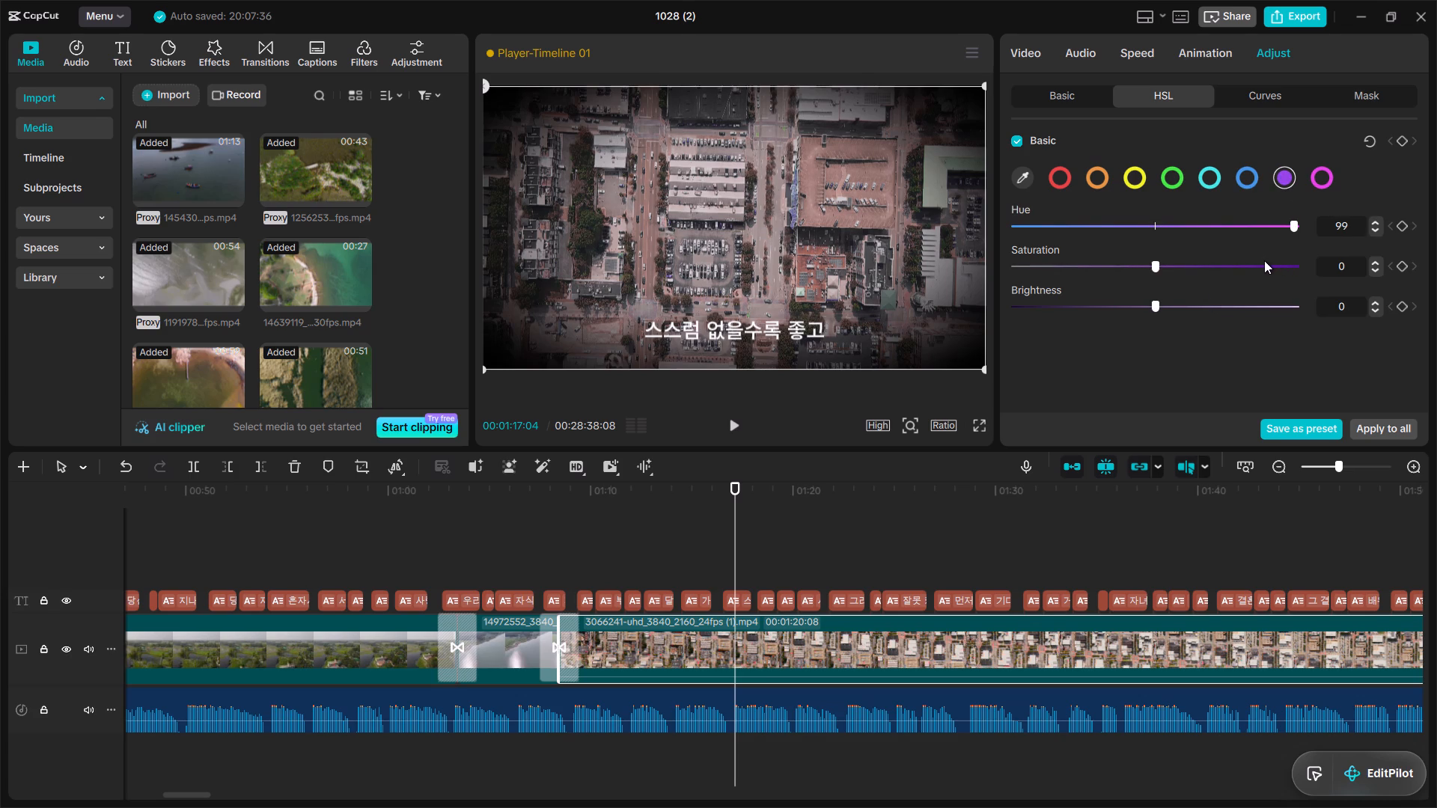
pyautogui.click(1260, 262)
pyautogui.click(1220, 303)
# Set the same clip's magenta HSL adjustment to Hue 100, Saturation 71 and Brightness 44.
pyautogui.click(1318, 176)
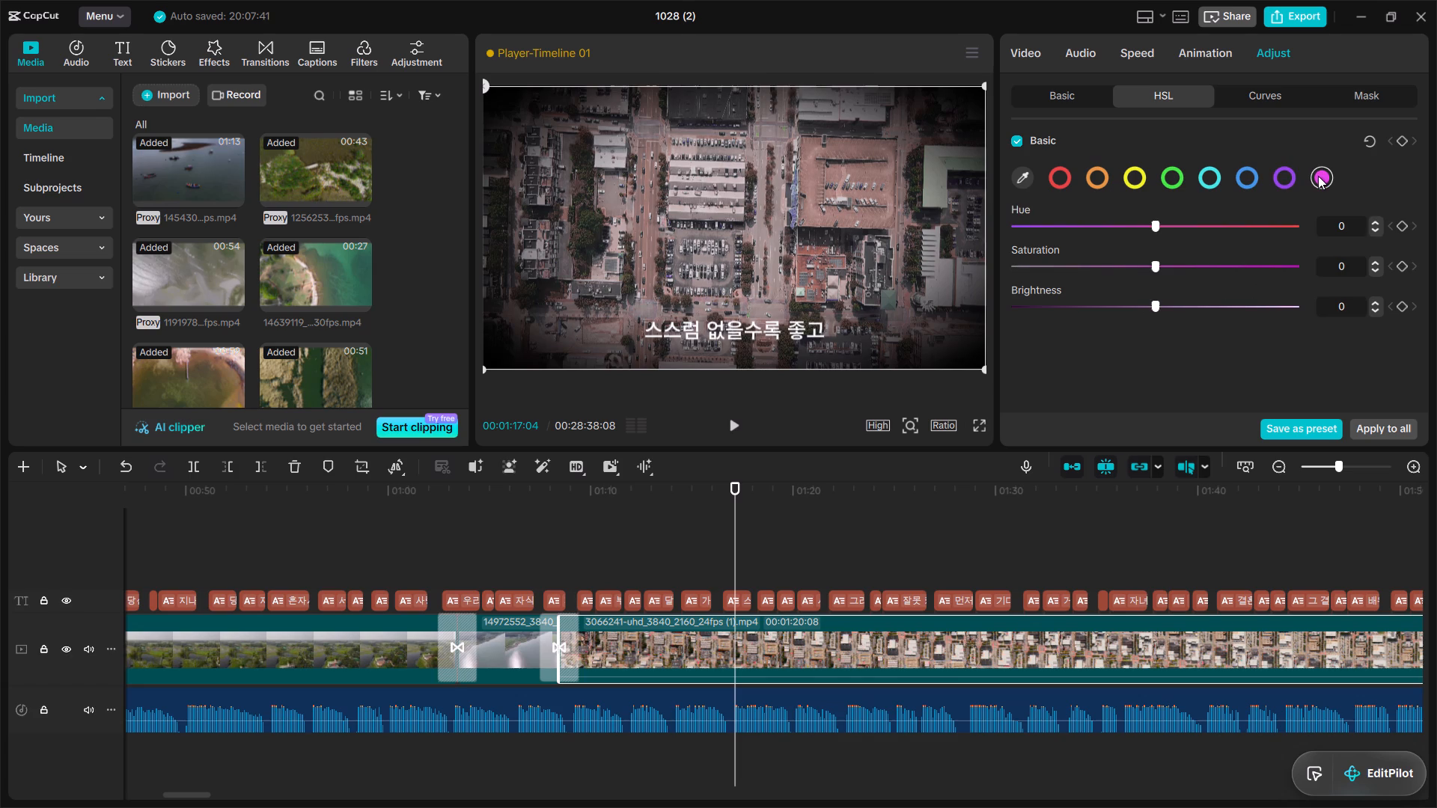
pyautogui.click(1293, 222)
pyautogui.click(1265, 263)
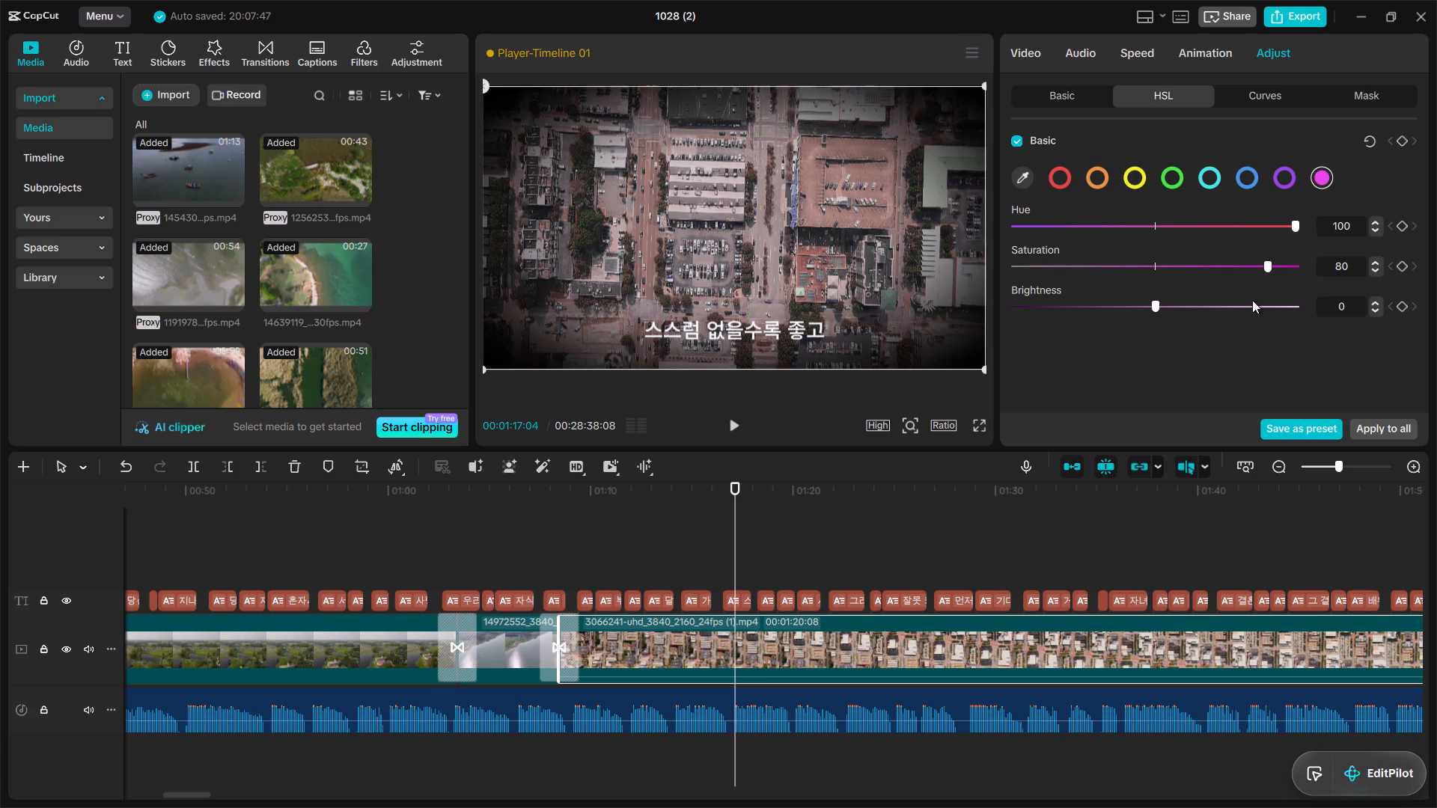
pyautogui.click(1215, 304)
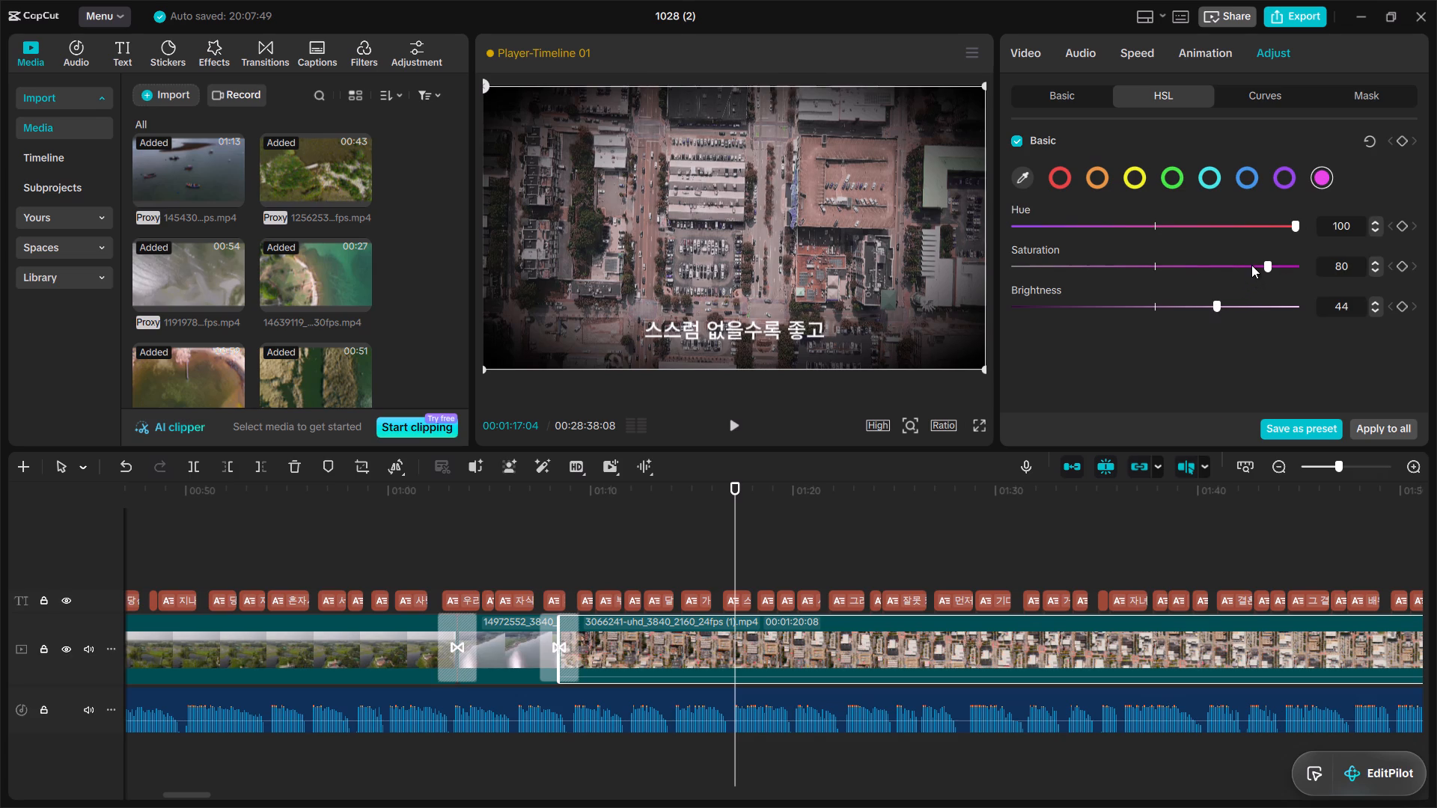
pyautogui.click(1251, 265)
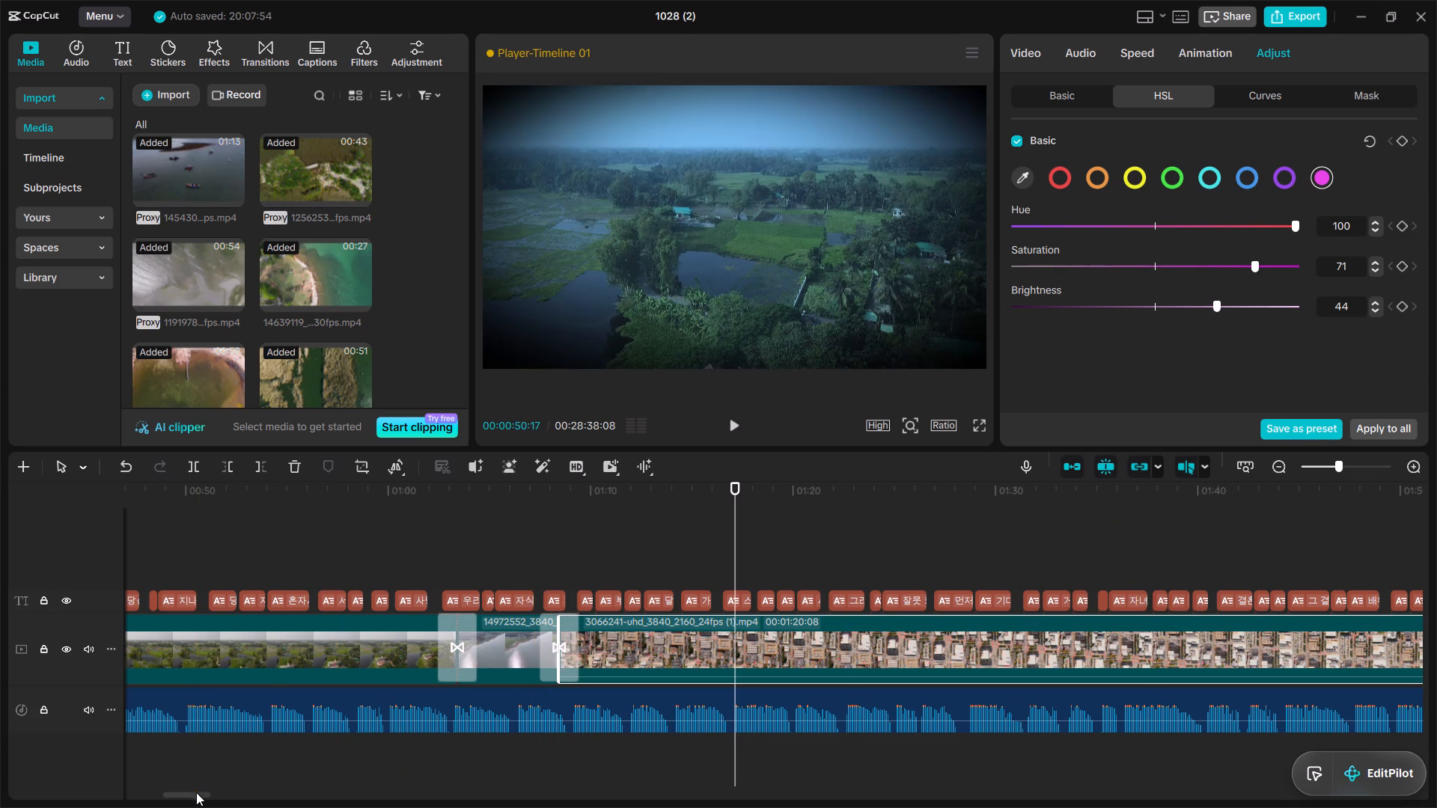
# Set the red HSL adjustment of clip 20196632-uhd_3840_2160_60fps.mp4 to Hue -44, Saturation -91 and Brightness -47.
pyautogui.moveTo(195, 794); pyautogui.dragTo(229, 789)
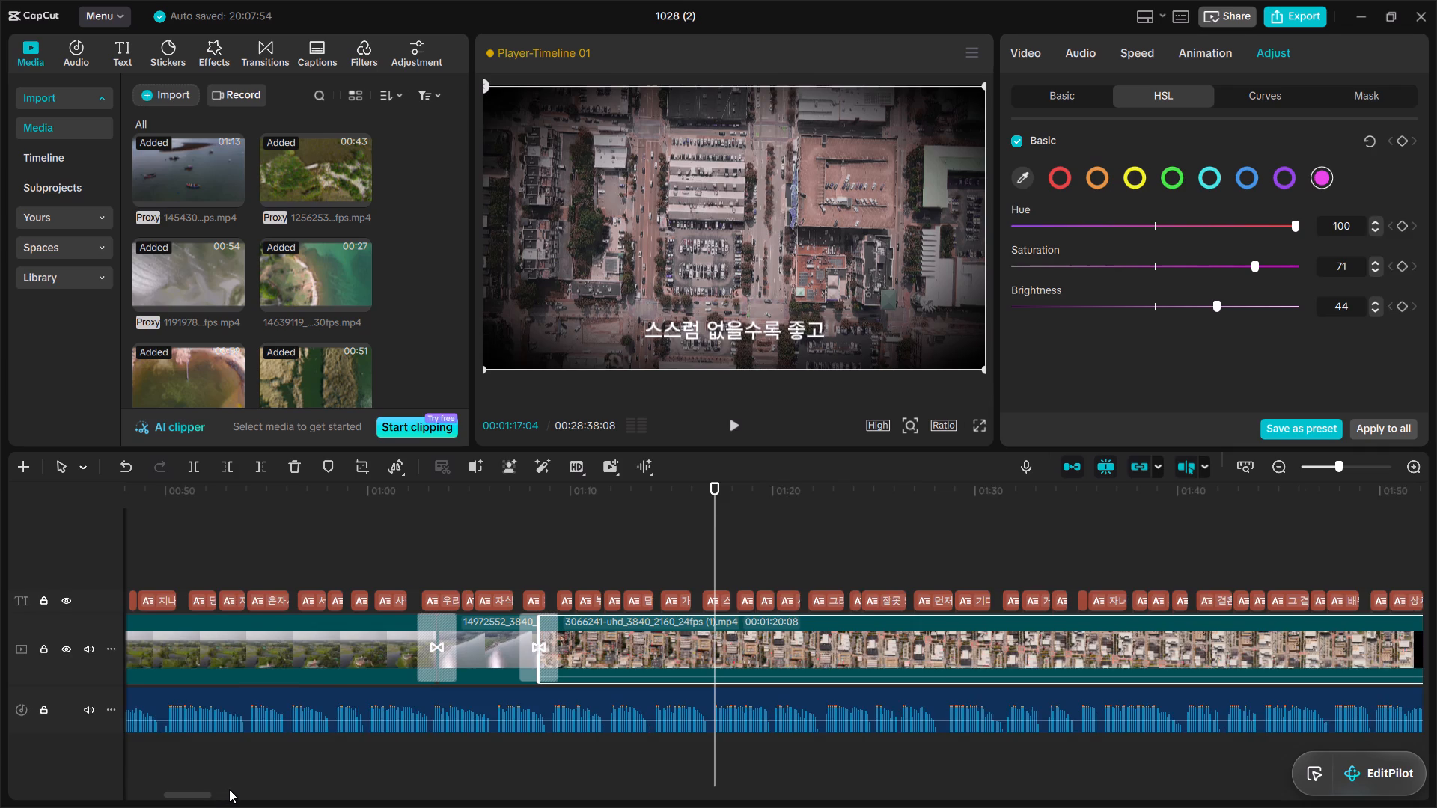
pyautogui.moveTo(229, 789); pyautogui.dragTo(260, 789)
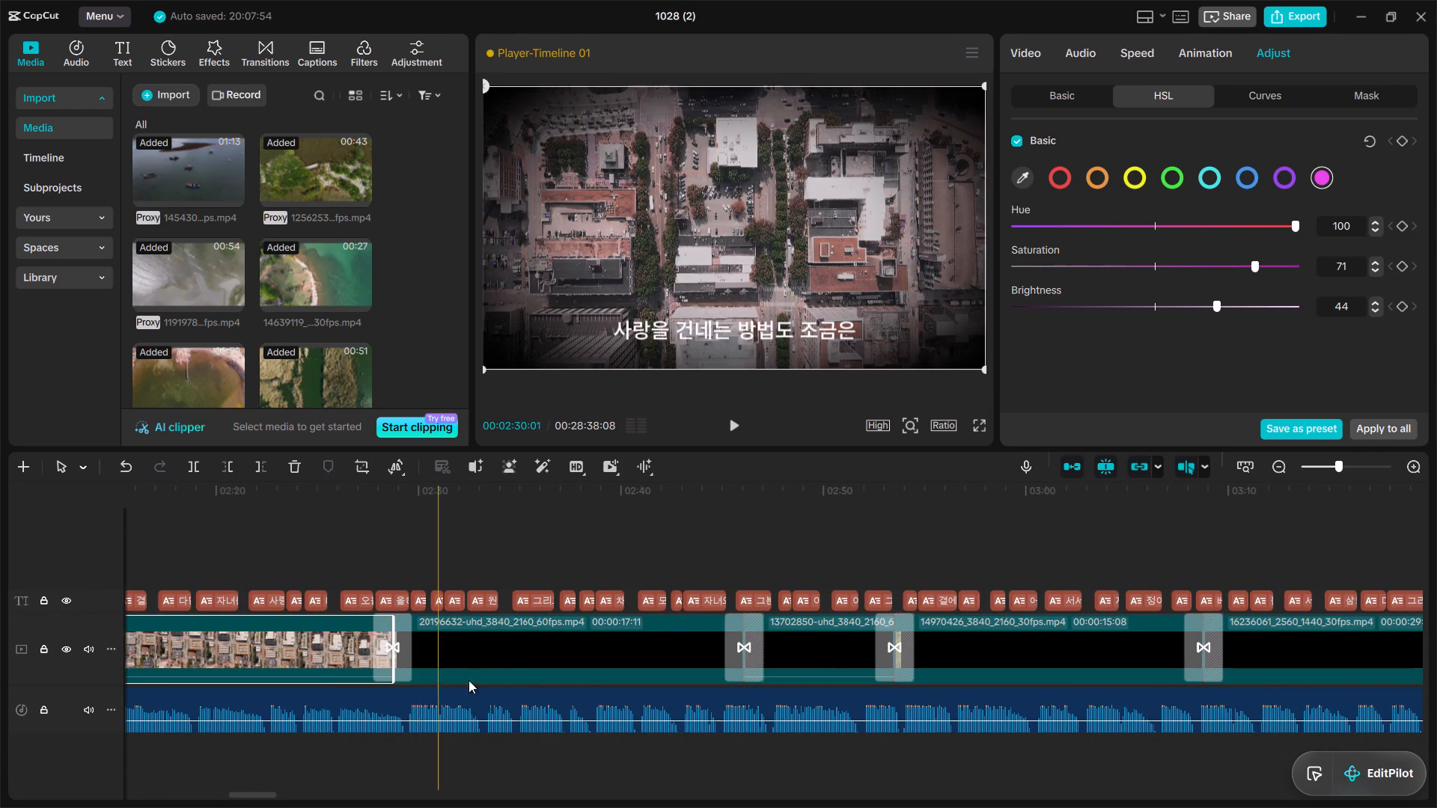
pyautogui.click(510, 661)
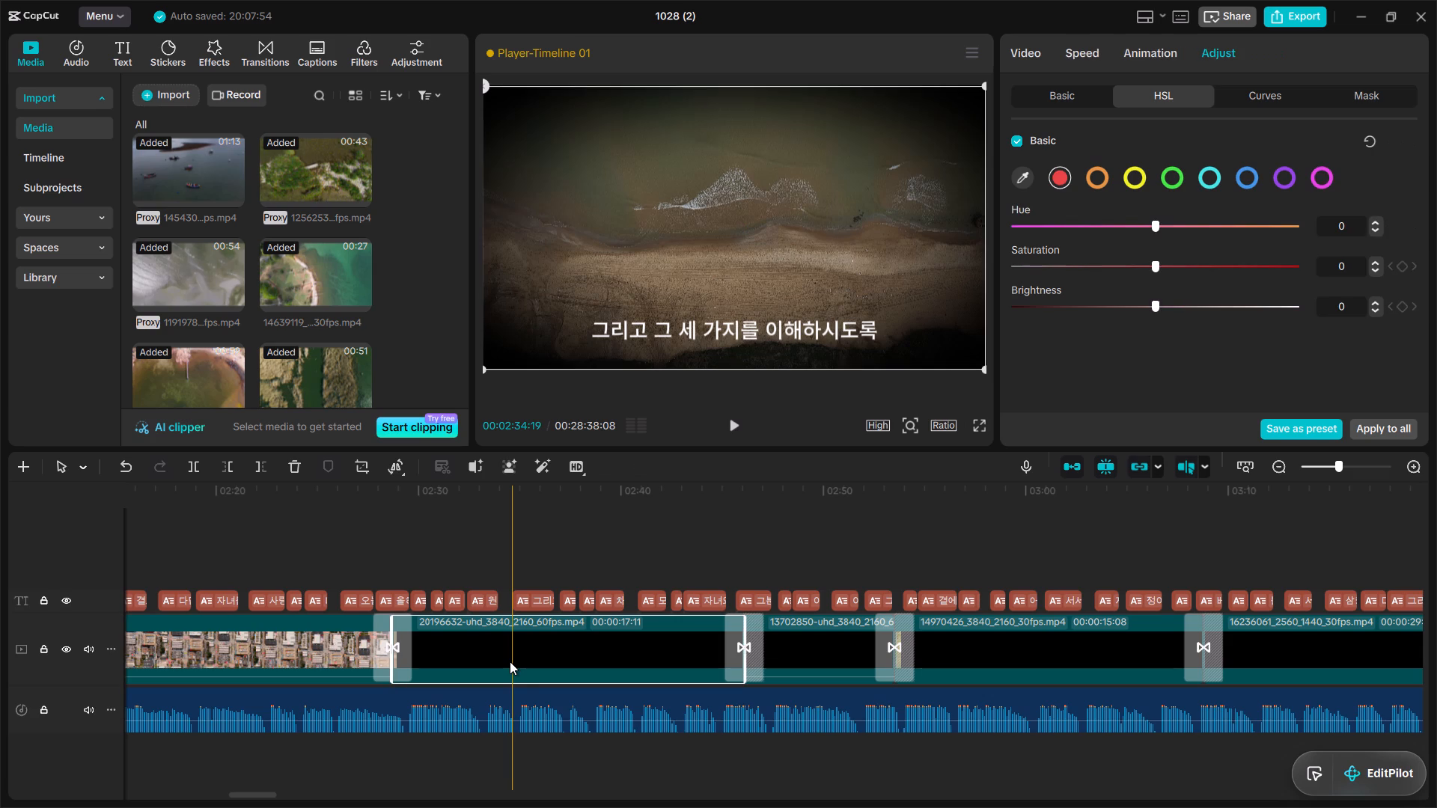
pyautogui.doubleClick(526, 583)
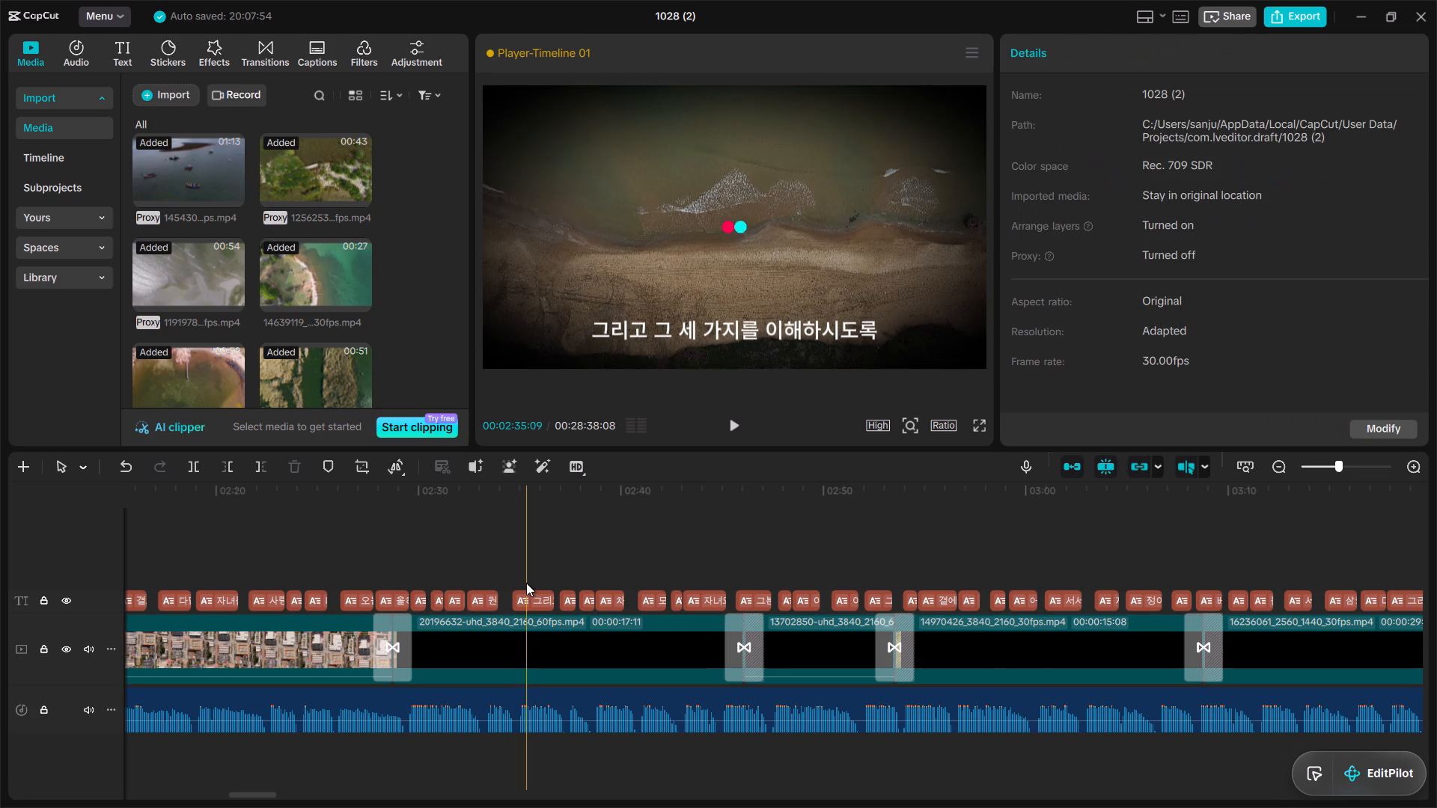
pyautogui.click(637, 643)
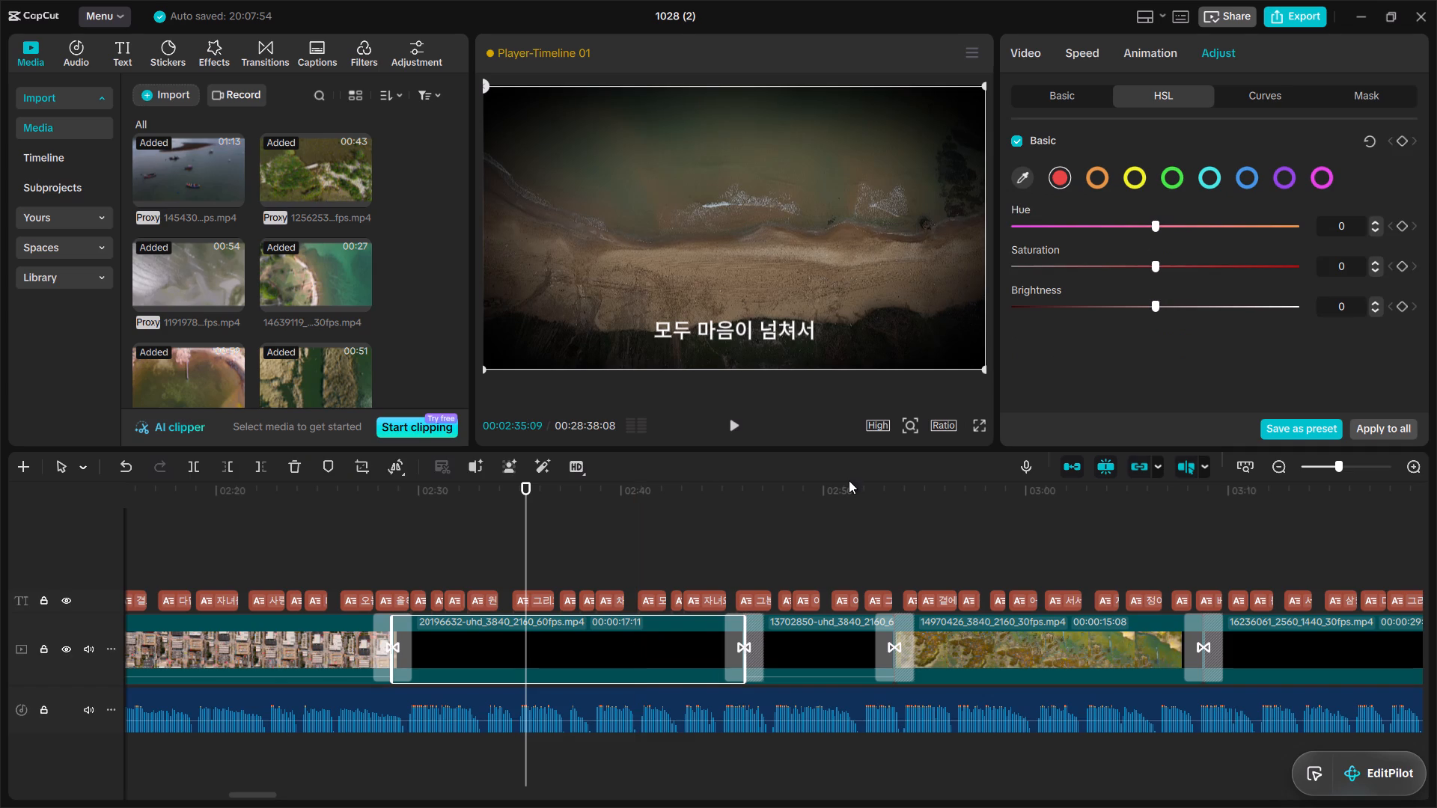
pyautogui.click(1129, 224)
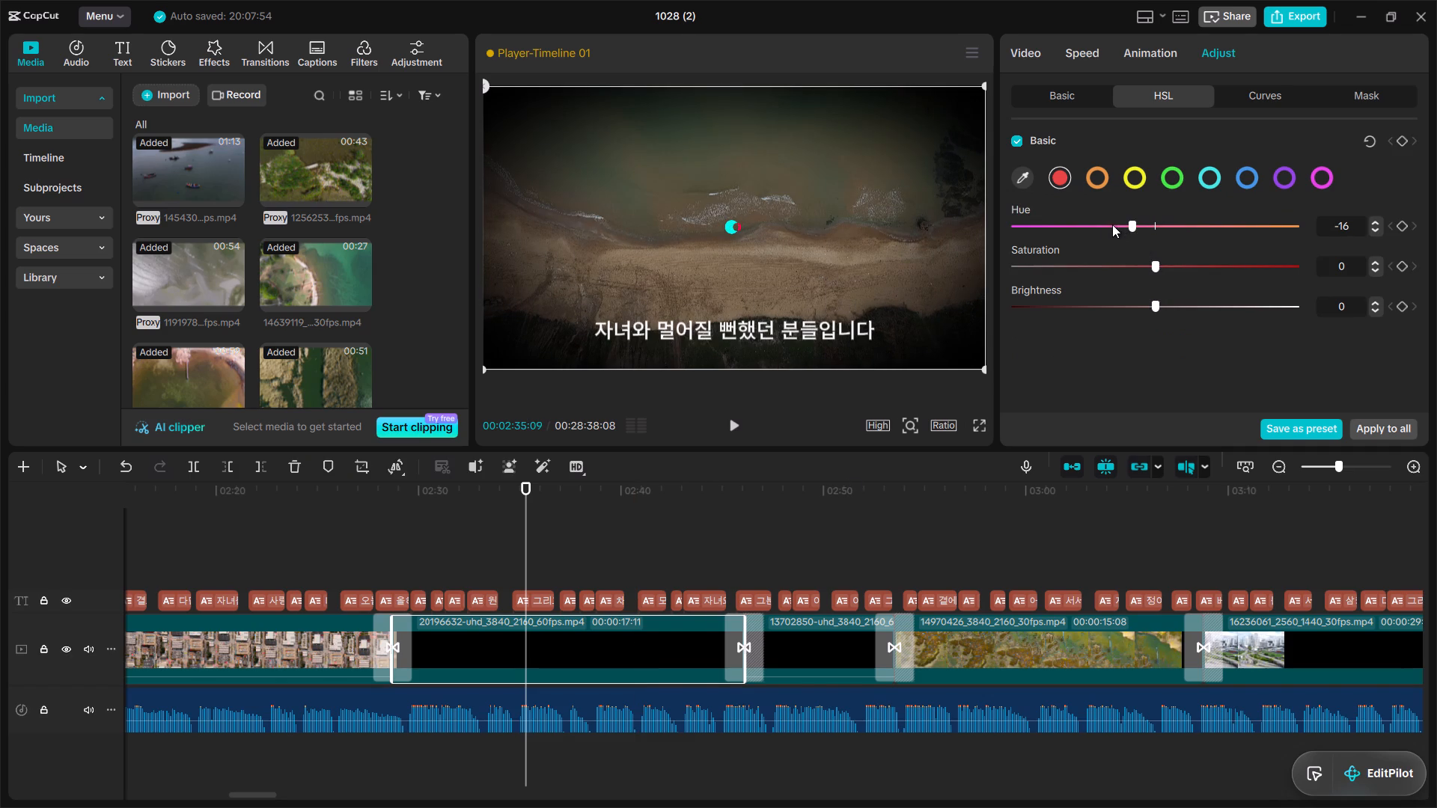
pyautogui.click(1090, 225)
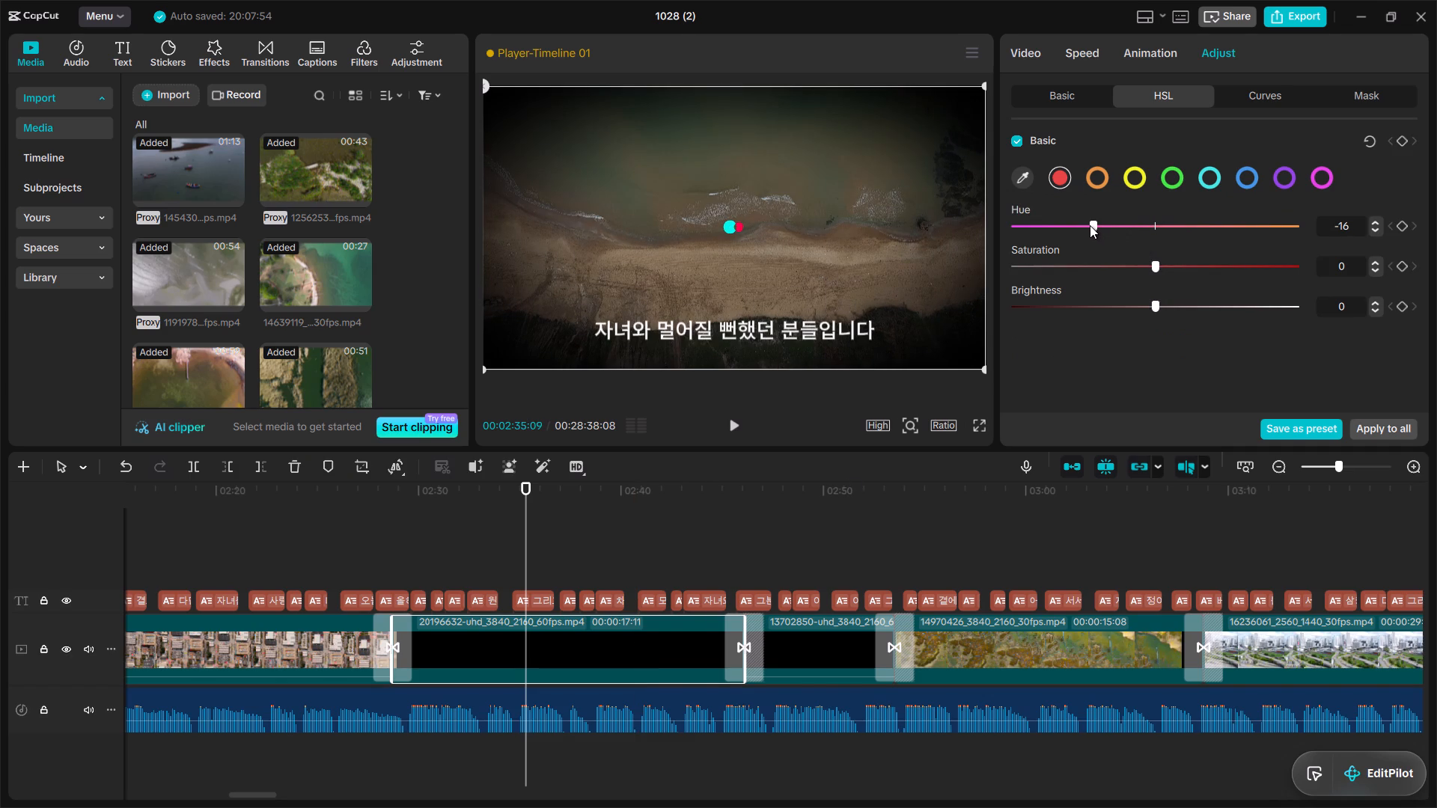
pyautogui.click(1023, 262)
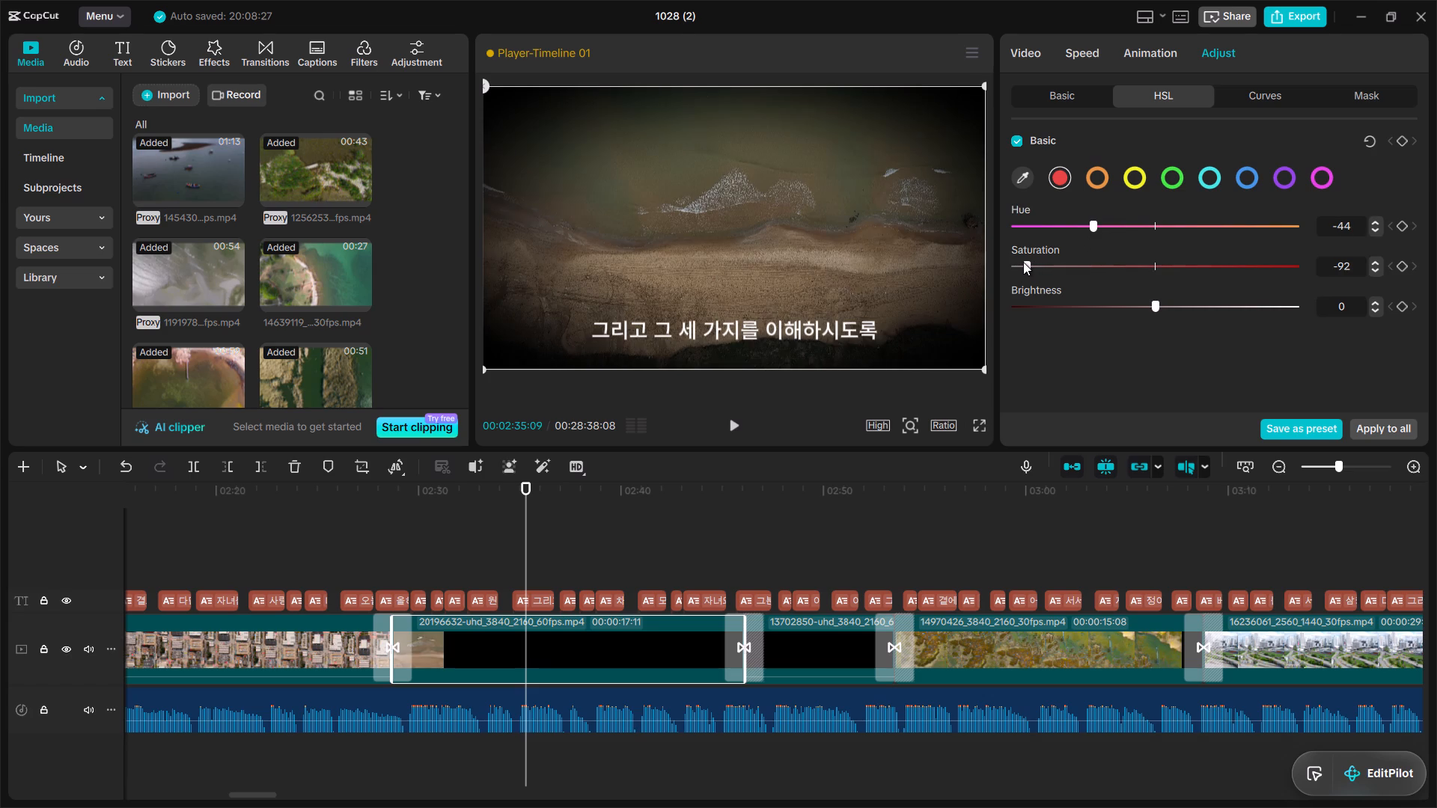
pyautogui.click(1085, 303)
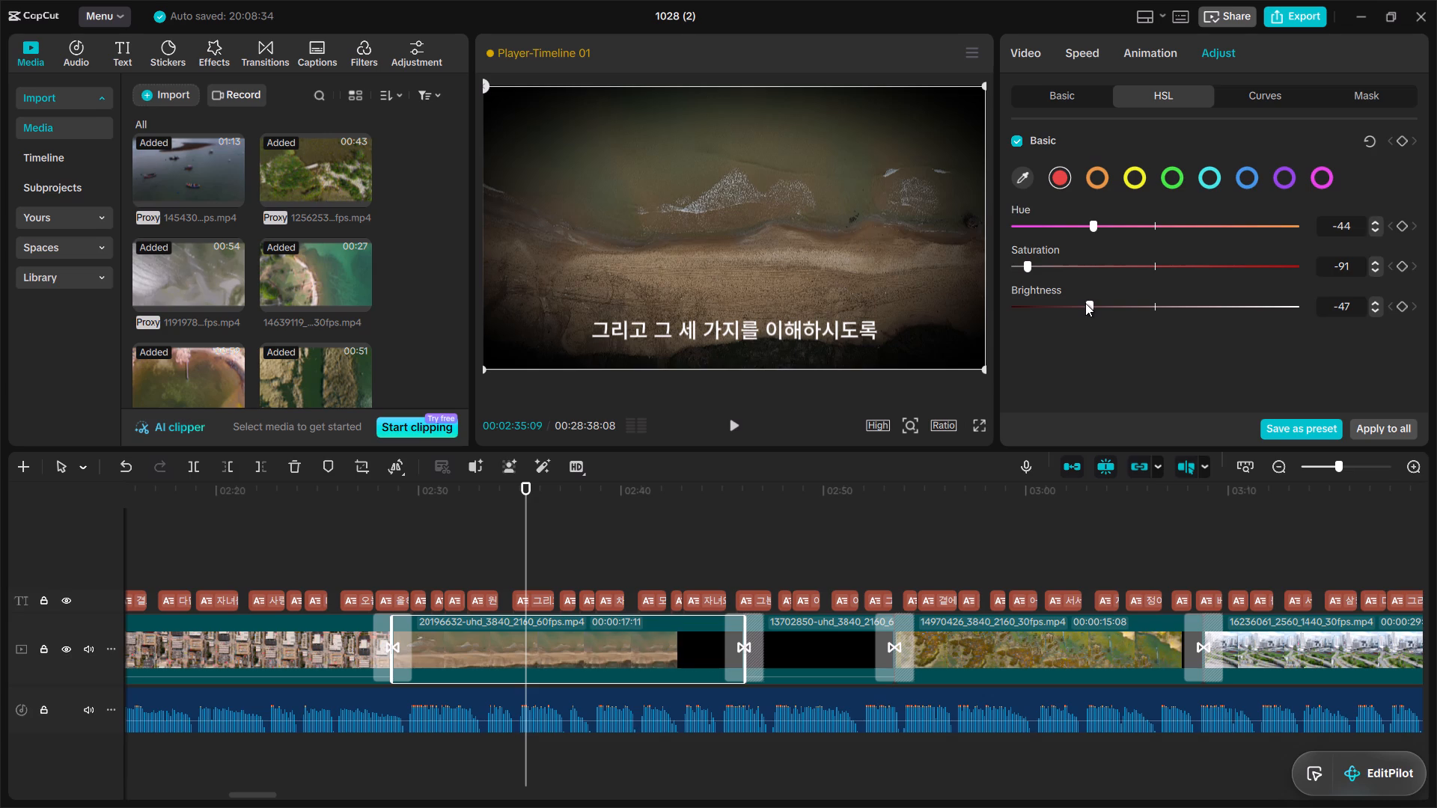
# Set the same clip's orange HSL adjustment to Hue -84, Saturation -39 and Brightness -22.
pyautogui.click(1099, 180)
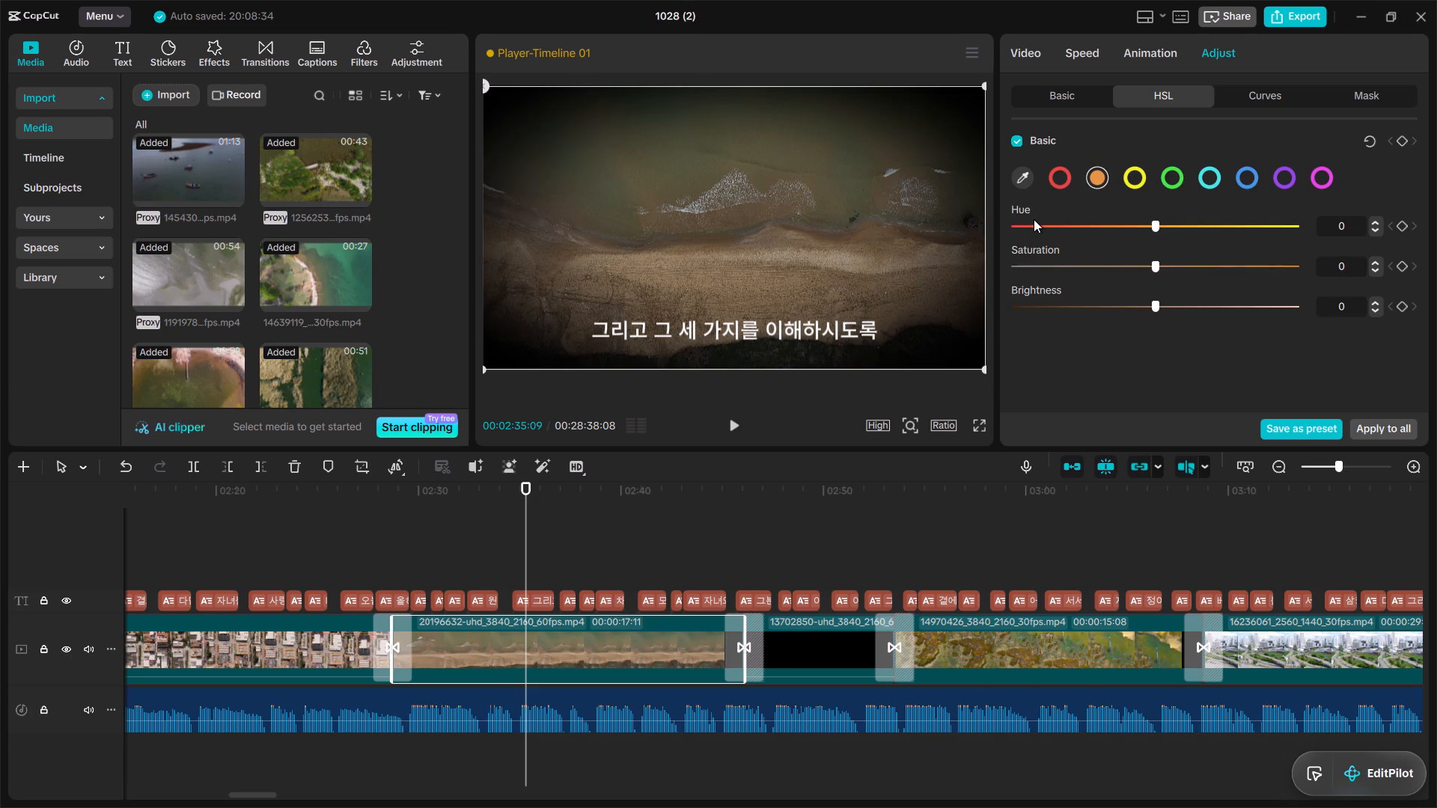
pyautogui.click(1034, 219)
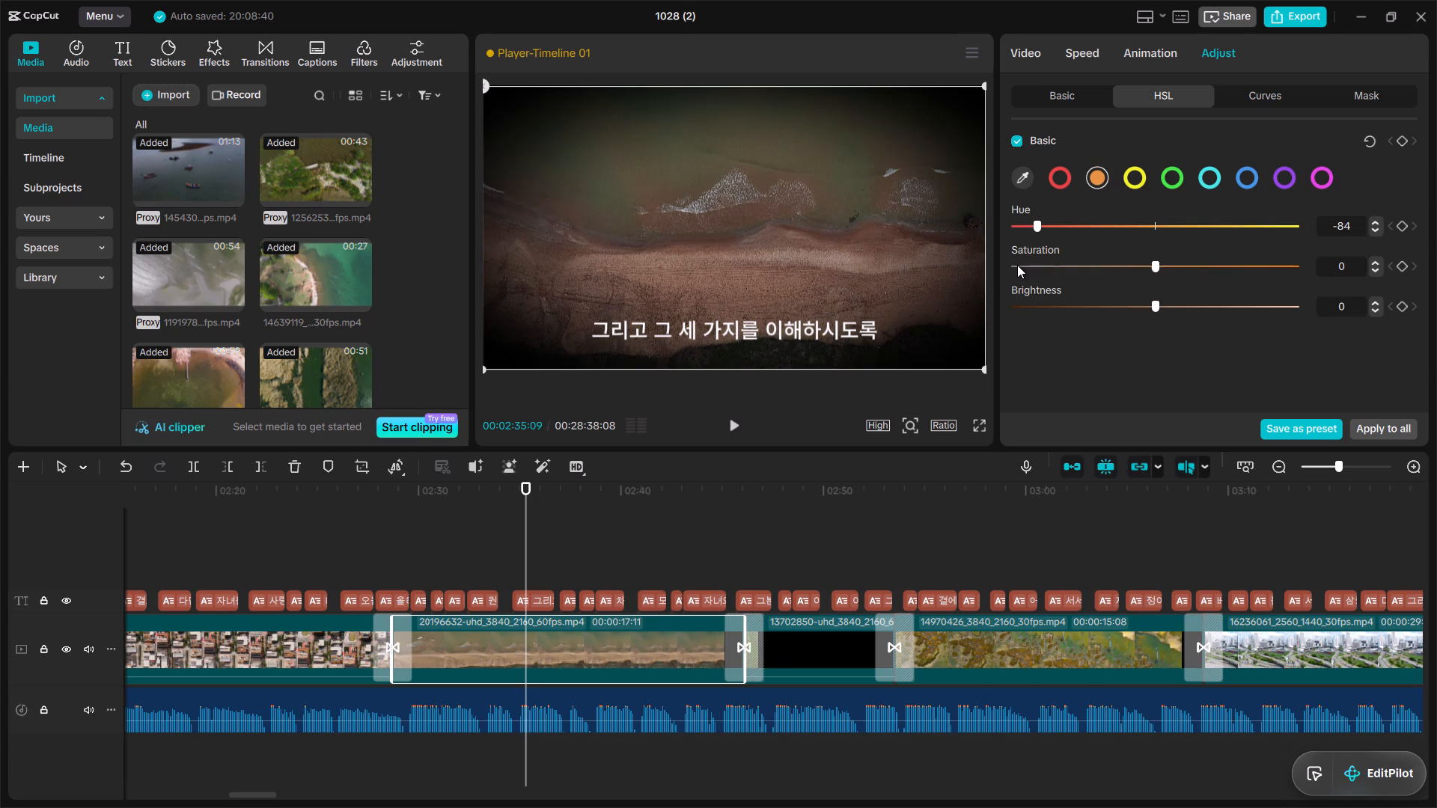
pyautogui.click(1017, 265)
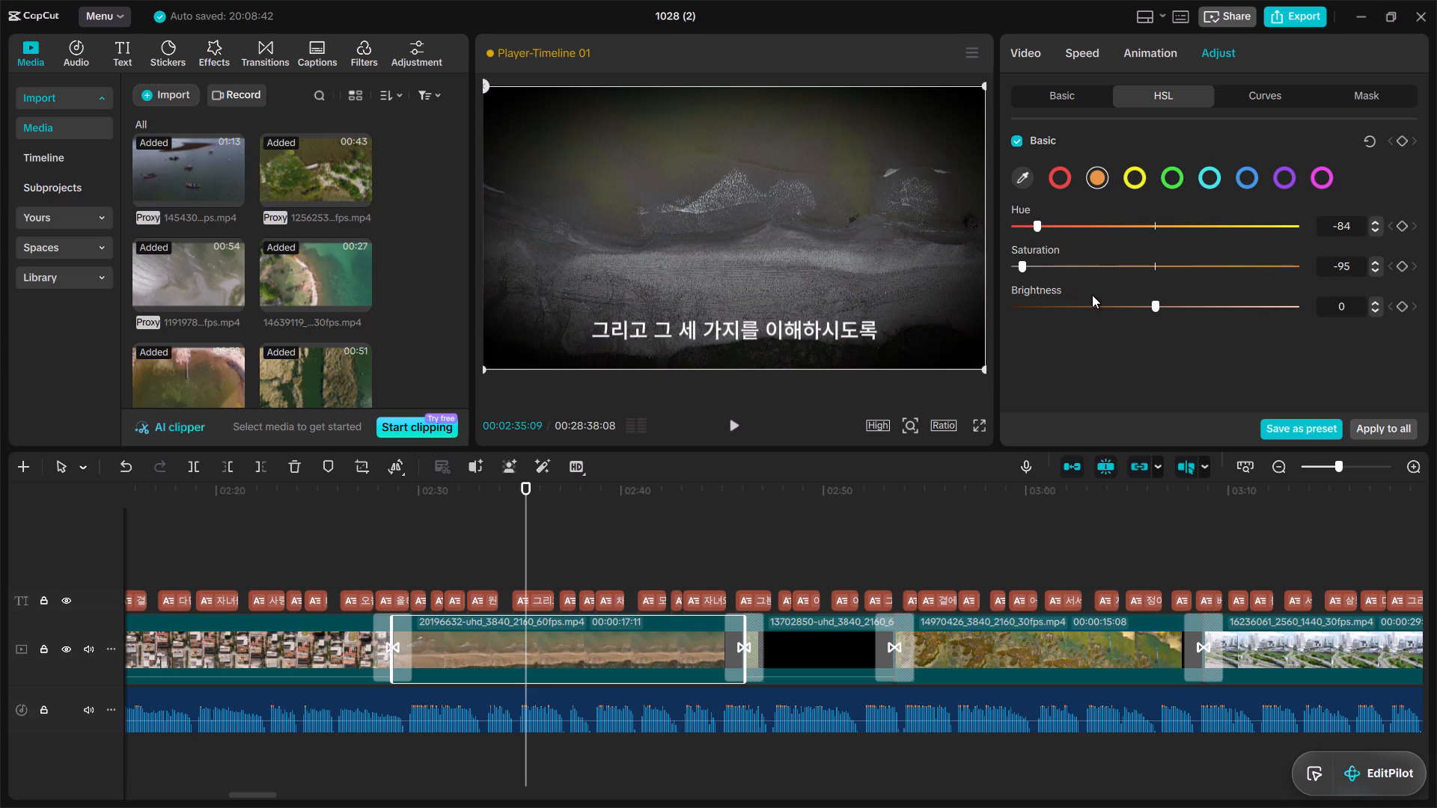
pyautogui.click(1120, 306)
pyautogui.click(1096, 263)
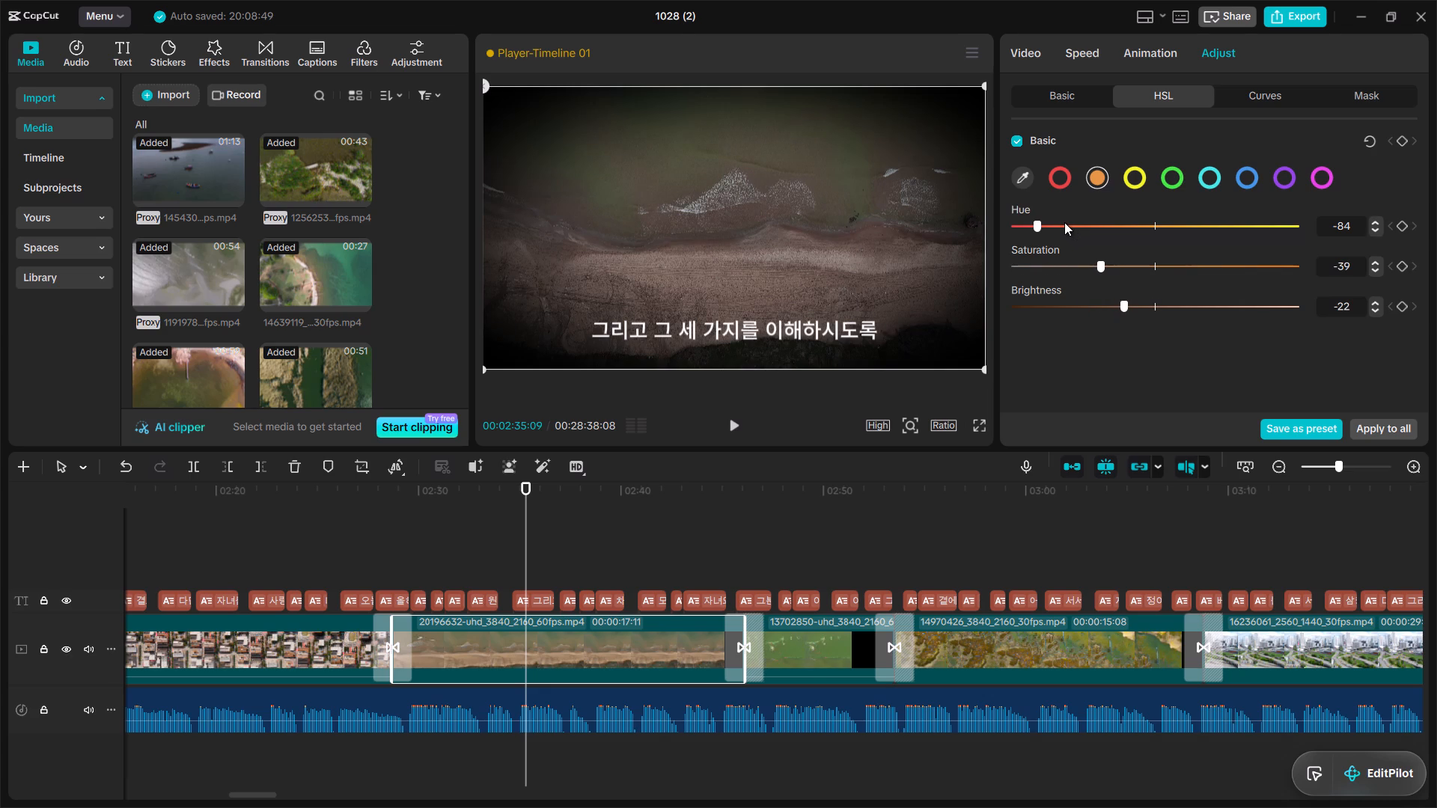
# Set the same clip's yellow HSL adjustment to Hue -19, Saturation -35 and Brightness -20.
pyautogui.click(1139, 183)
pyautogui.click(1125, 225)
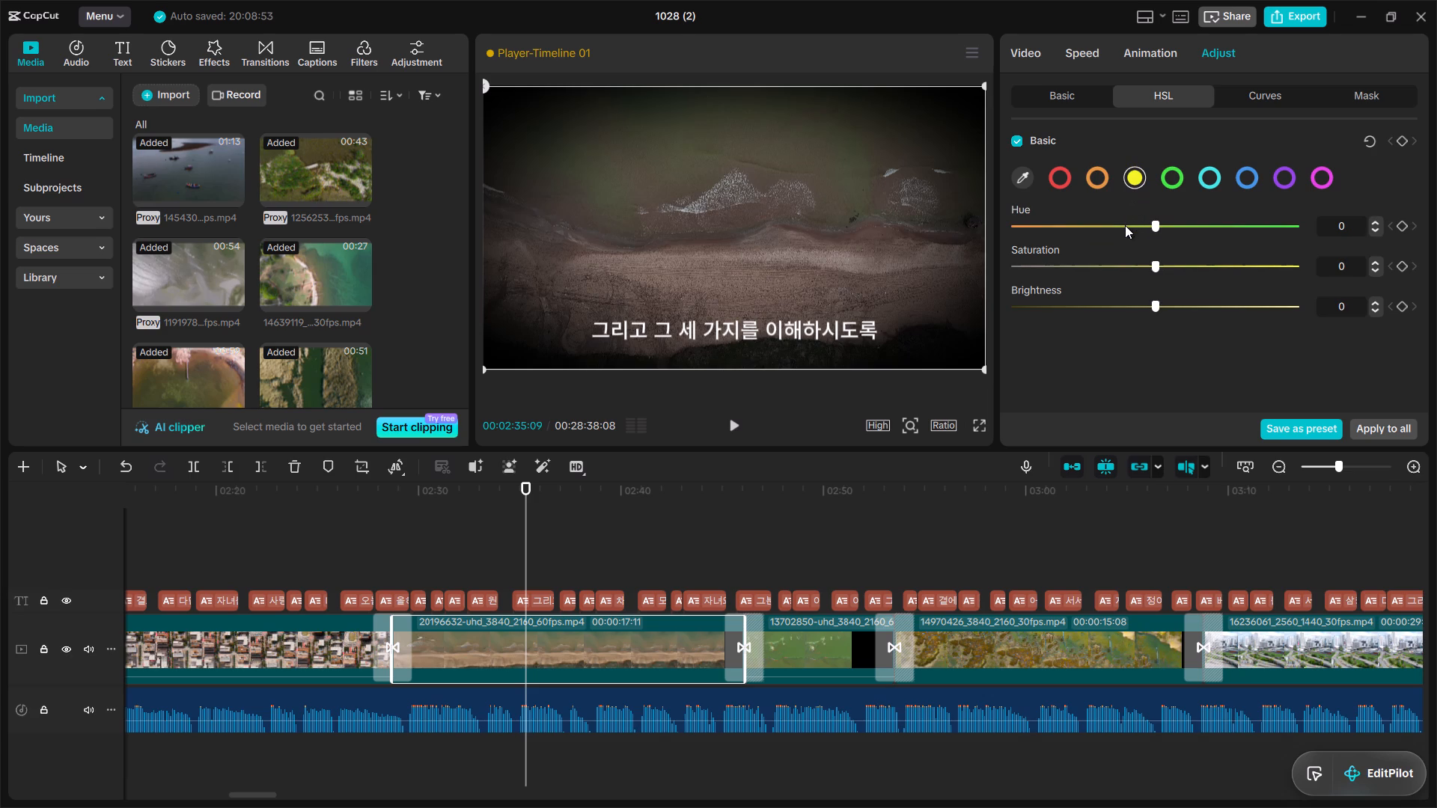
pyautogui.click(1102, 258)
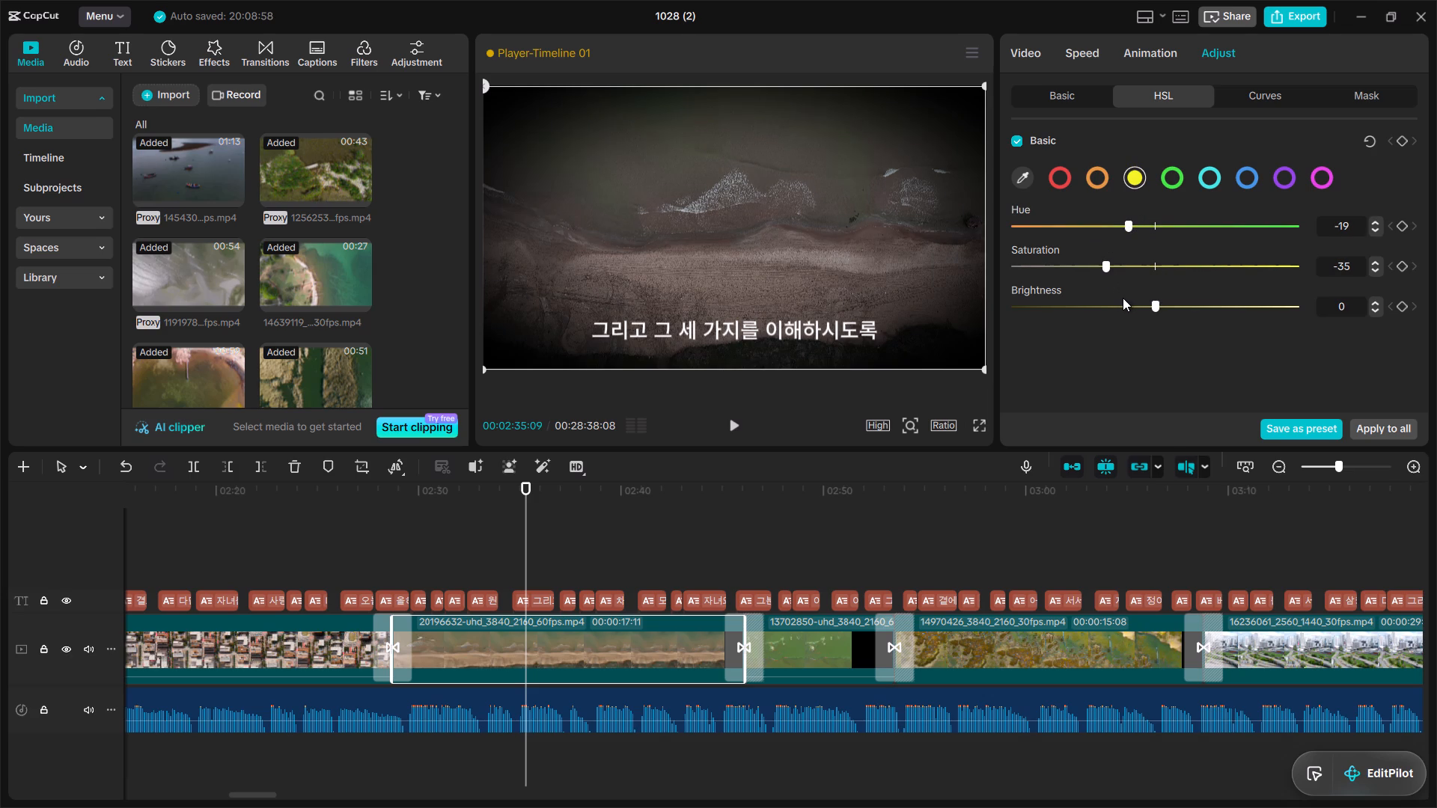
pyautogui.click(1123, 298)
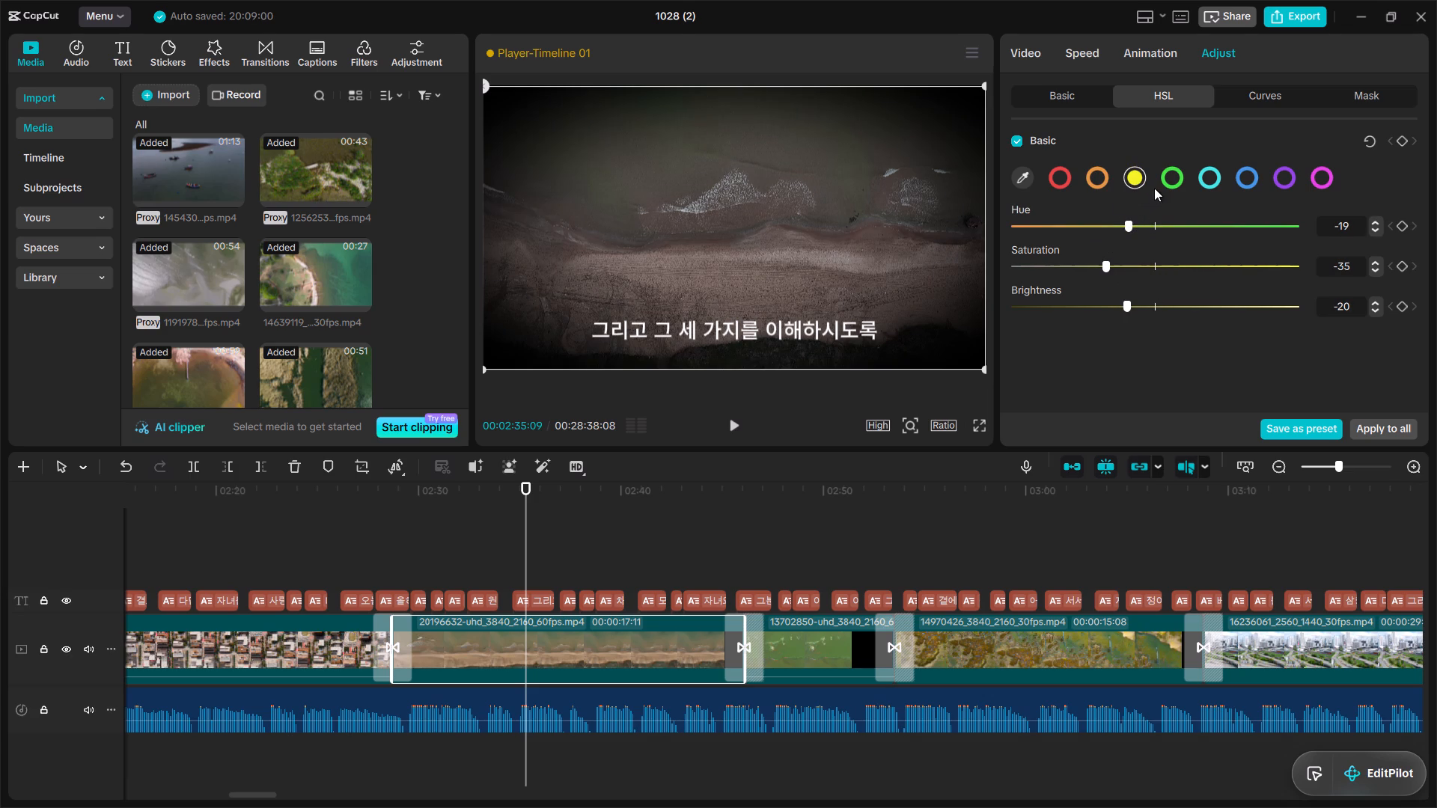
# Set the same clip's green HSL adjustment to Hue -15, Saturation -28 and Brightness -39.
pyautogui.click(1163, 183)
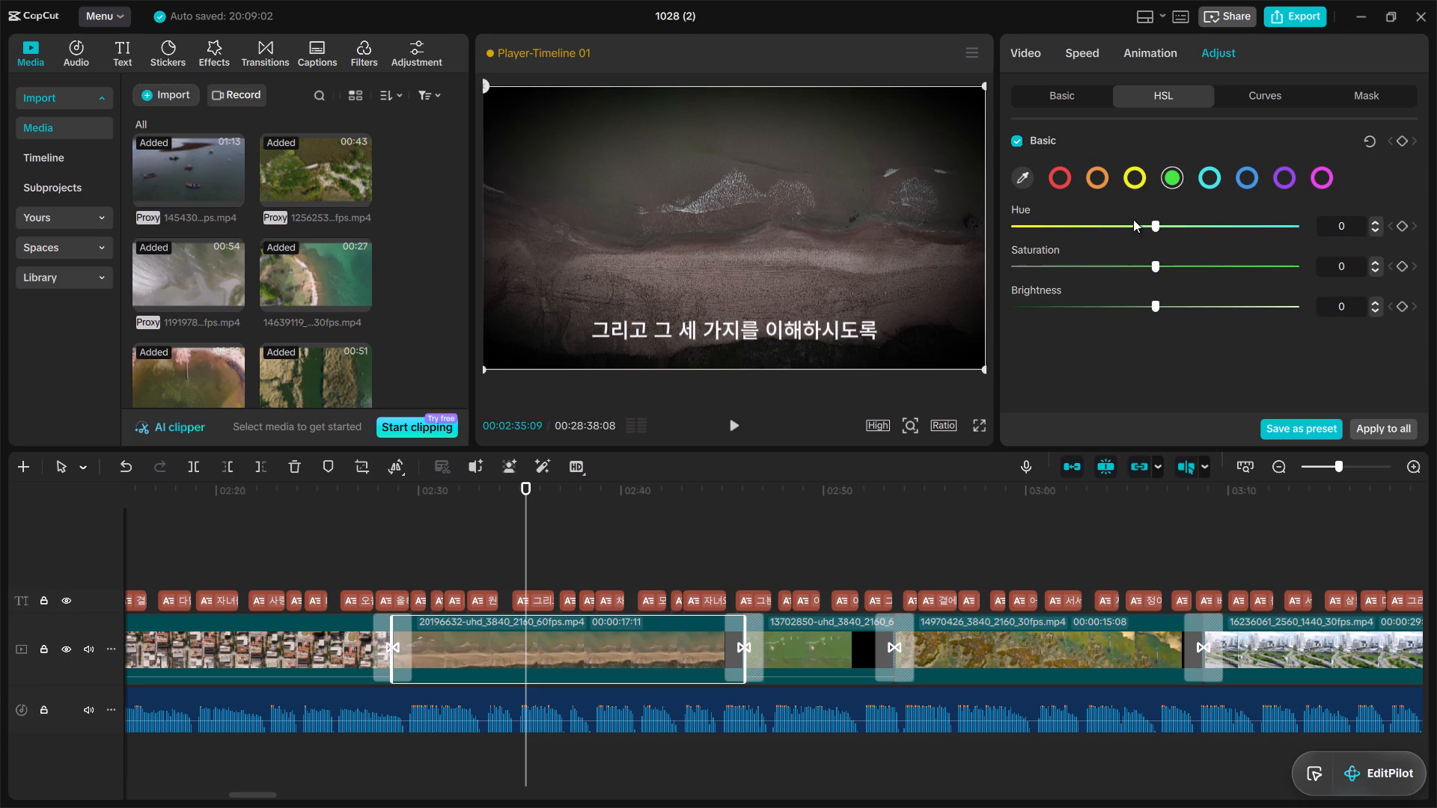
pyautogui.click(1130, 221)
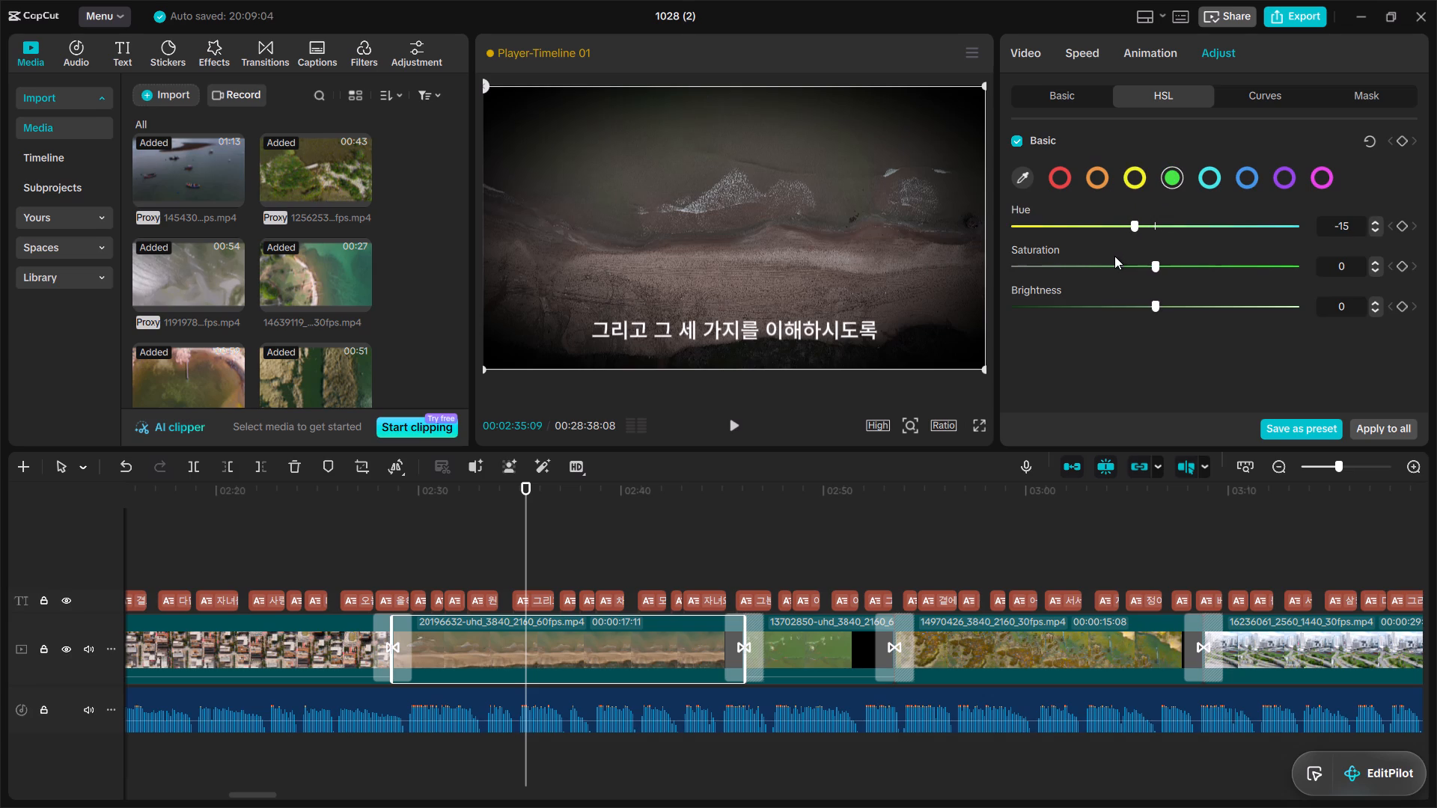
pyautogui.click(1112, 259)
pyautogui.click(1096, 303)
# Set the same clip's cyan HSL adjustment to Hue 19, Saturation -22 and Brightness -41.
pyautogui.click(1209, 179)
pyautogui.click(1180, 220)
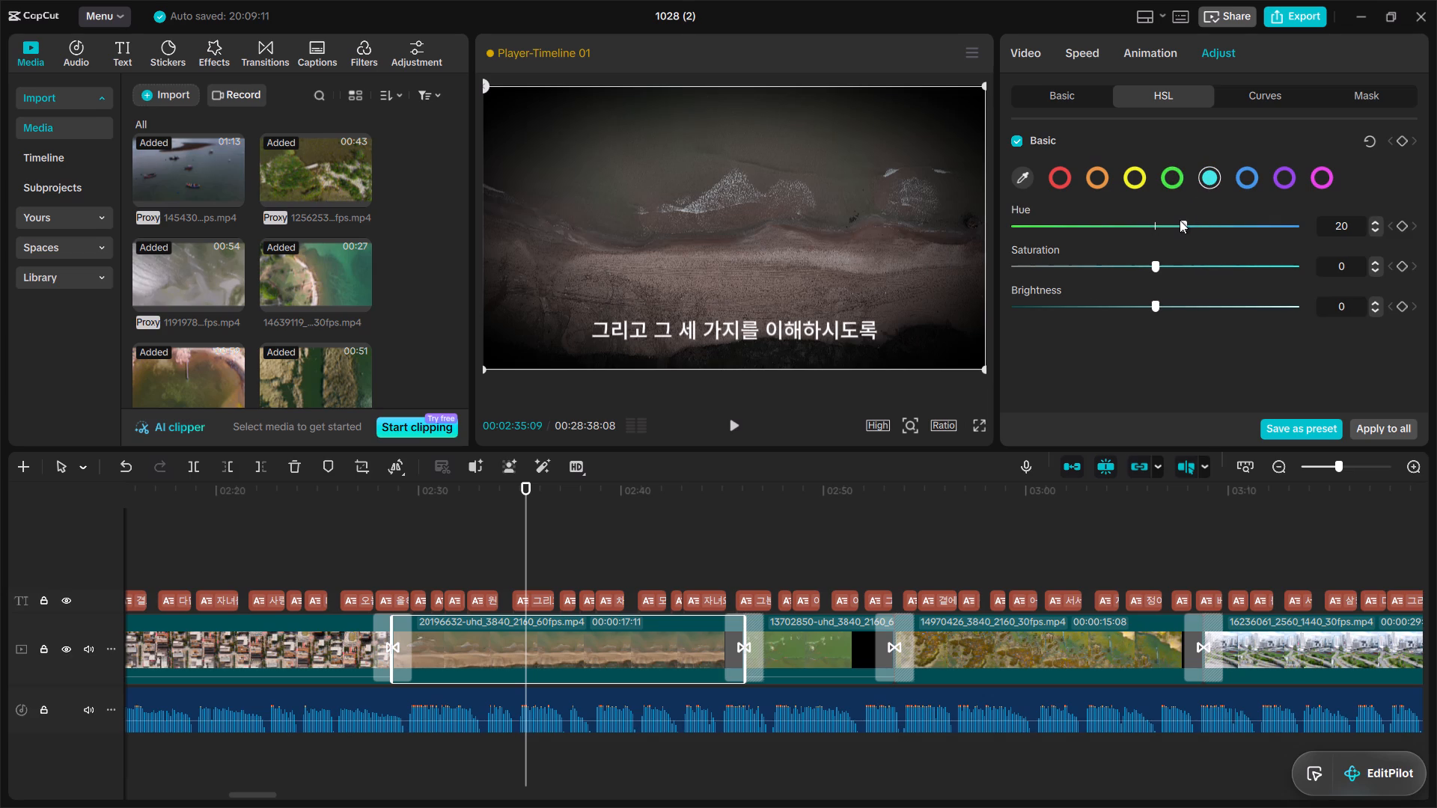
pyautogui.click(1197, 260)
pyautogui.click(1120, 262)
pyautogui.click(1093, 301)
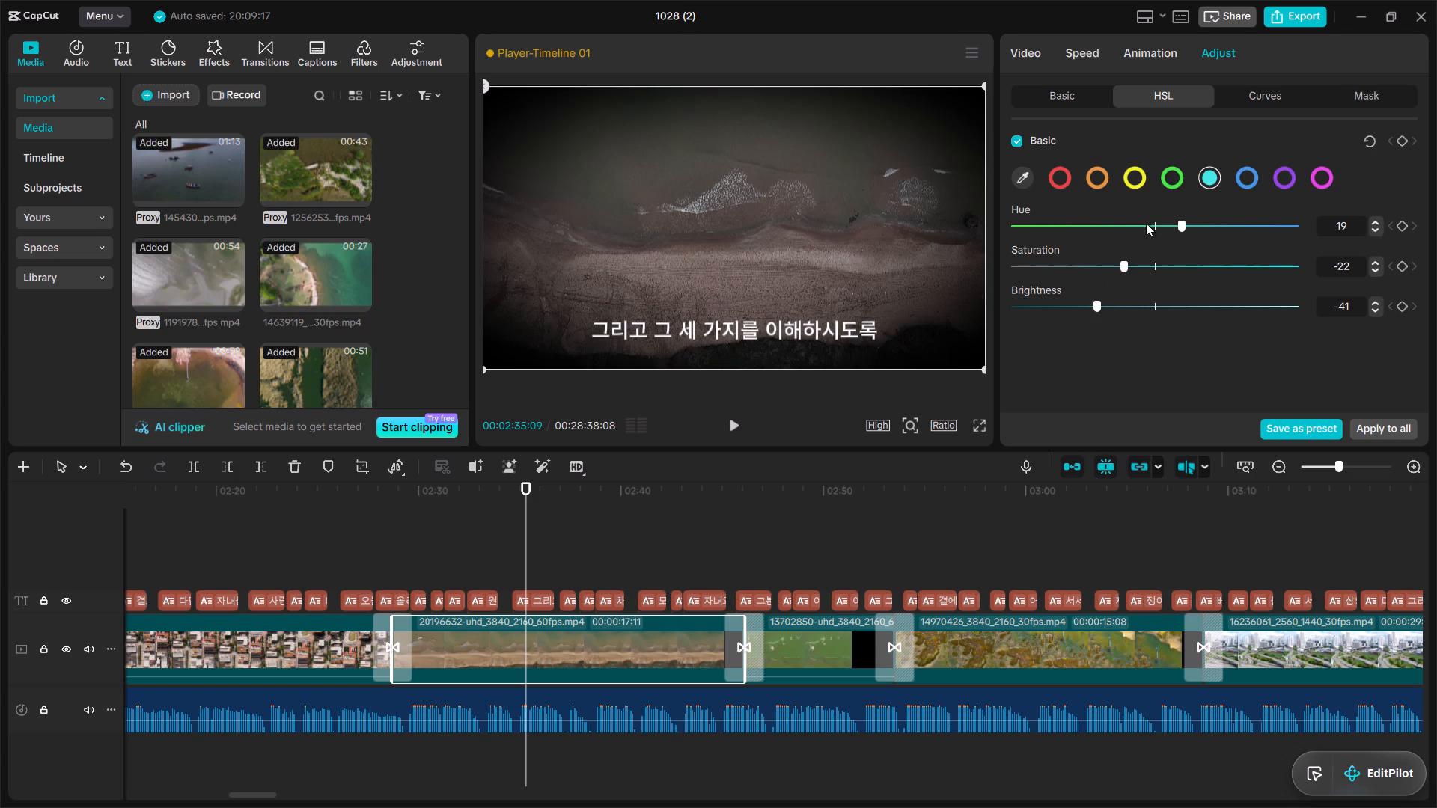
# Set the same clip's blue HSL adjustment to Hue -30, Saturation -42 and Brightness -57.
pyautogui.click(1242, 171)
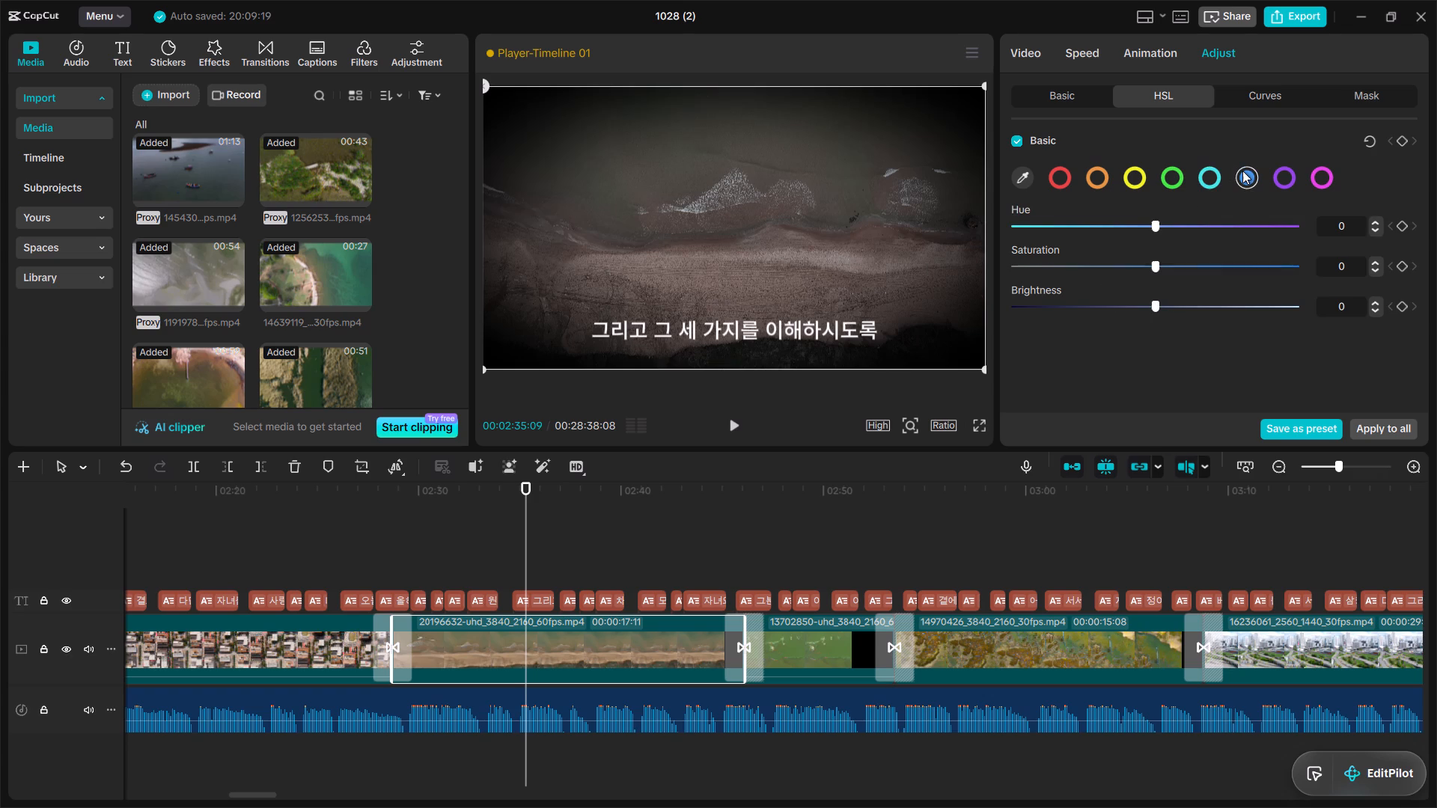
pyautogui.click(1109, 227)
pyautogui.click(1092, 263)
pyautogui.click(1071, 304)
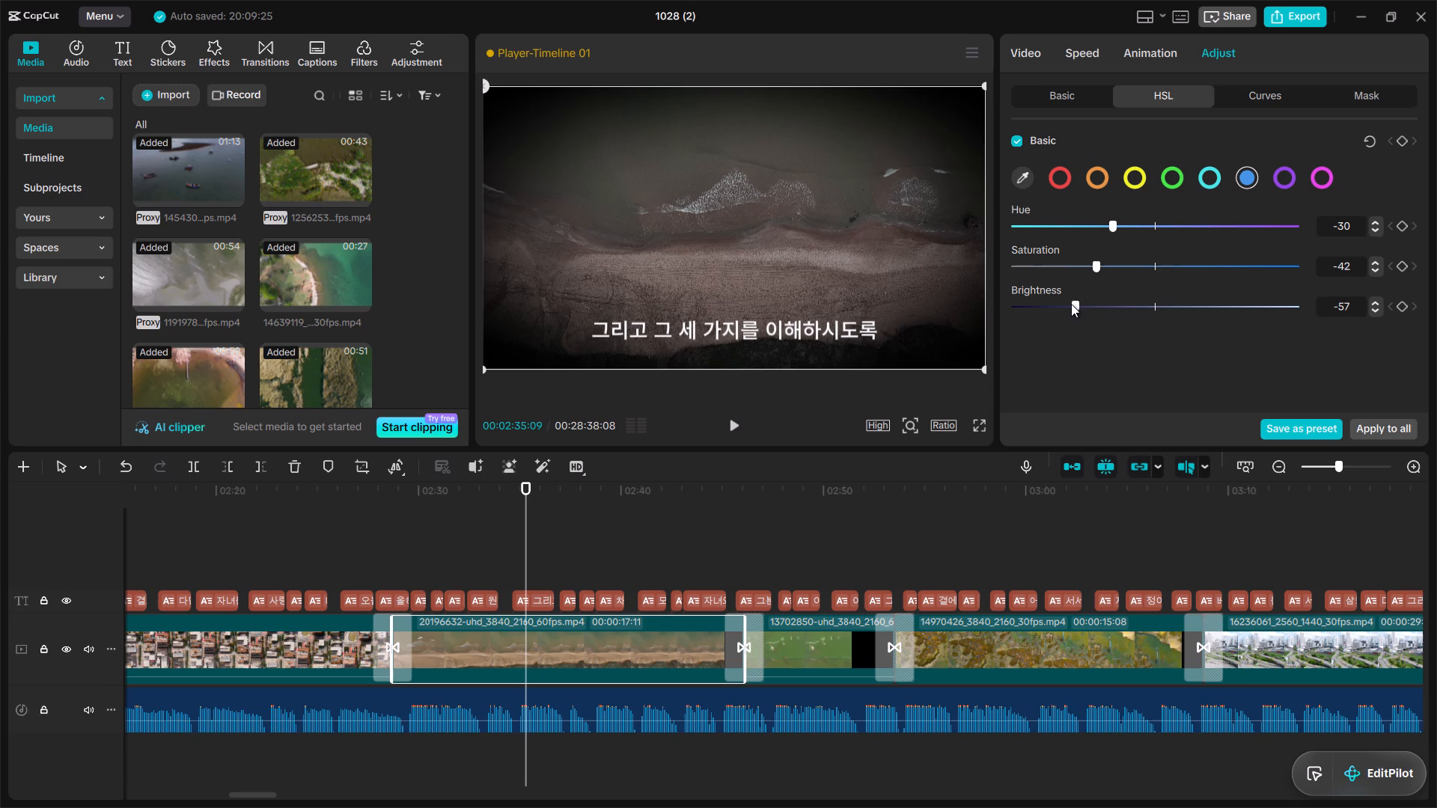
# Set the same clip's purple HSL adjustment to Hue -22, Saturation -48 and Brightness -65.
pyautogui.click(1275, 171)
pyautogui.click(1120, 224)
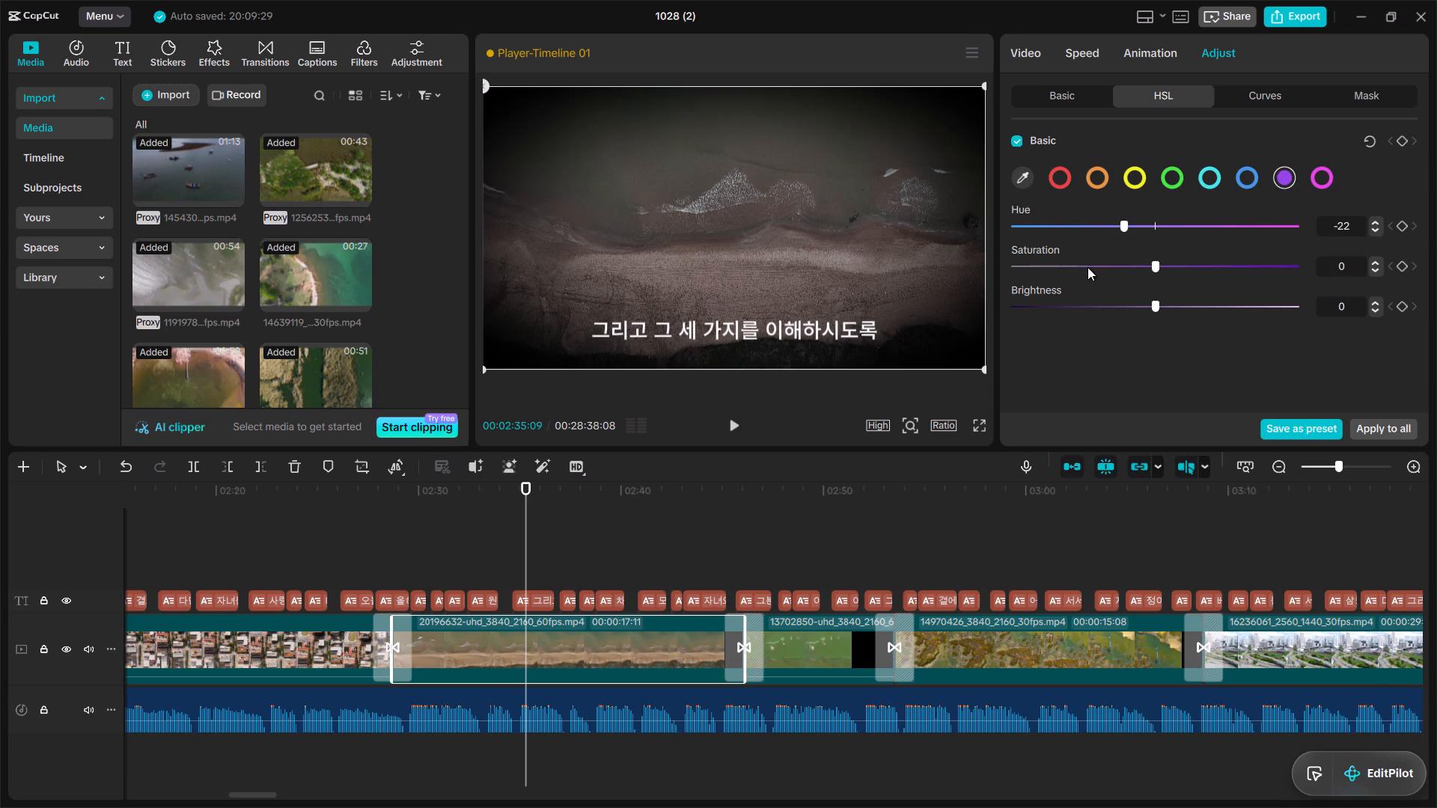
pyautogui.click(1083, 264)
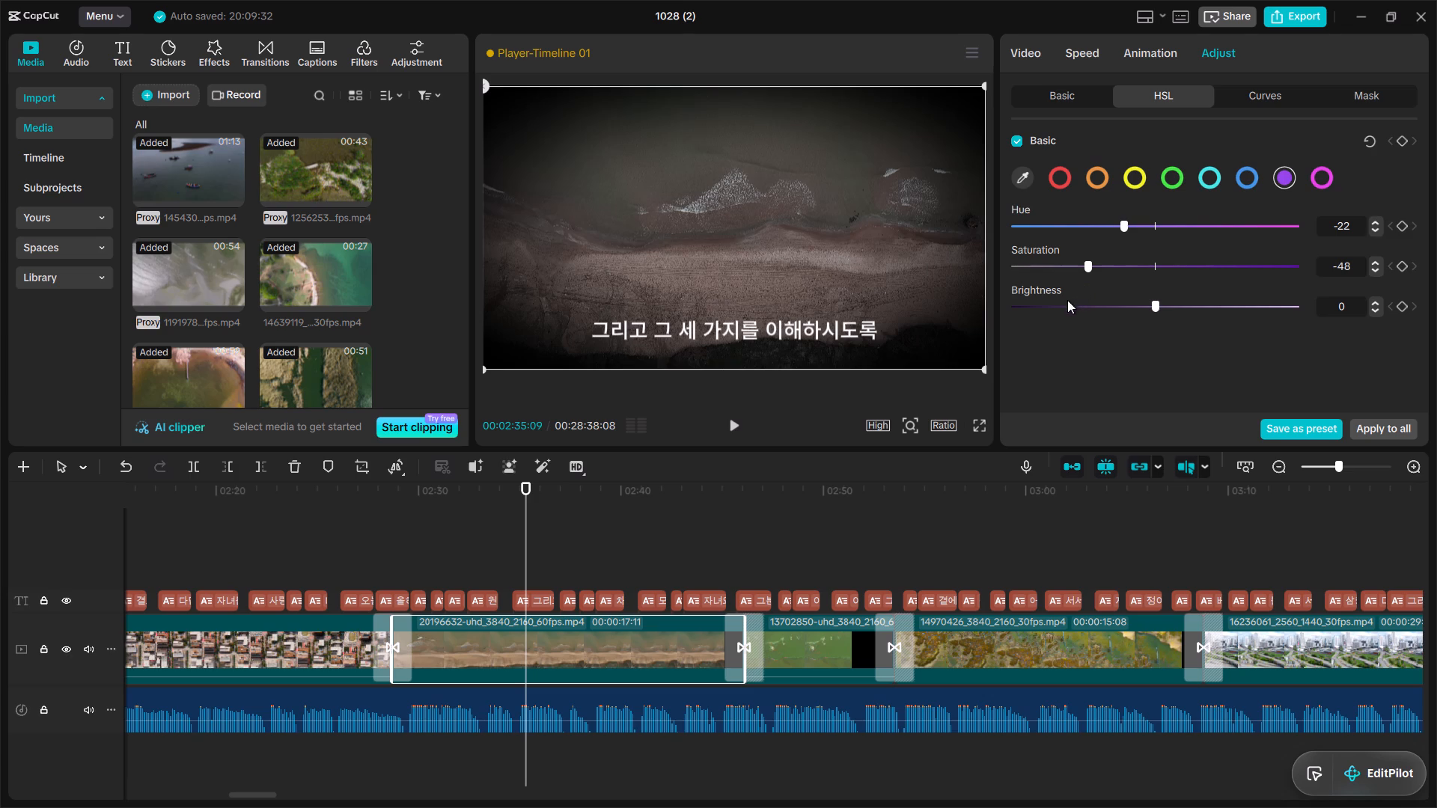
pyautogui.click(1060, 302)
# Set the same clip's magenta HSL adjustment to Hue 26, Saturation 46 and Brightness 84.
pyautogui.click(1316, 175)
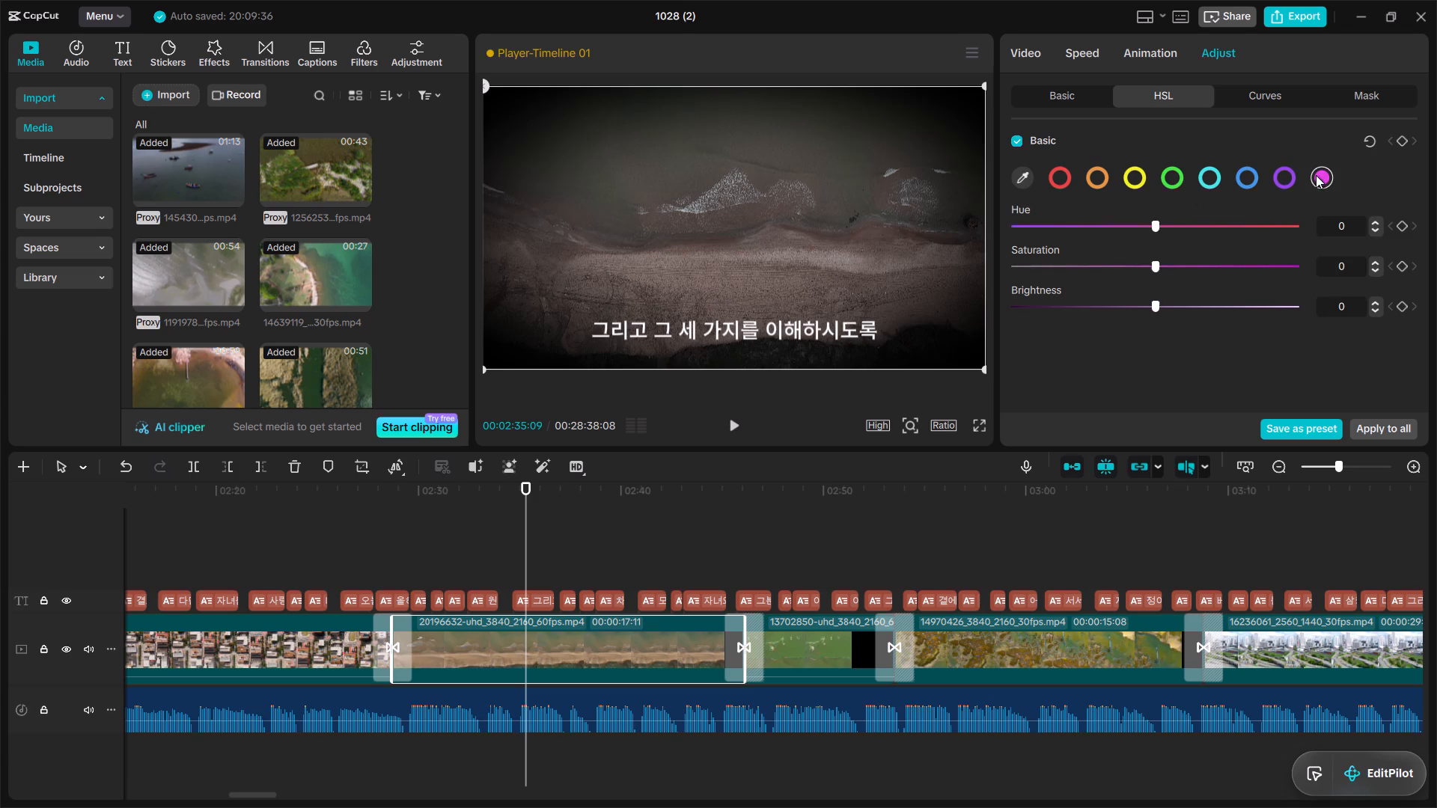
pyautogui.click(1189, 224)
pyautogui.click(1217, 259)
pyautogui.click(1270, 302)
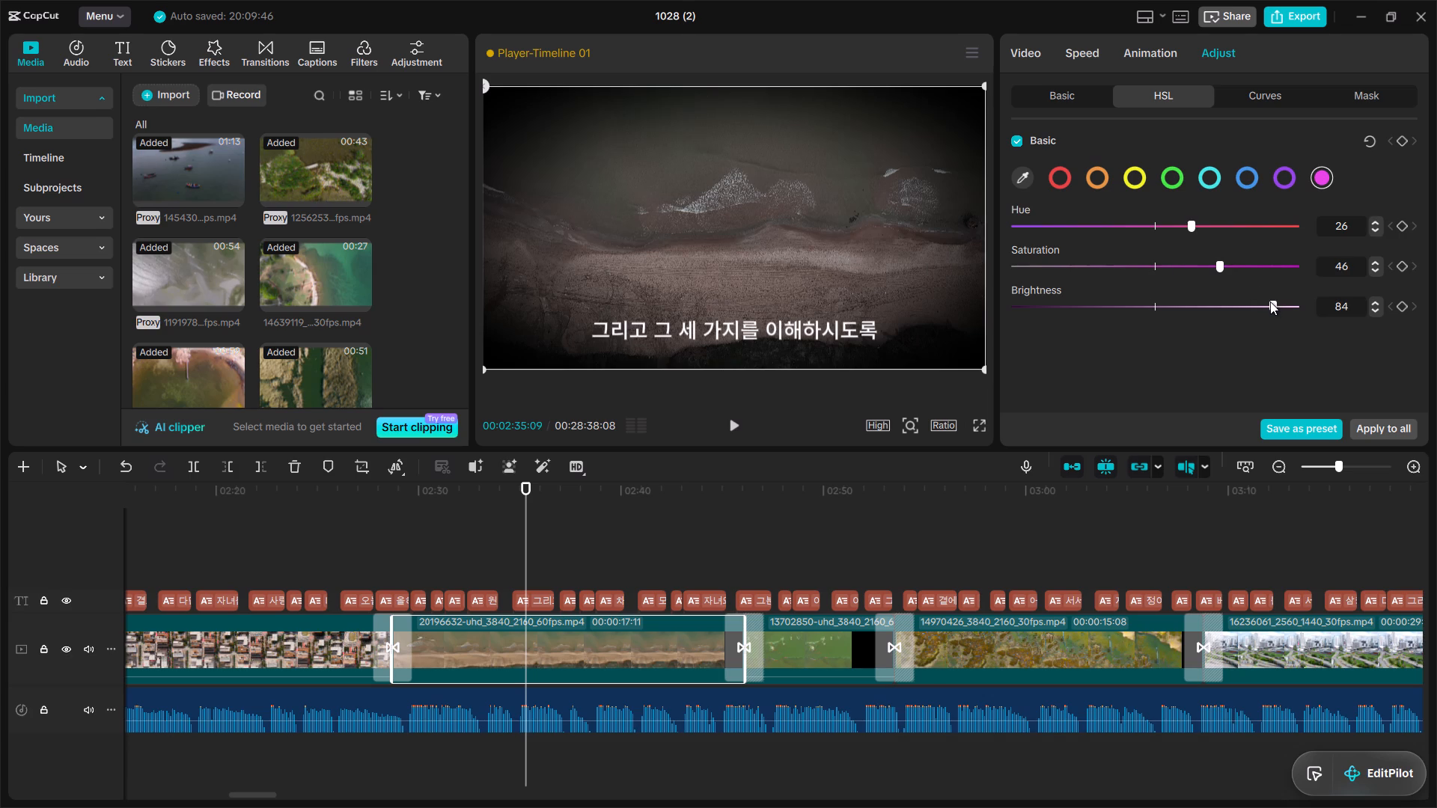
# Set the red HSL adjustment of the next clip, 13702850-uhd, to Hue -16, Saturation -38 and Brightness -67.
pyautogui.doubleClick(815, 571)
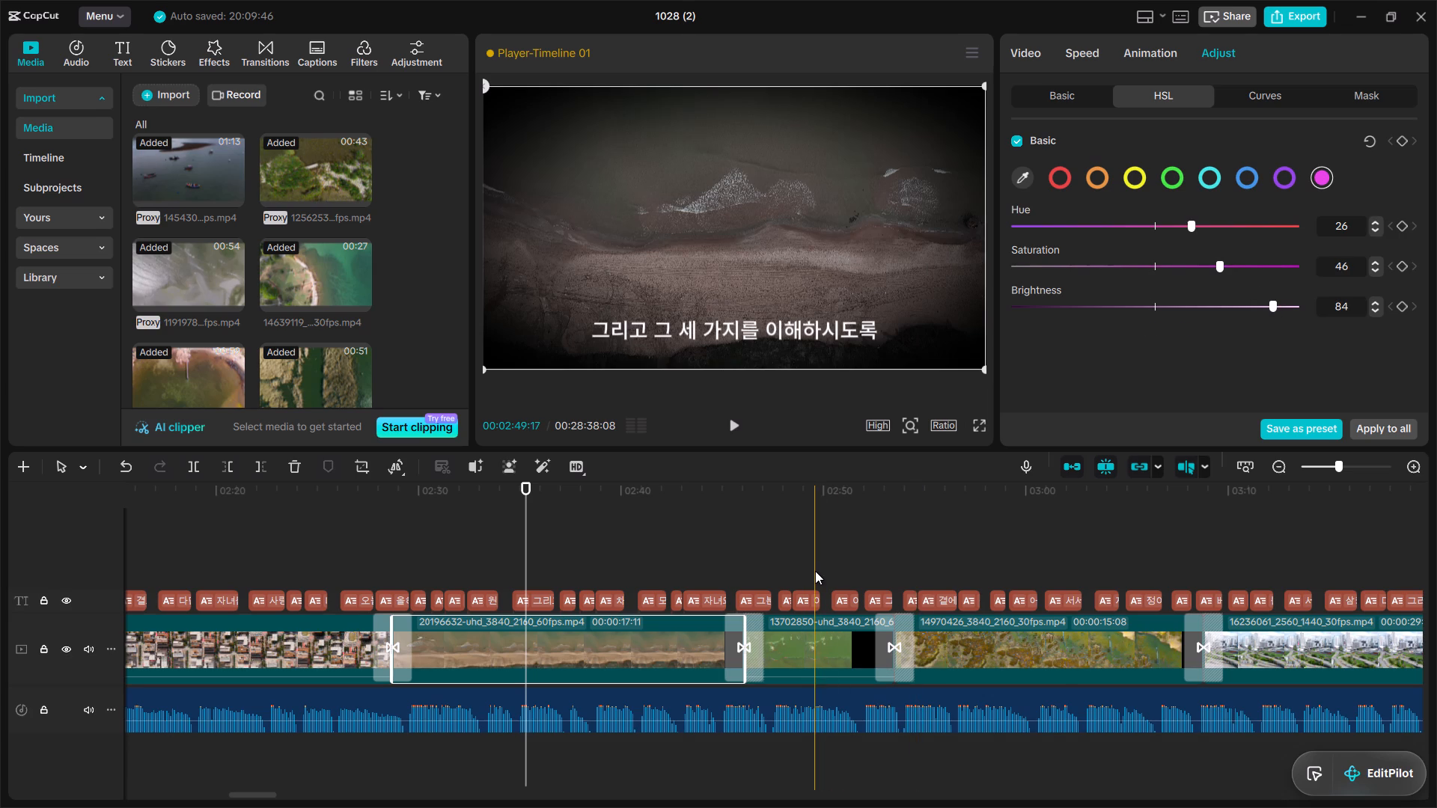
pyautogui.click(817, 644)
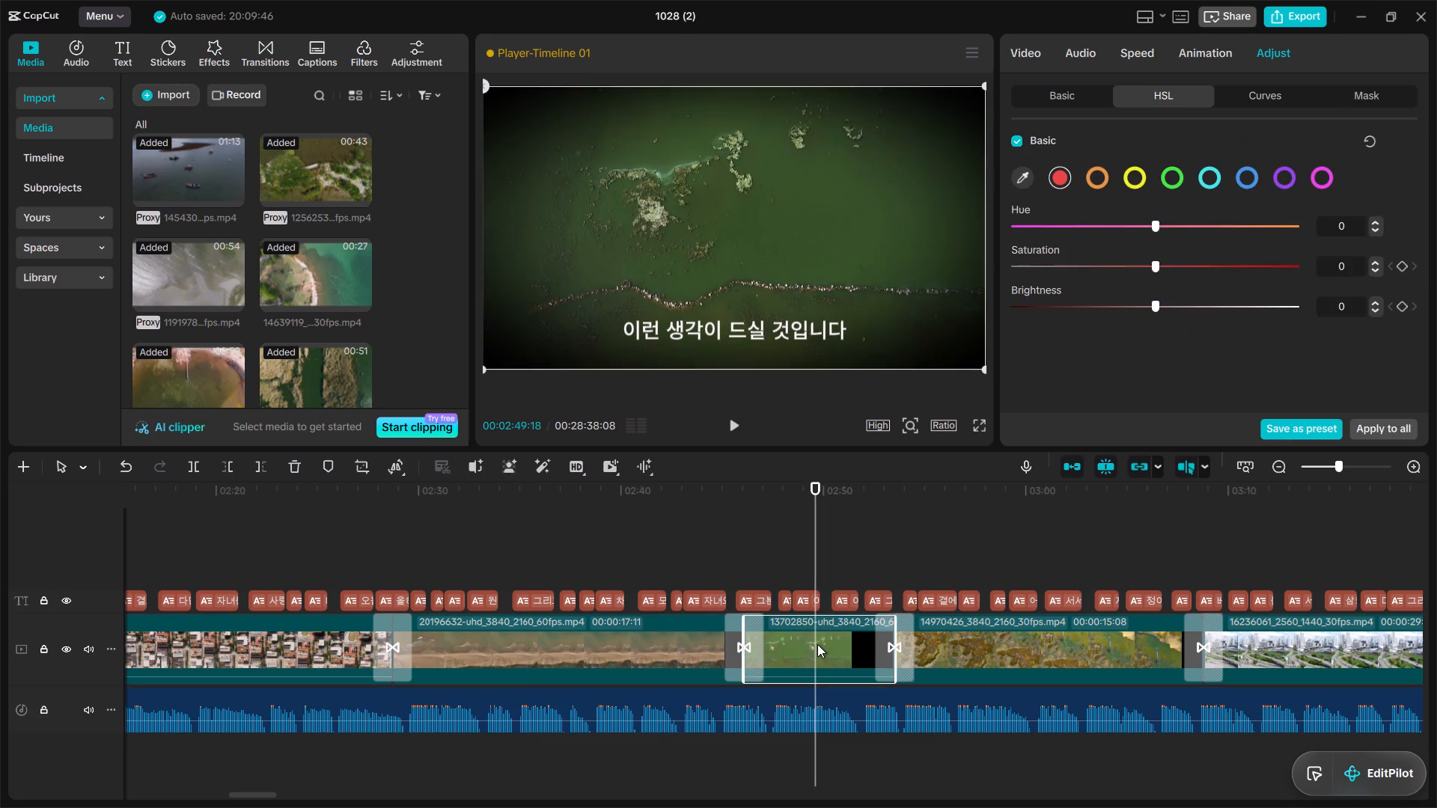
pyautogui.click(1129, 220)
pyautogui.click(1098, 260)
pyautogui.click(1058, 301)
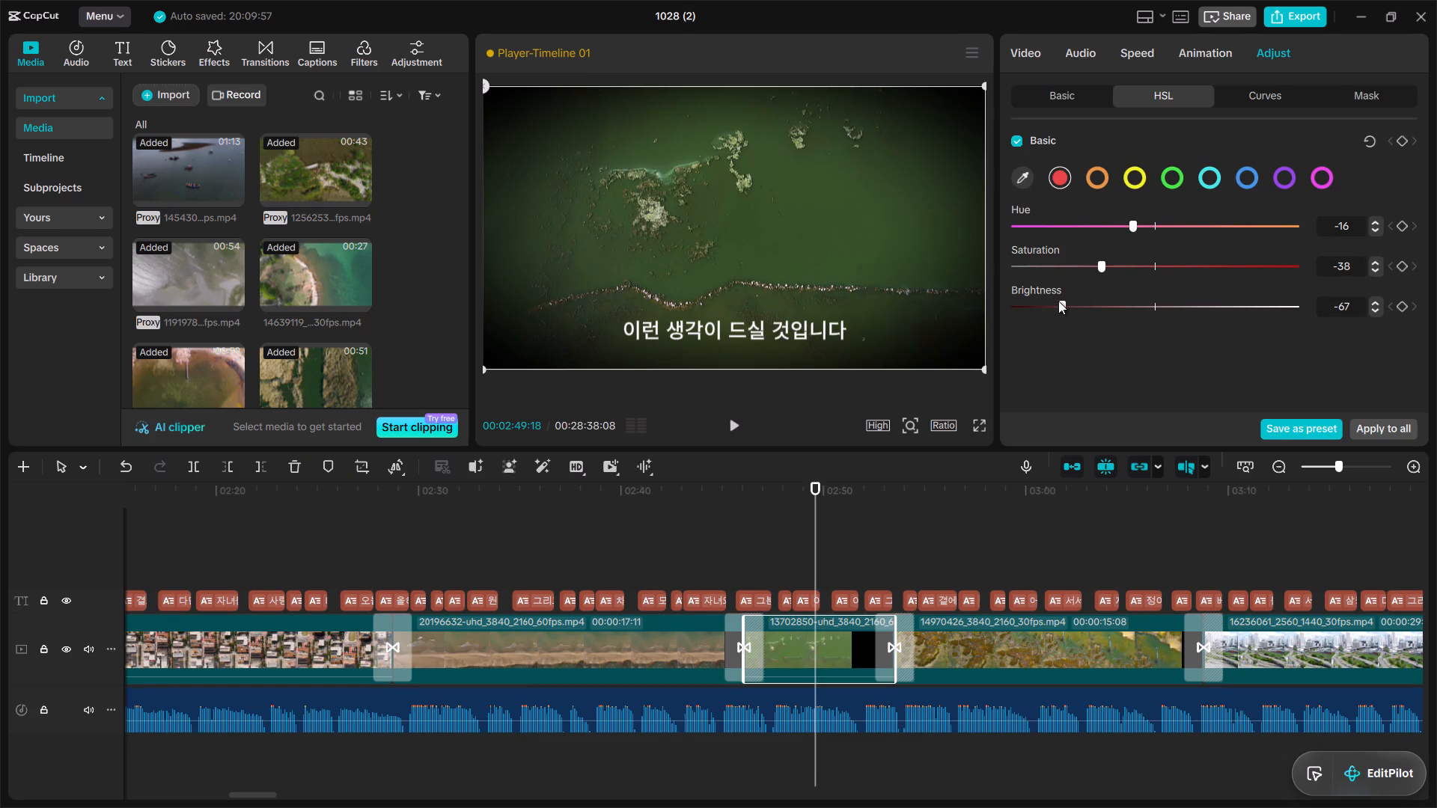
# Set the same clip's orange HSL adjustment to Hue -14, Saturation -31 and Brightness -51.
pyautogui.click(1099, 176)
pyautogui.click(1131, 219)
pyautogui.click(1107, 264)
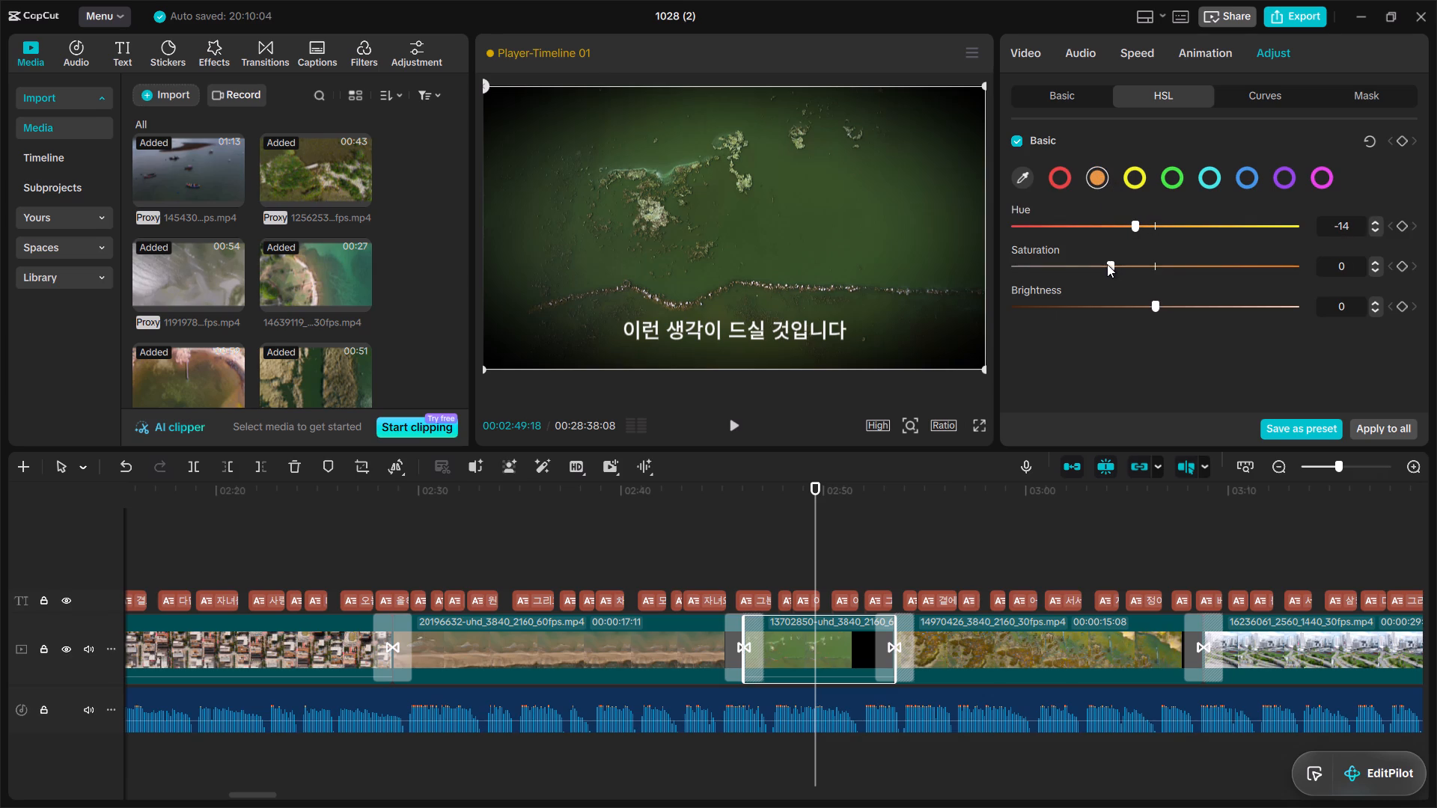
pyautogui.click(1080, 302)
# Set the same clip's yellow HSL adjustment to Hue -17, Saturation -37 and Brightness -61.
pyautogui.click(1136, 177)
pyautogui.click(1127, 221)
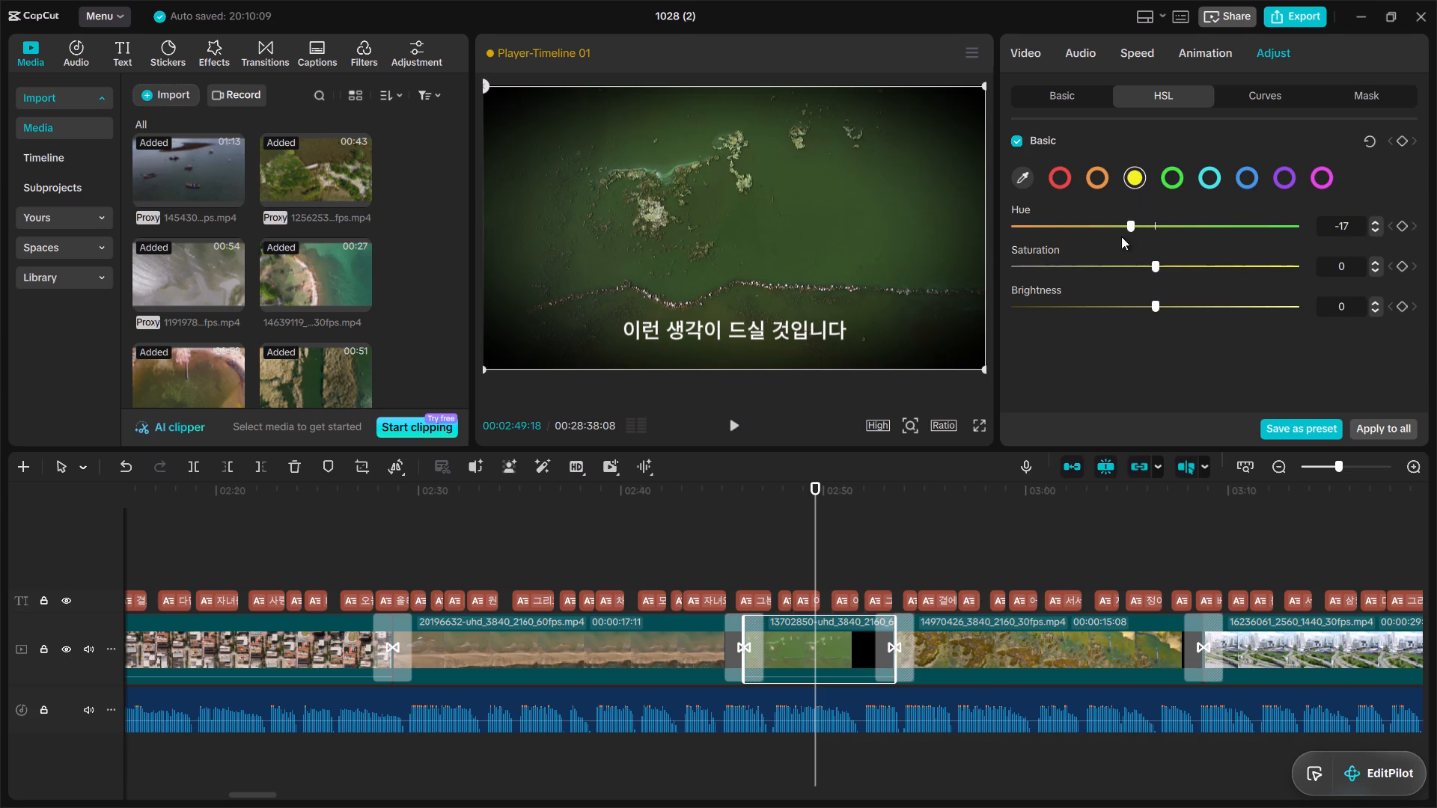
pyautogui.click(1099, 263)
pyautogui.click(1066, 301)
# Set the same clip's green HSL adjustment to Hue -10 and Saturation -28, and lower its Brightness.
pyautogui.click(1167, 186)
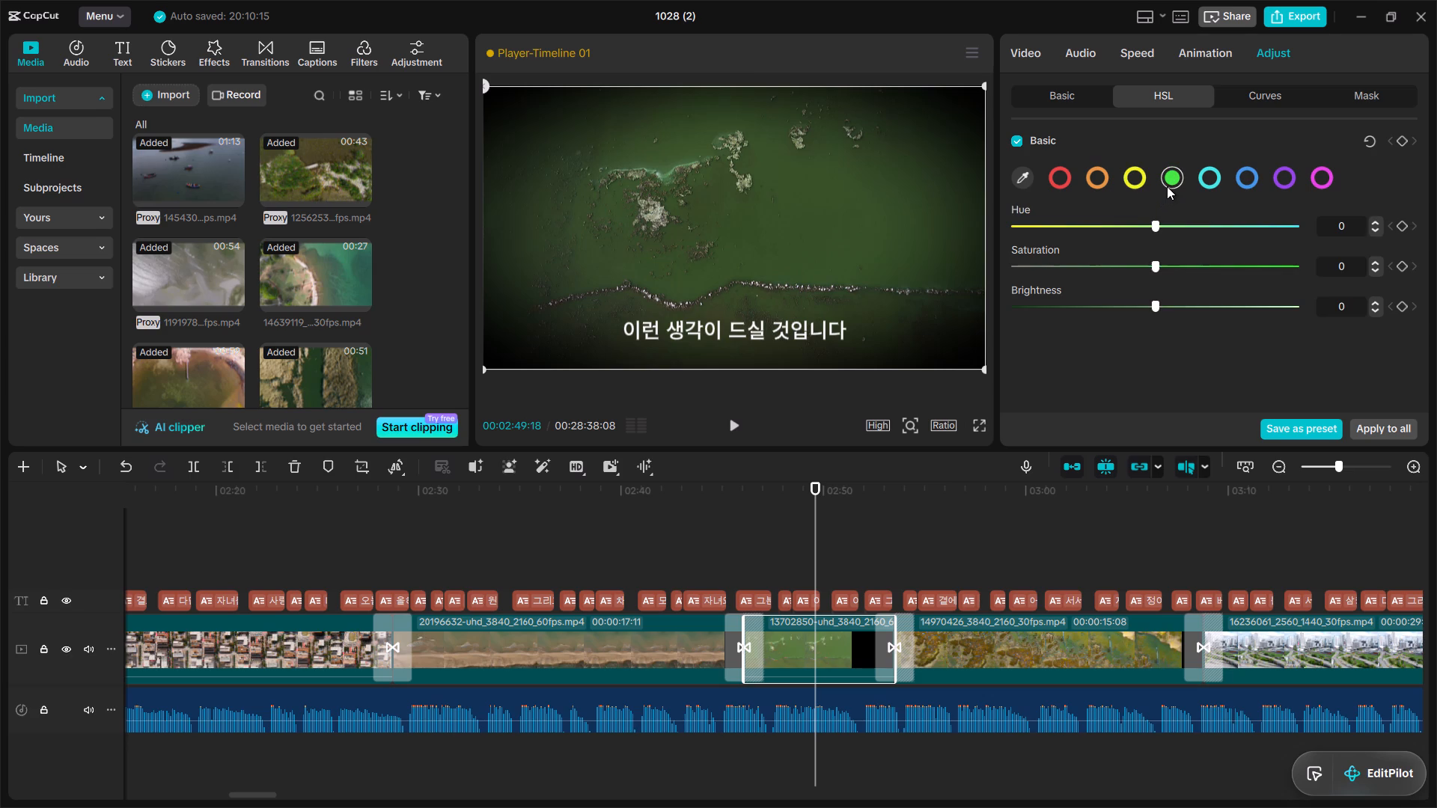
pyautogui.click(1137, 221)
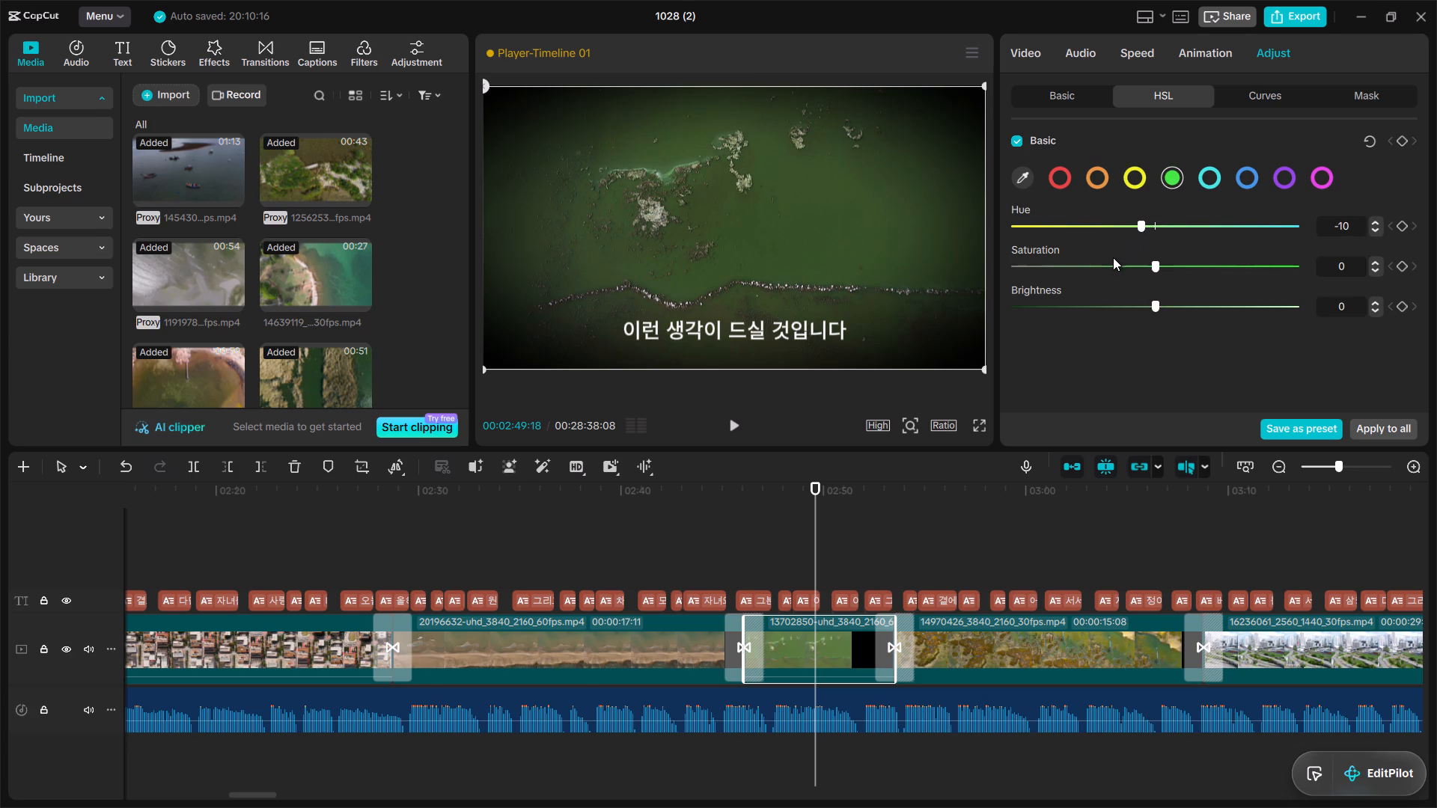
pyautogui.click(1112, 261)
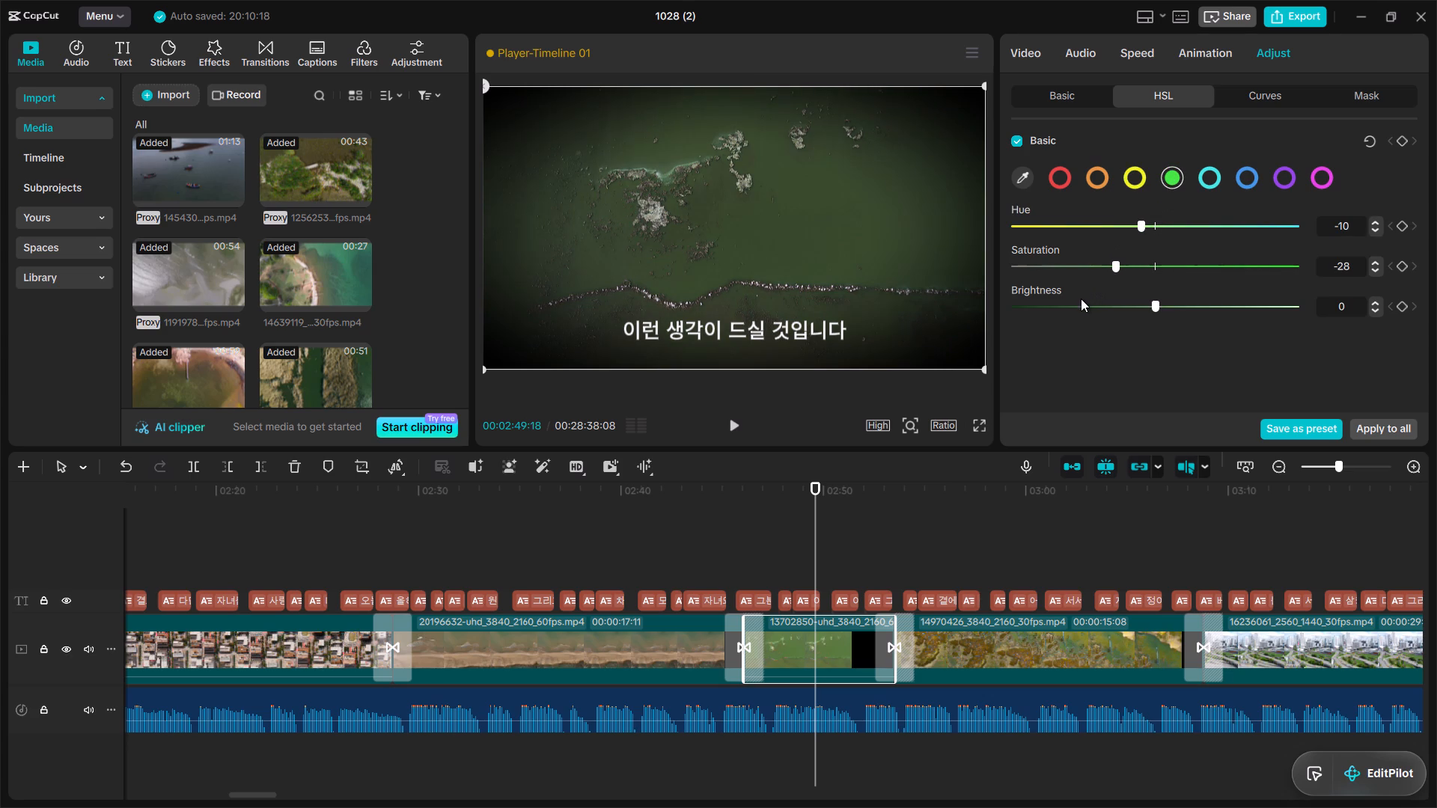
pyautogui.click(1081, 299)
# Set the same clip's cyan HSL adjustment to Hue -38, Saturation -24 and Brightness -59.
pyautogui.click(1199, 178)
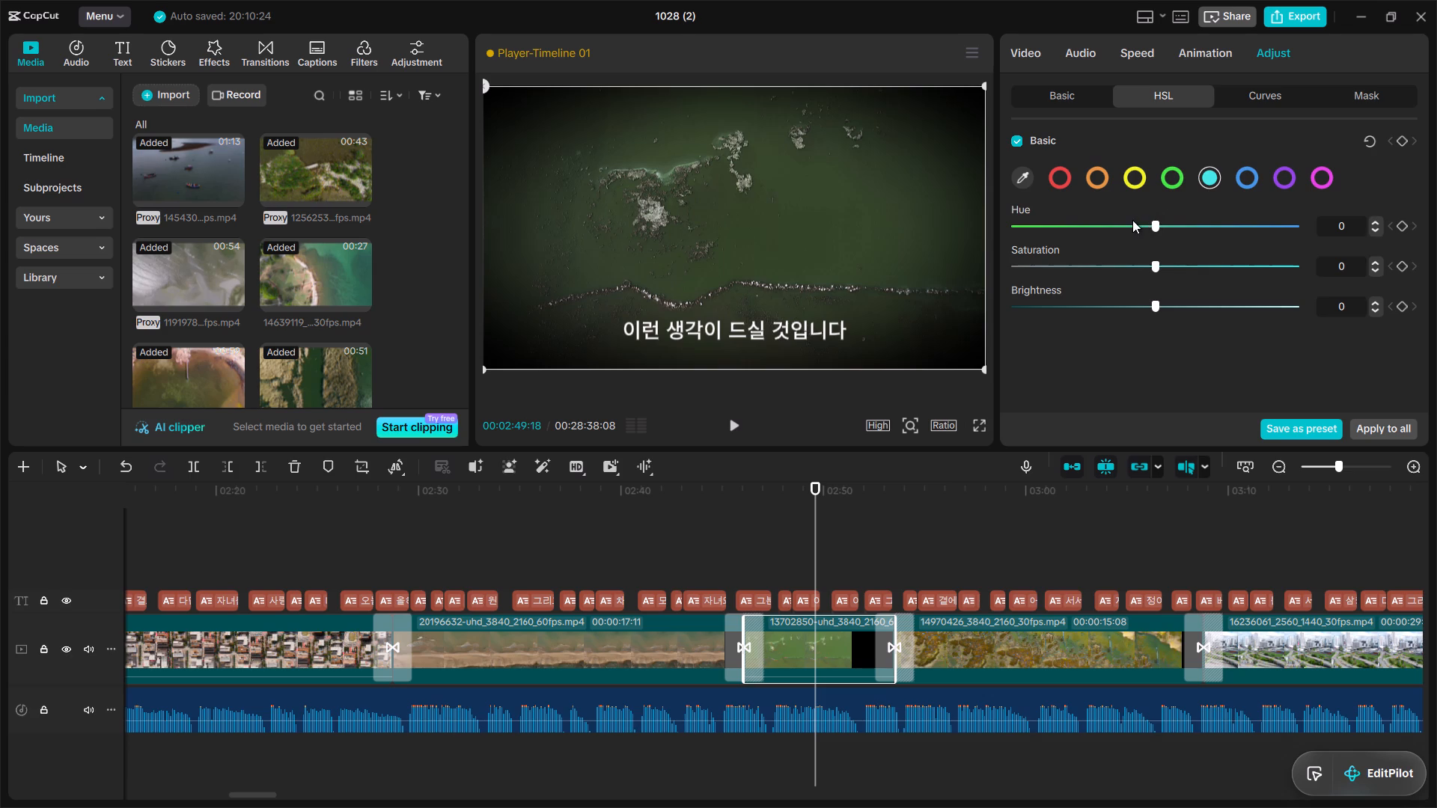
pyautogui.moveTo(1132, 220); pyautogui.dragTo(1097, 259)
pyautogui.click(1097, 259)
pyautogui.click(1117, 259)
pyautogui.click(1069, 302)
# Set the same clip's blue HSL adjustment to Hue 52, Saturation -44 and Brightness 24.
pyautogui.click(1245, 178)
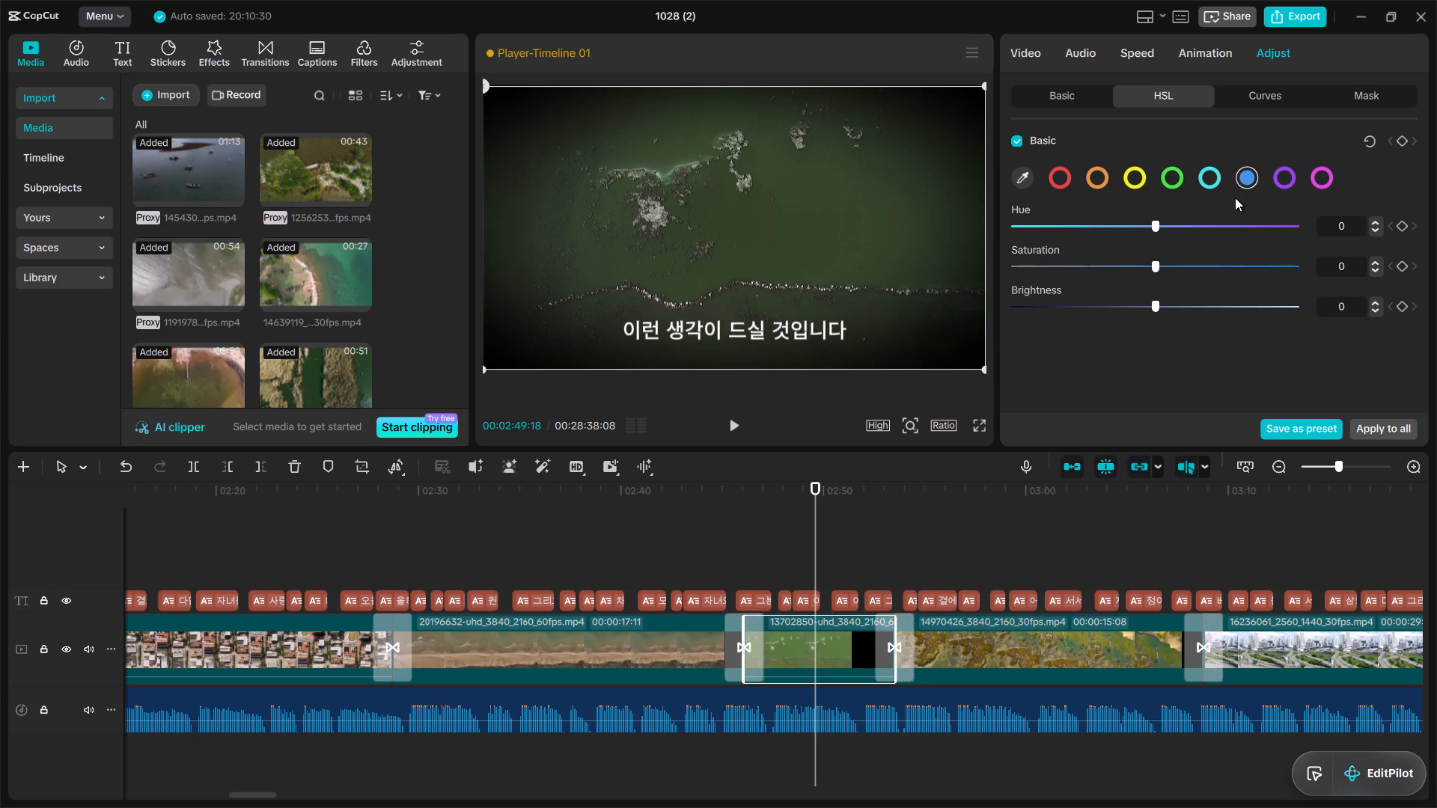
pyautogui.click(1226, 224)
pyautogui.click(1090, 266)
pyautogui.click(1186, 304)
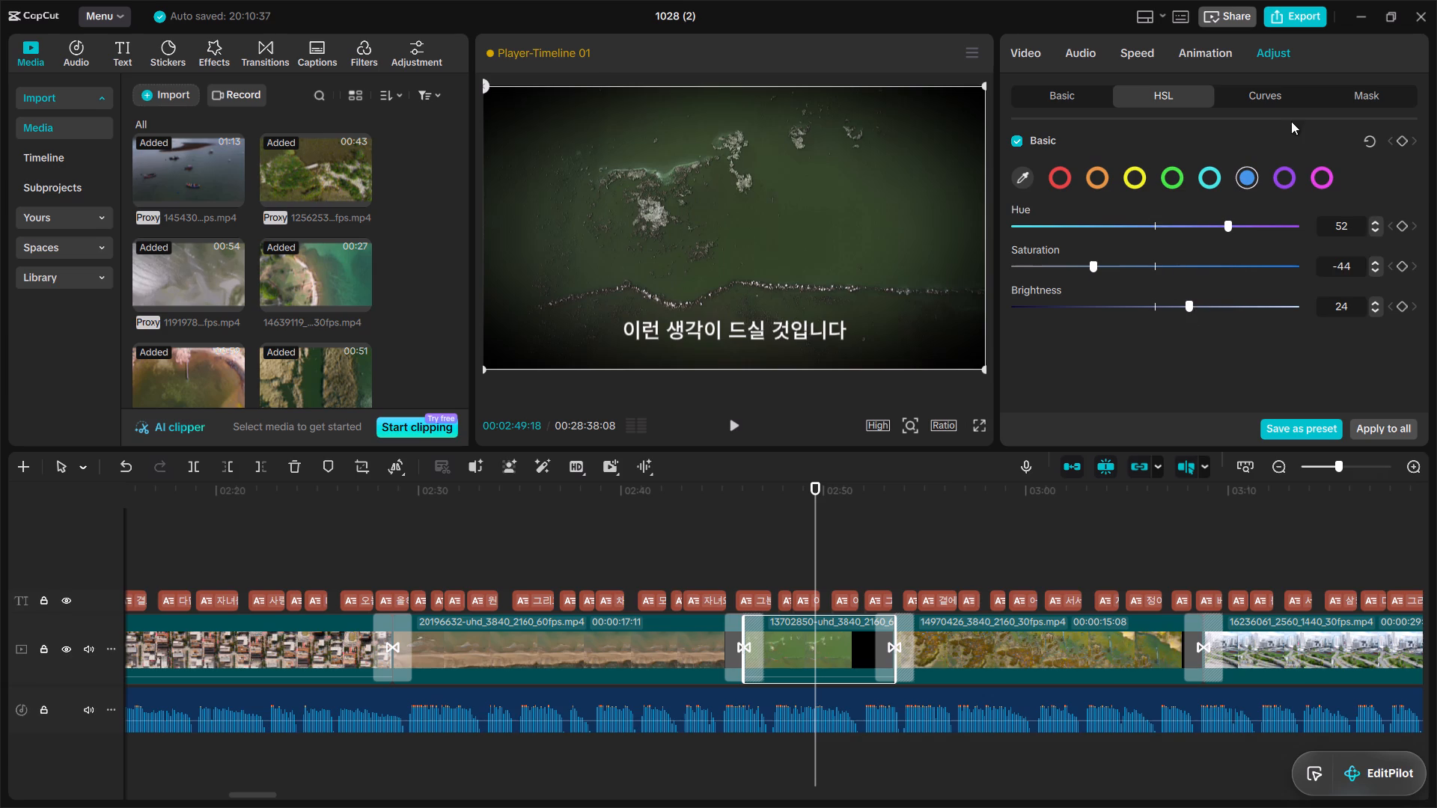
# Set the same clip's purple HSL adjustment to Hue 28, Saturation 52 and Brightness -20.
pyautogui.click(1278, 187)
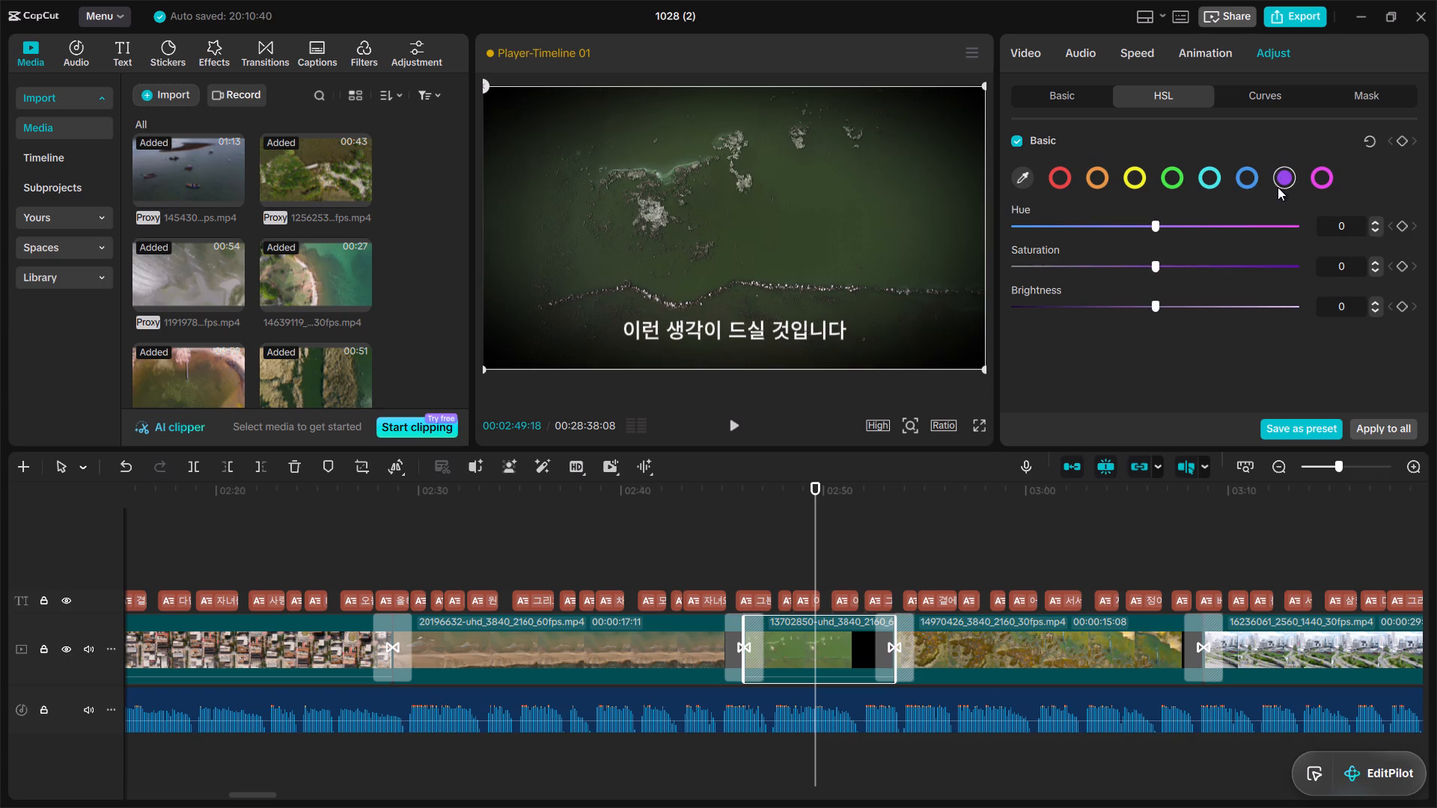
pyautogui.click(1192, 218)
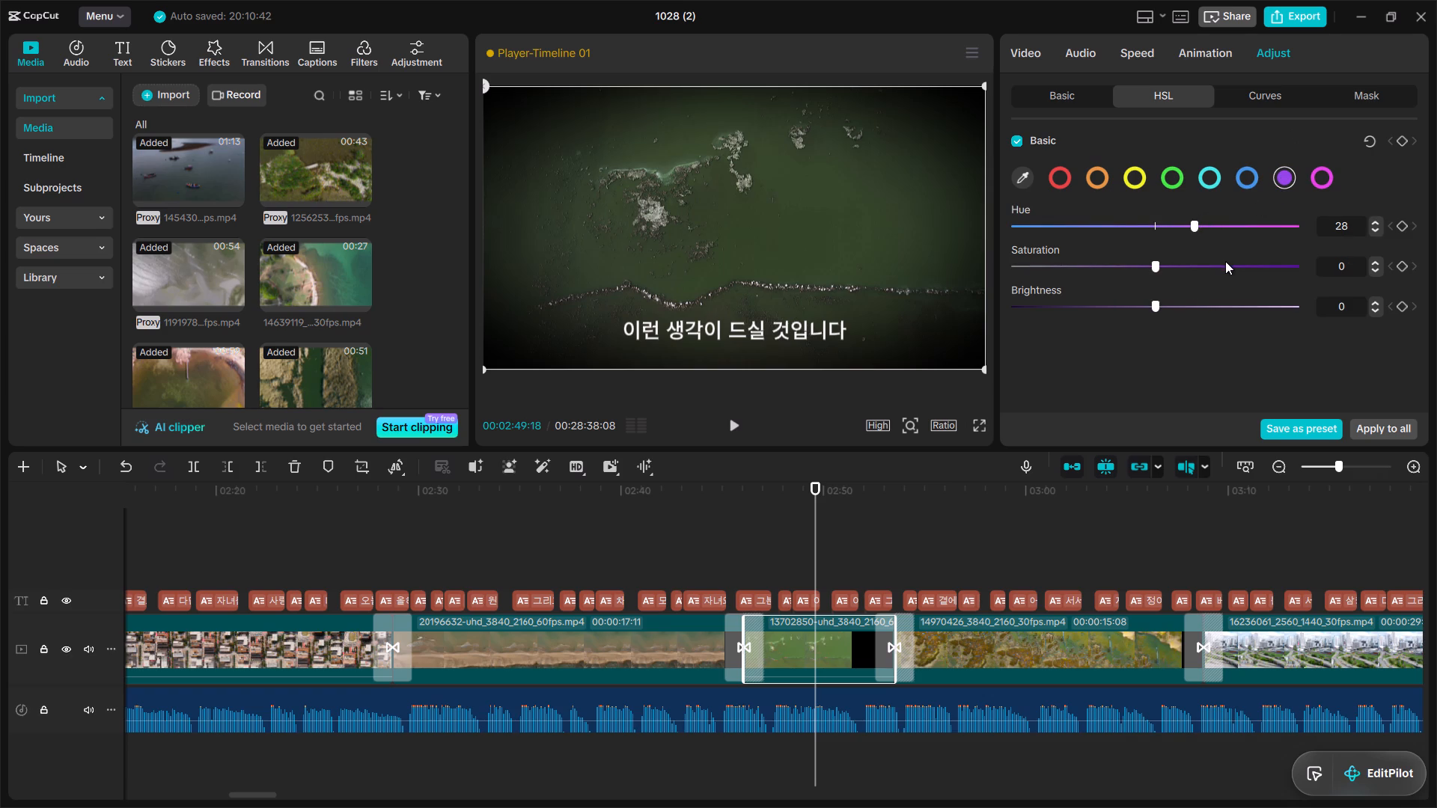
pyautogui.click(1226, 261)
pyautogui.click(1123, 302)
# Set the same clip's magenta HSL adjustment to Hue -28, Saturation -16 and Brightness -54.
pyautogui.click(1318, 174)
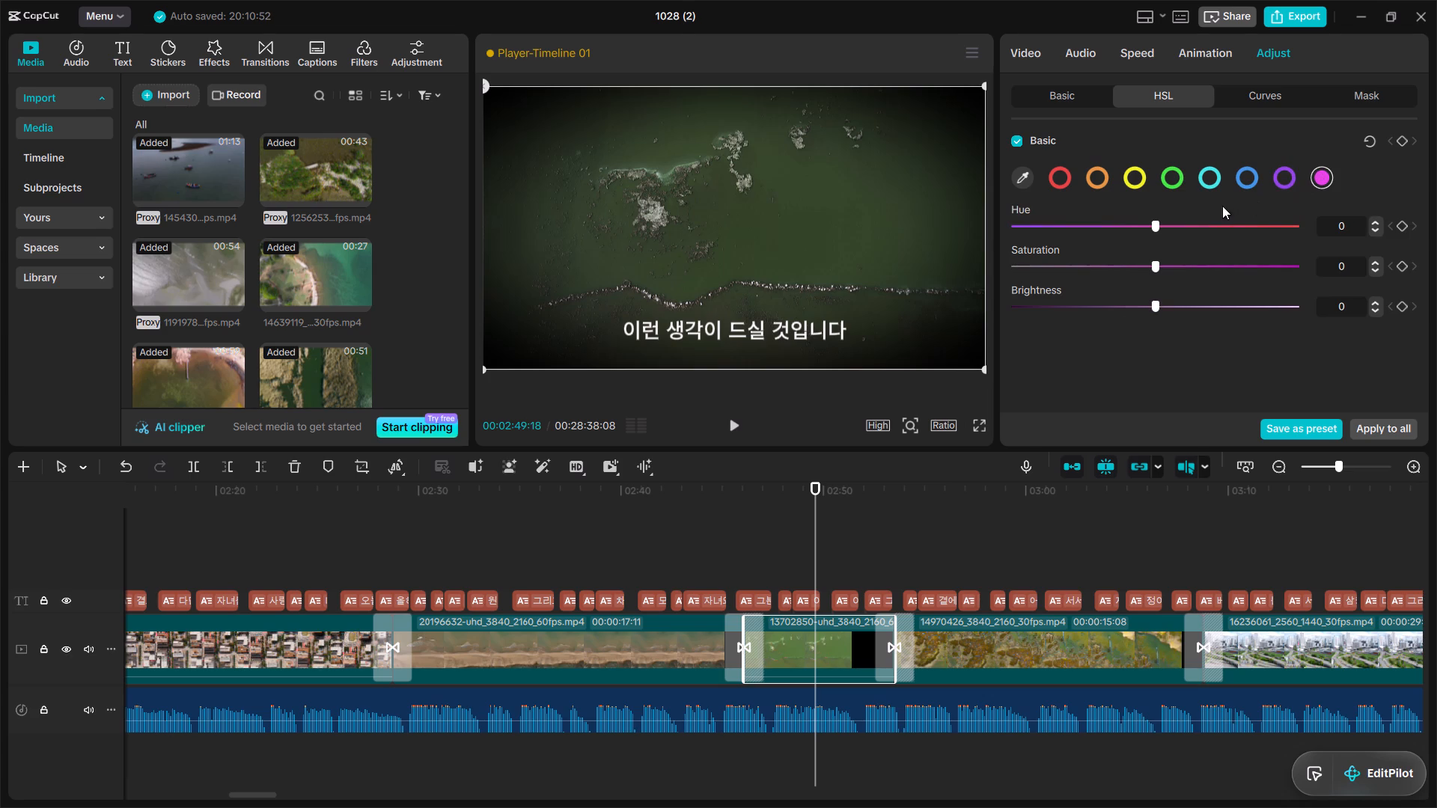
pyautogui.click(1112, 222)
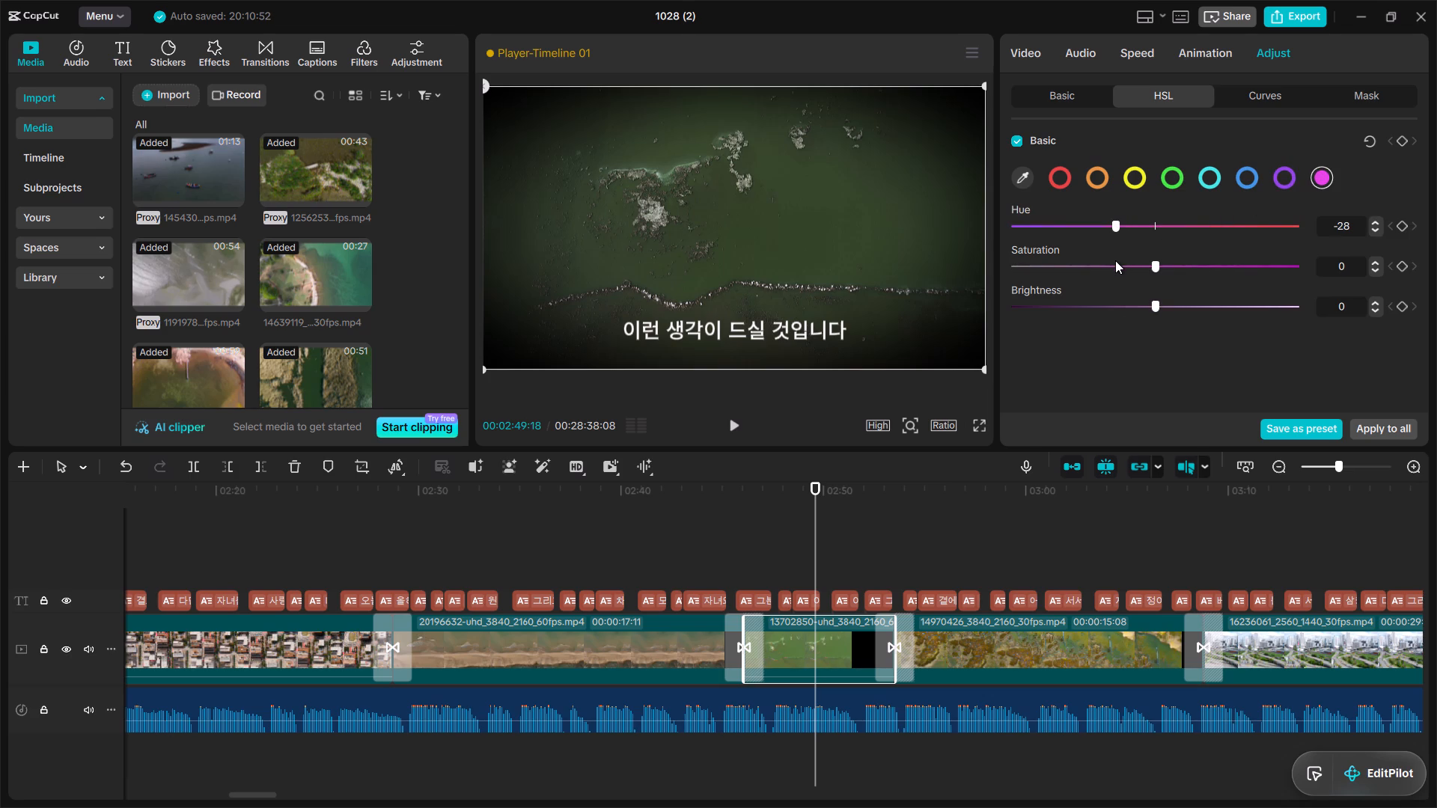
pyautogui.click(1115, 260)
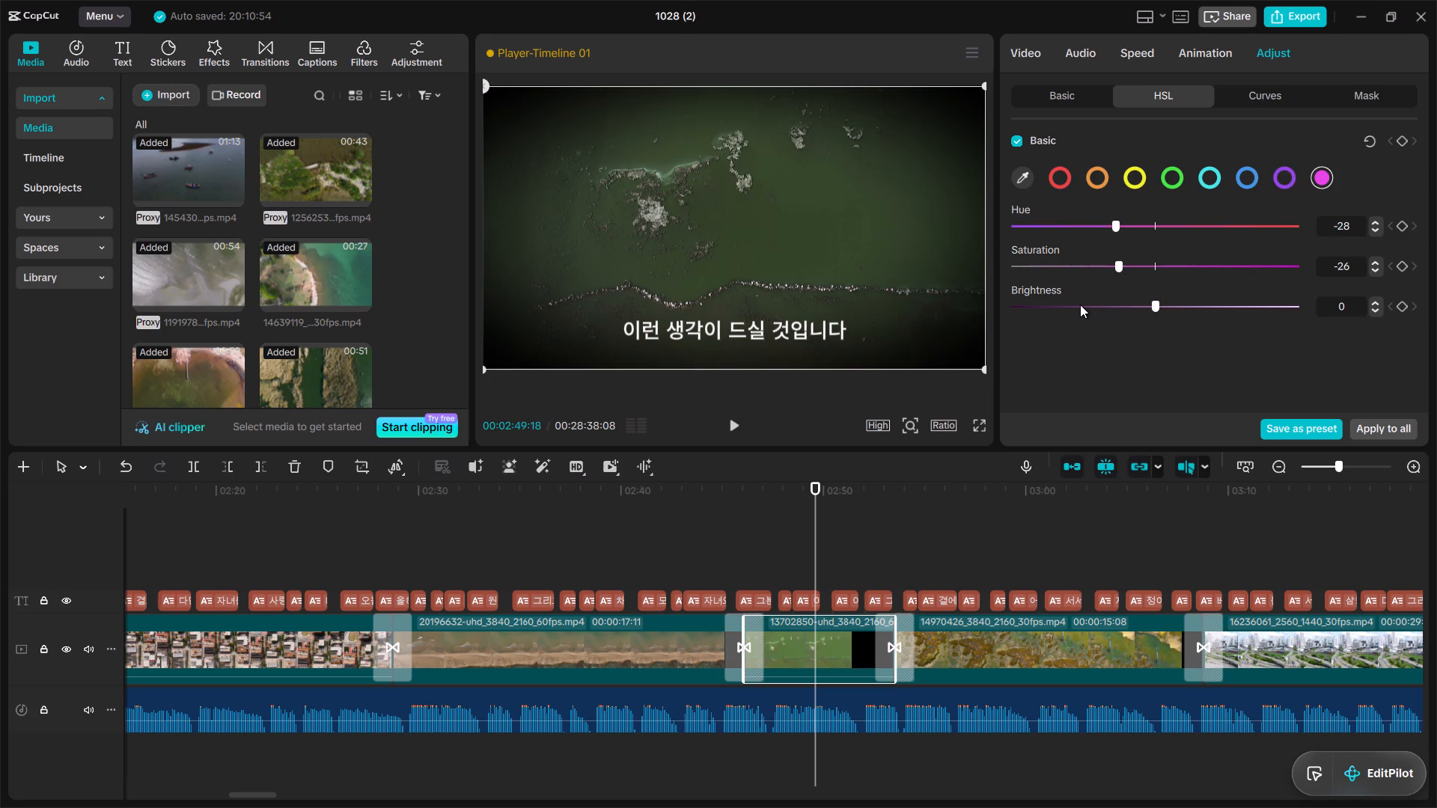
pyautogui.click(1075, 304)
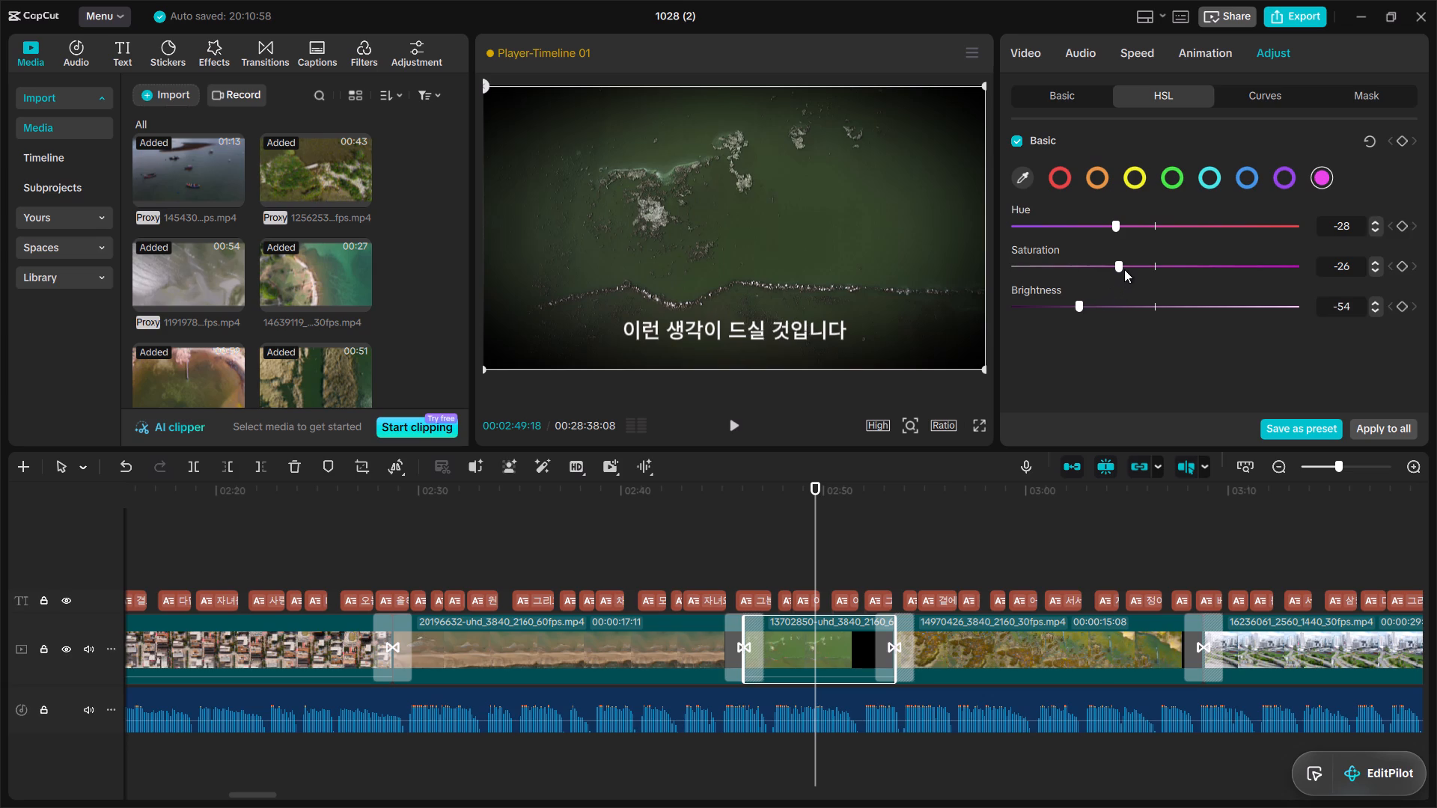
pyautogui.click(1129, 264)
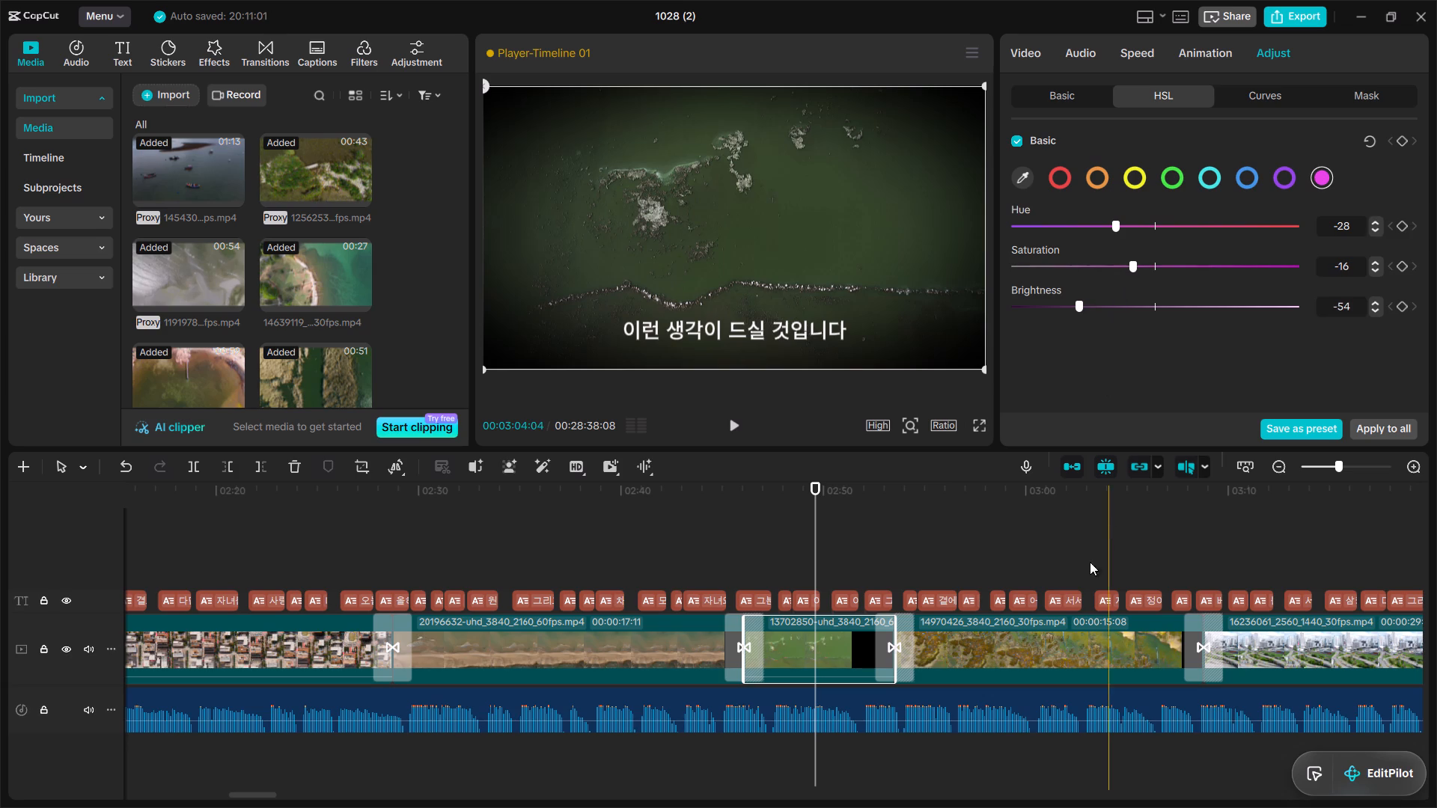
# With the playhead at 00:03:00:03, set clip 14970426's red HSL adjustment to Hue -59, Saturation -27 and Brightness -45.
pyautogui.click(1046, 643)
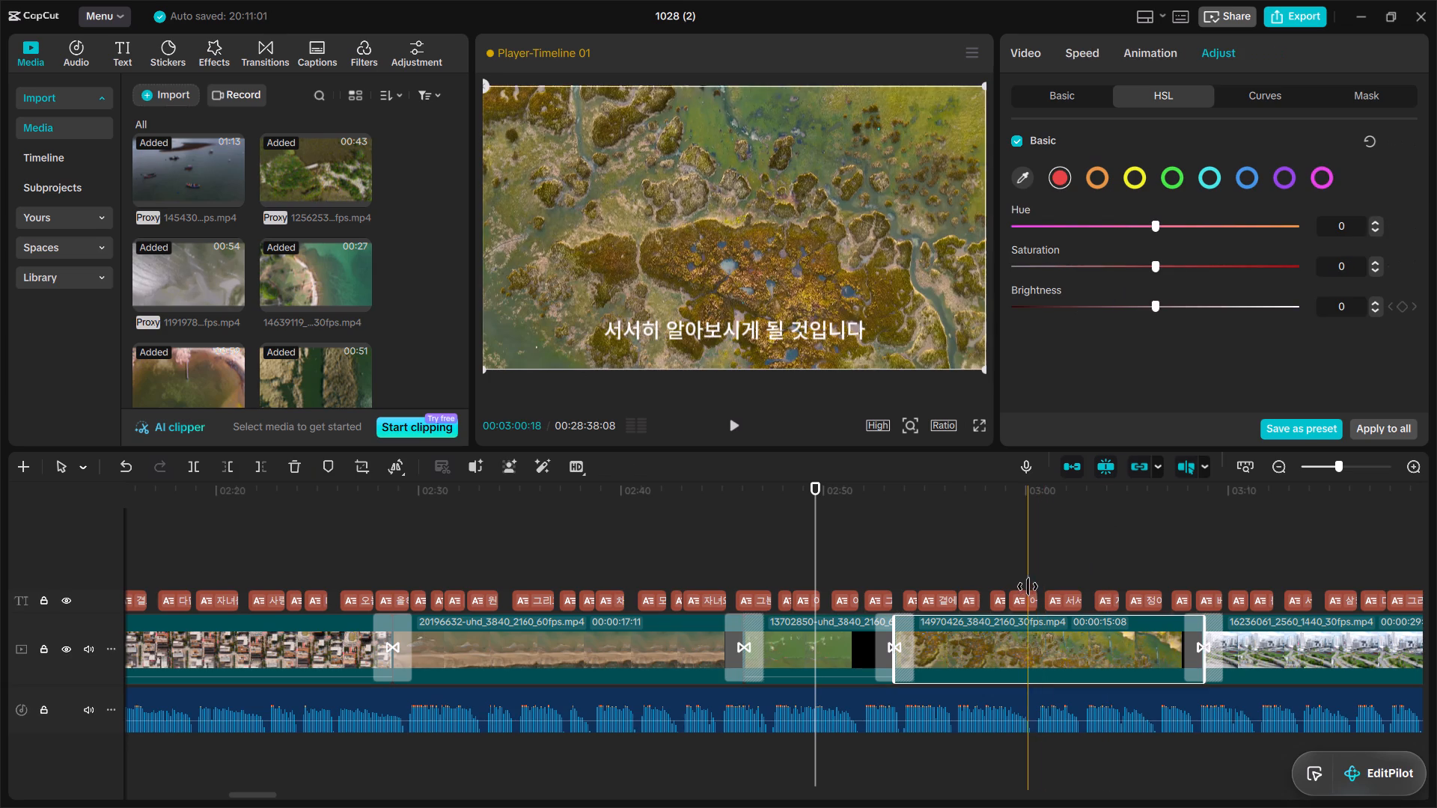
pyautogui.doubleClick(1028, 586)
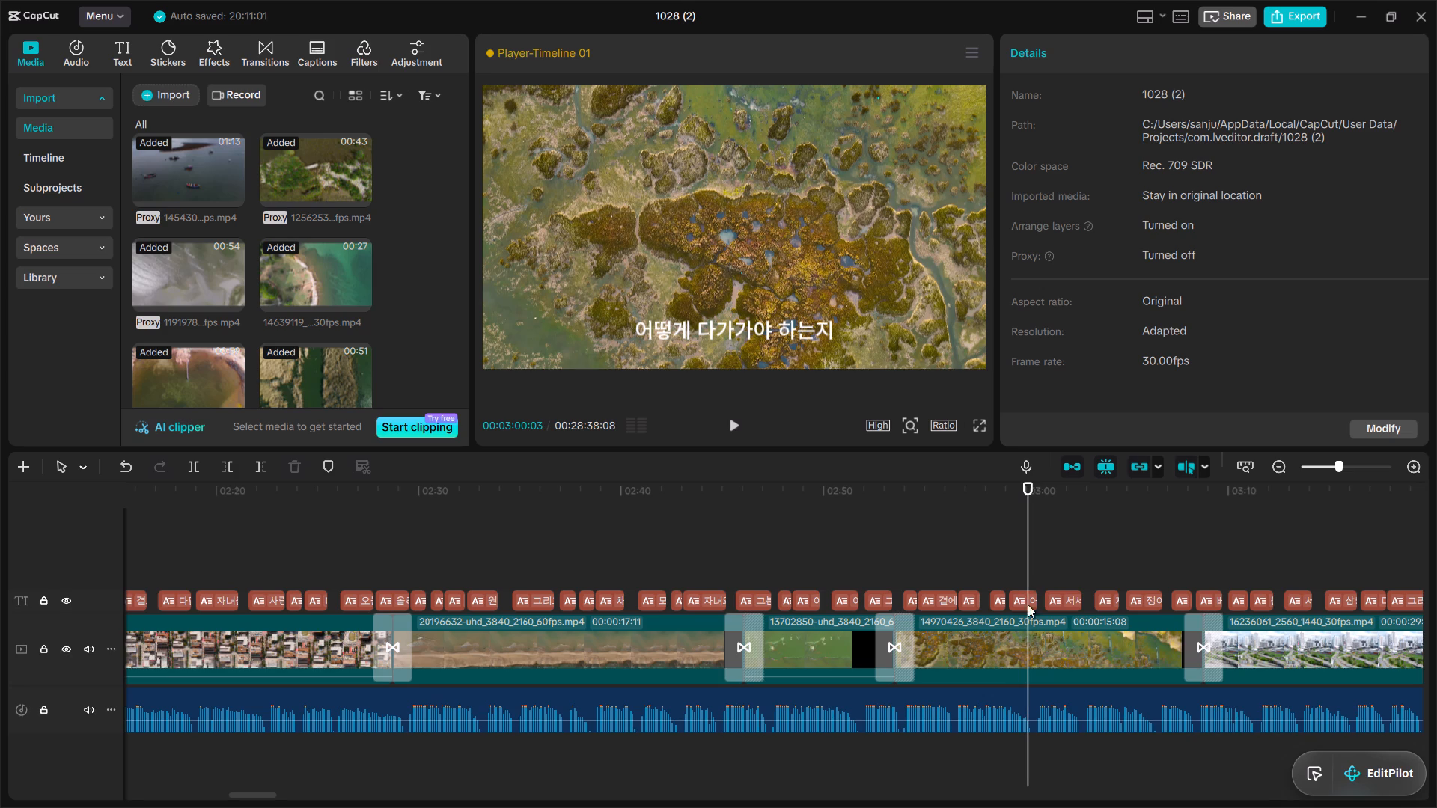
pyautogui.click(1034, 636)
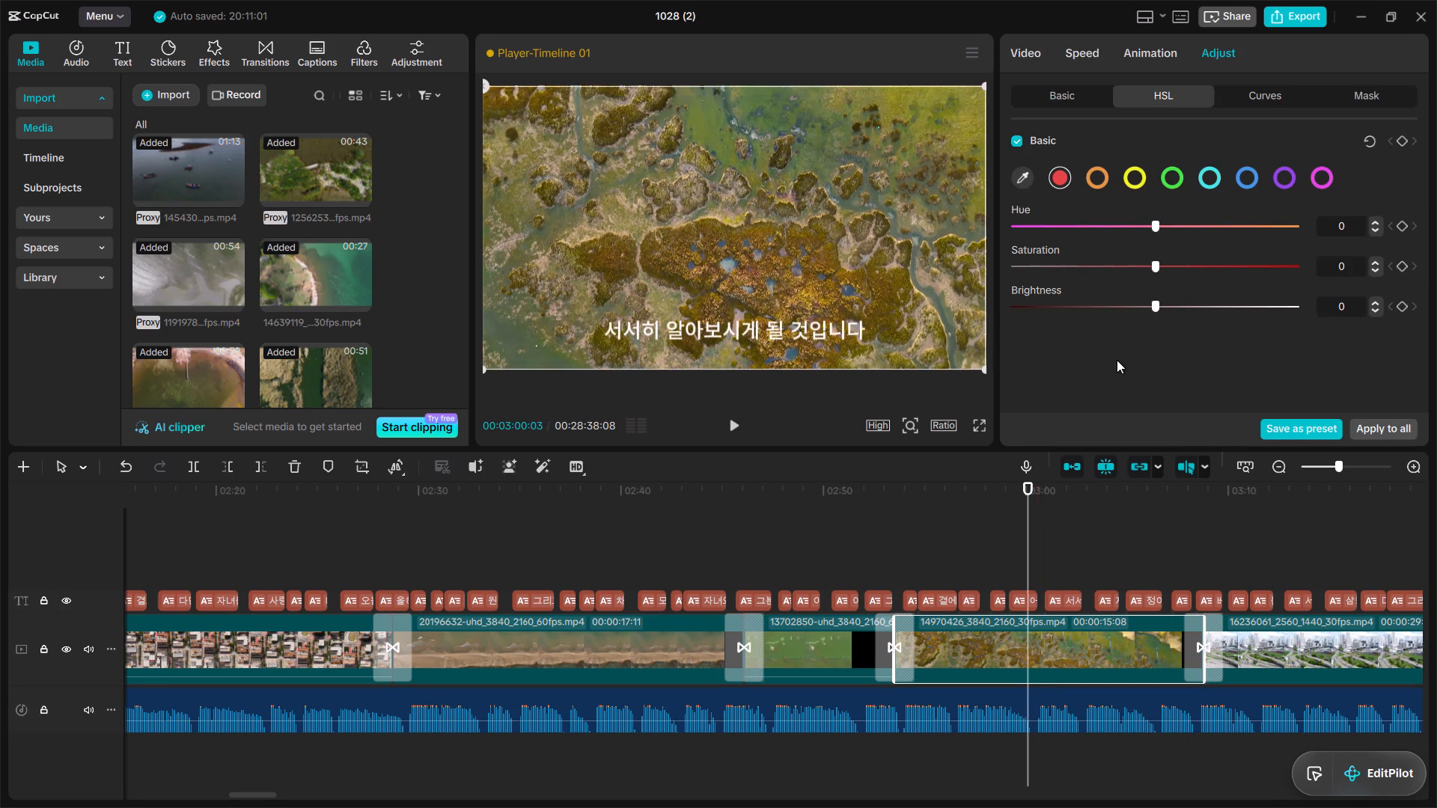
pyautogui.click(1132, 266)
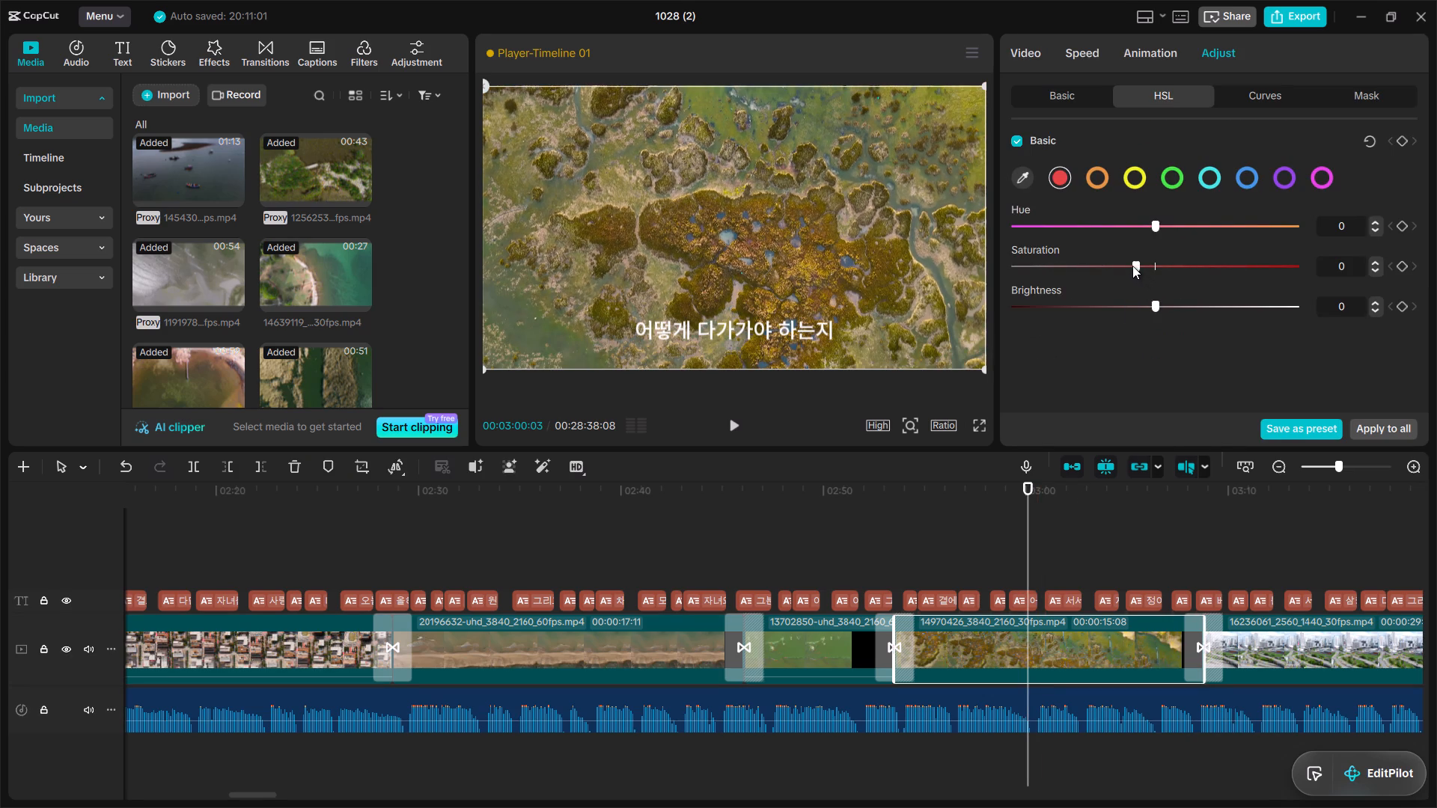
pyautogui.click(1084, 300)
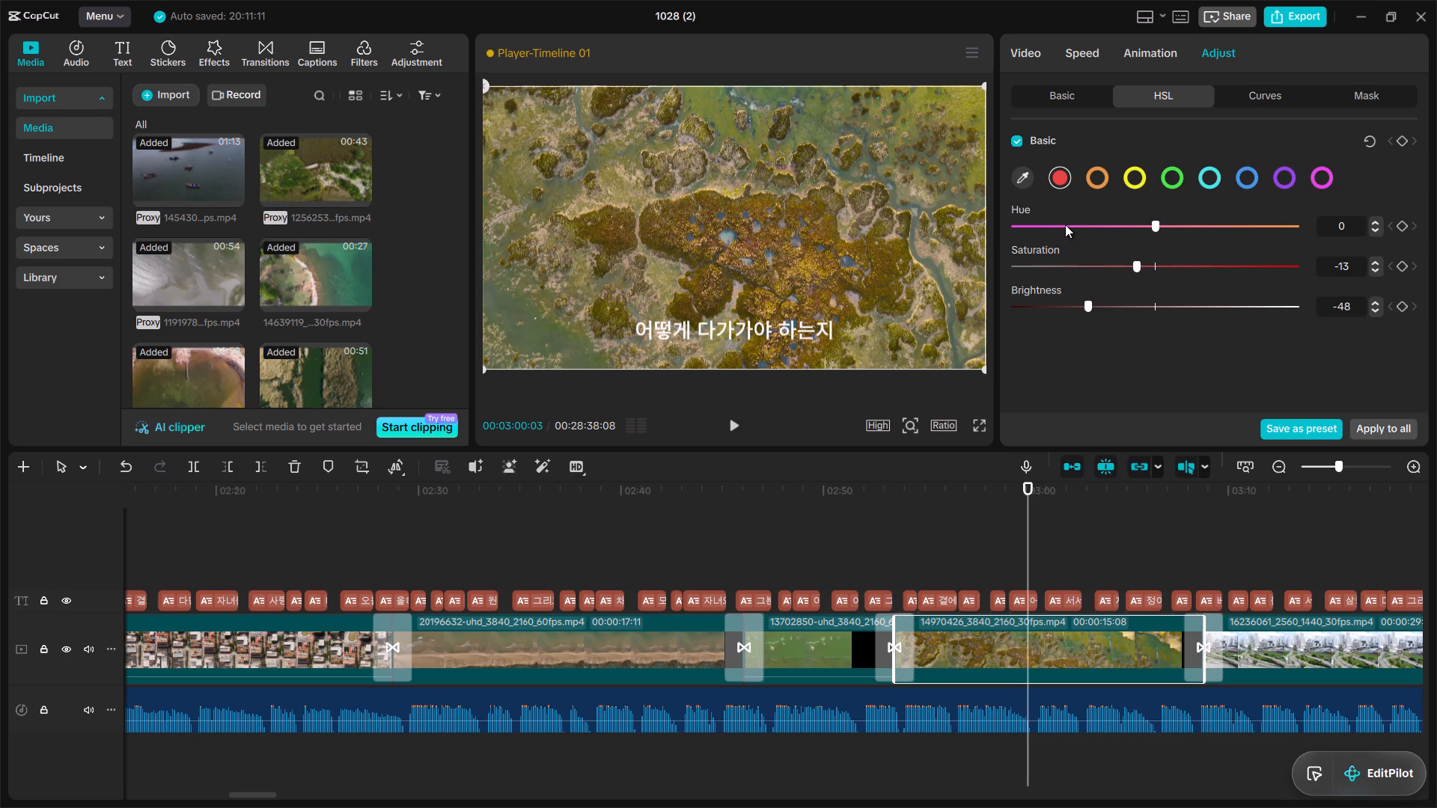
pyautogui.click(1067, 224)
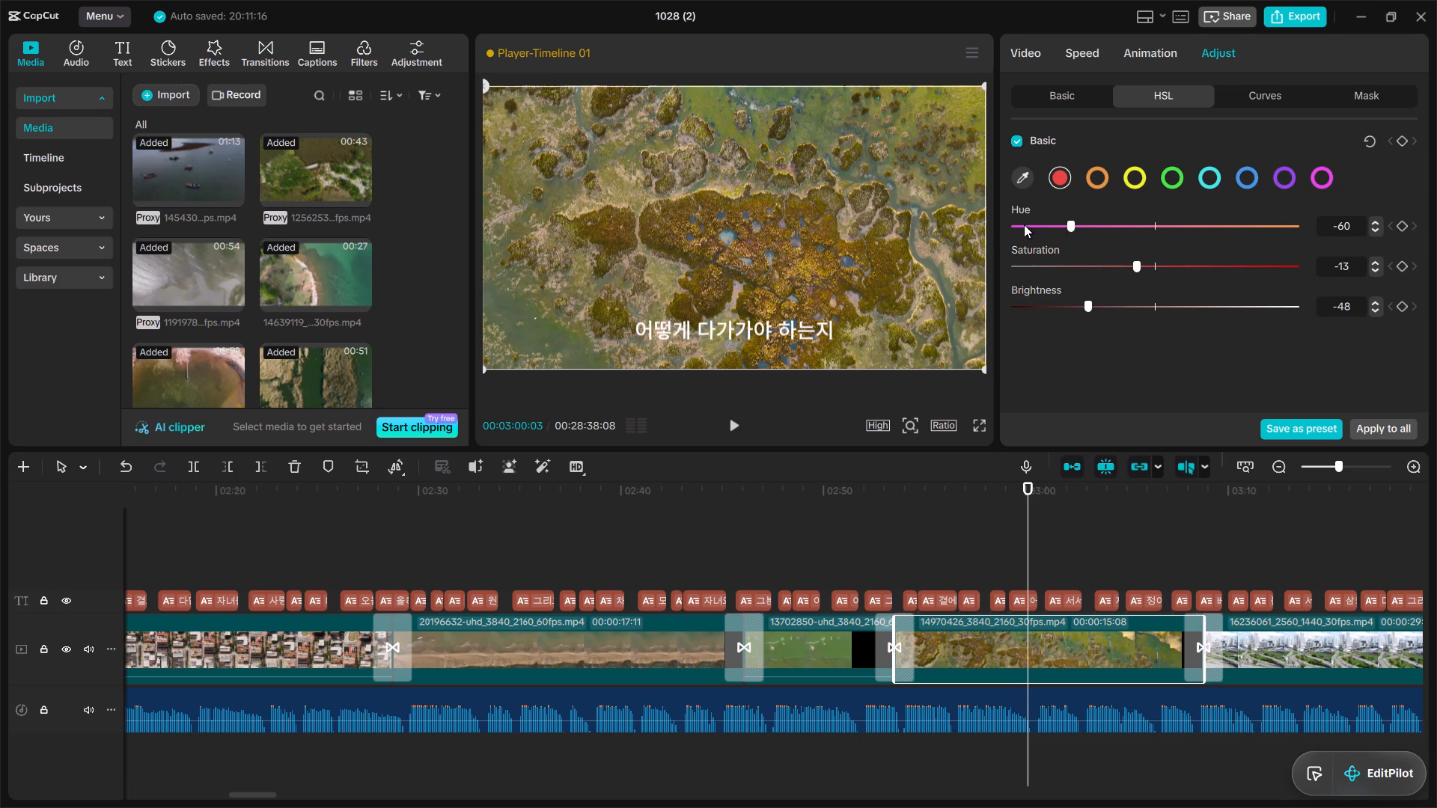
pyautogui.click(1024, 224)
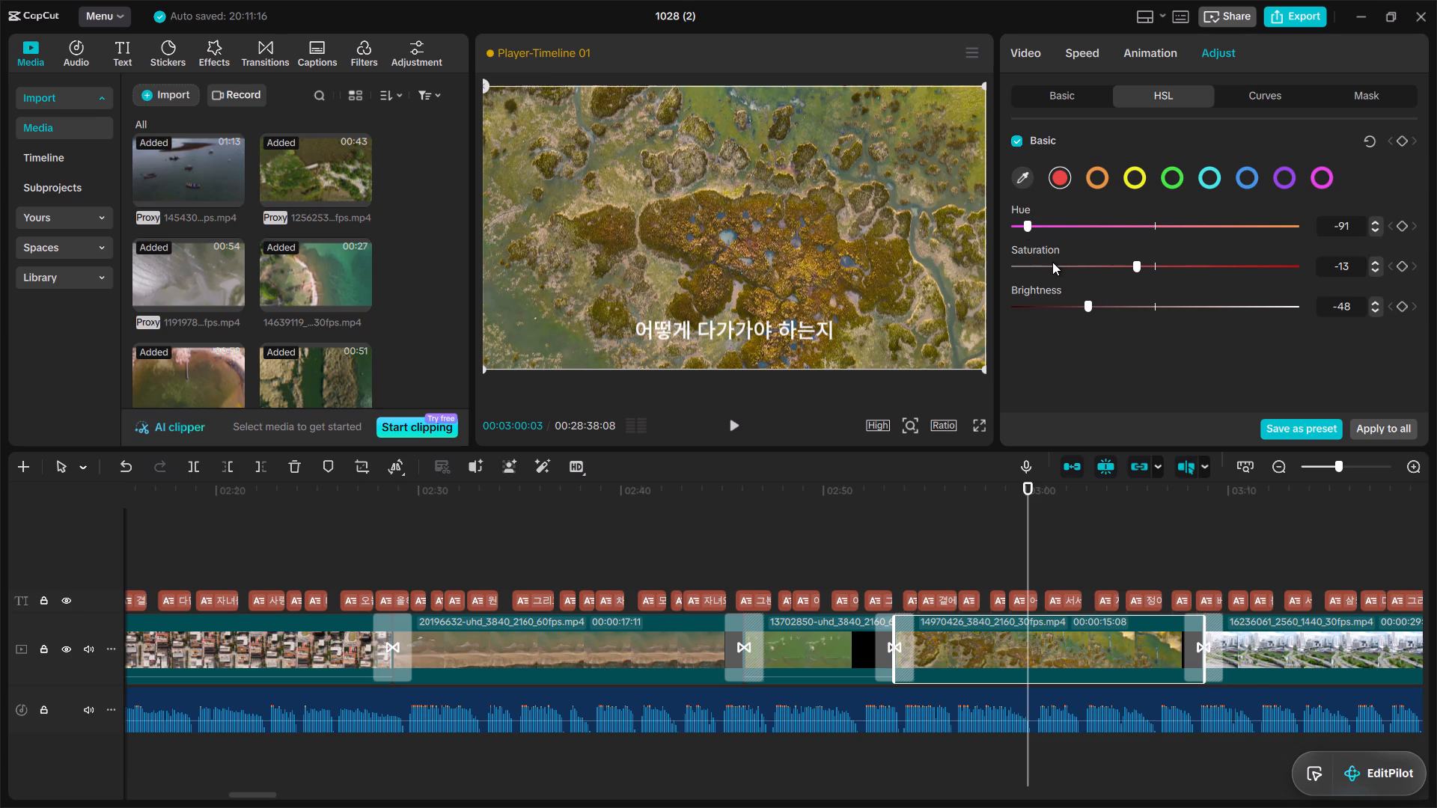
pyautogui.click(1052, 262)
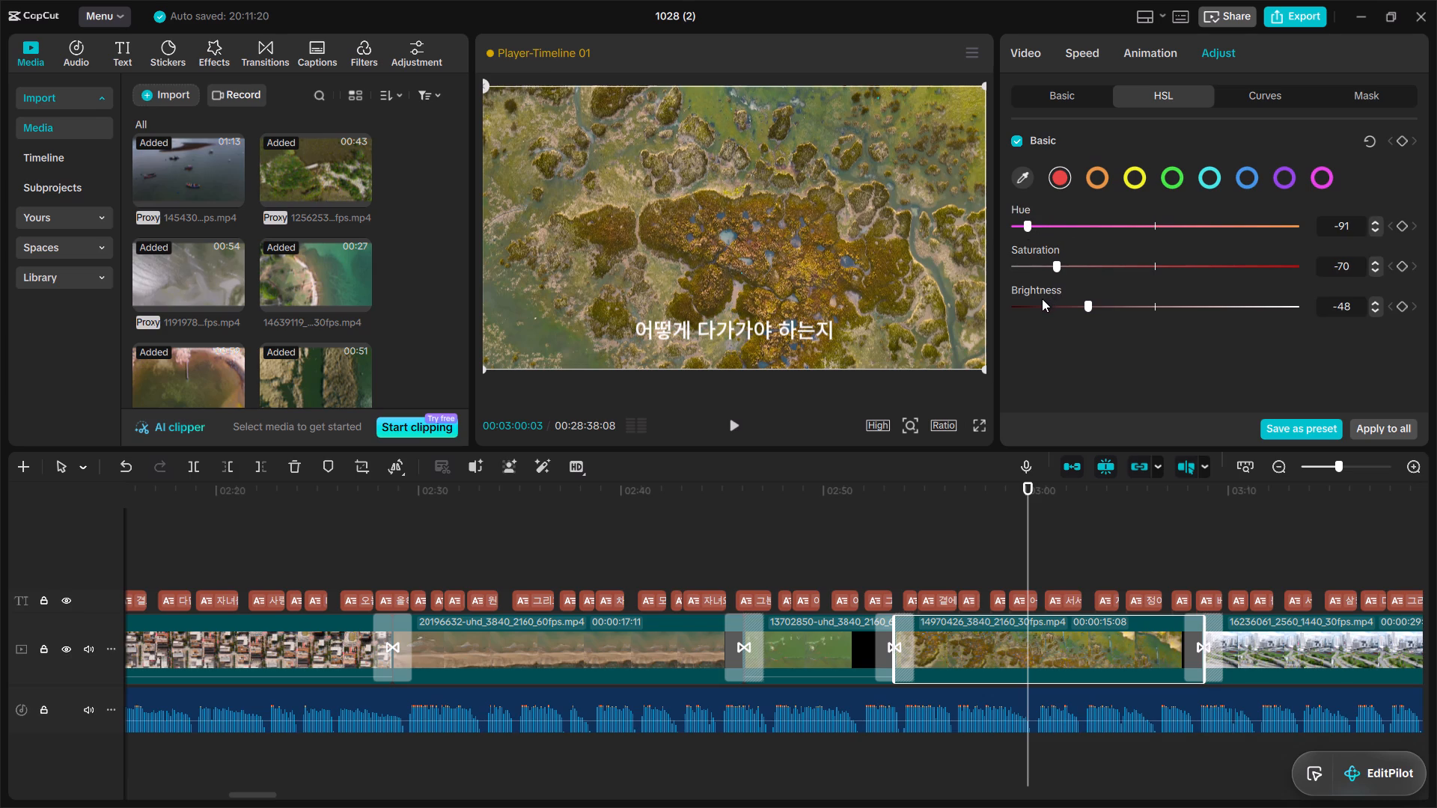
pyautogui.click(1042, 299)
pyautogui.click(1025, 303)
pyautogui.click(1025, 263)
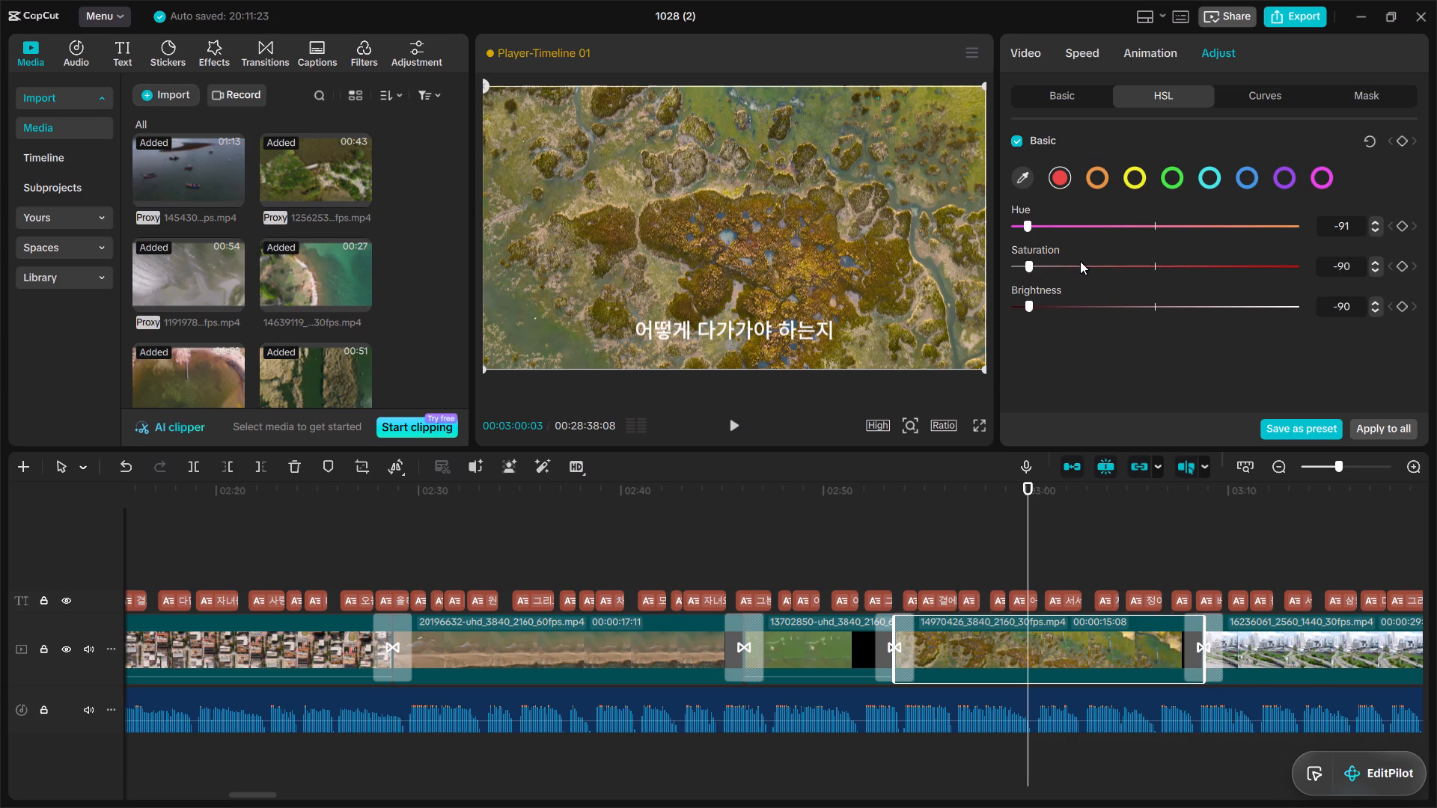
pyautogui.click(1080, 261)
pyautogui.click(1114, 261)
pyautogui.click(1087, 304)
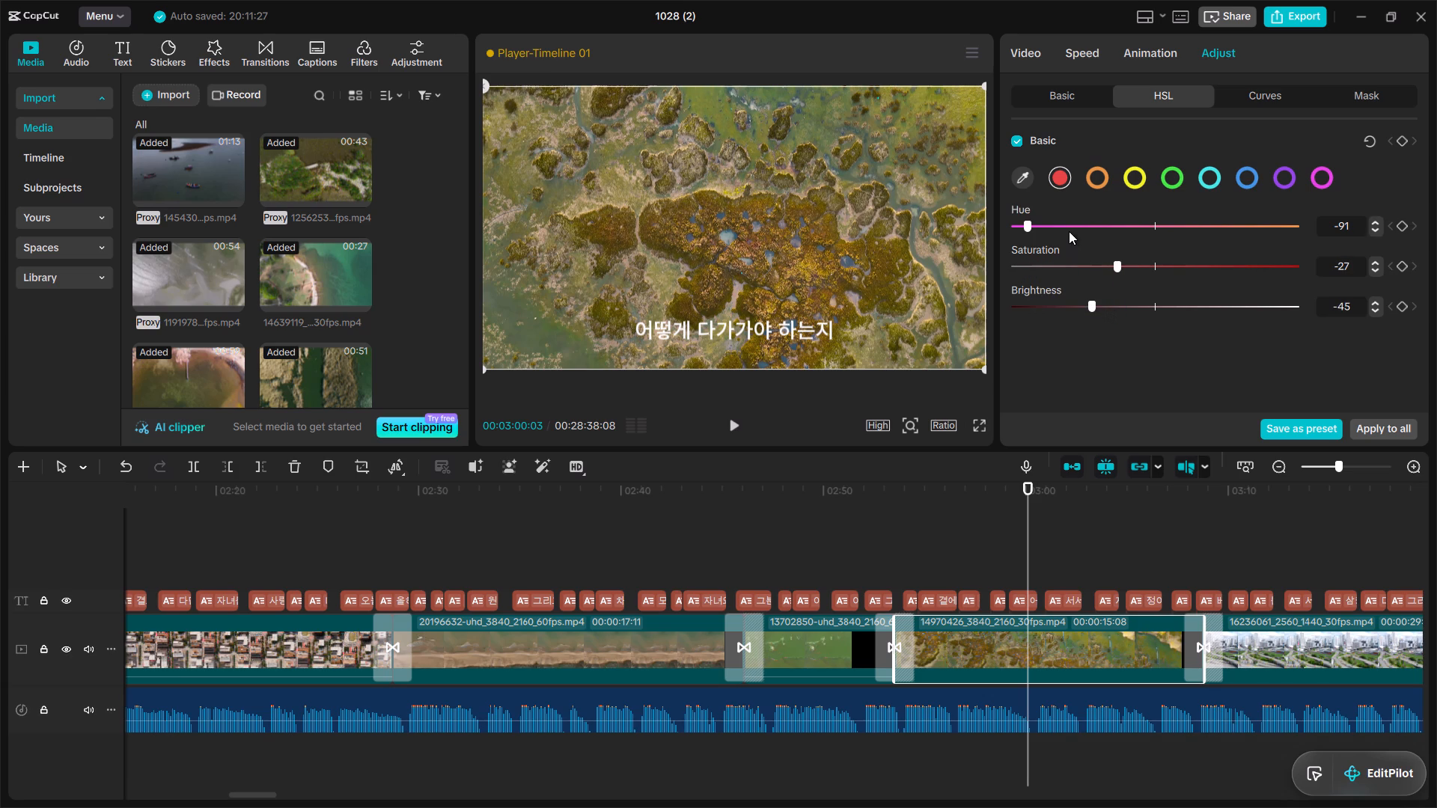
pyautogui.click(1068, 225)
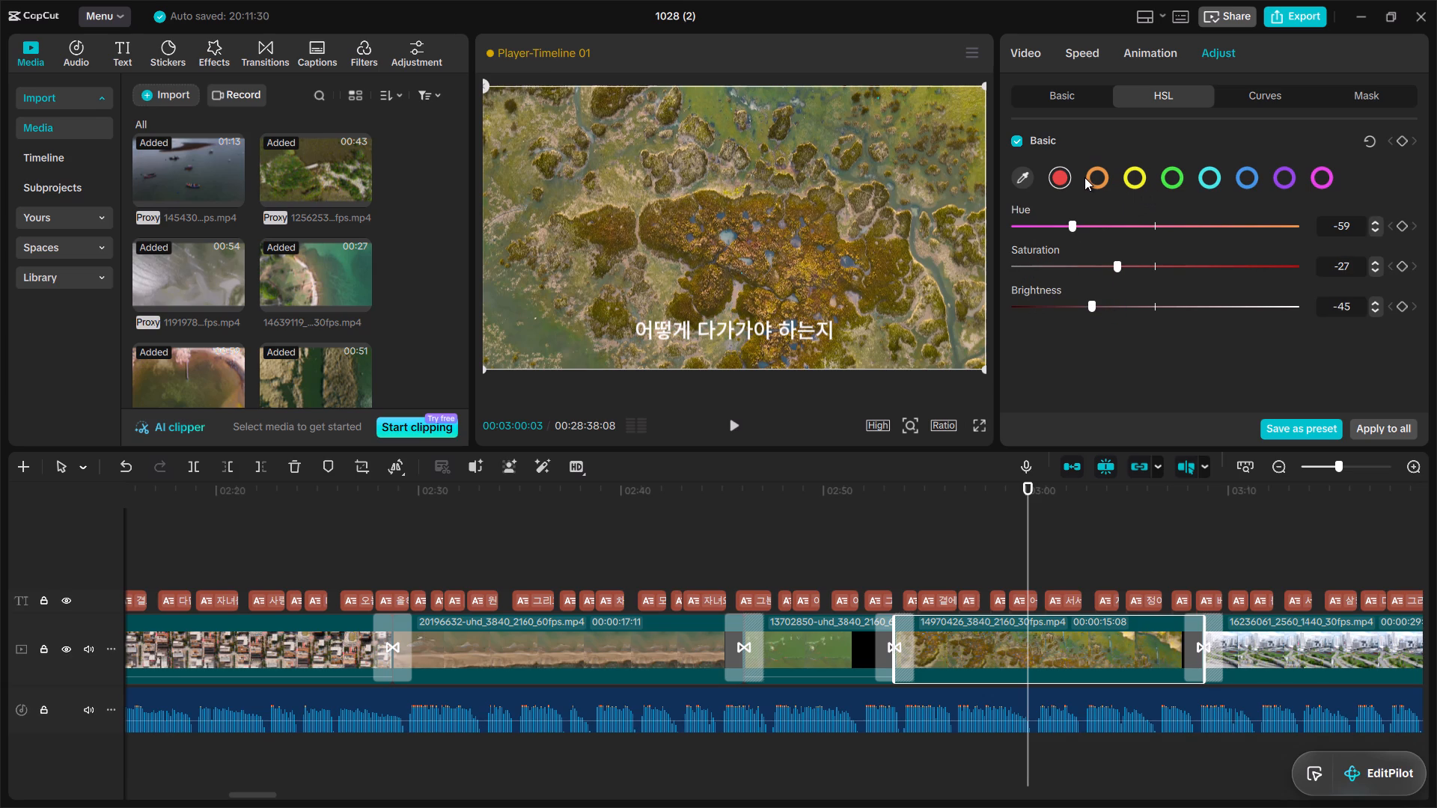
# Set the same clip's orange HSL adjustment to Hue -84, Saturation -59 and Brightness -30.
pyautogui.click(1084, 177)
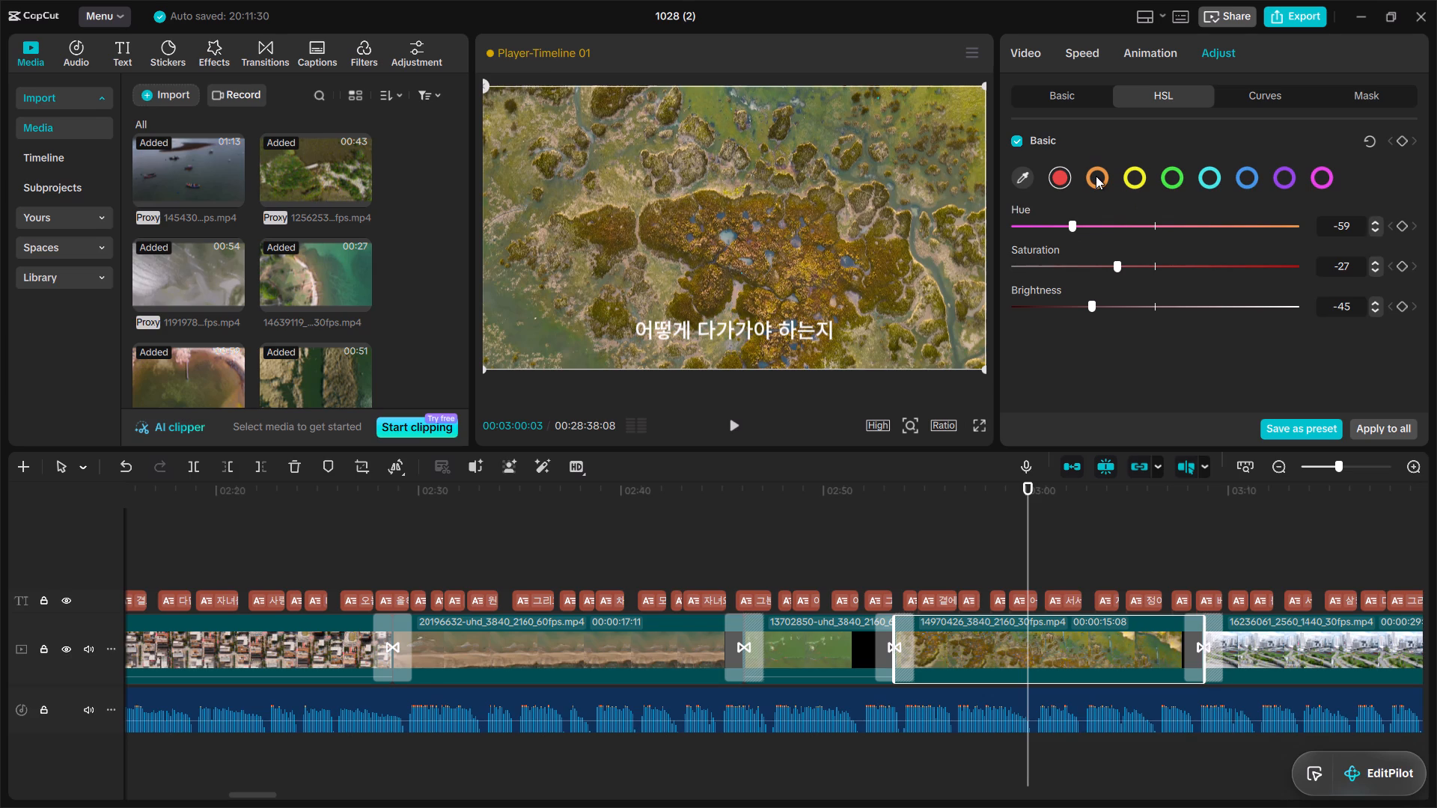
pyautogui.click(1096, 176)
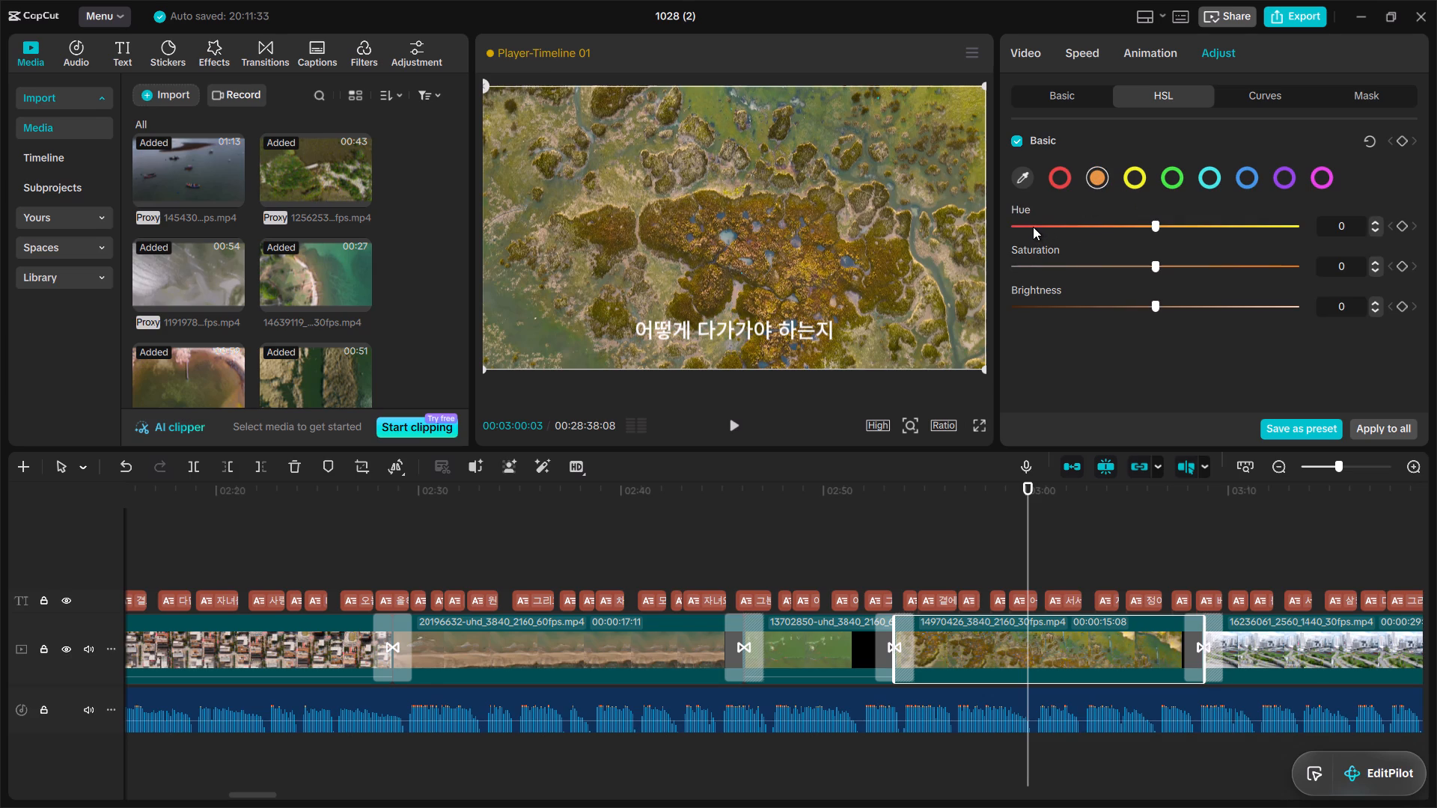
pyautogui.click(1033, 226)
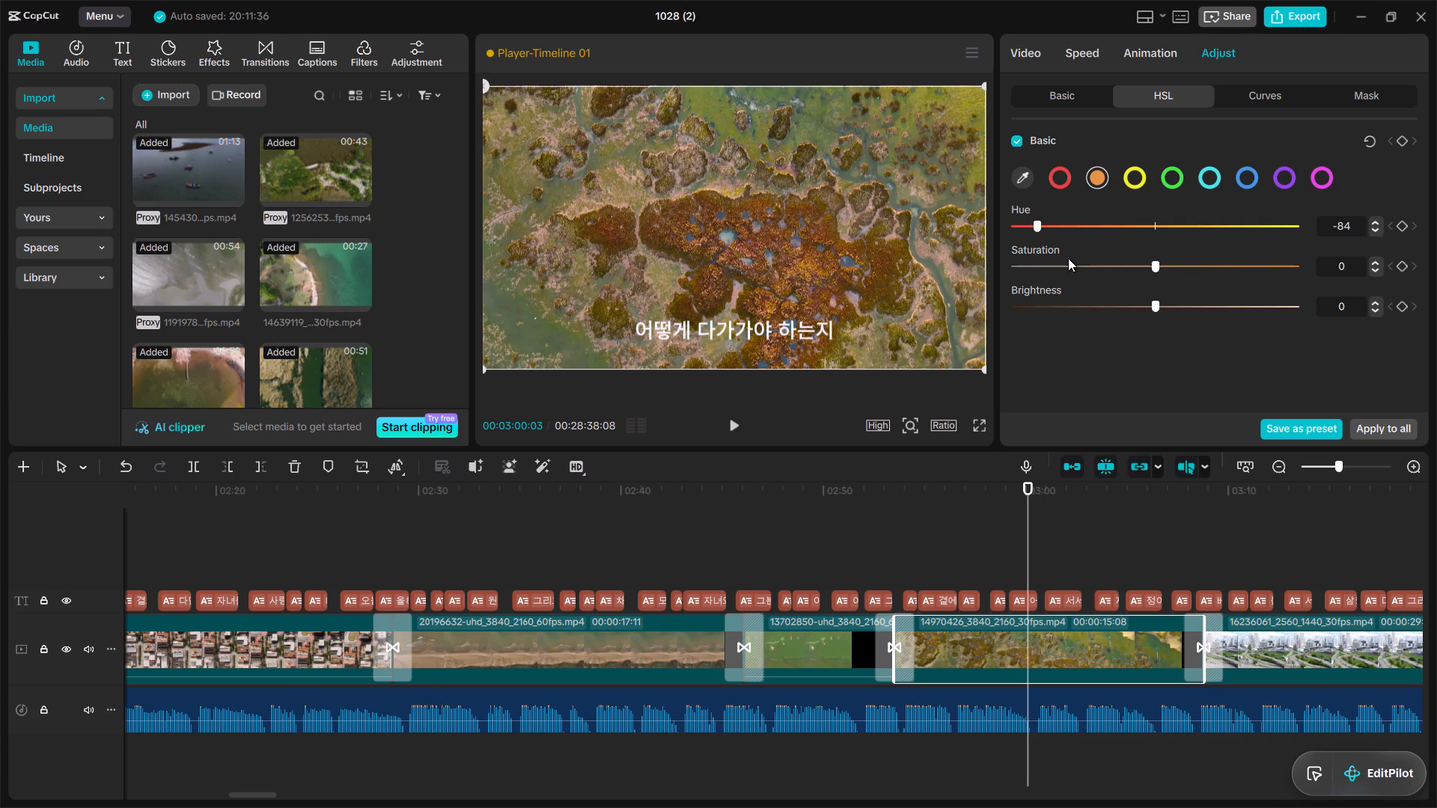
pyautogui.click(1069, 259)
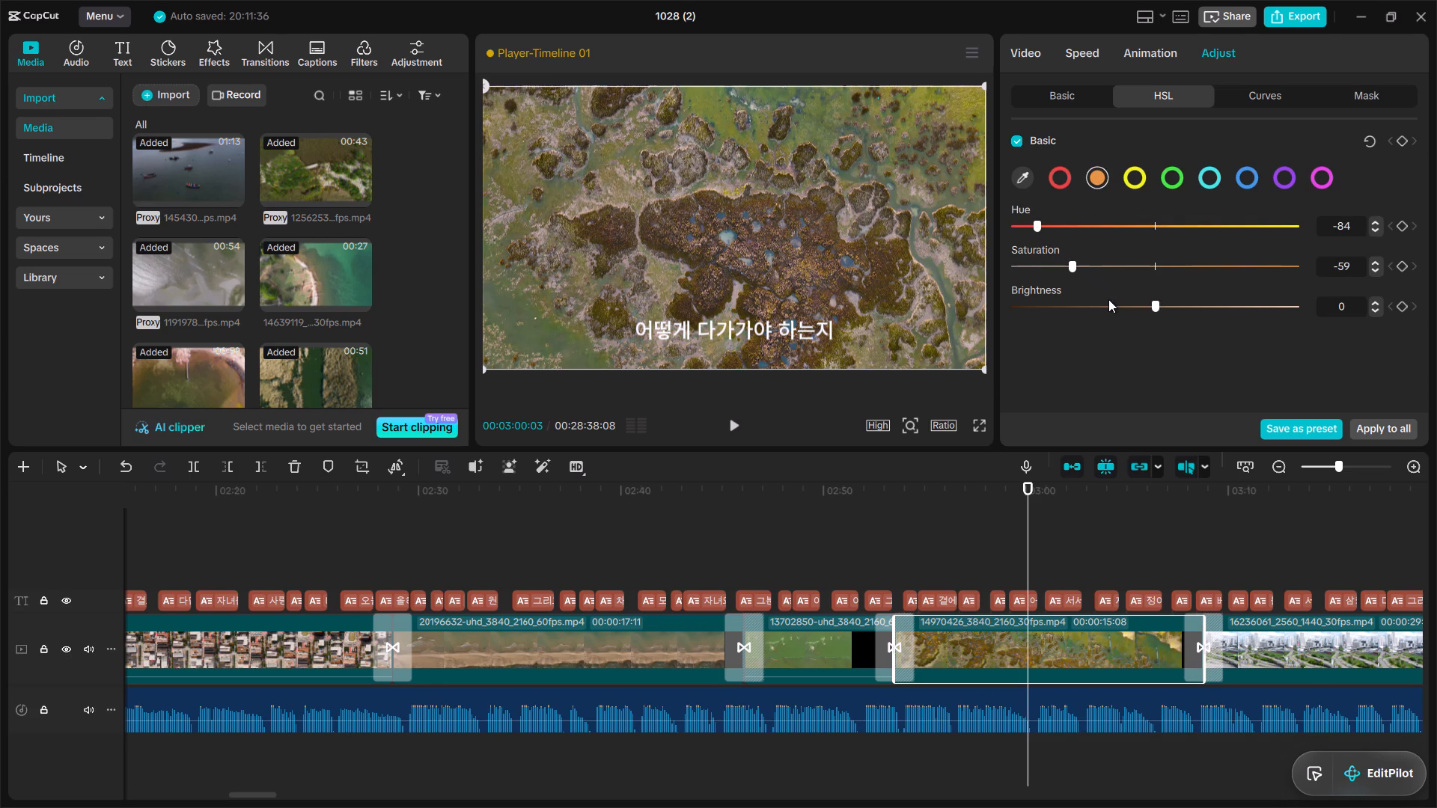
pyautogui.click(1108, 299)
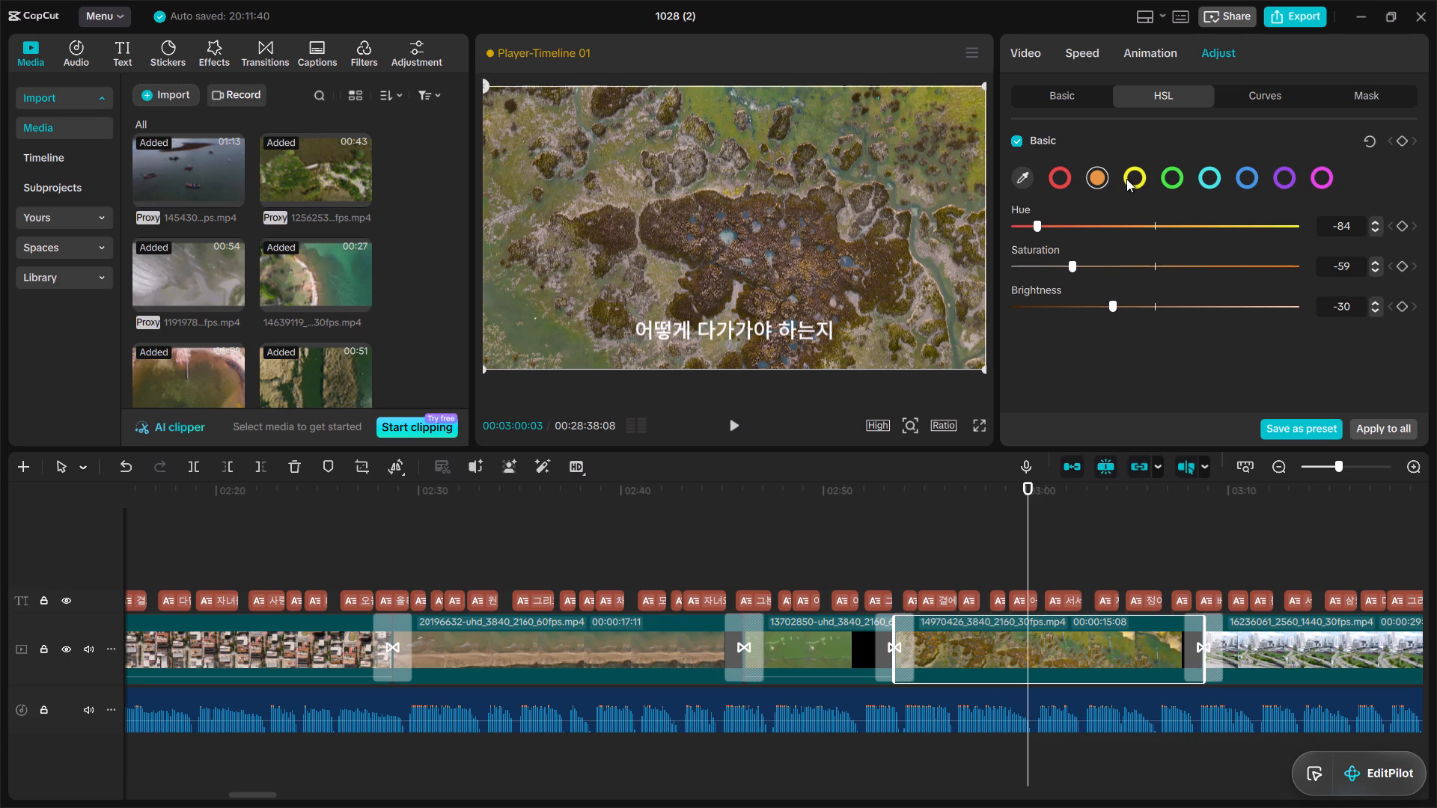
# Set the same clip's yellow HSL adjustment to Hue -100, Saturation -35 and Brightness -51.
pyautogui.click(1126, 179)
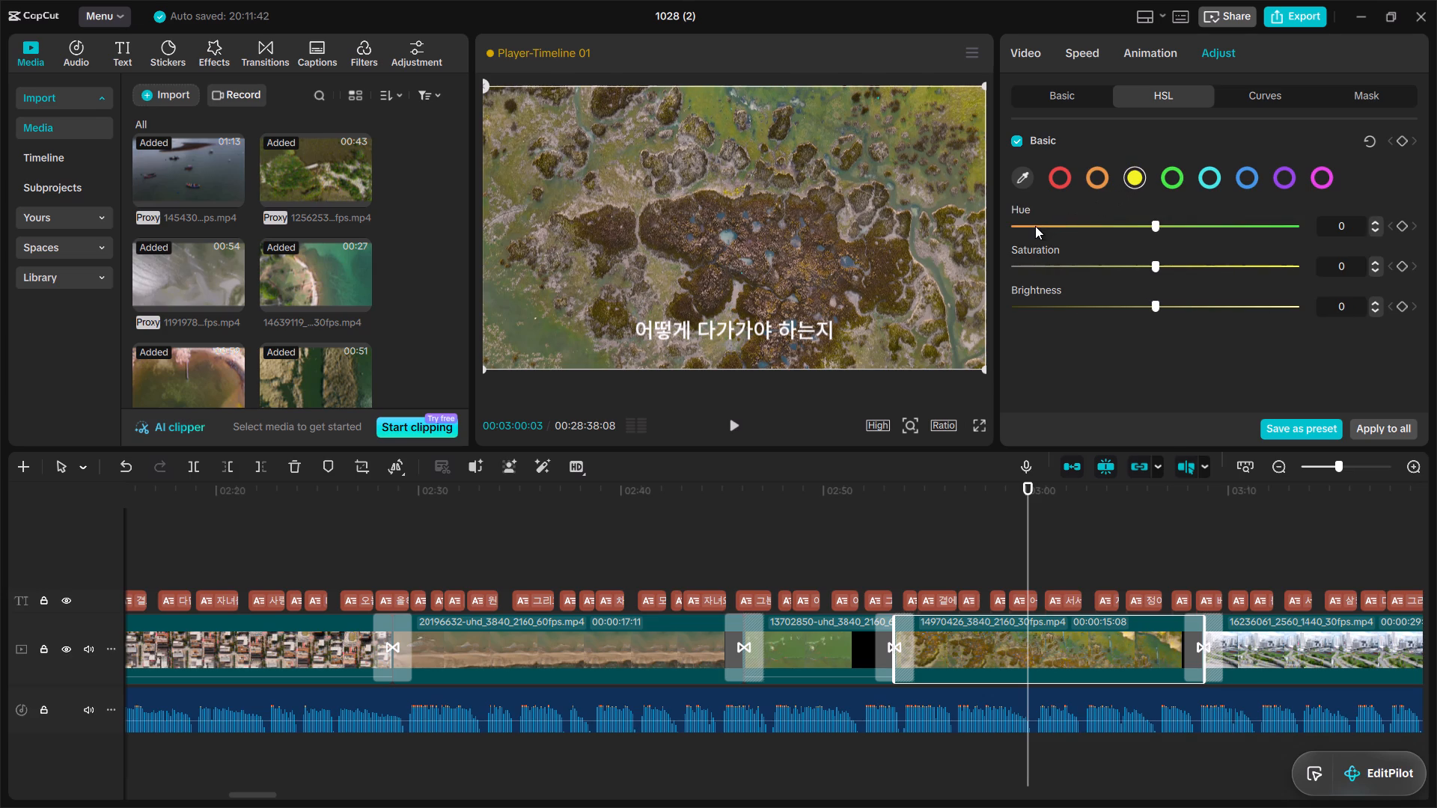
pyautogui.moveTo(1035, 226); pyautogui.dragTo(1048, 233)
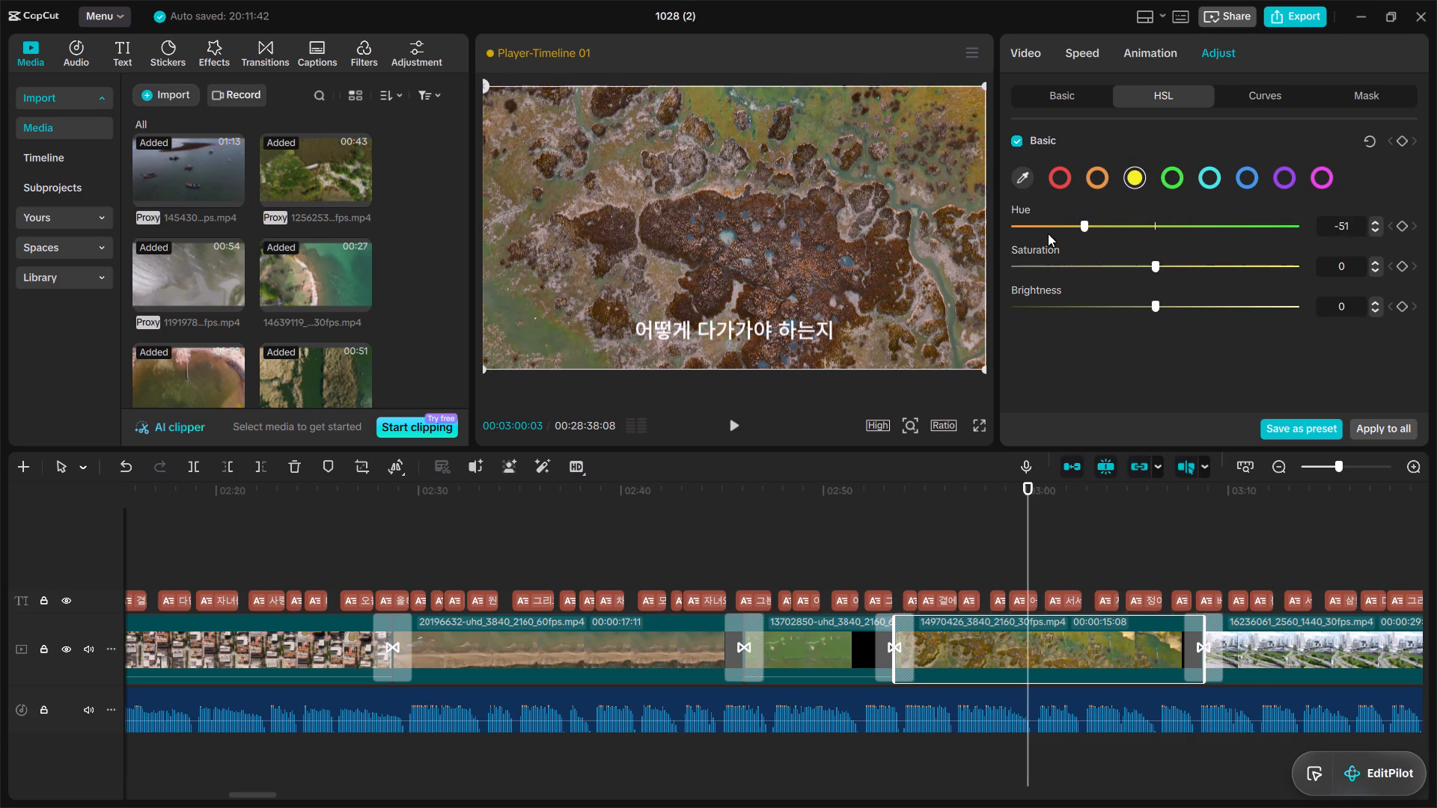
pyautogui.moveTo(1048, 233); pyautogui.dragTo(1001, 222)
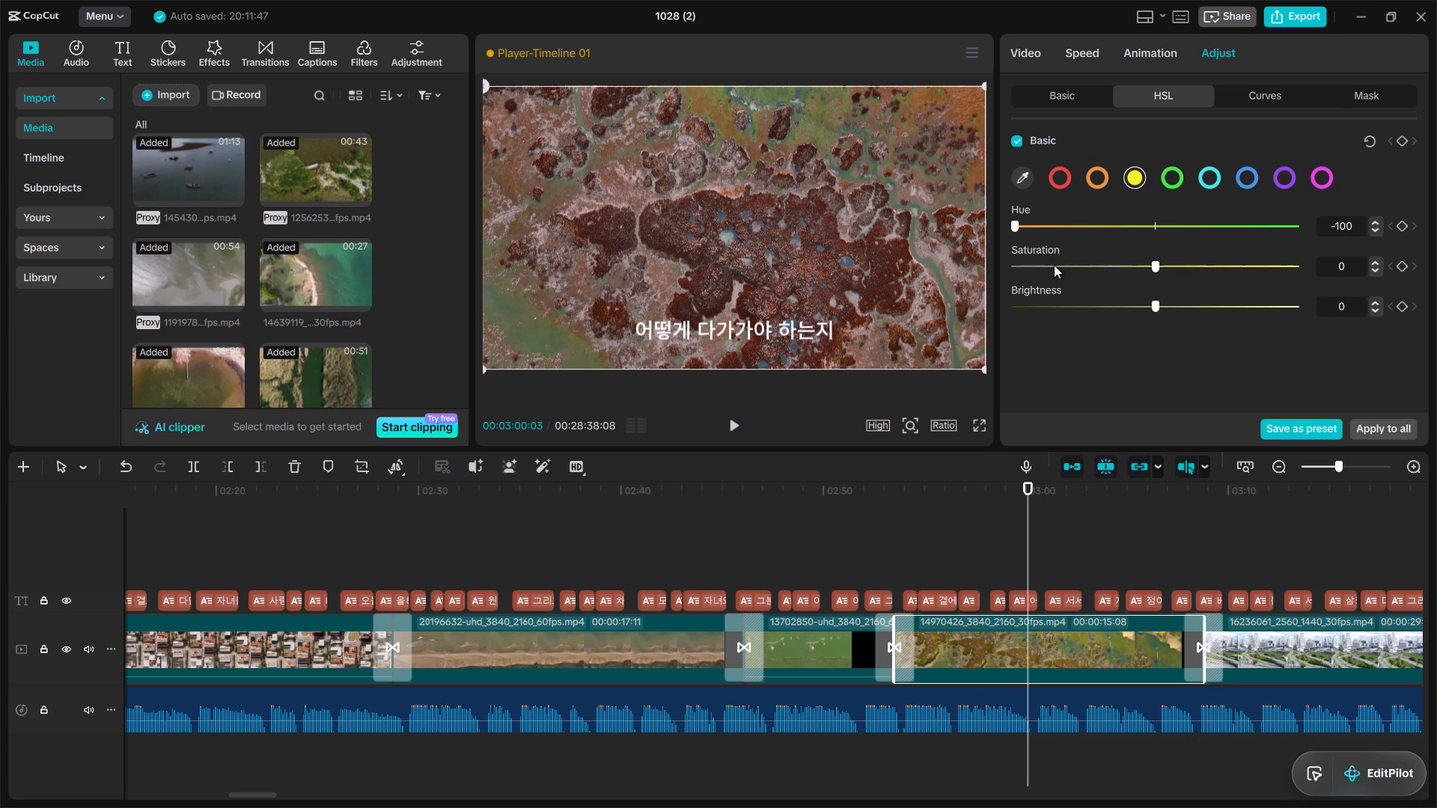
pyautogui.click(1054, 265)
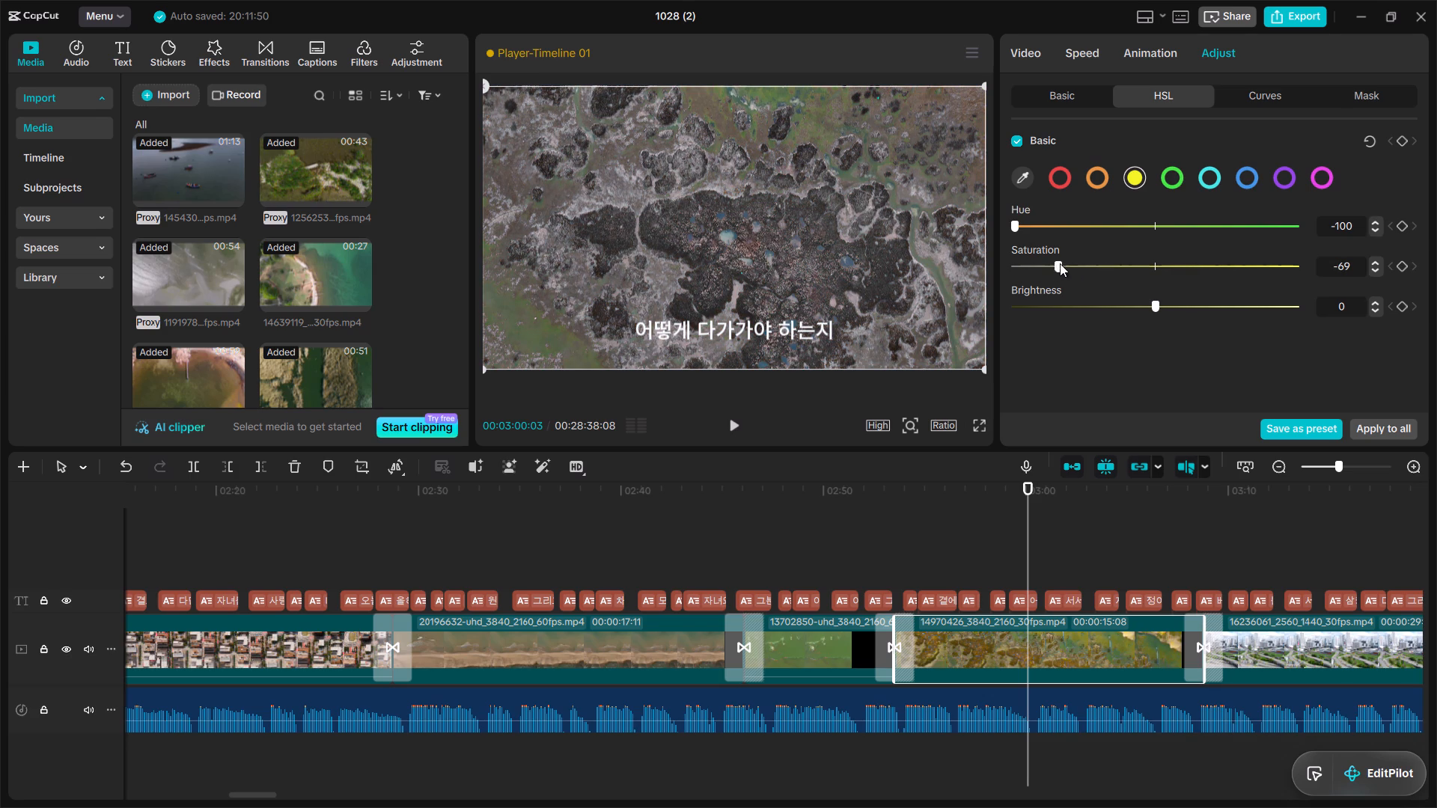
pyautogui.click(1102, 261)
pyautogui.click(1079, 302)
# Set the same clip's green HSL adjustment to Hue -71, Saturation -83 and Brightness -42.
pyautogui.click(1168, 174)
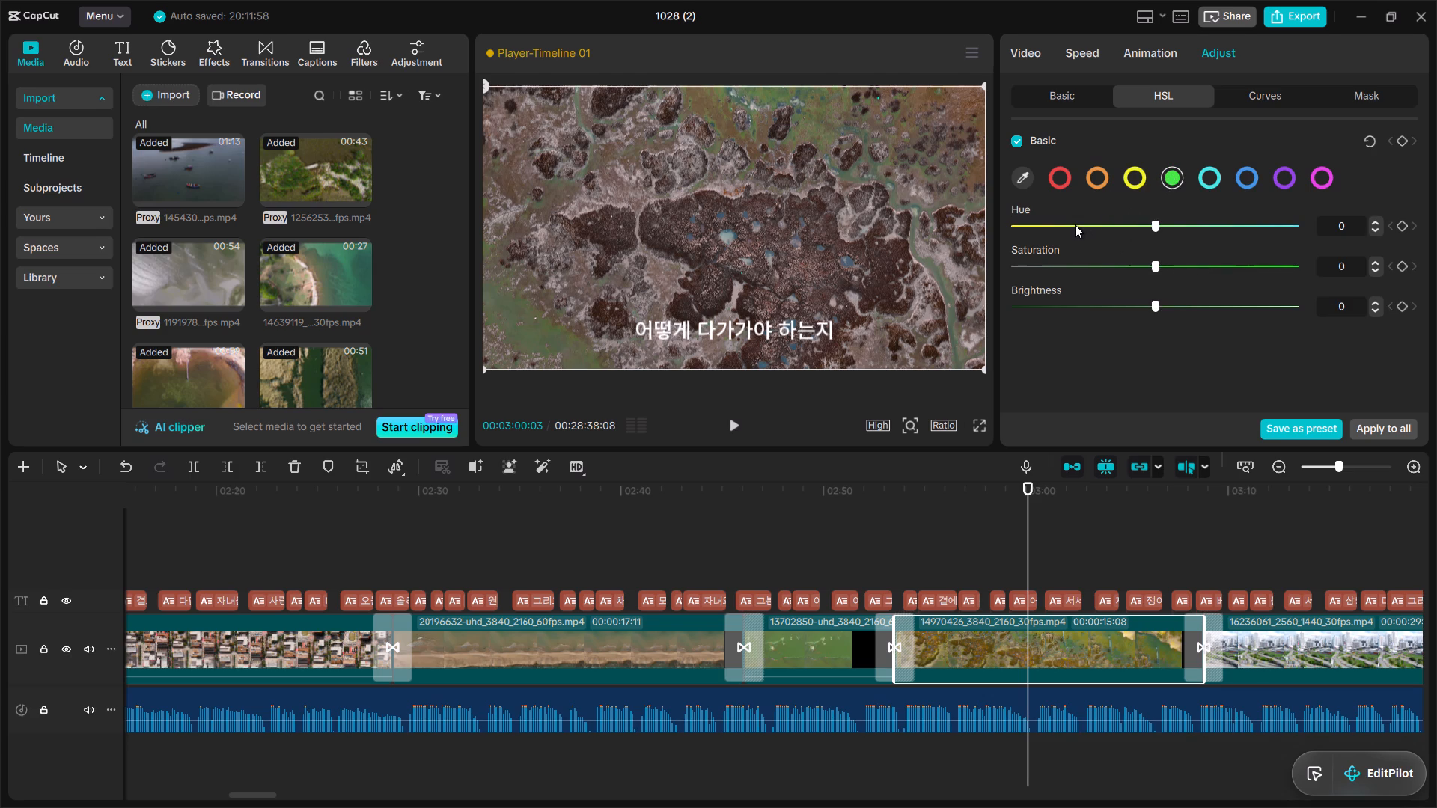
pyautogui.click(1061, 221)
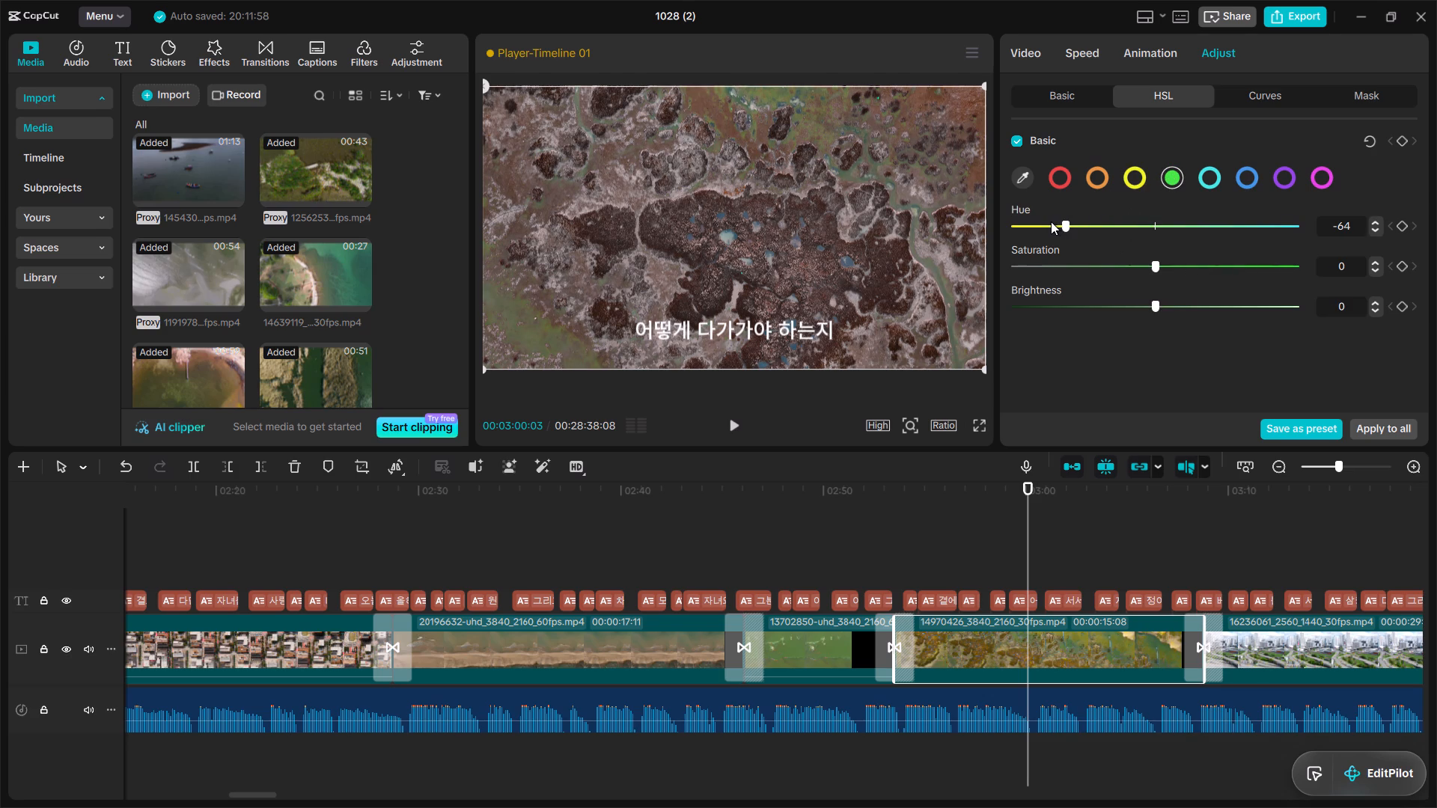
pyautogui.click(1051, 221)
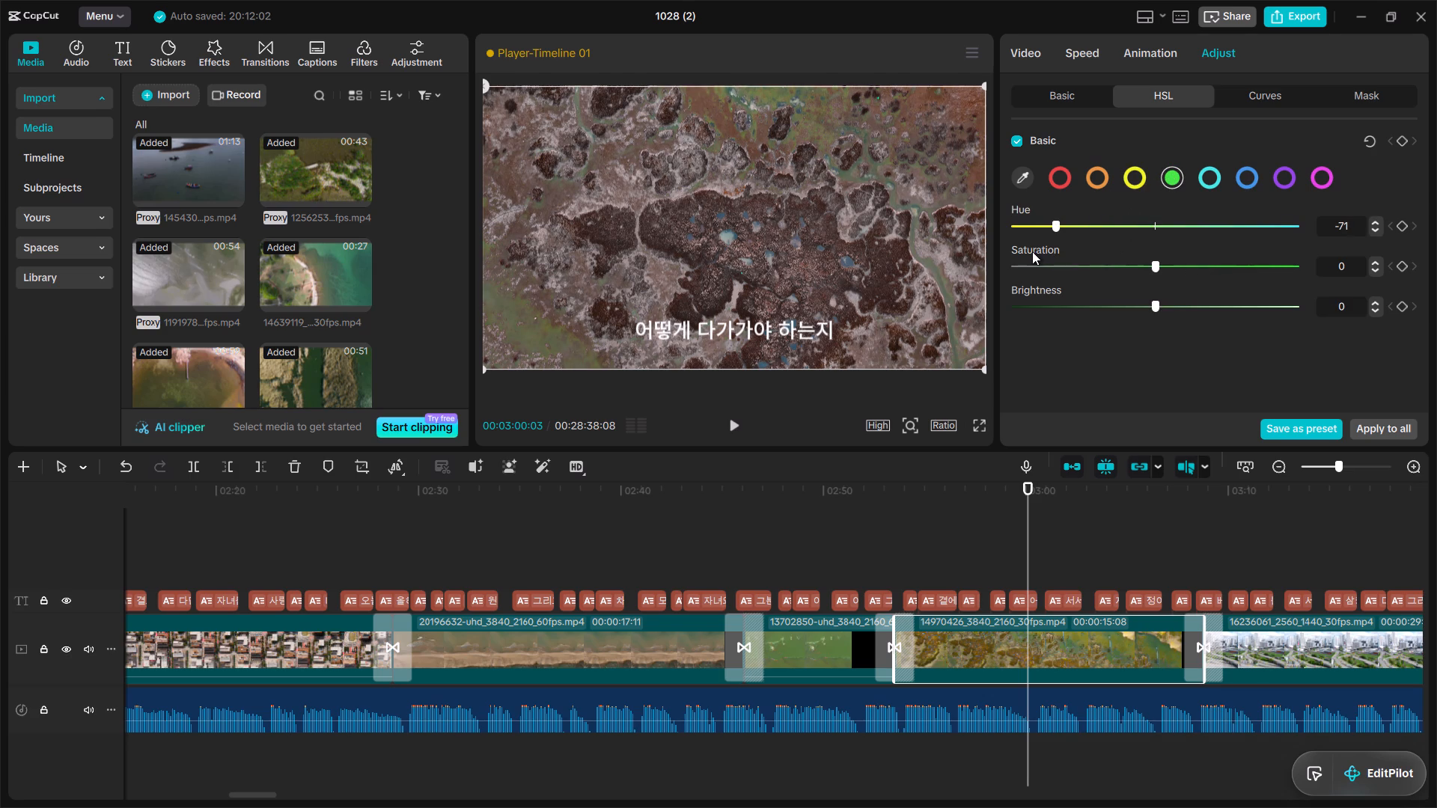
pyautogui.click(1034, 260)
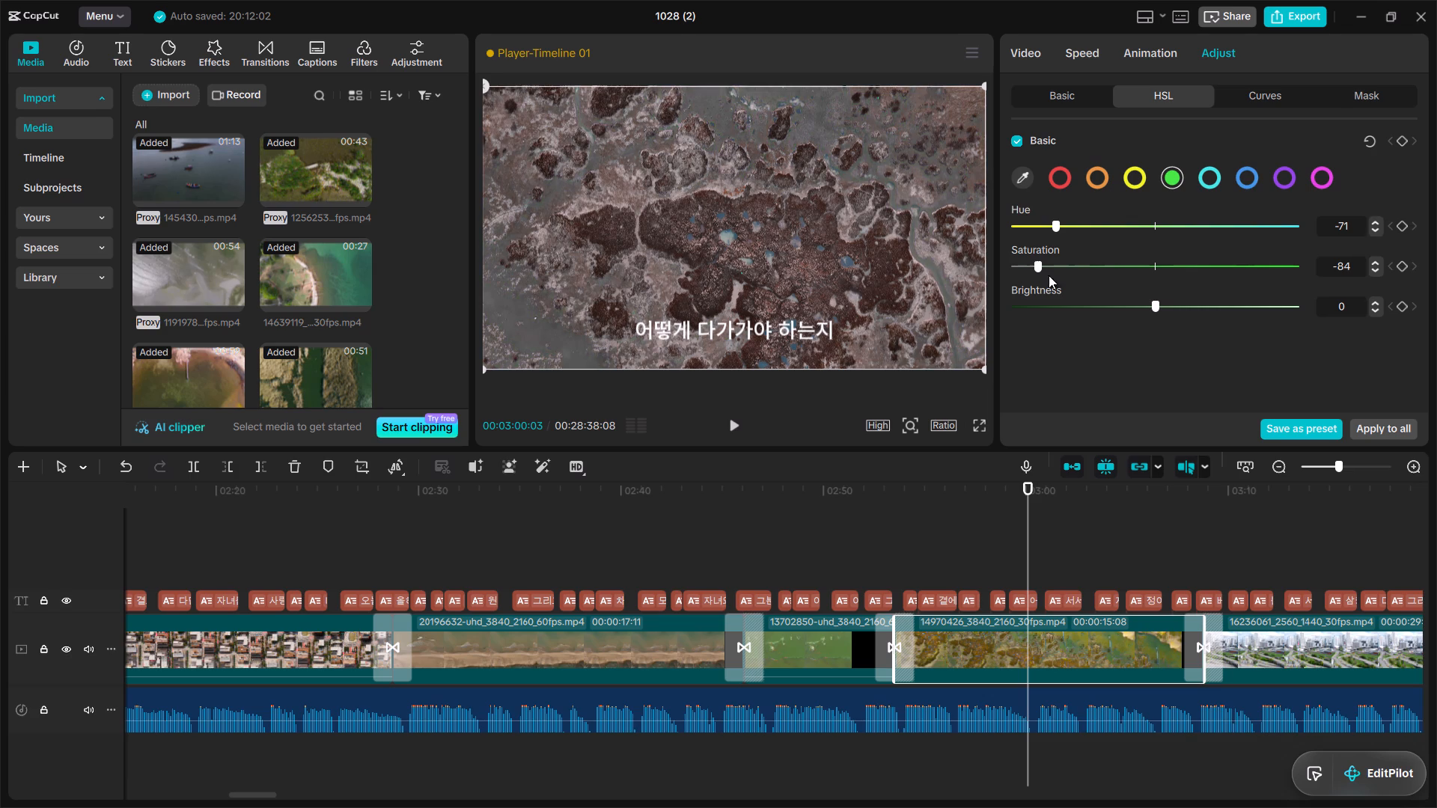
pyautogui.click(1093, 302)
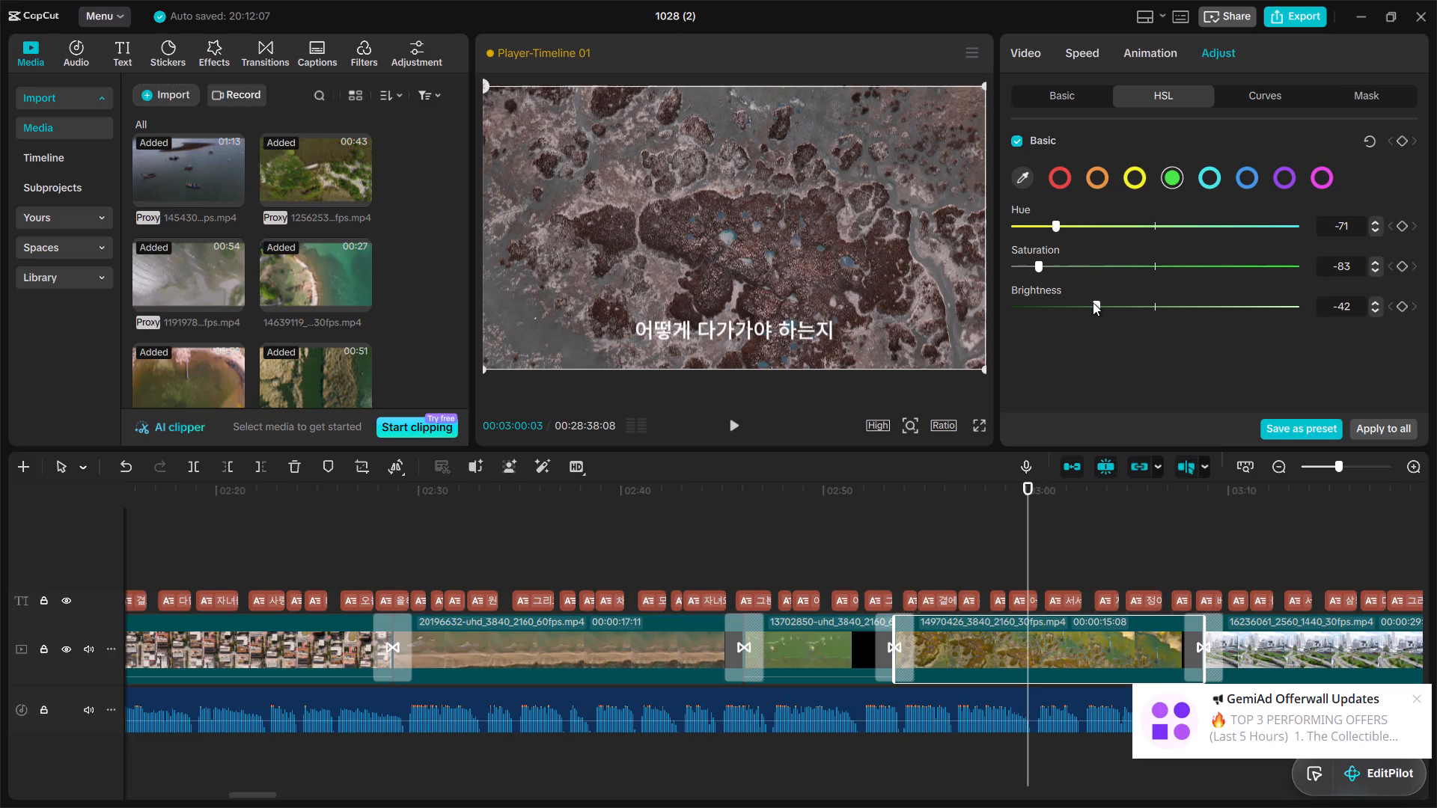
pyautogui.moveTo(1093, 302); pyautogui.dragTo(1215, 183)
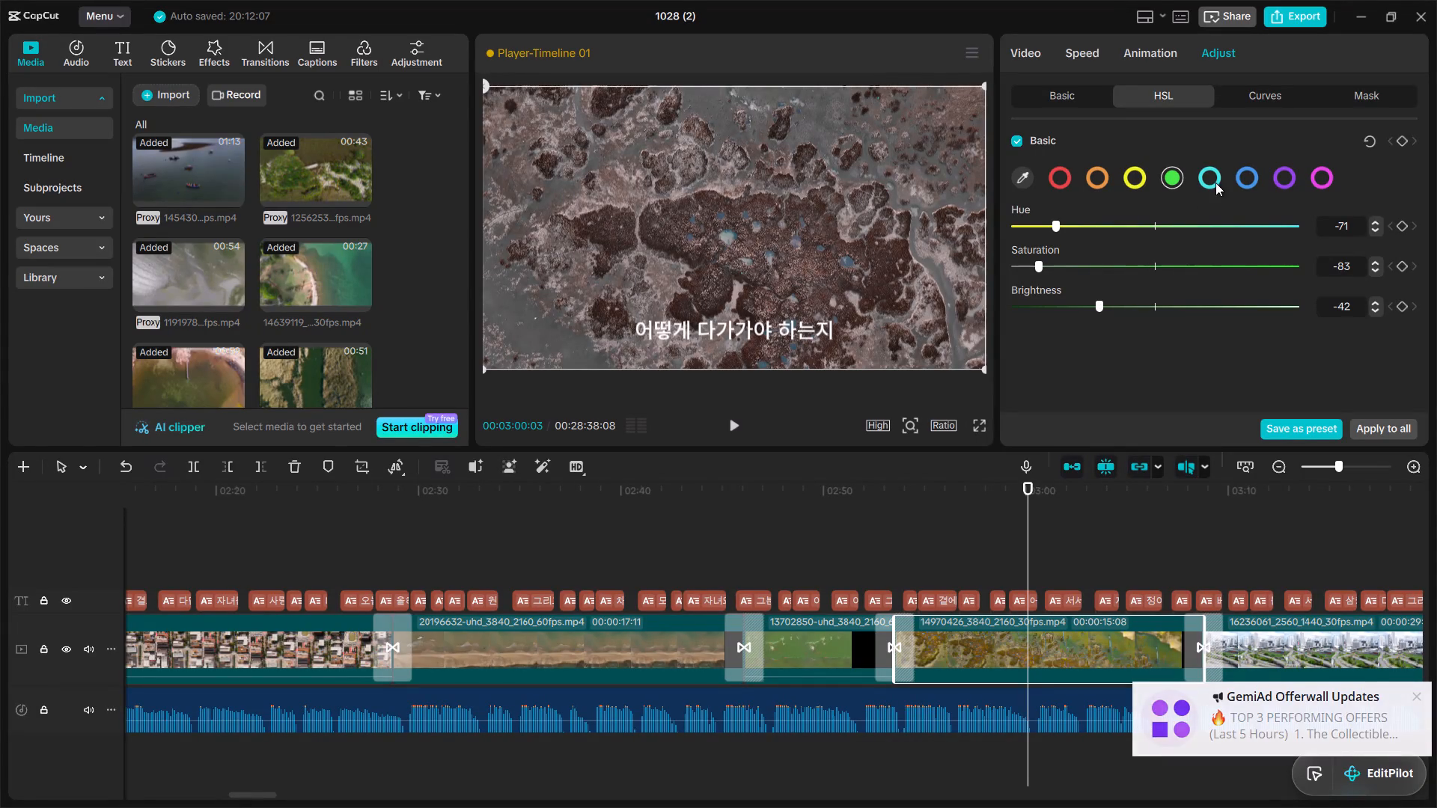
# Set the same clip's cyan HSL adjustment to Hue -29, Saturation -41 and Brightness -63.
pyautogui.click(1215, 172)
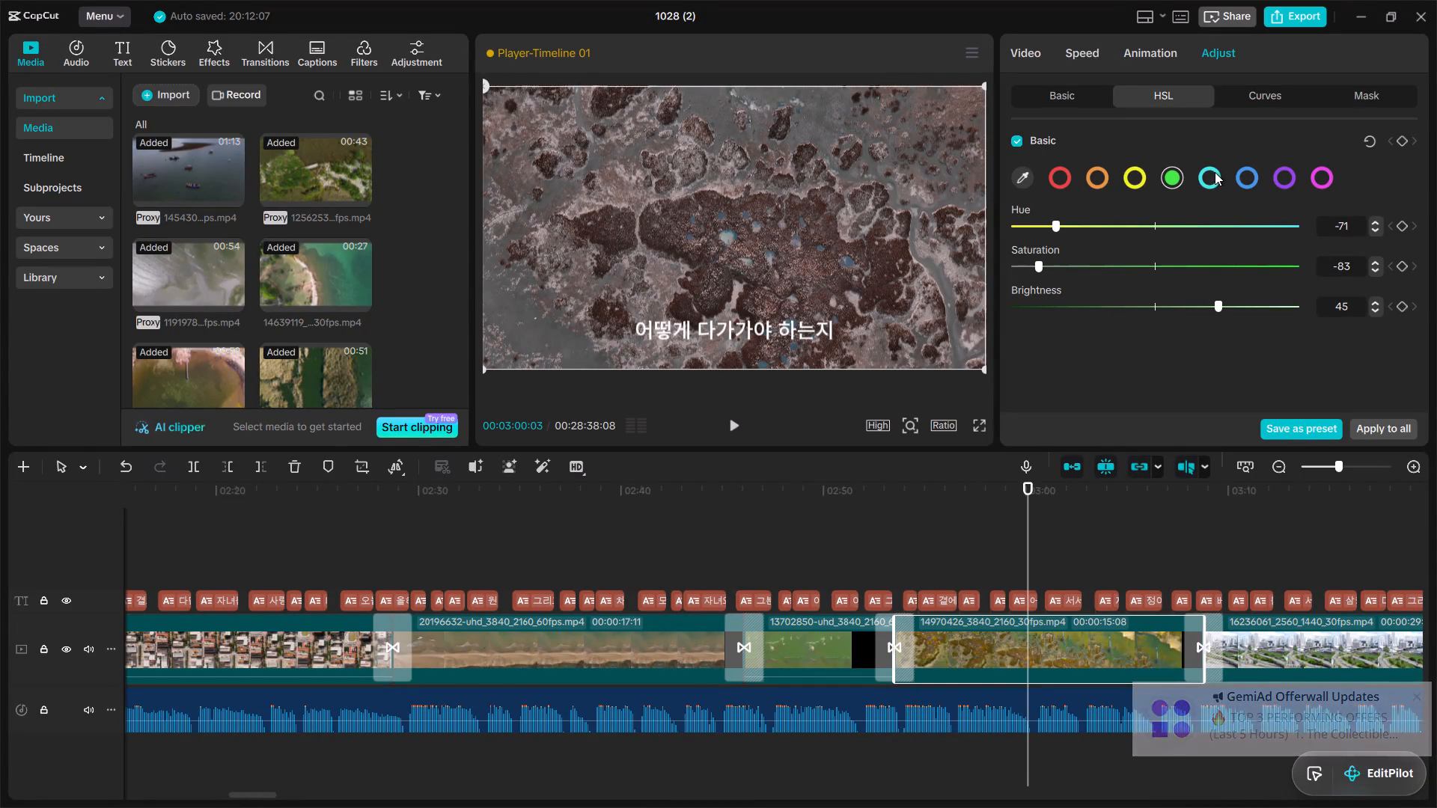
pyautogui.click(1111, 217)
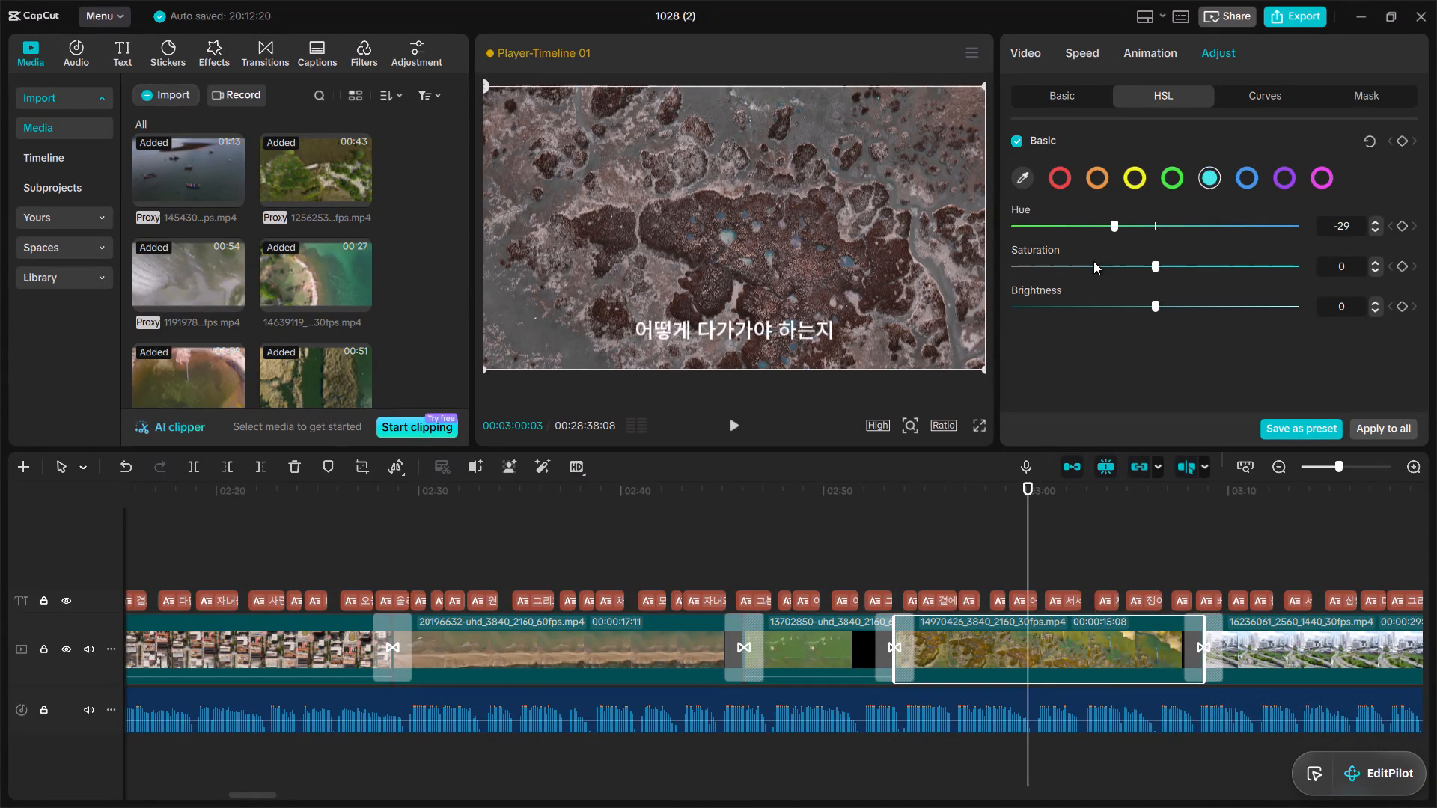
pyautogui.click(1093, 261)
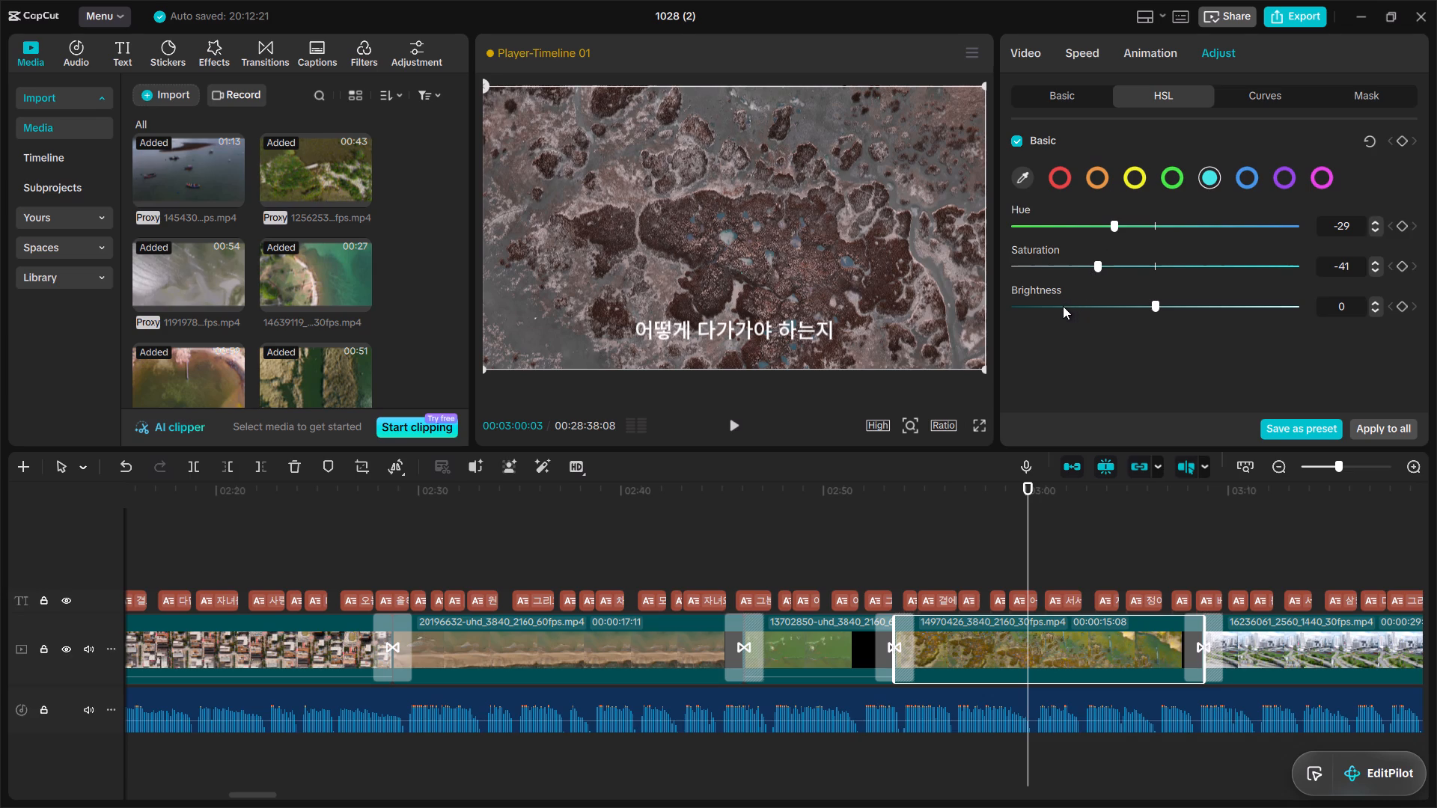
pyautogui.click(1063, 306)
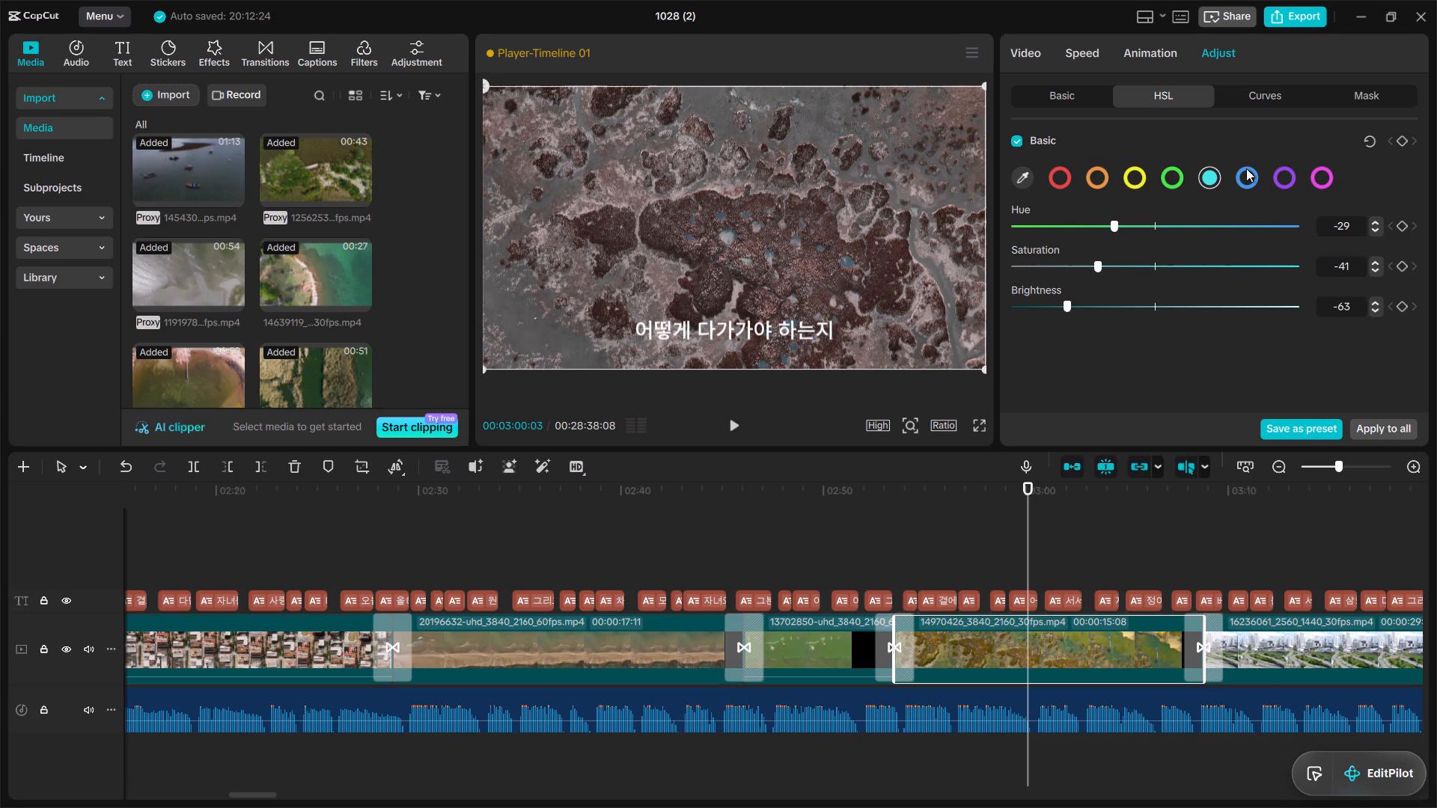
# Set the same clip's blue HSL adjustment to Hue -18, Saturation -37 and Brightness -62.
pyautogui.click(1248, 168)
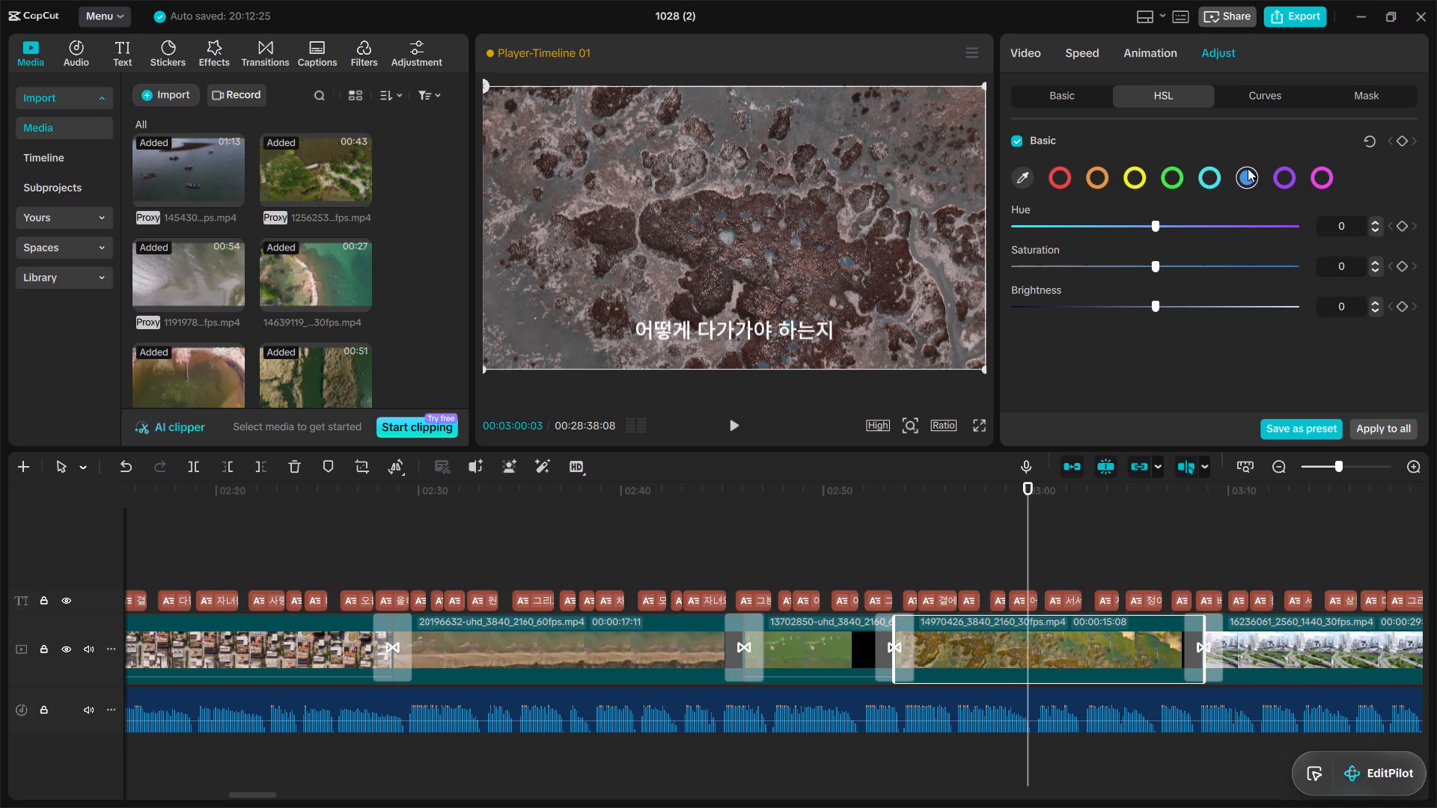
pyautogui.click(1126, 218)
pyautogui.click(1099, 262)
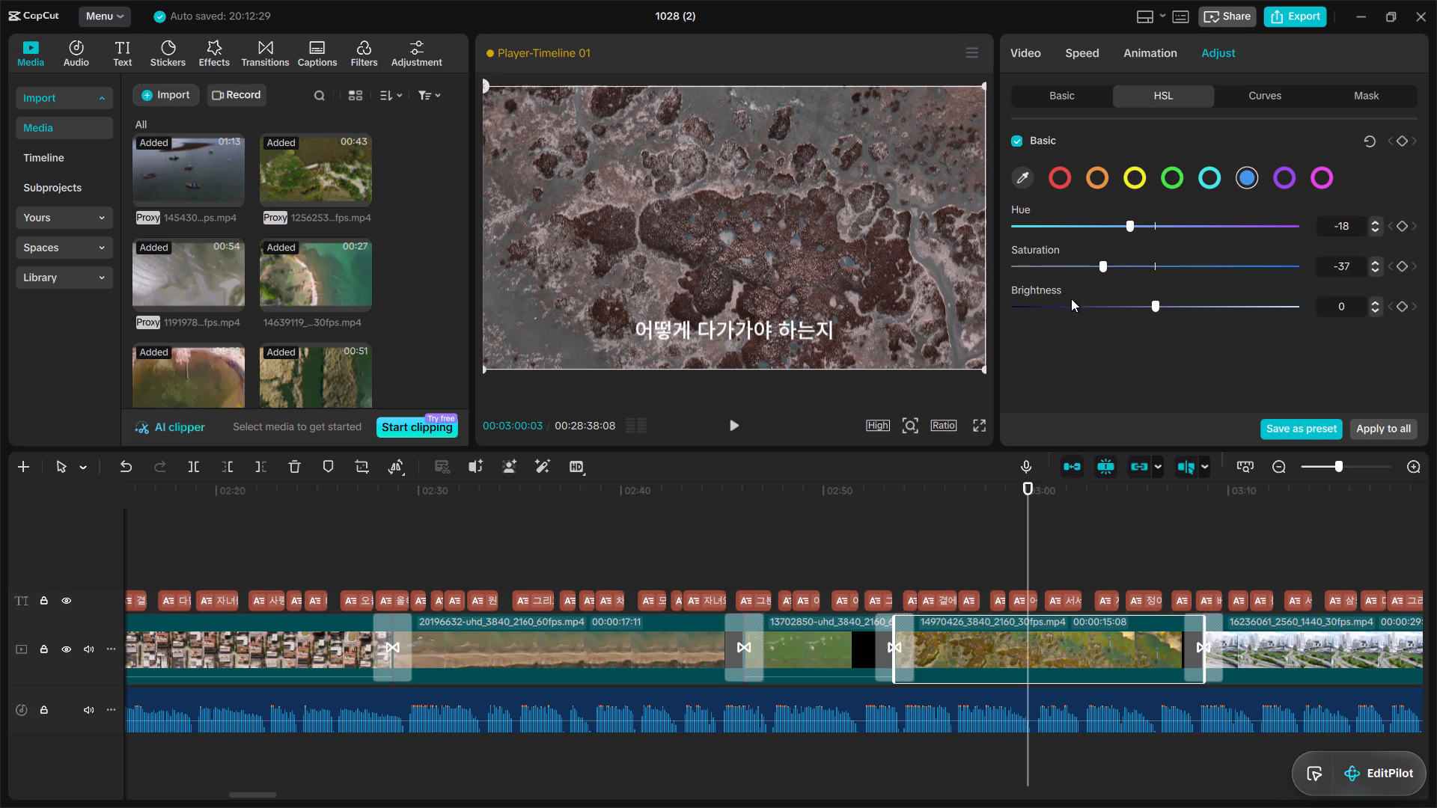
pyautogui.click(1064, 302)
# Set the same clip's purple HSL adjustment to Hue -14, Saturation -30 and Brightness -52.
pyautogui.click(1281, 177)
pyautogui.click(1131, 223)
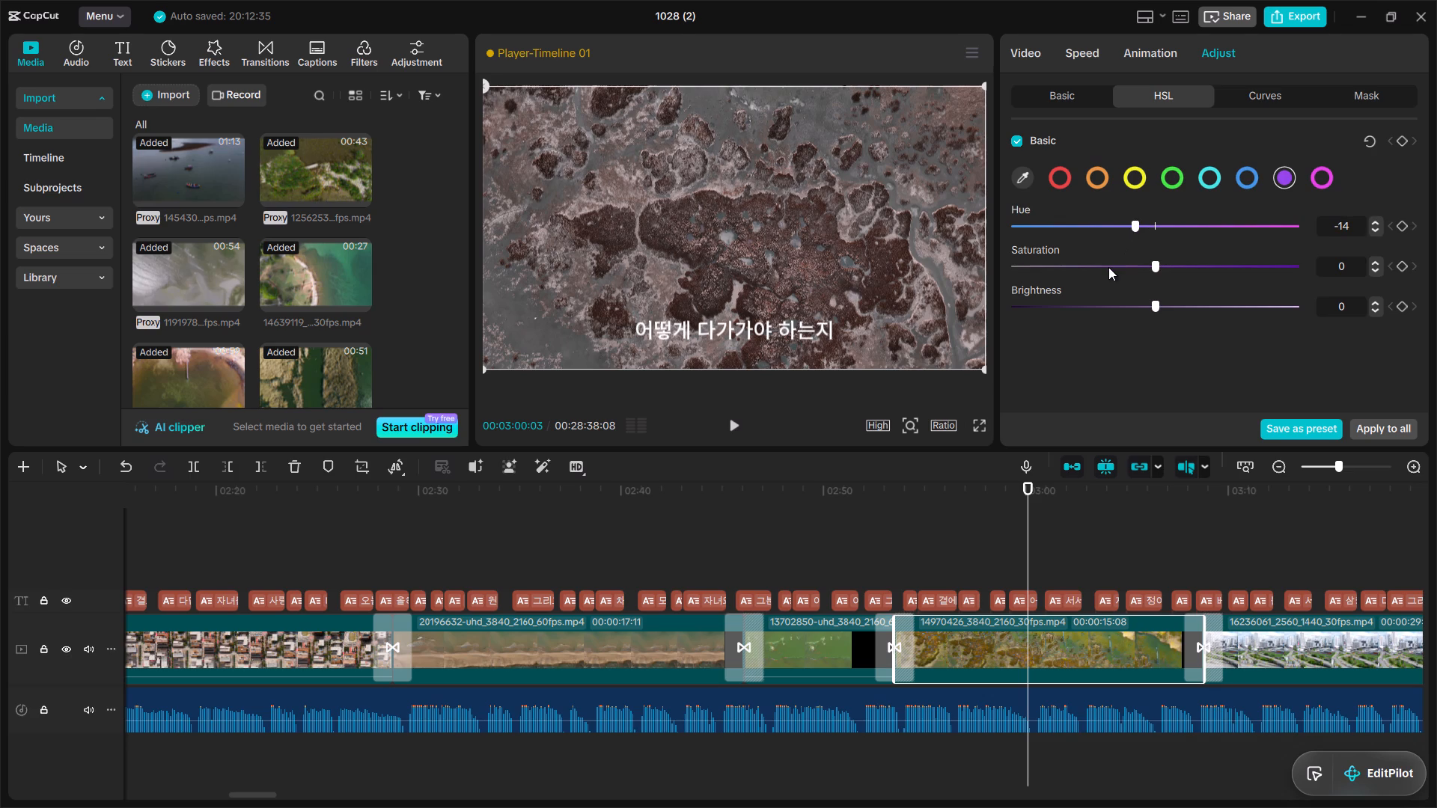
pyautogui.click(1108, 267)
pyautogui.click(1078, 306)
# Set the same clip's magenta HSL adjustment to Hue -11, Saturation -42 and Brightness -64.
pyautogui.click(1316, 178)
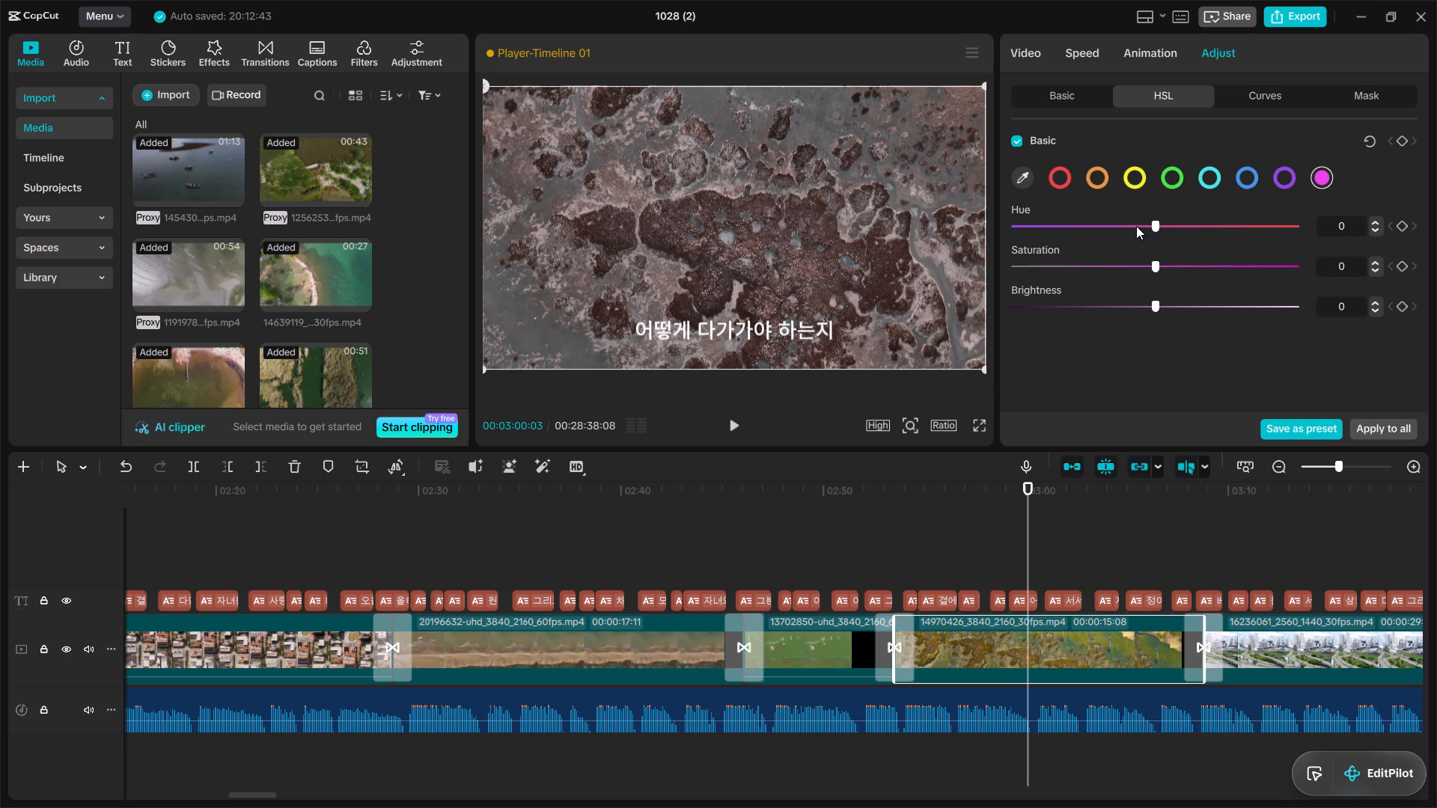
pyautogui.click(1136, 225)
pyautogui.moveTo(1117, 264); pyautogui.dragTo(1093, 299)
pyautogui.click(1061, 303)
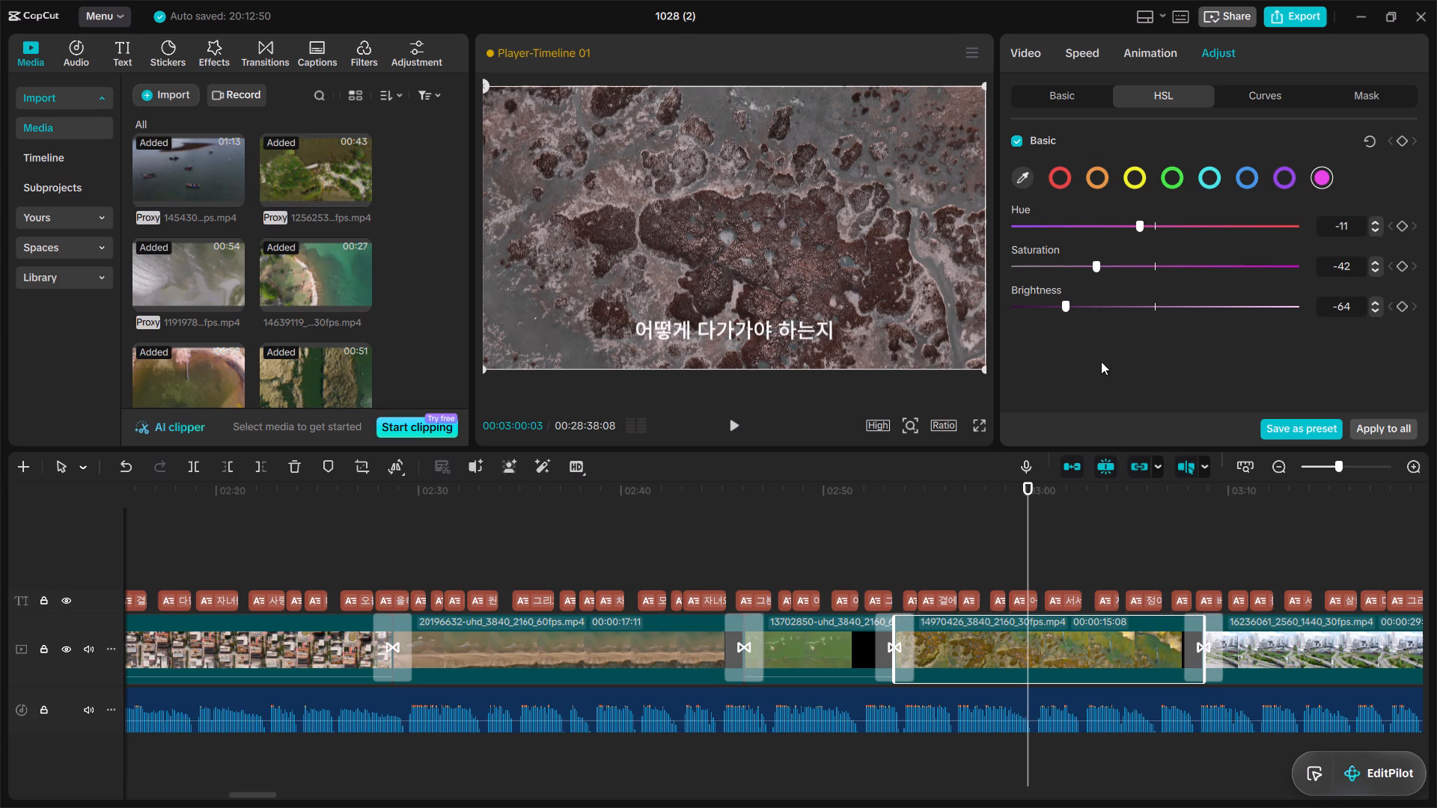
# Set the red HSL adjustment of the following city clip, 16236061_2560_1440_30fps.mp4, to Hue -50, Saturation -39 and Brightness -59.
pyautogui.click(1249, 631)
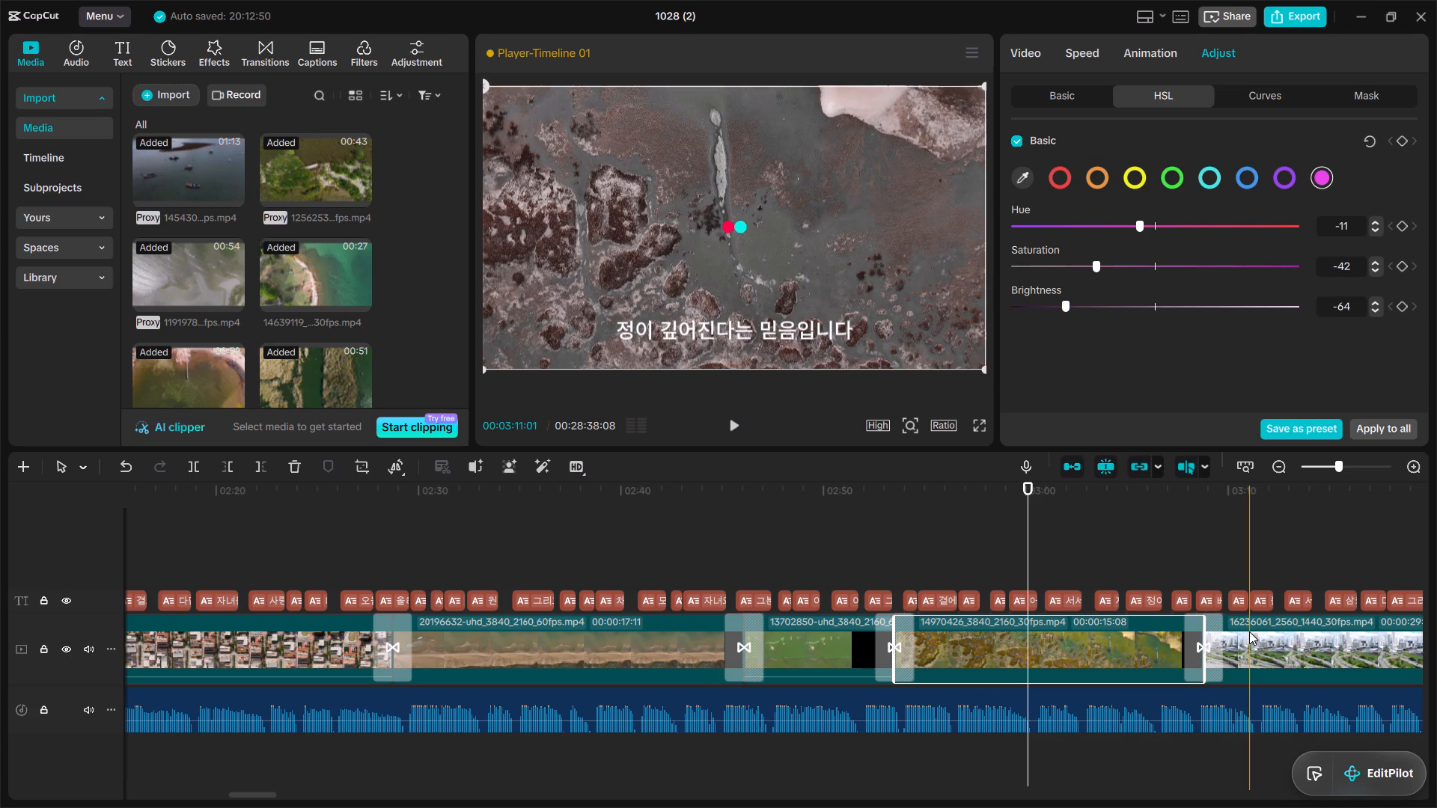
pyautogui.doubleClick(1264, 566)
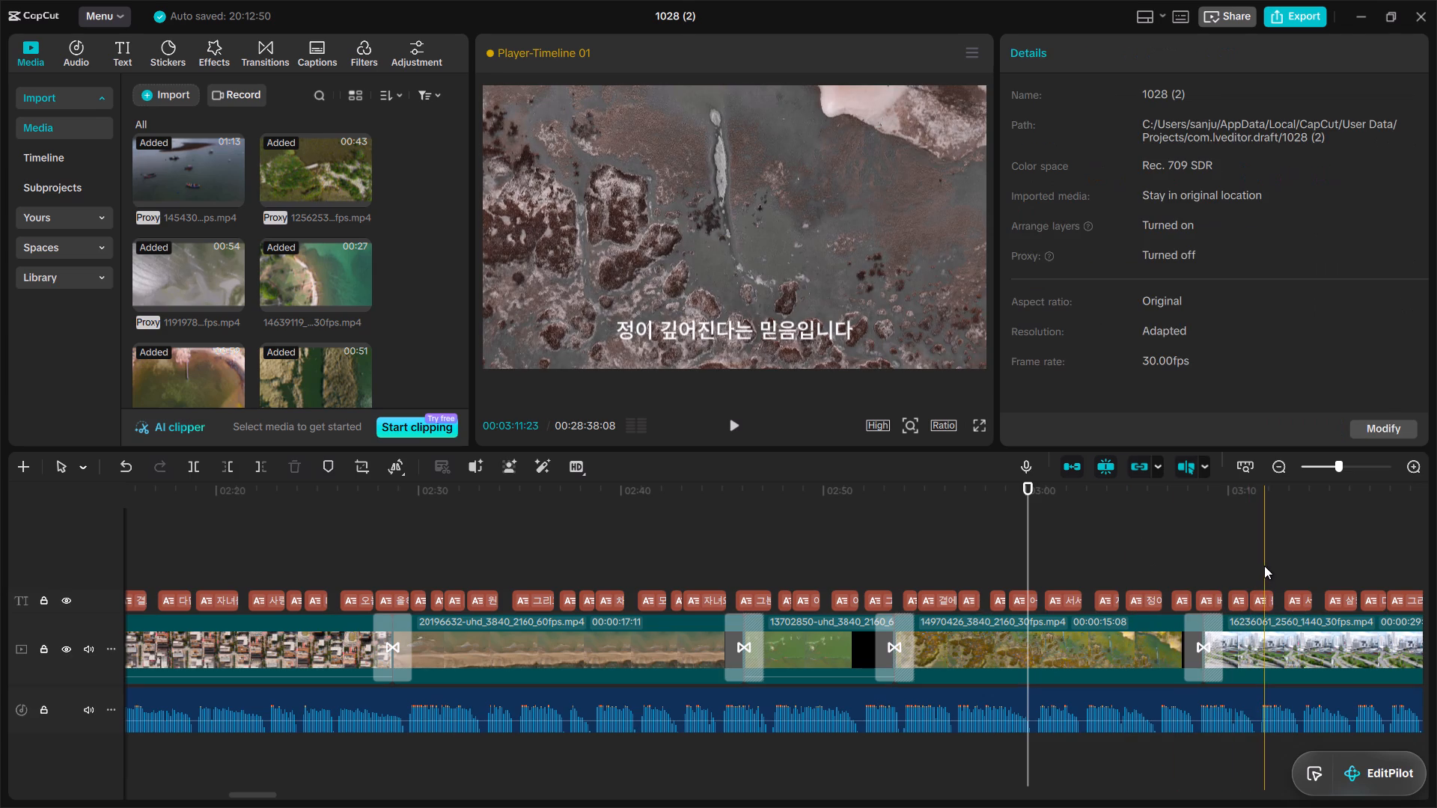
pyautogui.click(1264, 640)
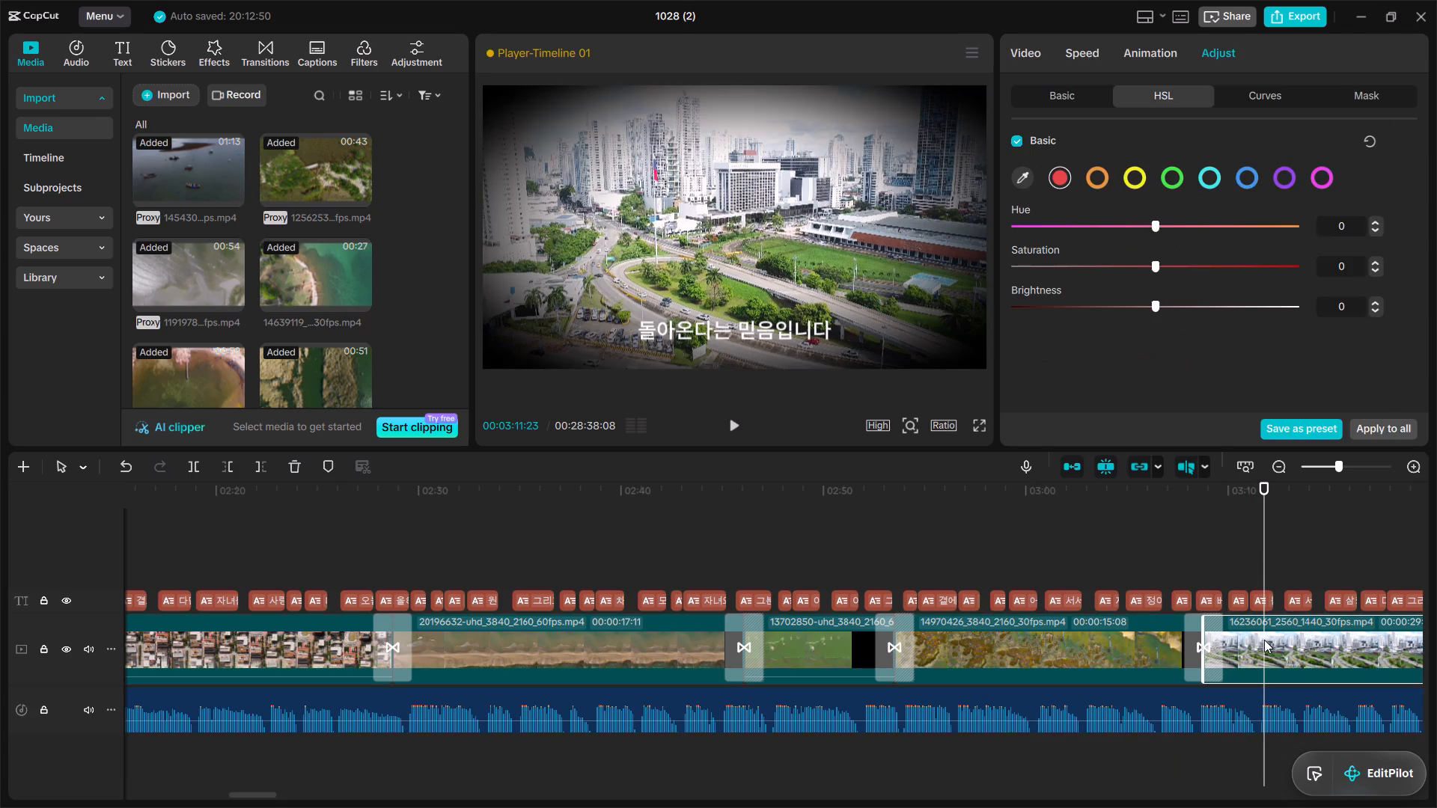
pyautogui.click(1123, 222)
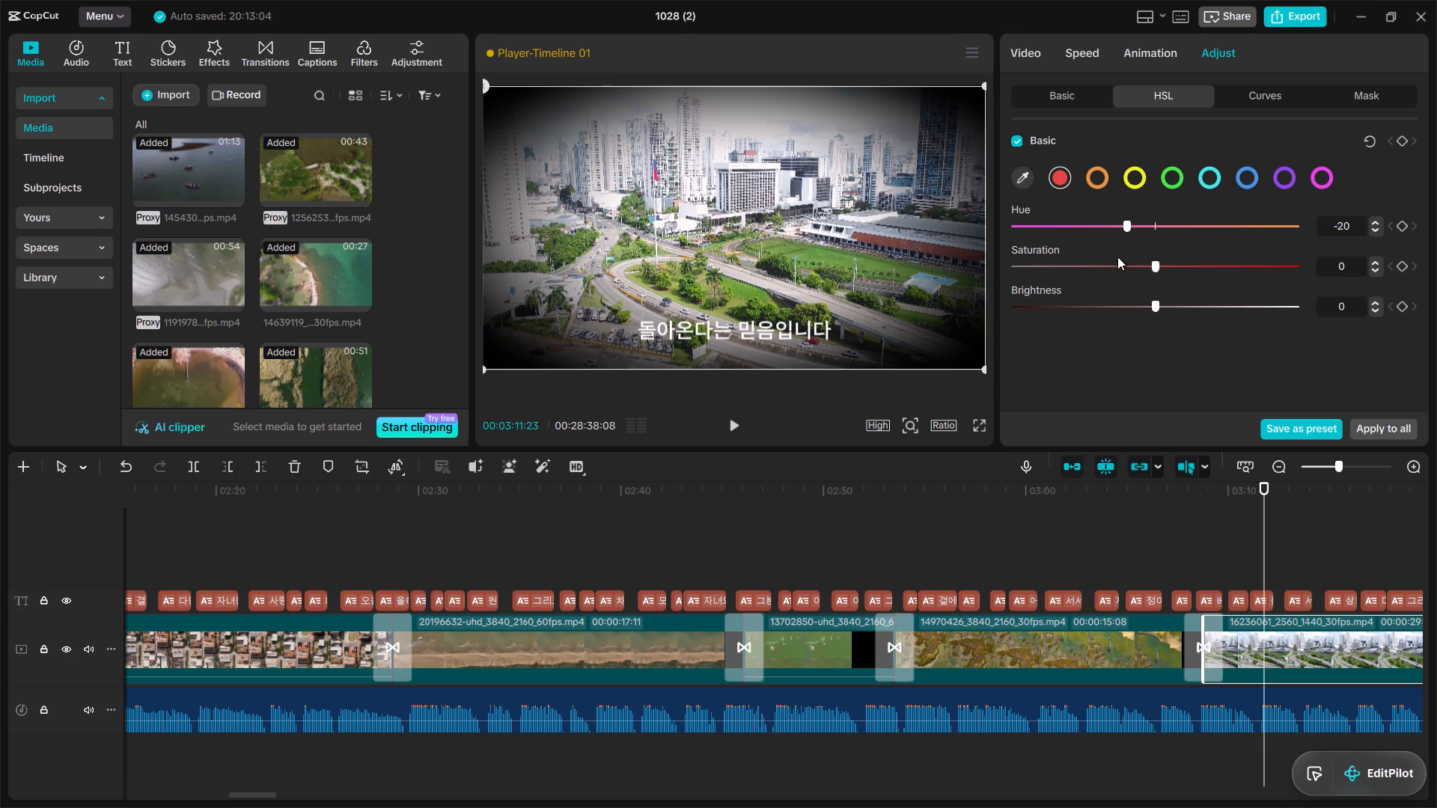
pyautogui.click(1096, 261)
pyautogui.click(1068, 302)
pyautogui.click(1081, 226)
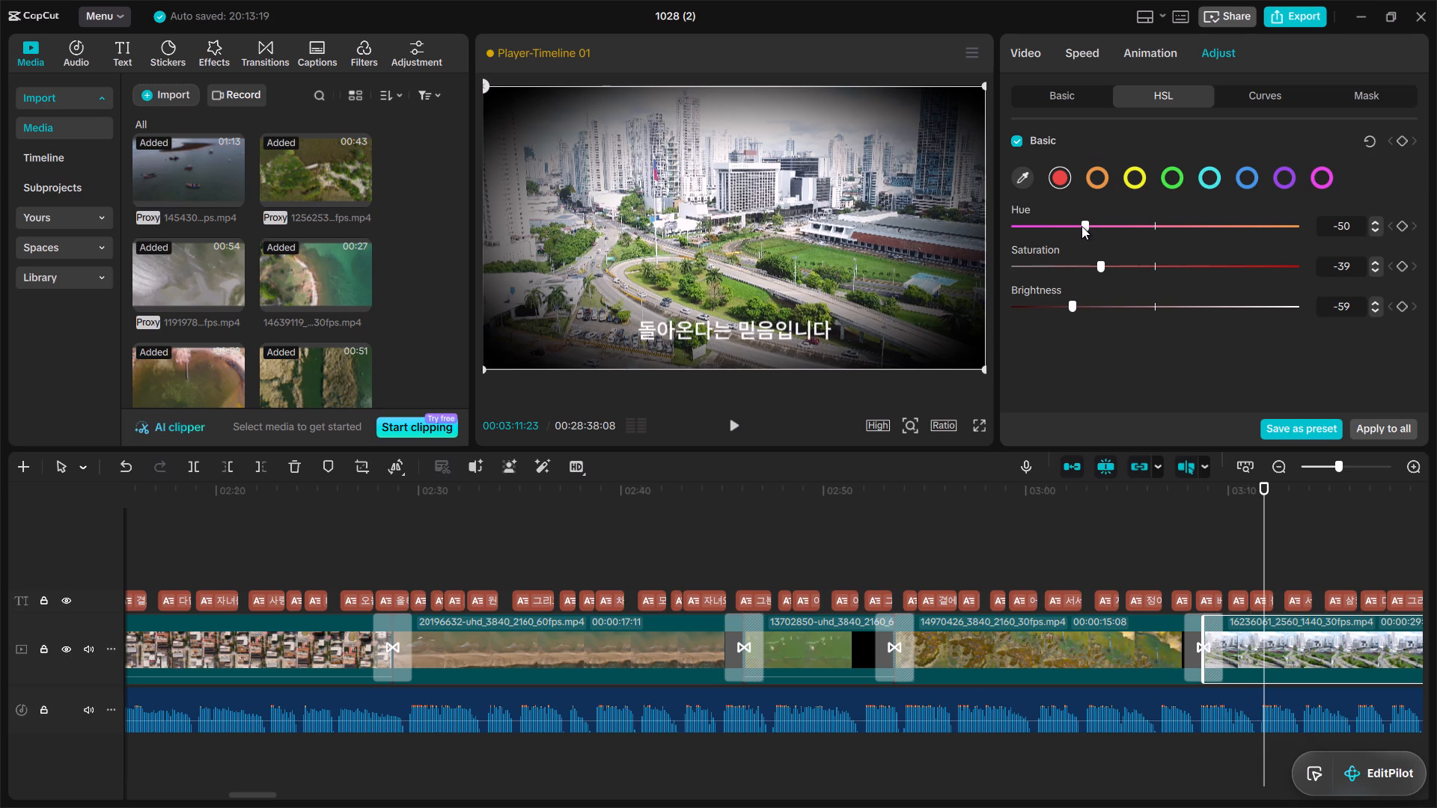
# Set the city clip's orange HSL adjustment to Hue -83, Saturation -59 and Brightness -29.
pyautogui.click(1099, 179)
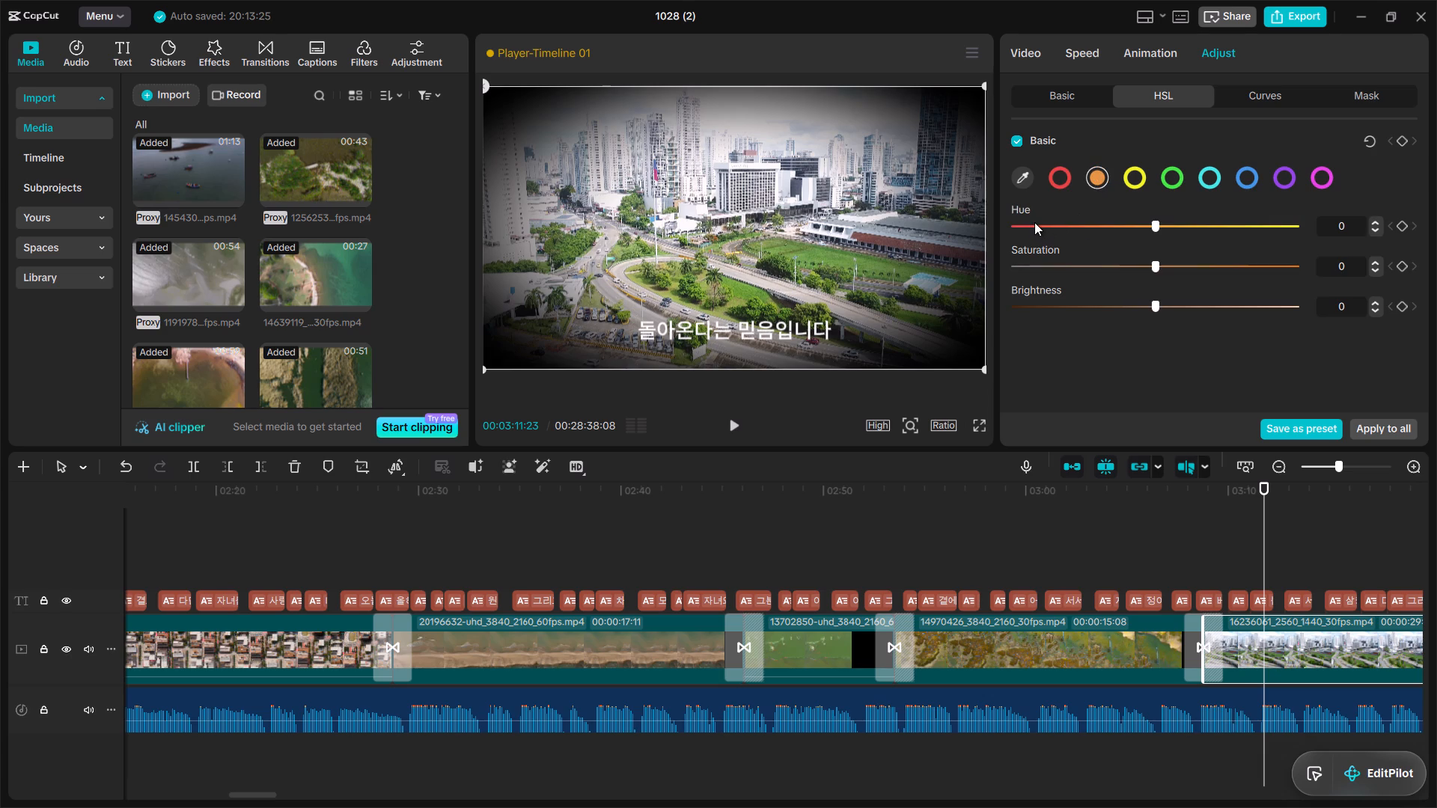
pyautogui.click(1034, 222)
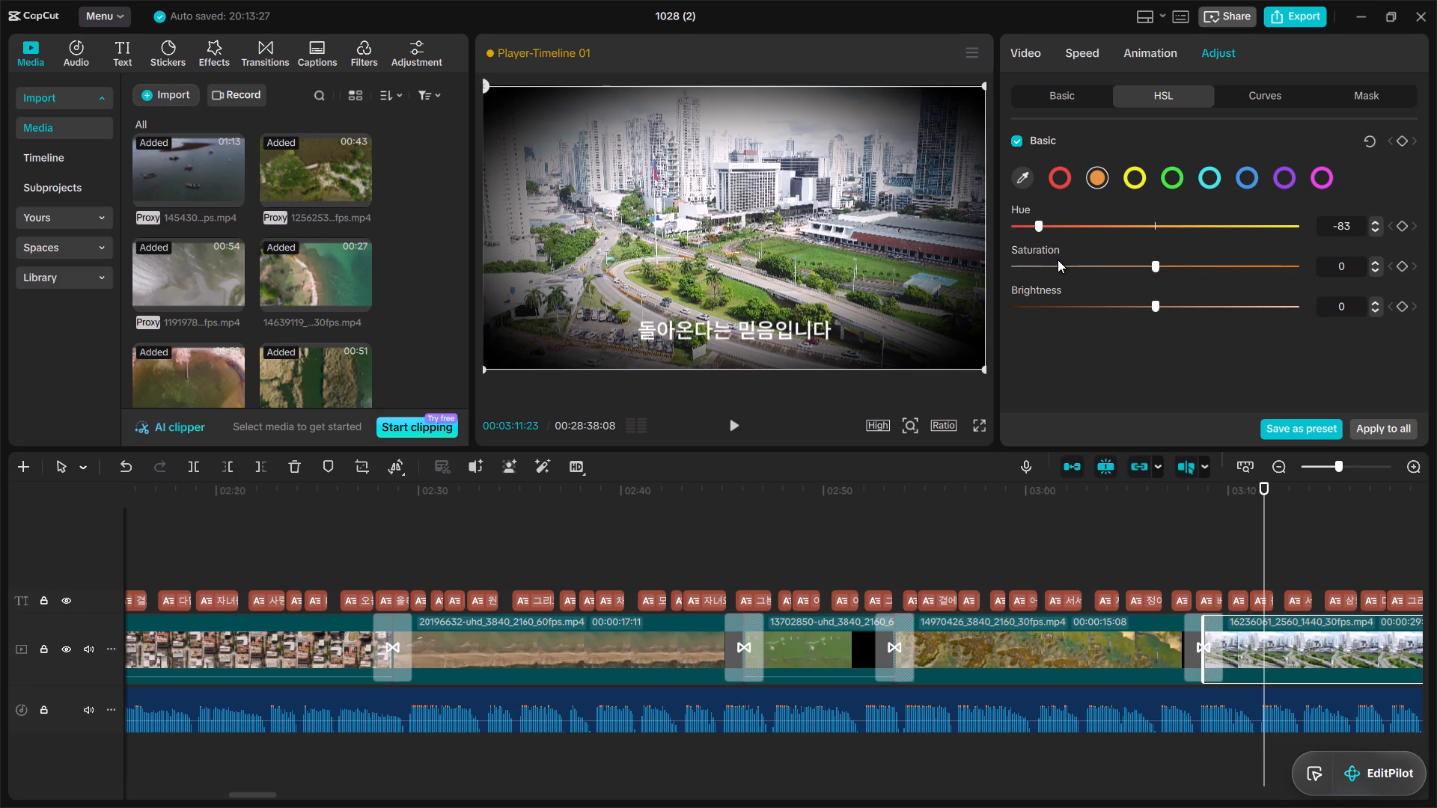
pyautogui.click(1068, 262)
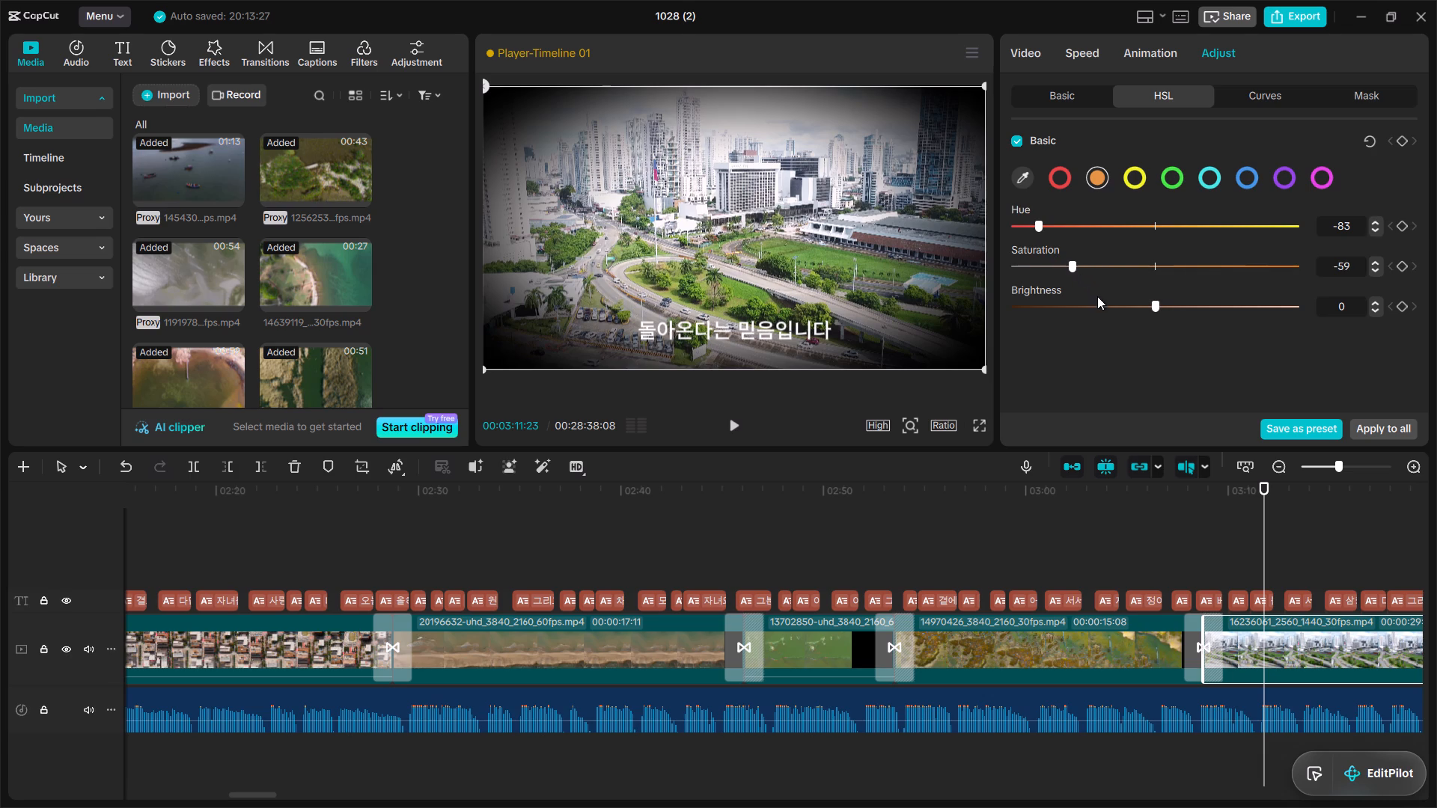
pyautogui.click(1111, 302)
# Set the city clip's yellow HSL adjustment to Hue -75, Saturation -49 and Brightness -20.
pyautogui.click(1129, 173)
pyautogui.click(1046, 227)
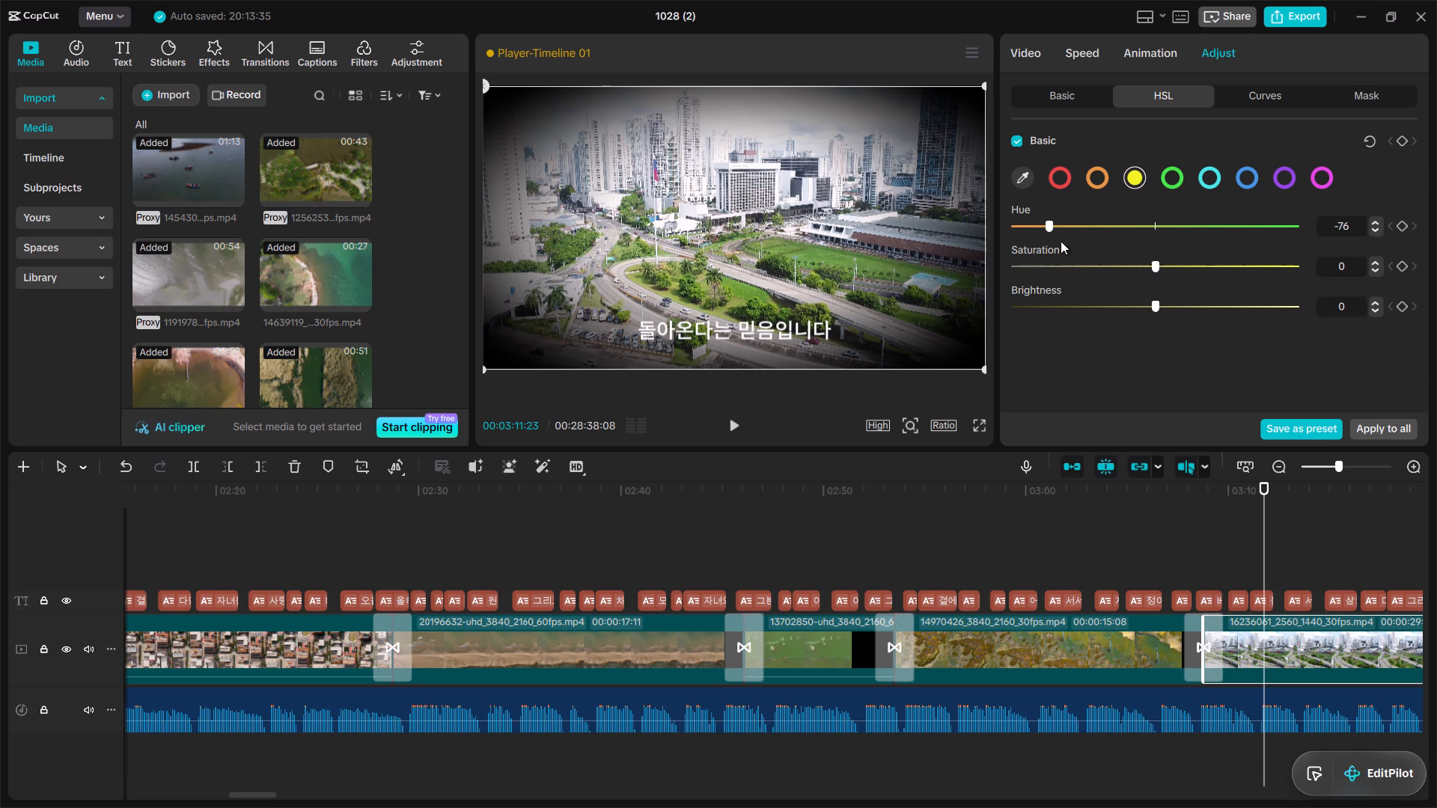
pyautogui.click(1082, 261)
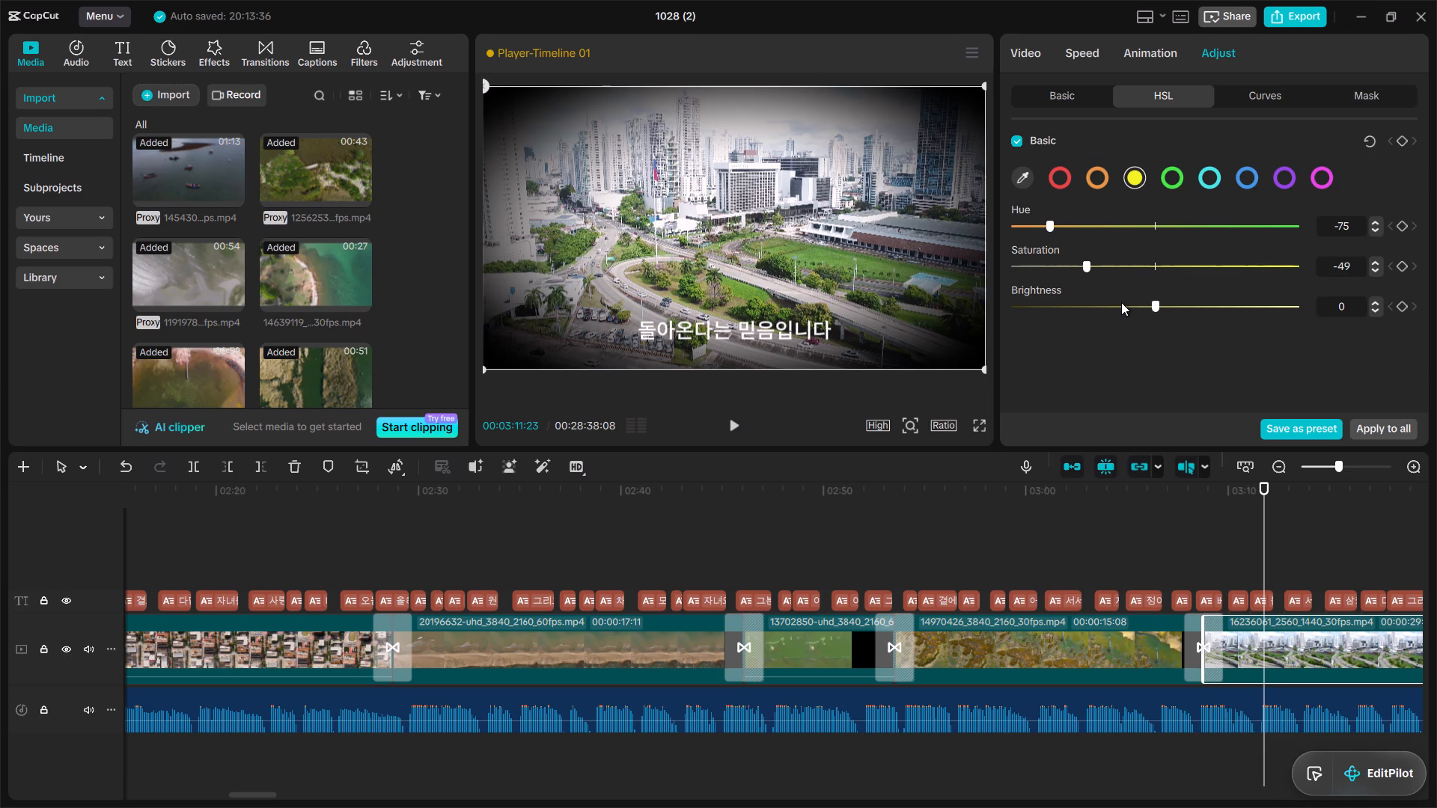
pyautogui.click(1123, 301)
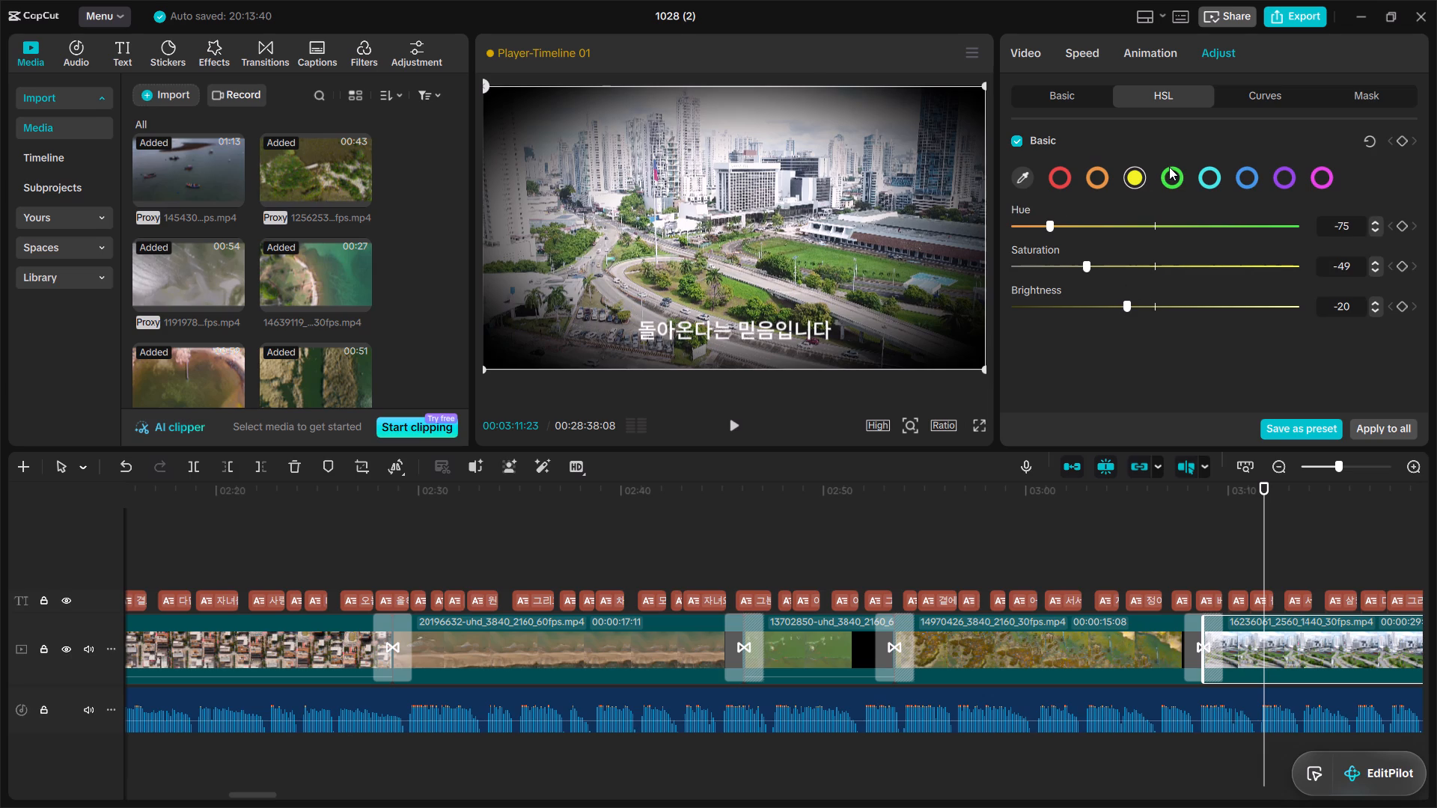
# Set the city clip's green HSL adjustment to Hue -74, Saturation -42 and Brightness -21.
pyautogui.click(1171, 167)
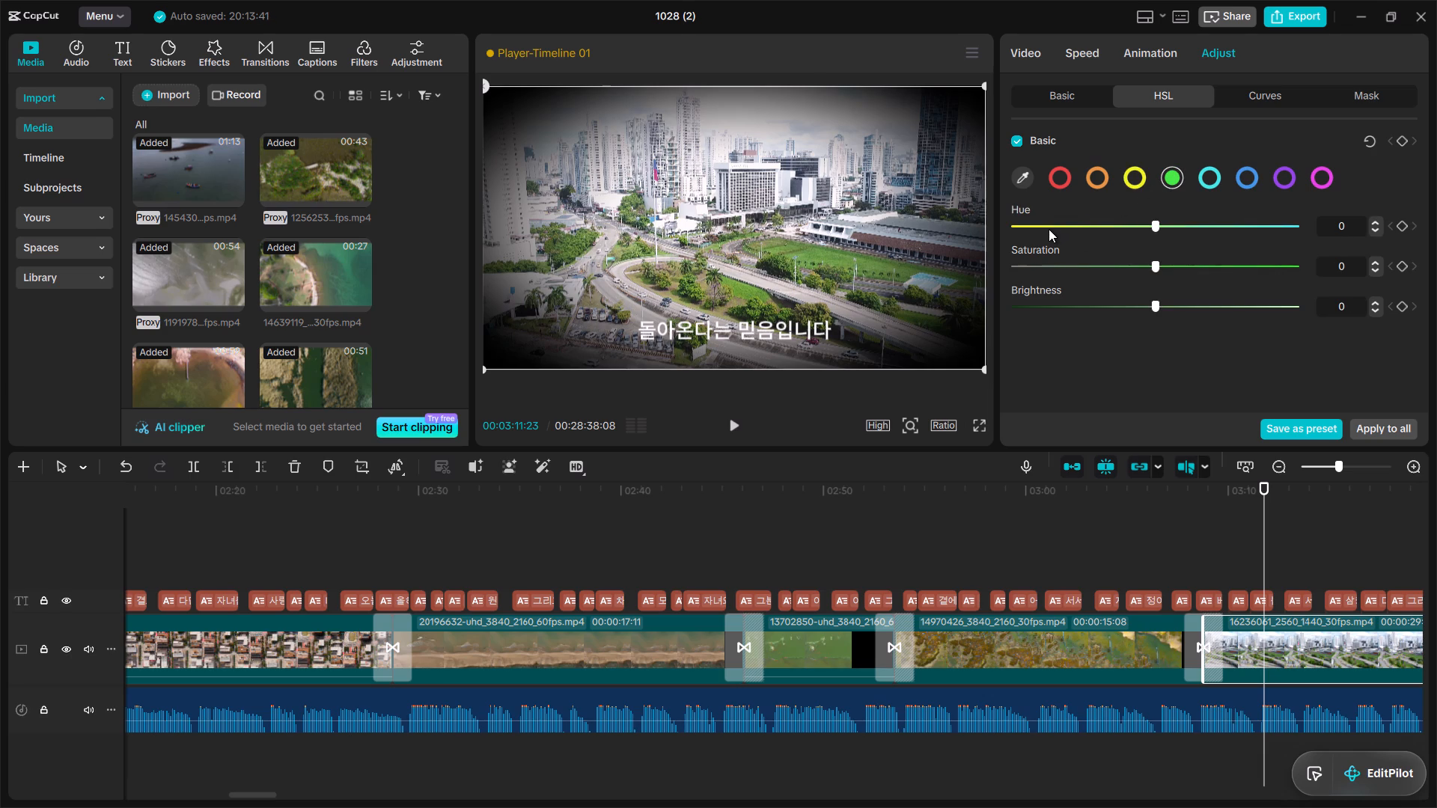
pyautogui.click(1048, 228)
pyautogui.click(1092, 266)
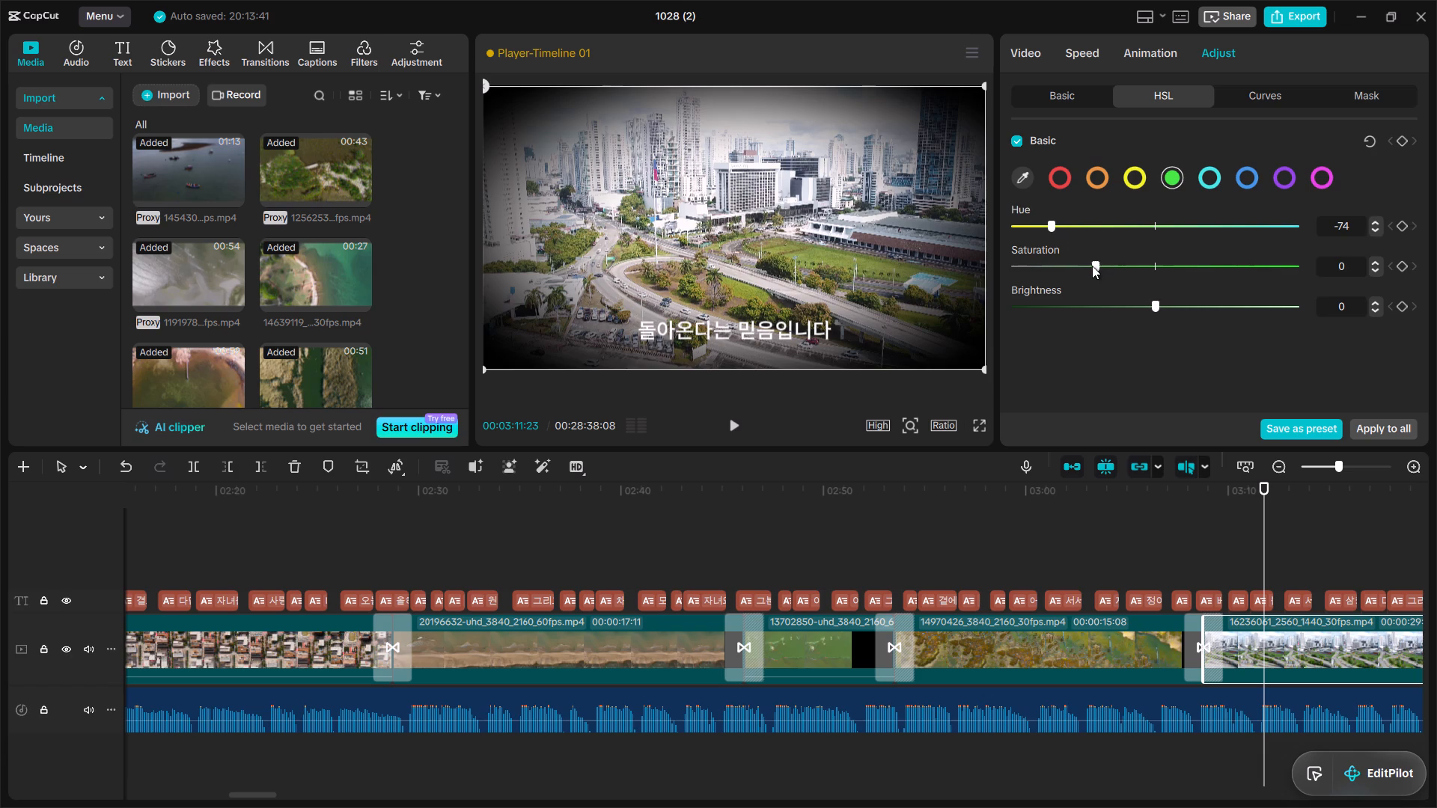
pyautogui.click(1121, 304)
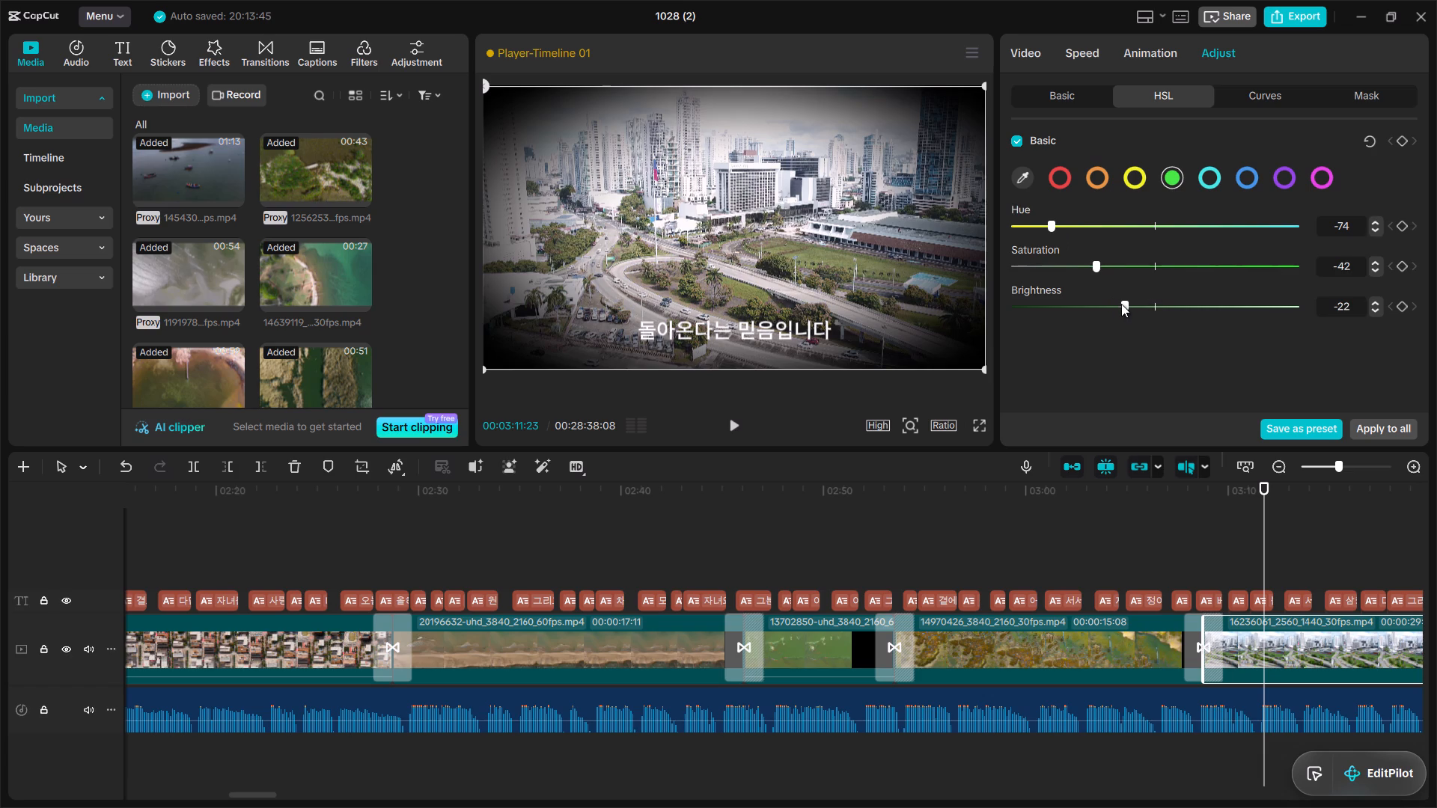
# Set the city clip's cyan HSL adjustment to Hue -70, Saturation -51 and Brightness -27.
pyautogui.click(1200, 172)
pyautogui.moveTo(1049, 223); pyautogui.dragTo(1052, 257)
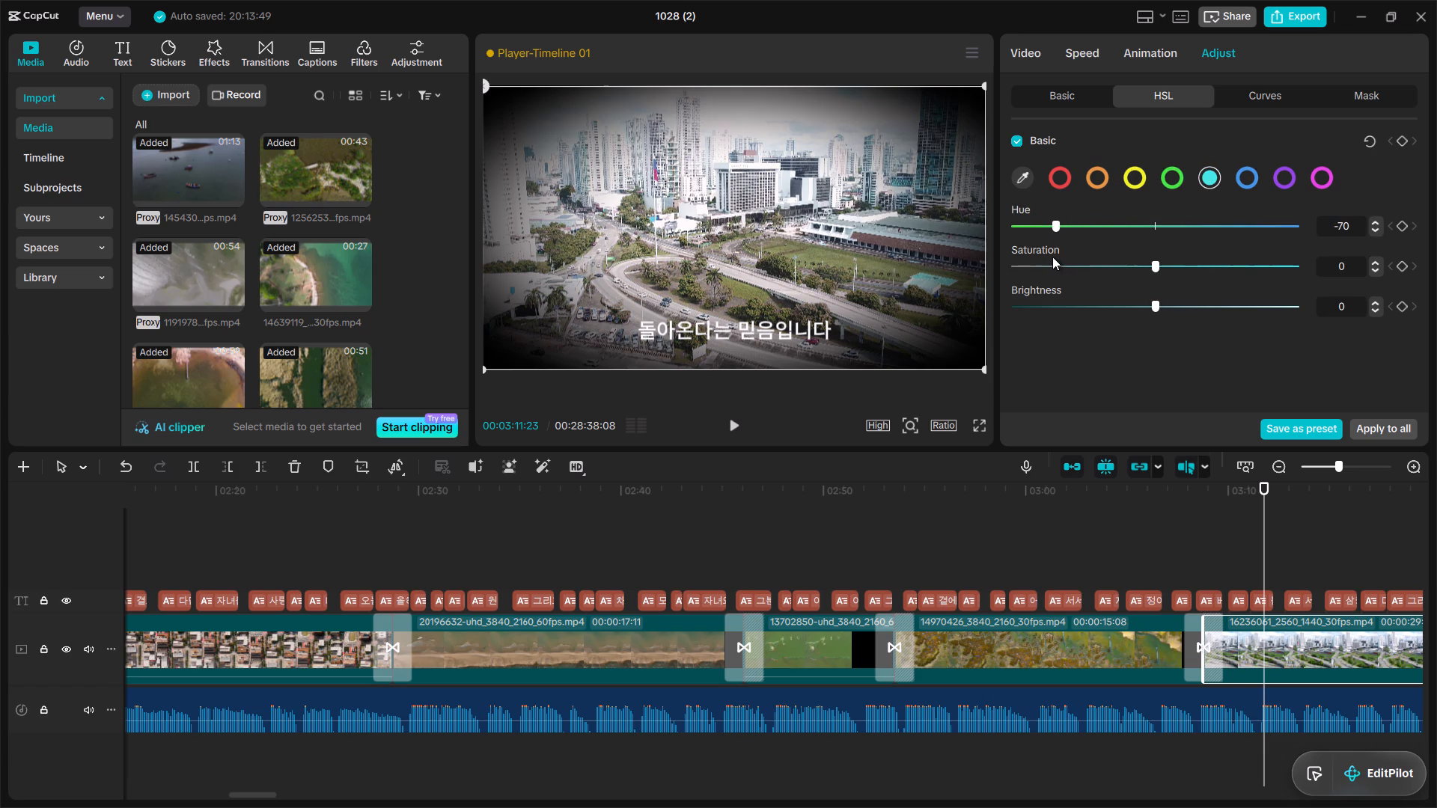
pyautogui.click(1090, 267)
pyautogui.click(1113, 303)
pyautogui.click(1080, 263)
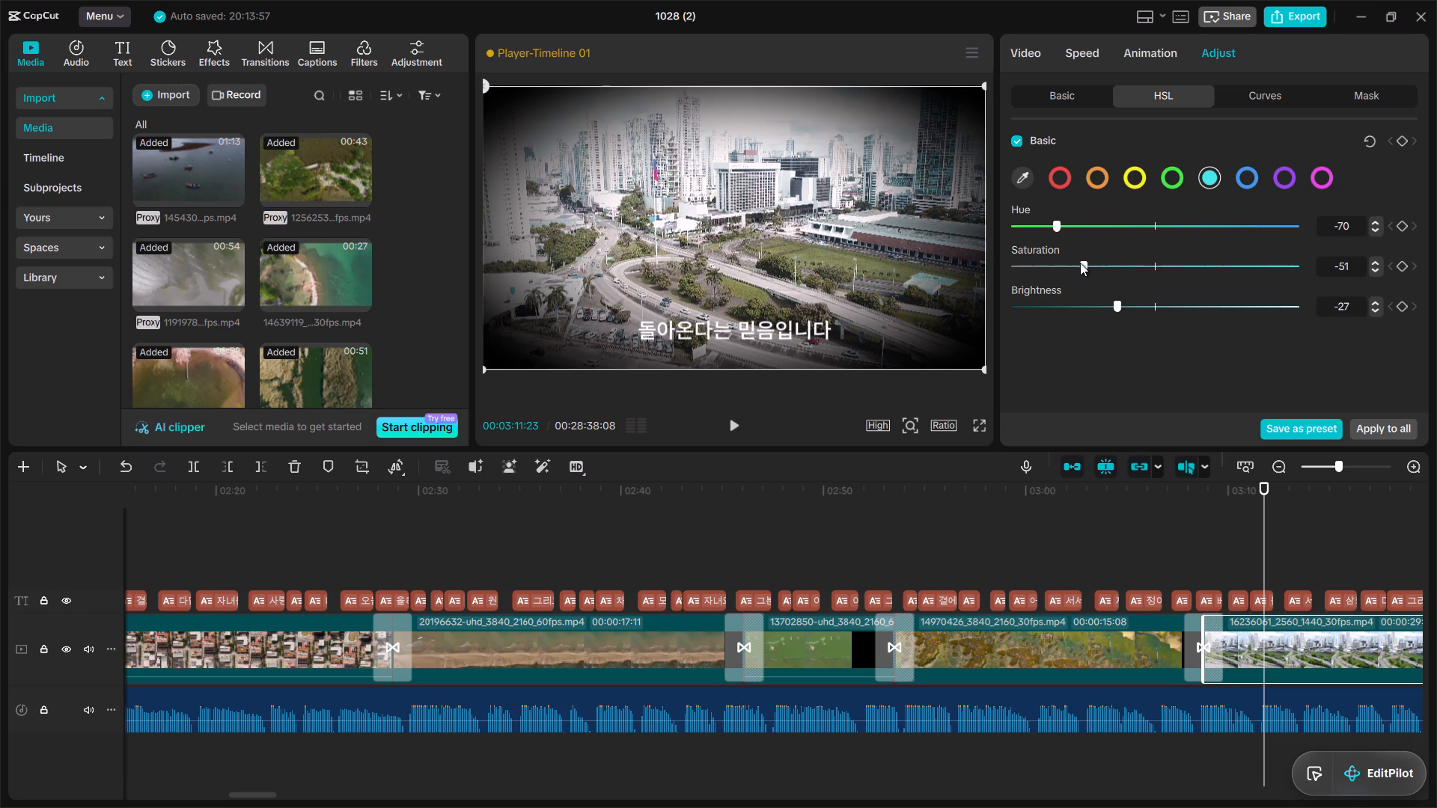
# Set the city clip's blue HSL adjustment to Hue -78, Saturation -53 and Brightness -24.
pyautogui.click(1248, 172)
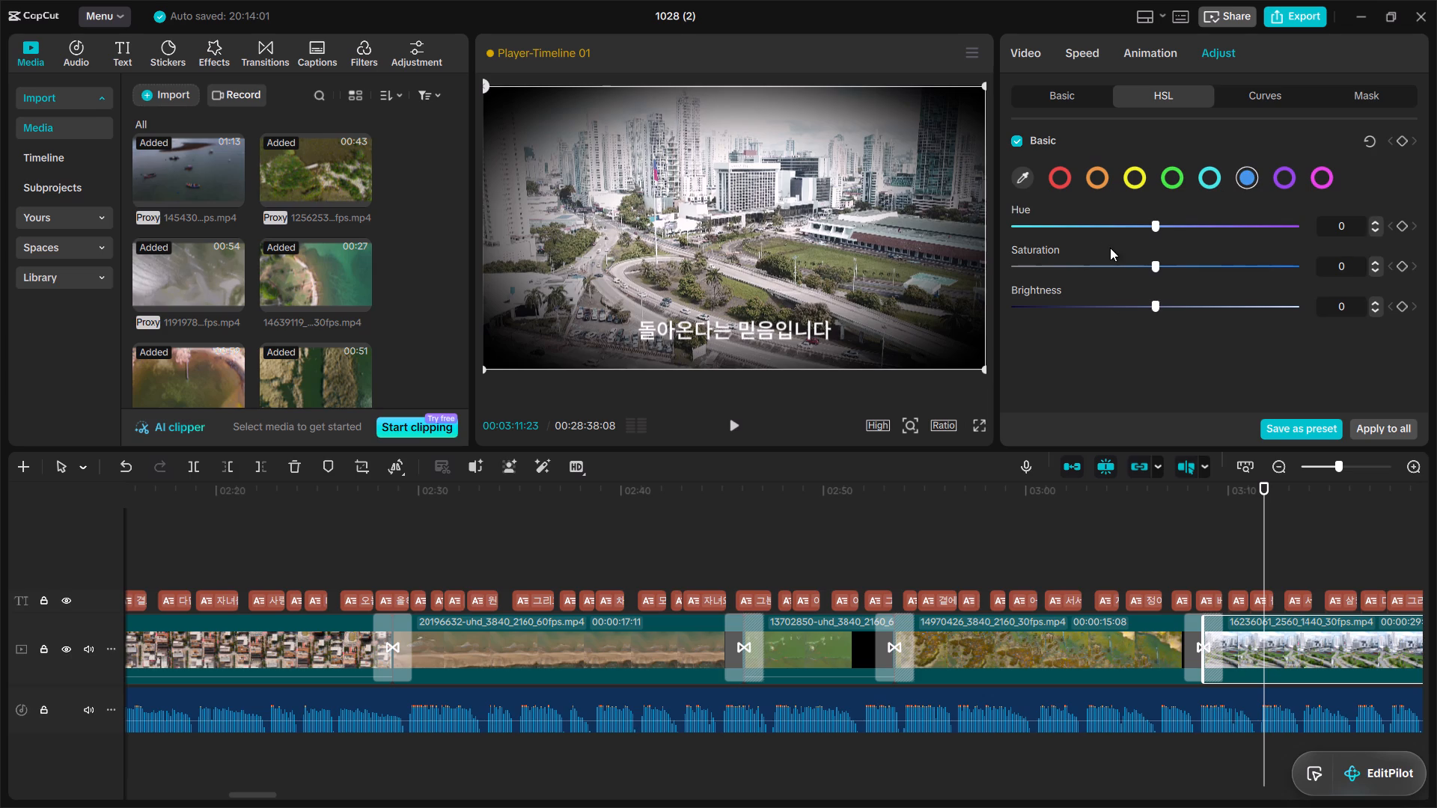
pyautogui.click(1041, 226)
pyautogui.click(1077, 261)
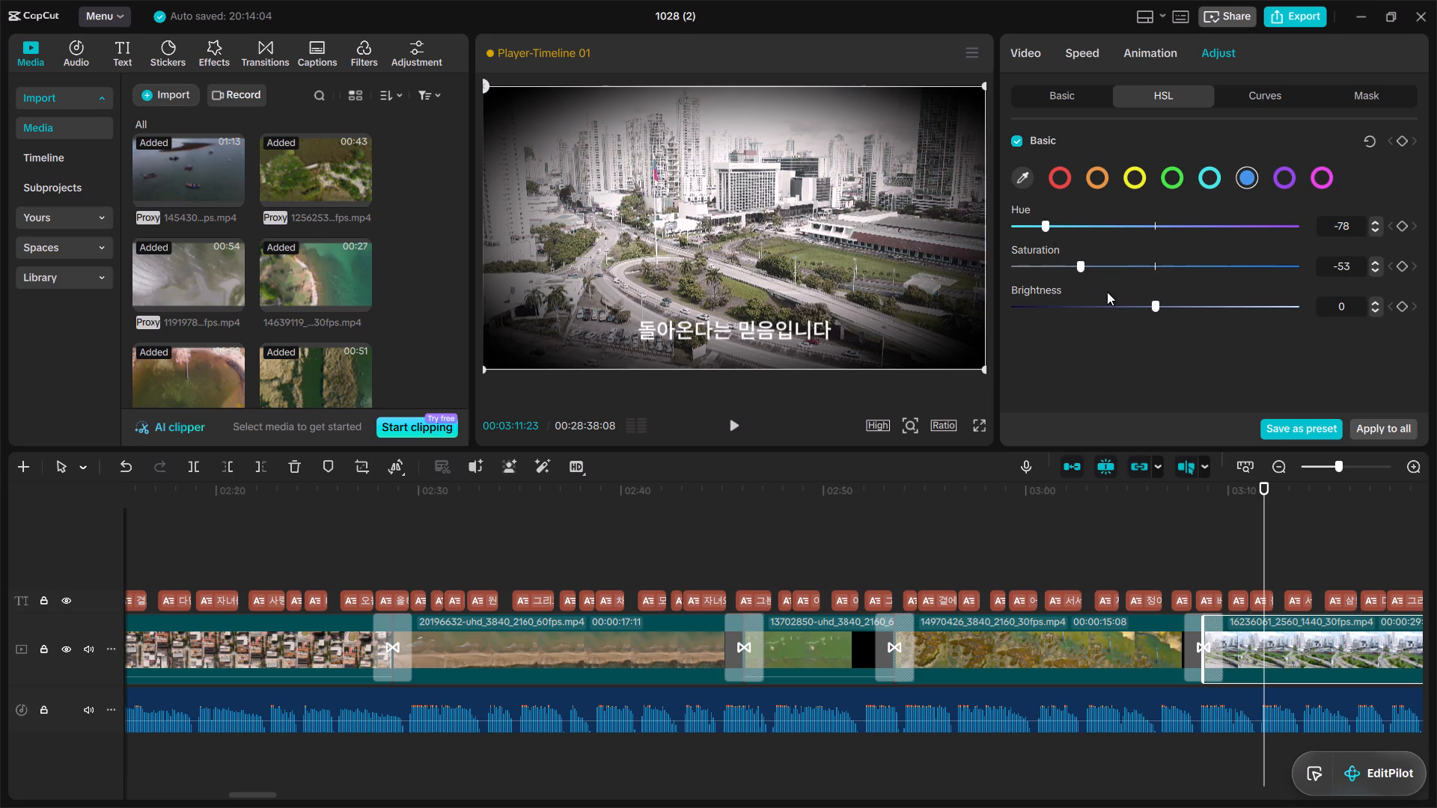
pyautogui.click(1117, 302)
# Set the city clip's purple HSL adjustment to Hue -63, Saturation -38 and Brightness -15.
pyautogui.click(1285, 173)
pyautogui.click(1062, 221)
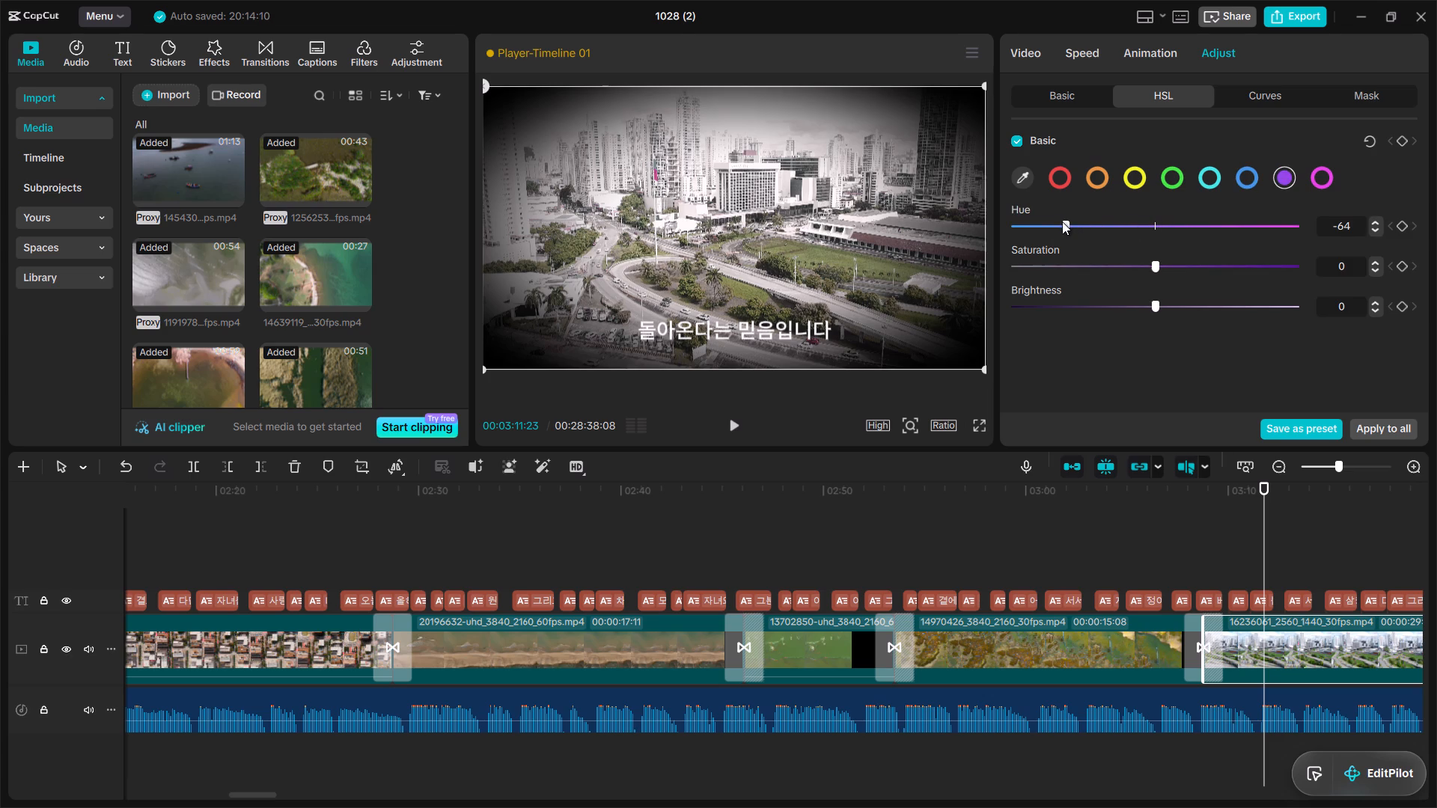
pyautogui.click(1098, 266)
pyautogui.click(1129, 303)
# Set the city clip's magenta HSL adjustment to Hue -78, Saturation -50 and Brightness -18.
pyautogui.click(1317, 172)
pyautogui.click(1042, 223)
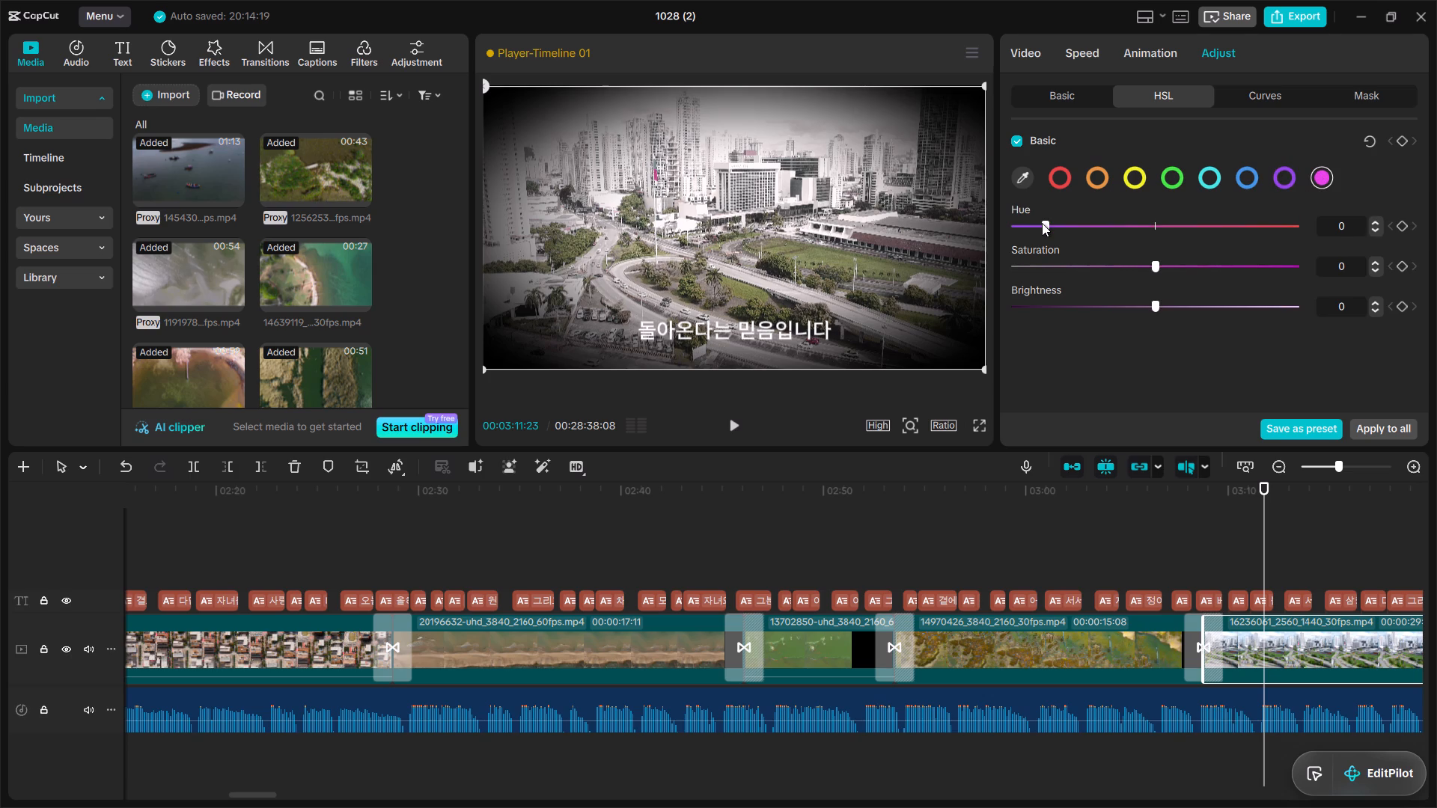
pyautogui.click(1081, 260)
pyautogui.click(1126, 302)
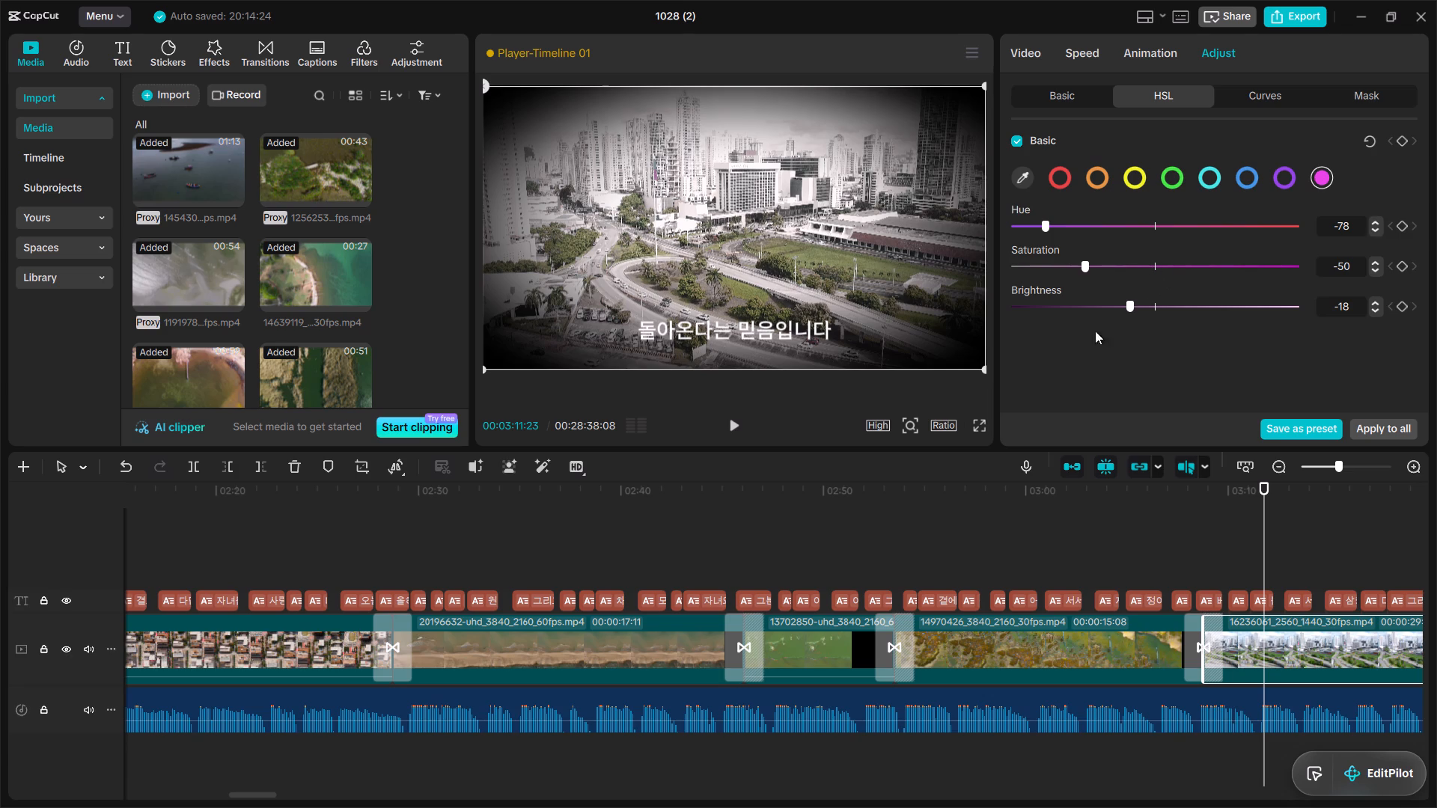
pyautogui.click(1078, 355)
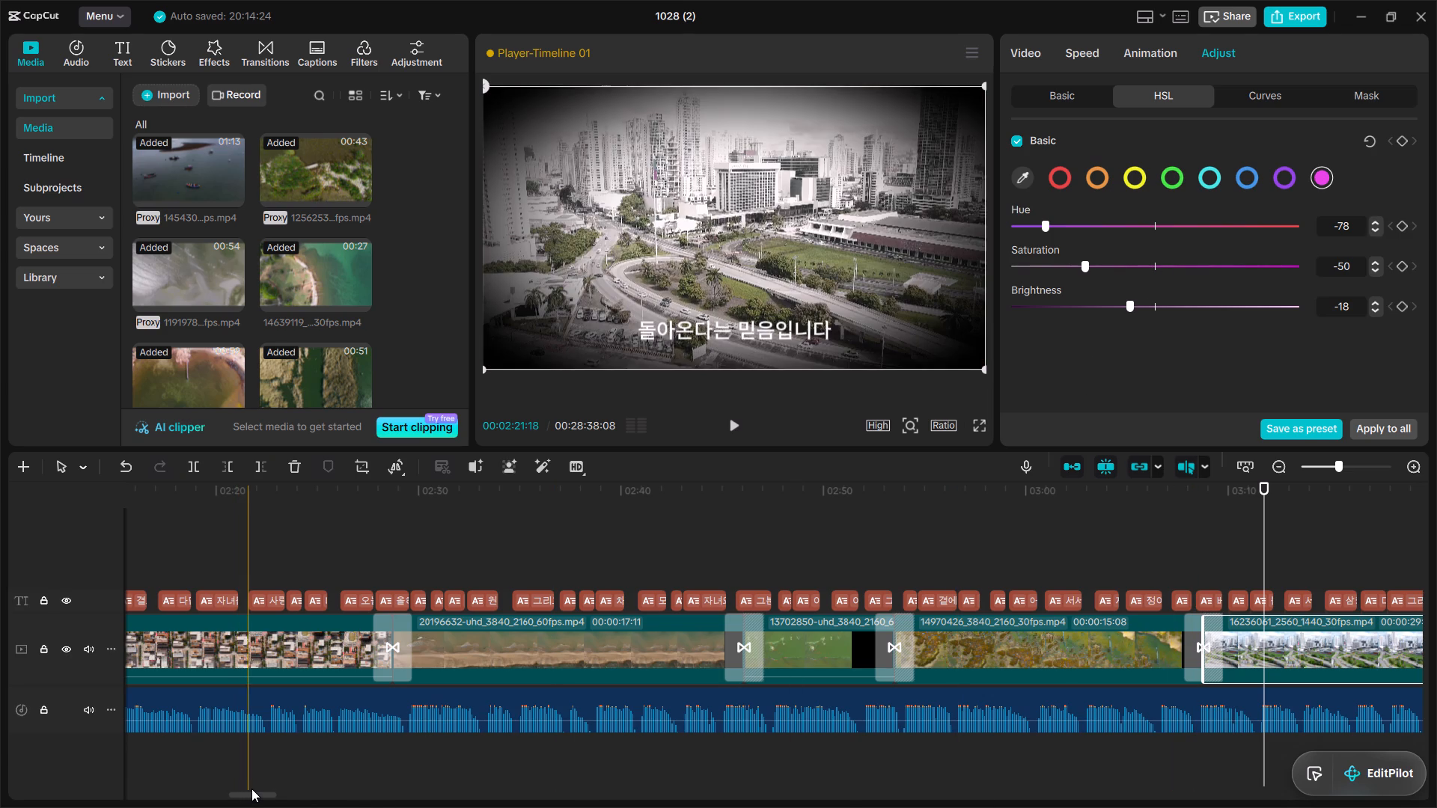
# Set the red HSL adjustment of the rocky stream clip 14969020, after the city clip, to Hue -27, Saturation -50 and Brightness -32.
pyautogui.moveTo(257, 792); pyautogui.dragTo(284, 798)
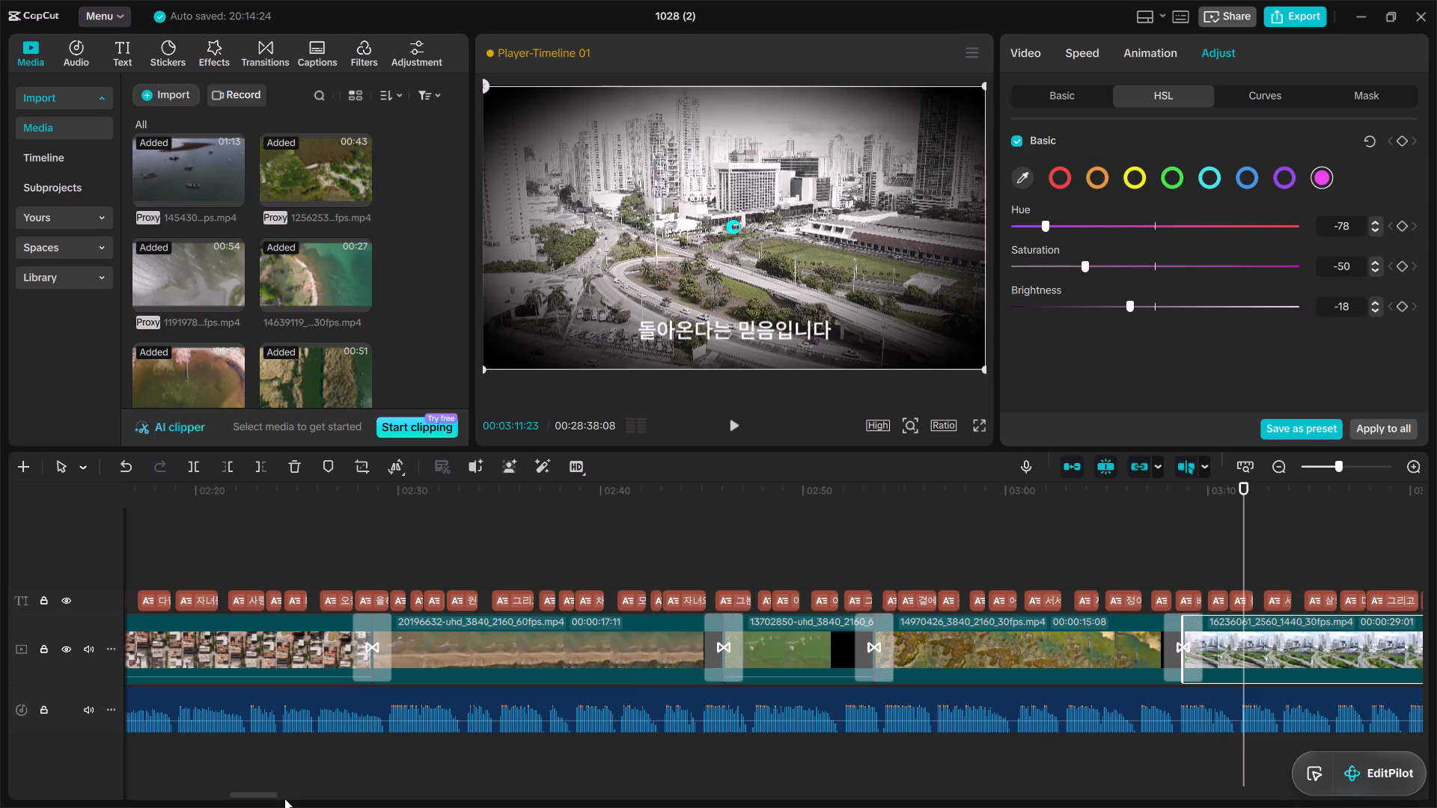
pyautogui.moveTo(284, 798); pyautogui.dragTo(332, 807)
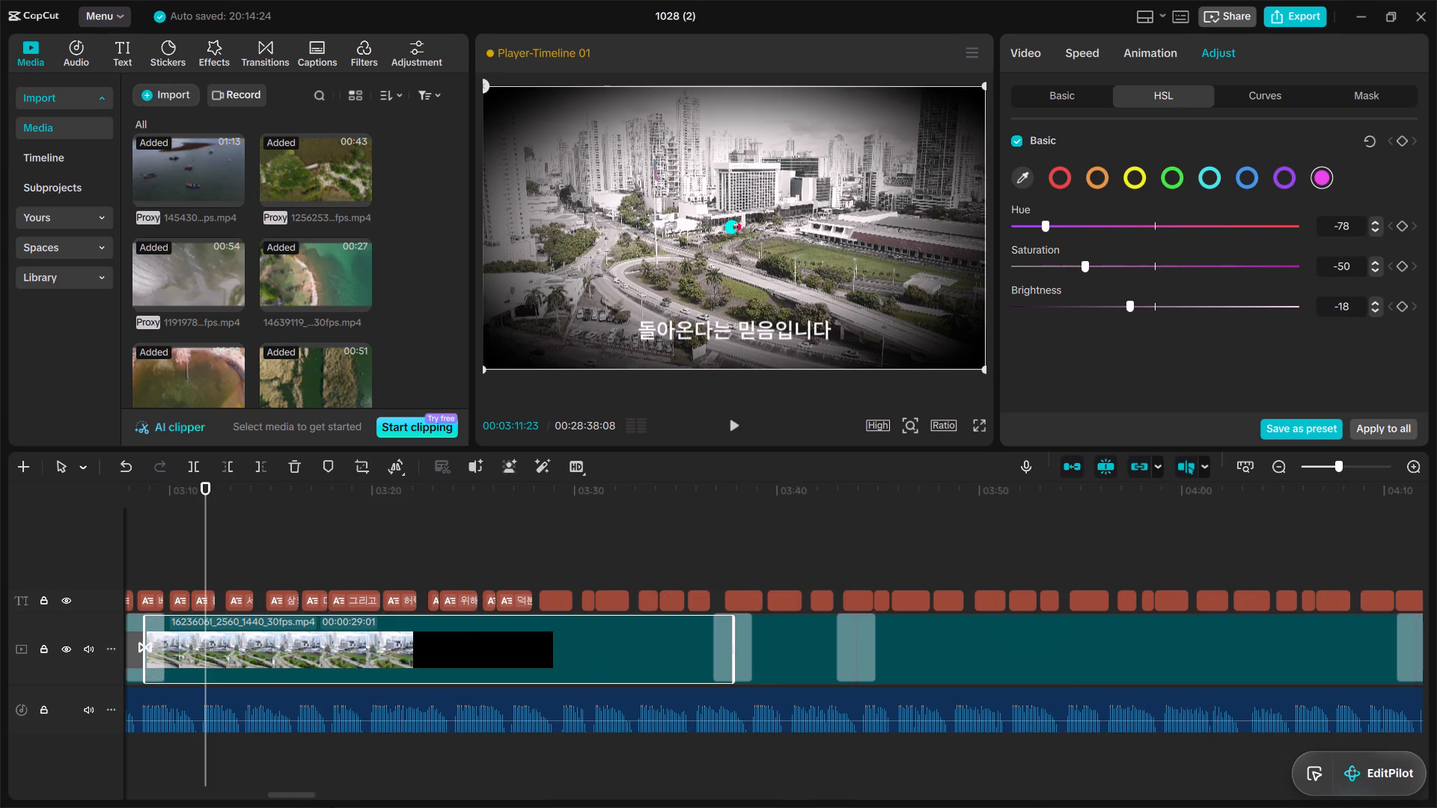
pyautogui.moveTo(332, 807); pyautogui.dragTo(321, 807)
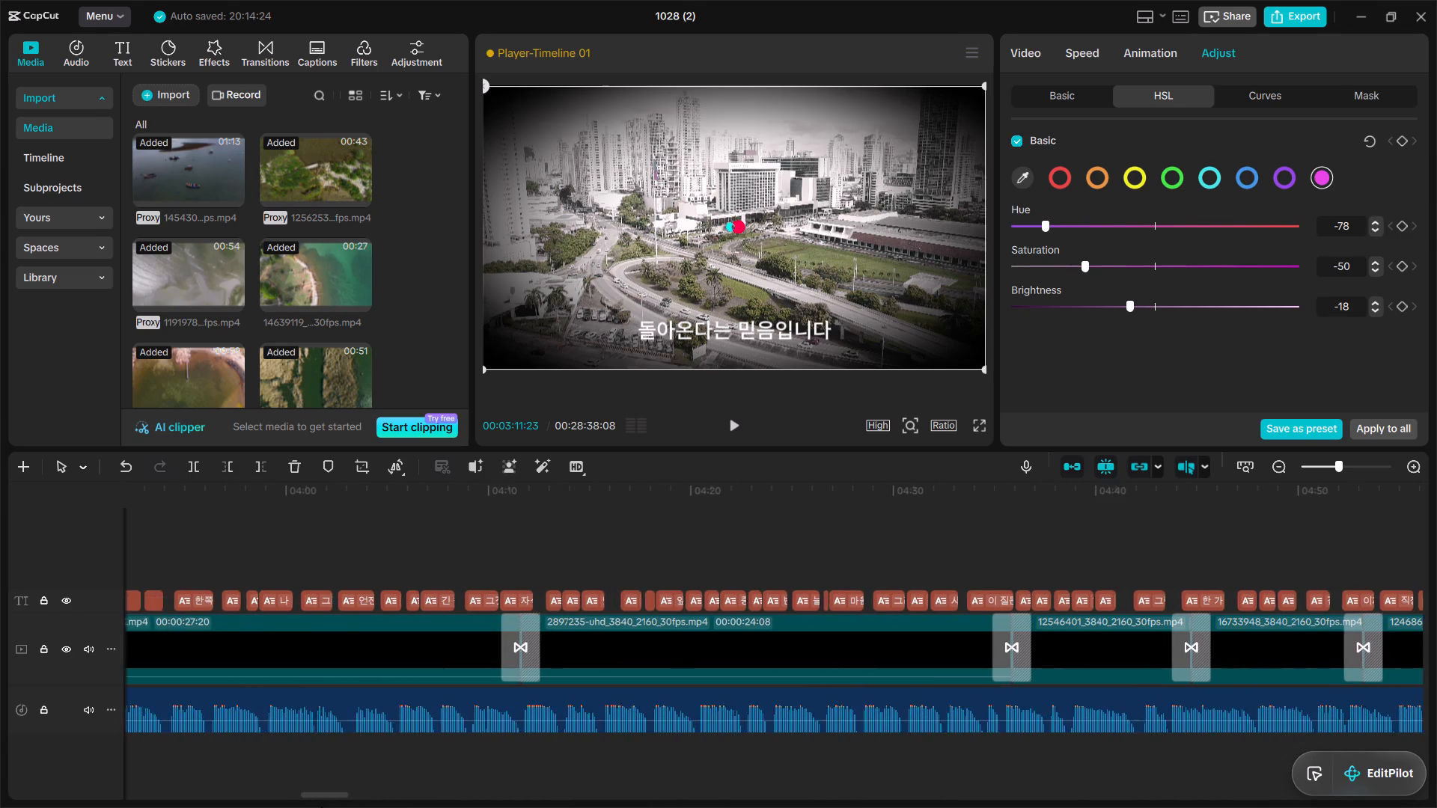
pyautogui.moveTo(321, 807); pyautogui.dragTo(308, 804)
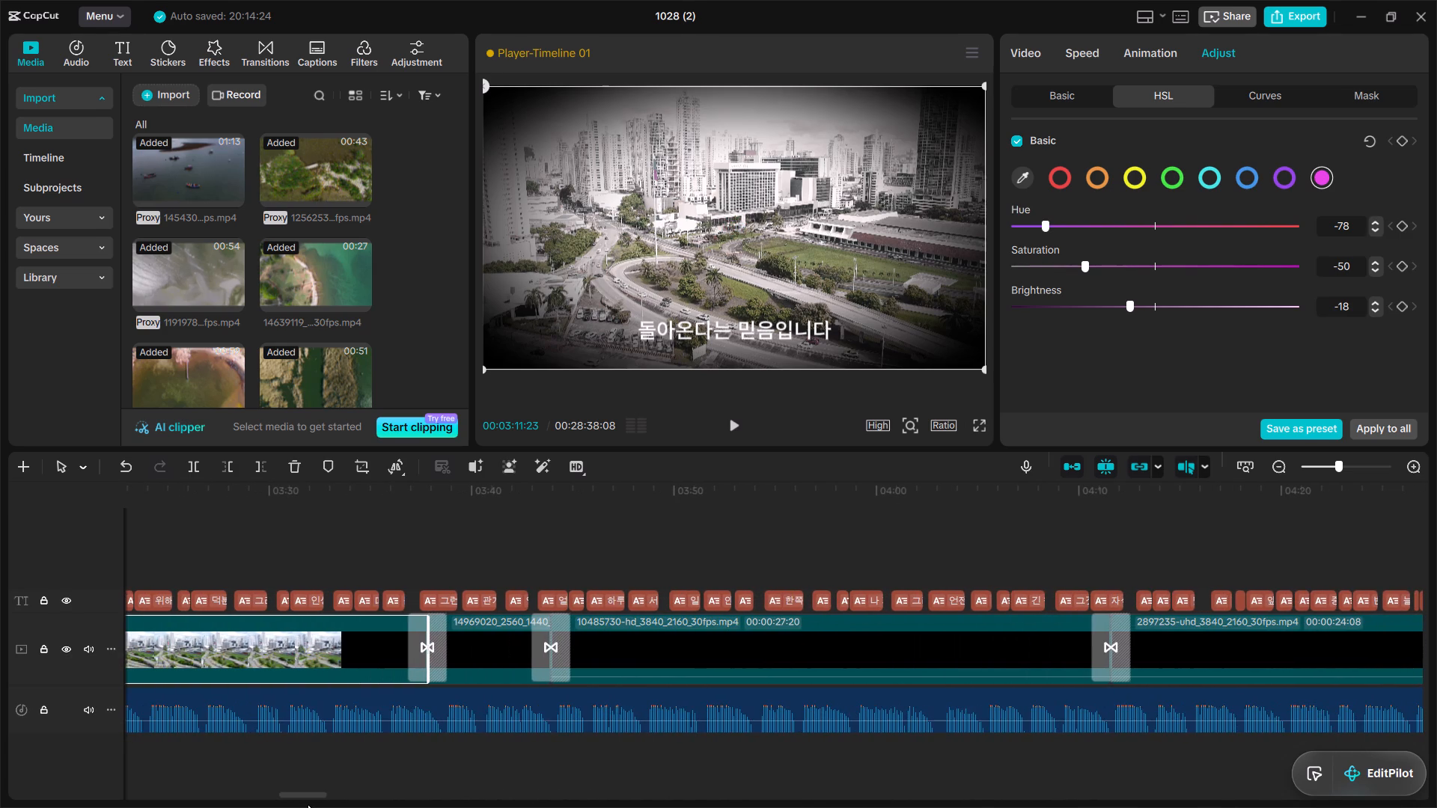
pyautogui.moveTo(308, 804); pyautogui.dragTo(308, 804)
pyautogui.click(478, 639)
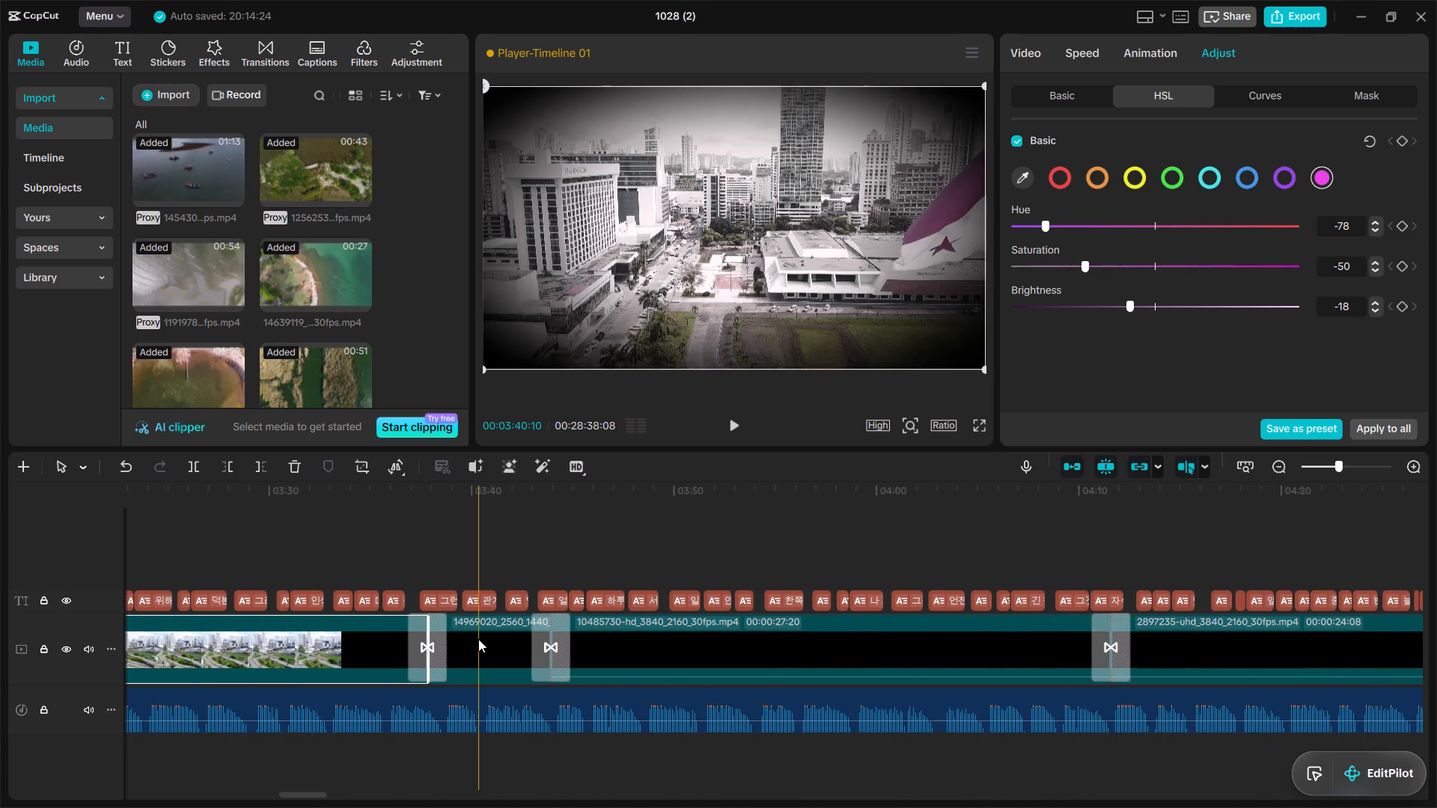
pyautogui.doubleClick(497, 579)
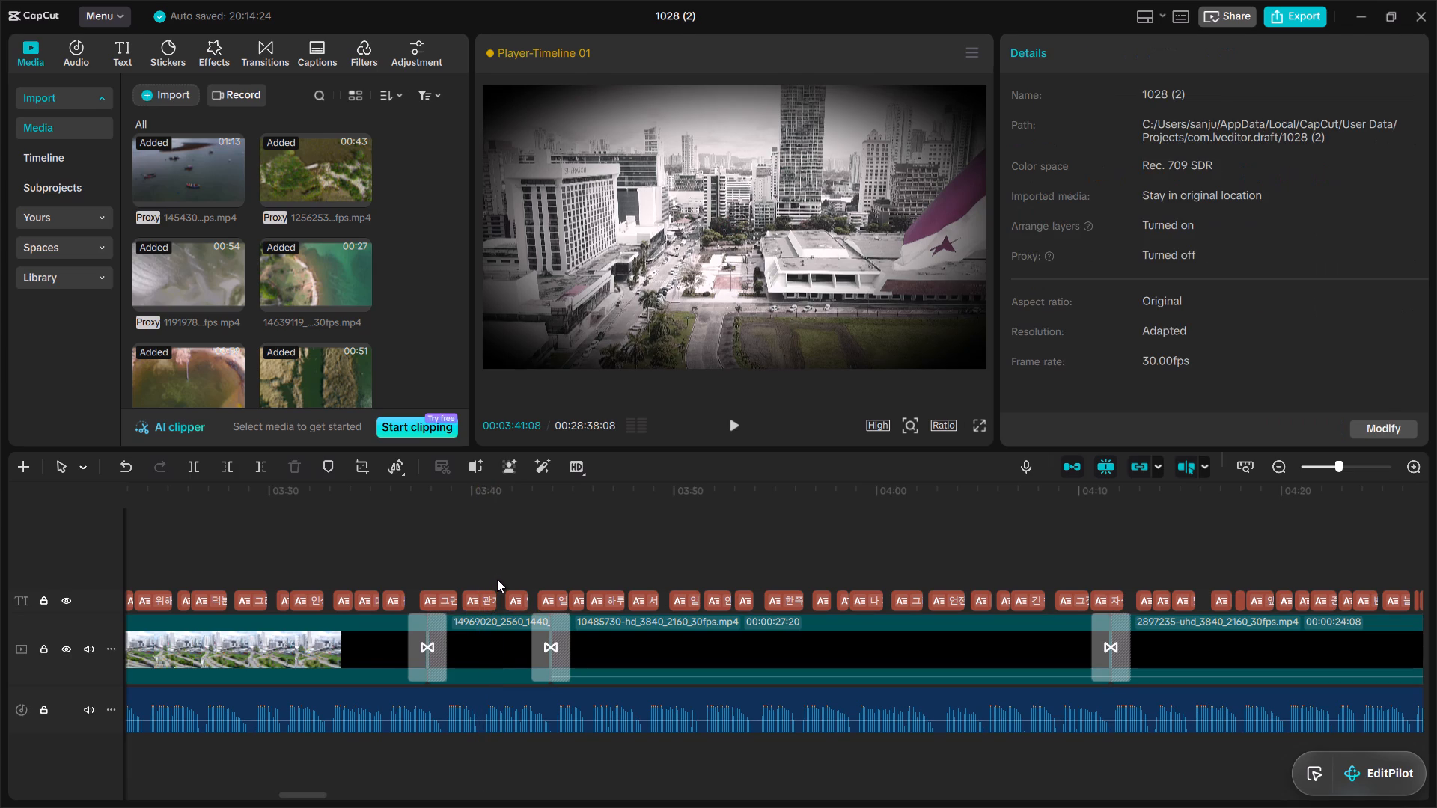
pyautogui.click(499, 642)
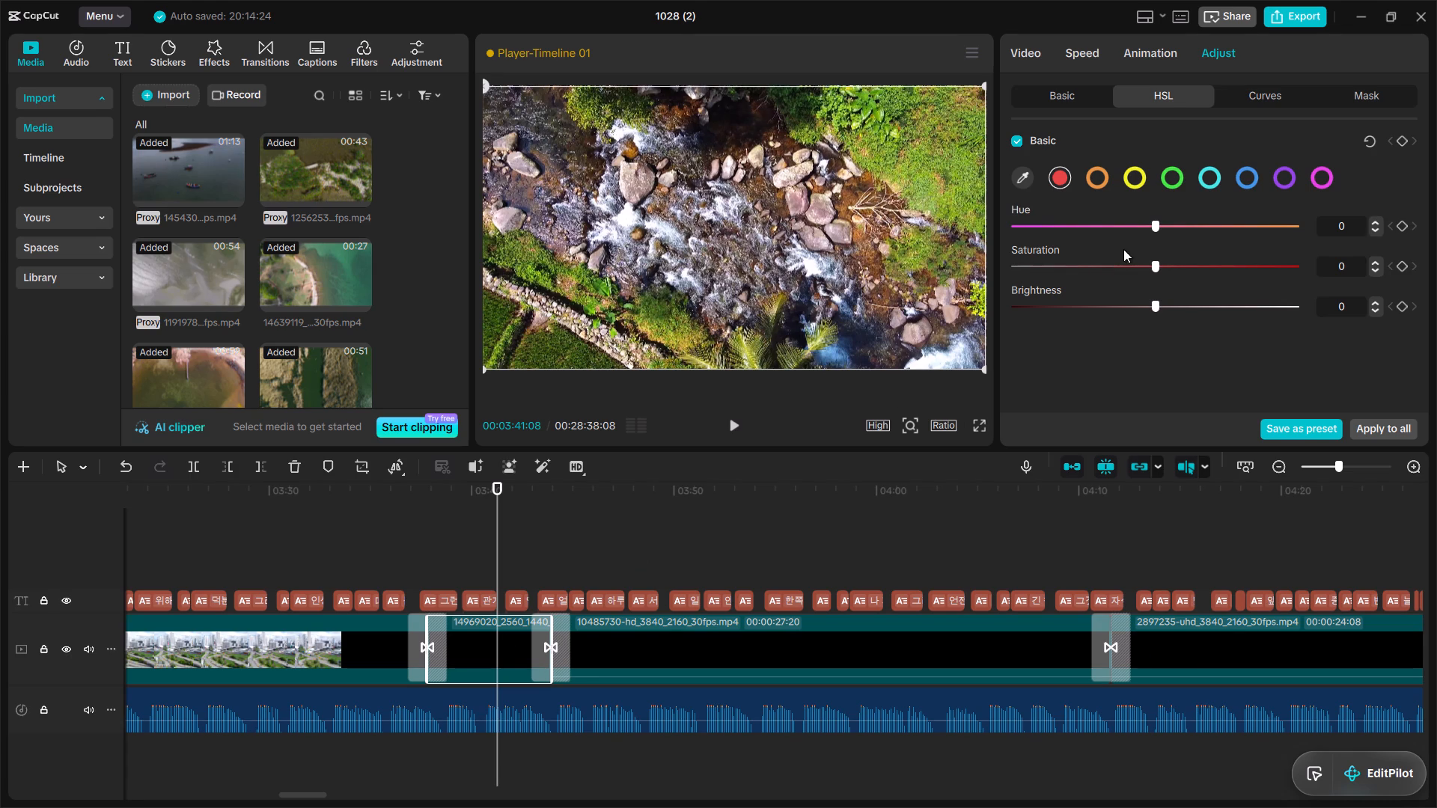
pyautogui.click(1113, 229)
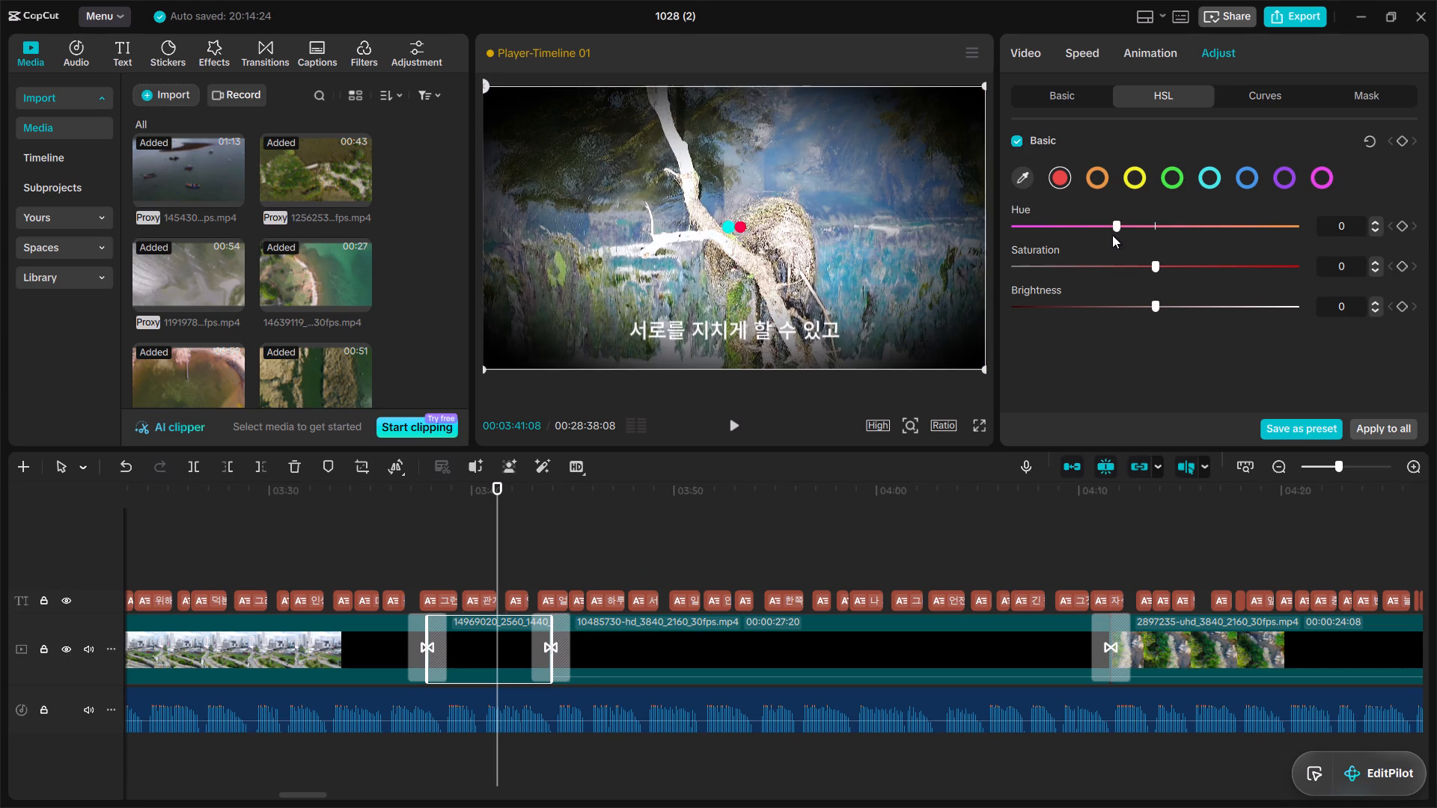
pyautogui.click(1081, 265)
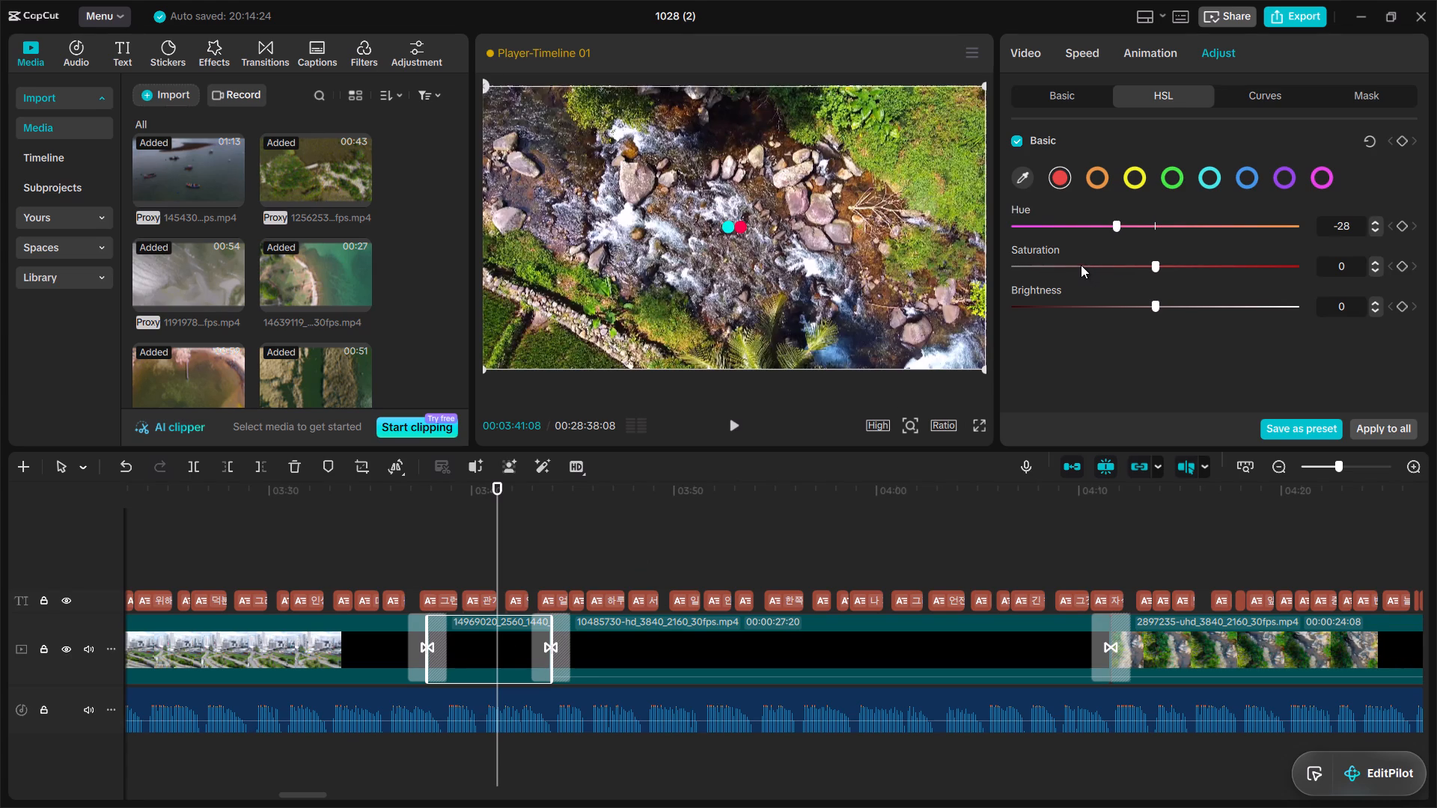
pyautogui.click(1106, 302)
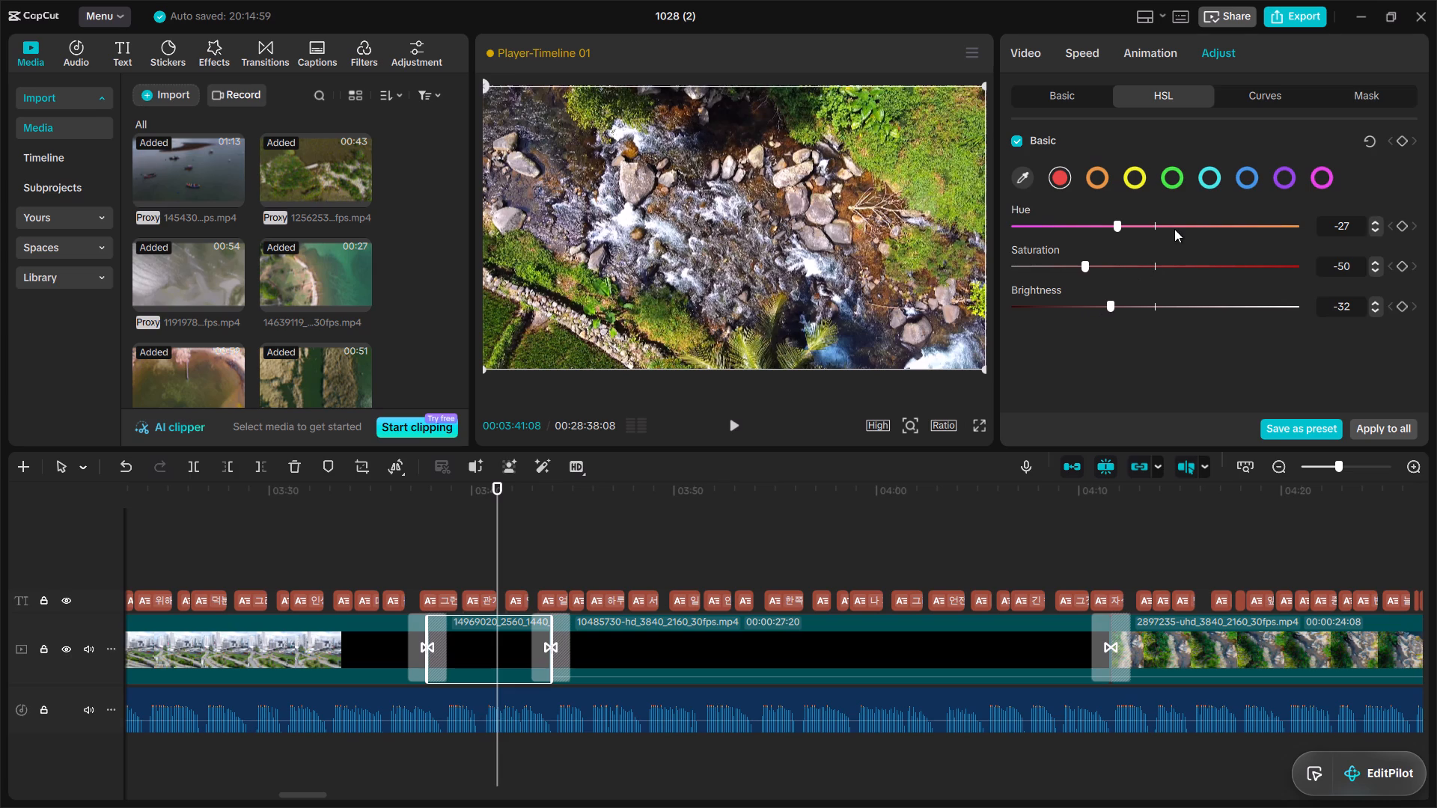
# Set the rocky stream clip's orange HSL adjustment to Hue -21, Saturation -39 and Brightness -61.
pyautogui.click(1103, 174)
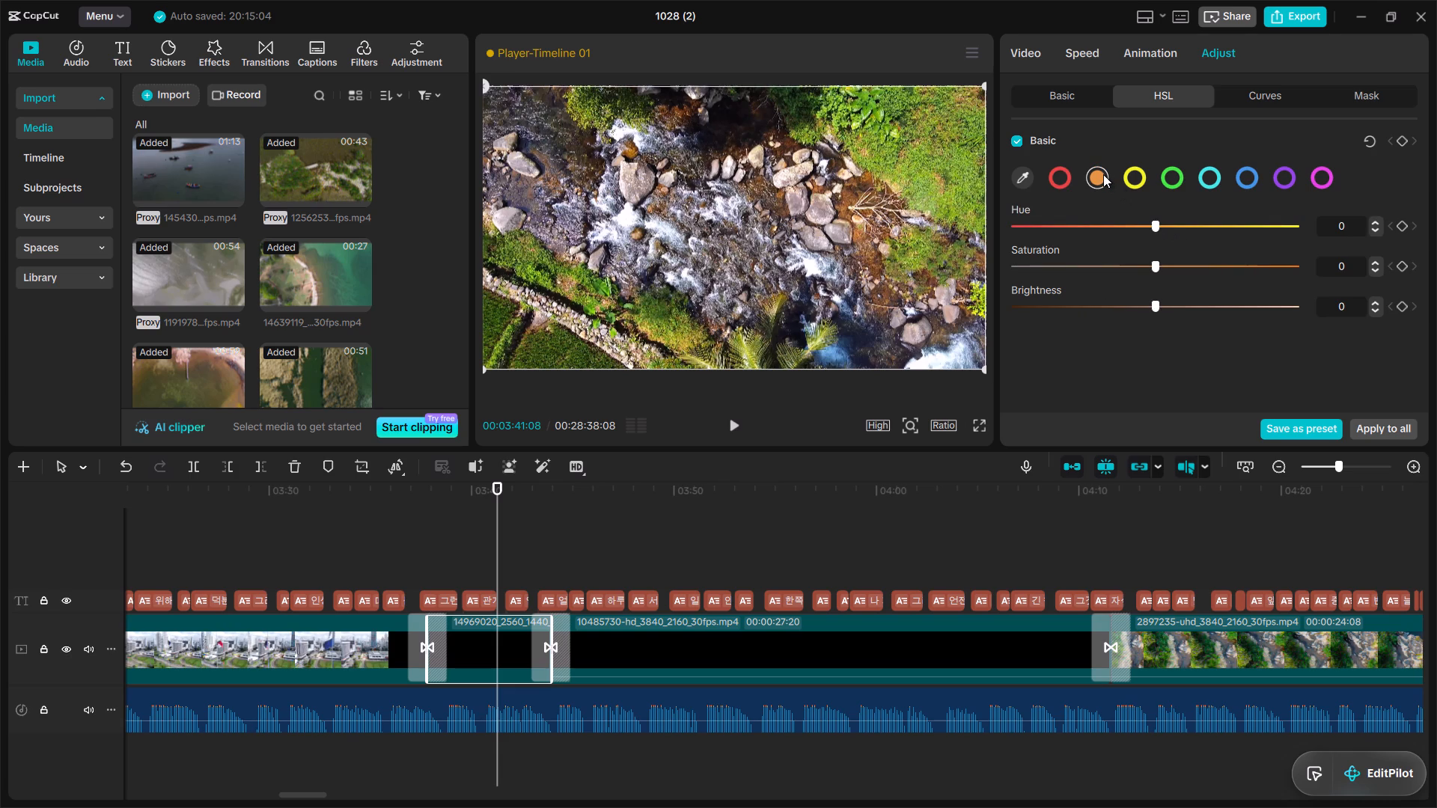
pyautogui.click(1122, 221)
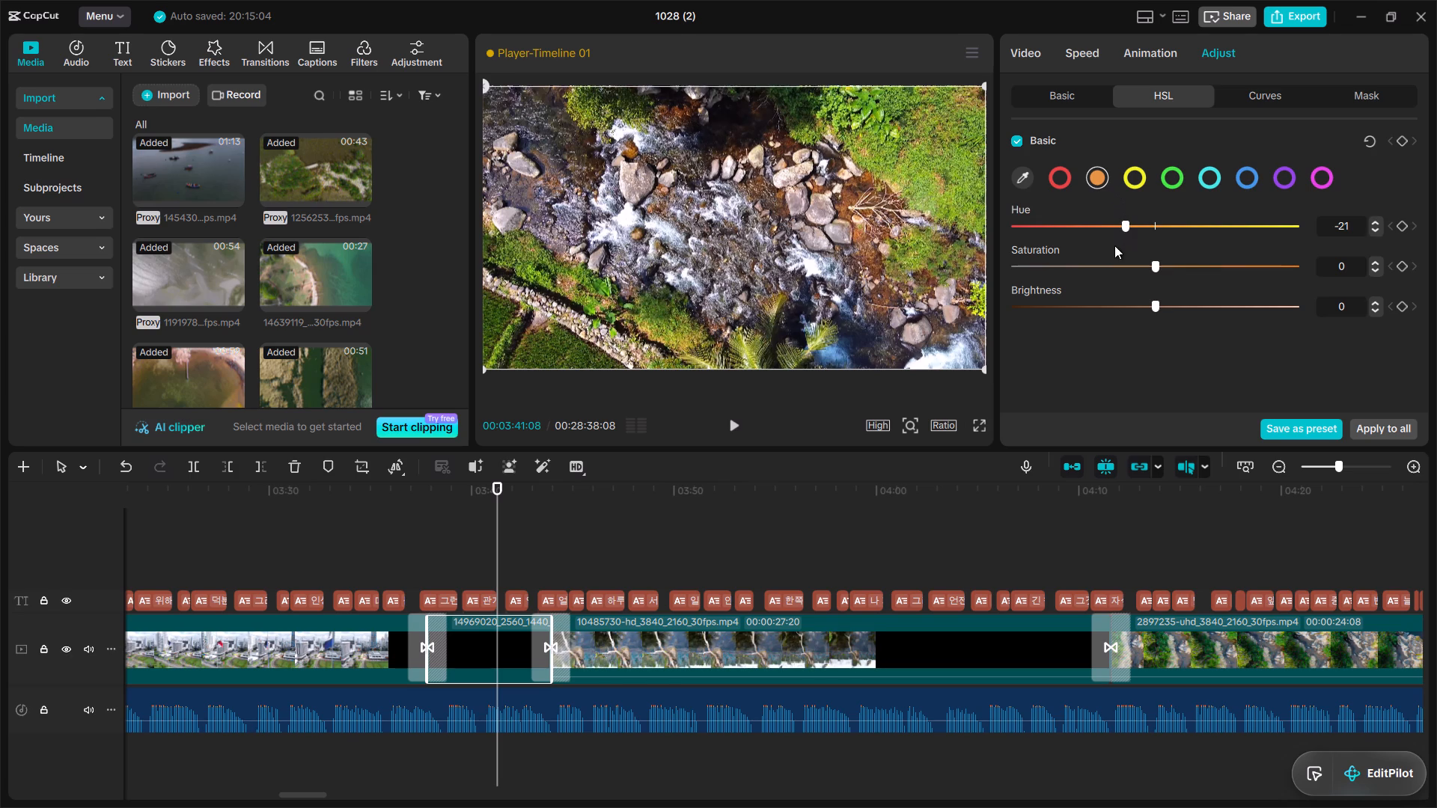
pyautogui.click(1096, 264)
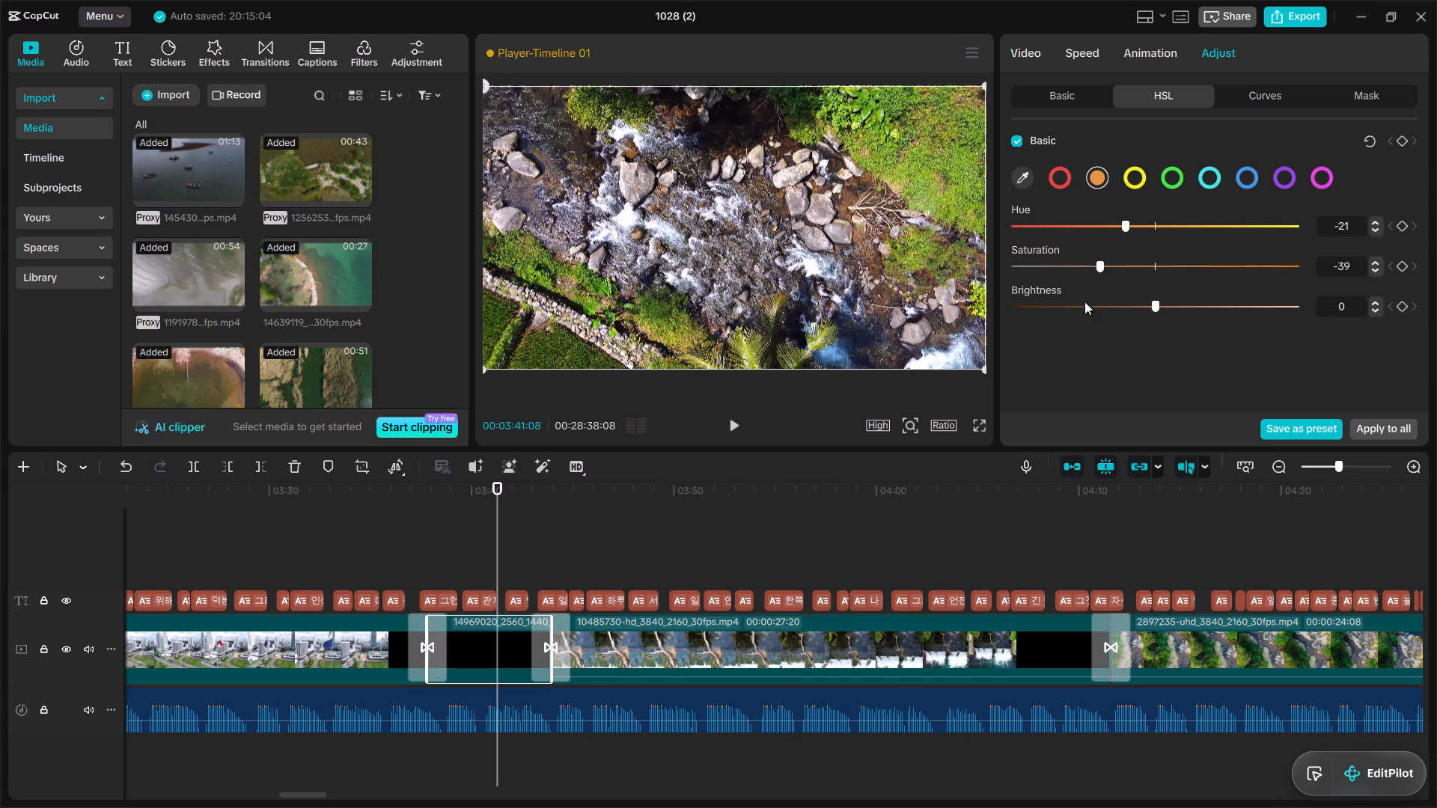
pyautogui.click(1065, 302)
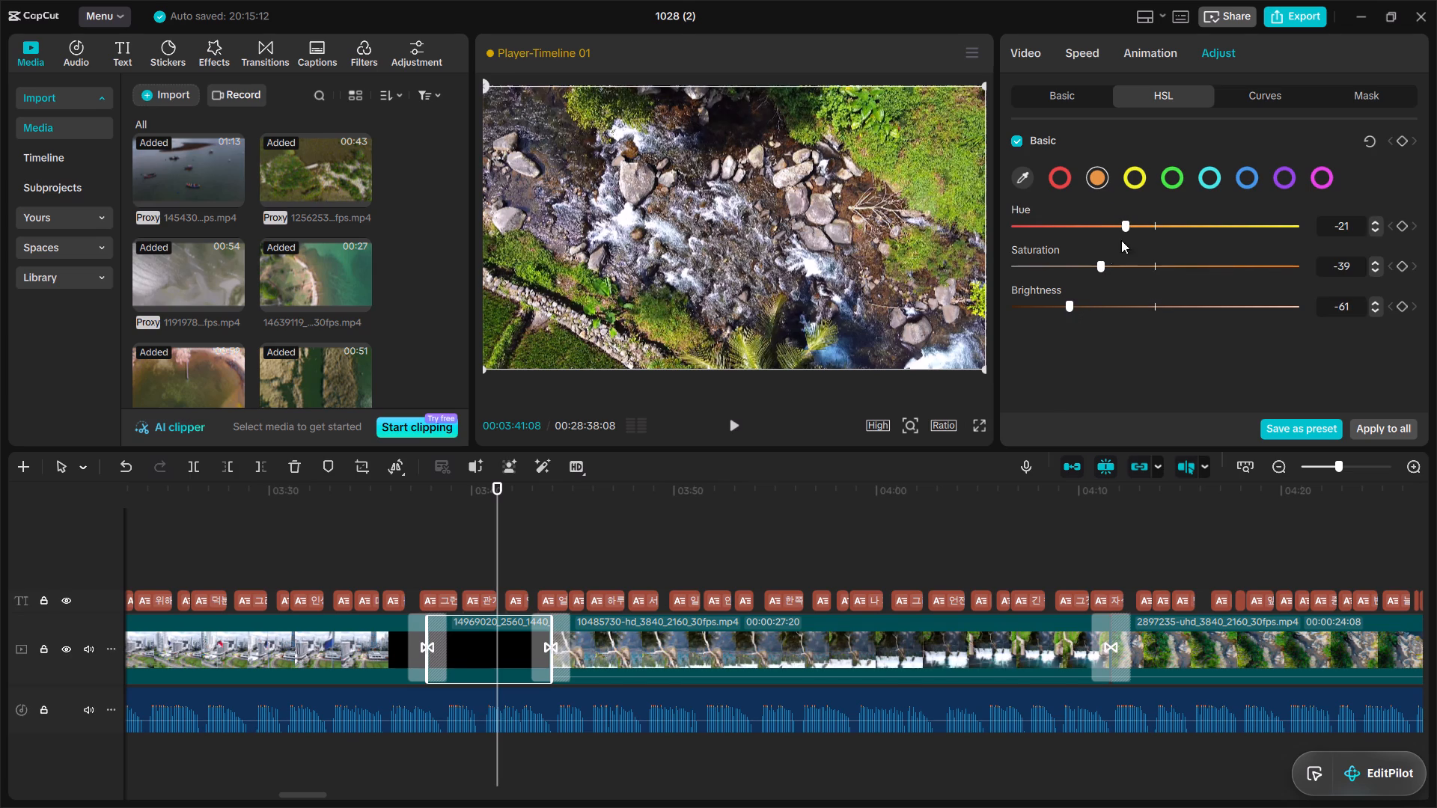
# Set the rocky stream clip's yellow HSL adjustment to Hue -31 and Saturation -54, with Brightness lowered slightly.
pyautogui.click(1133, 176)
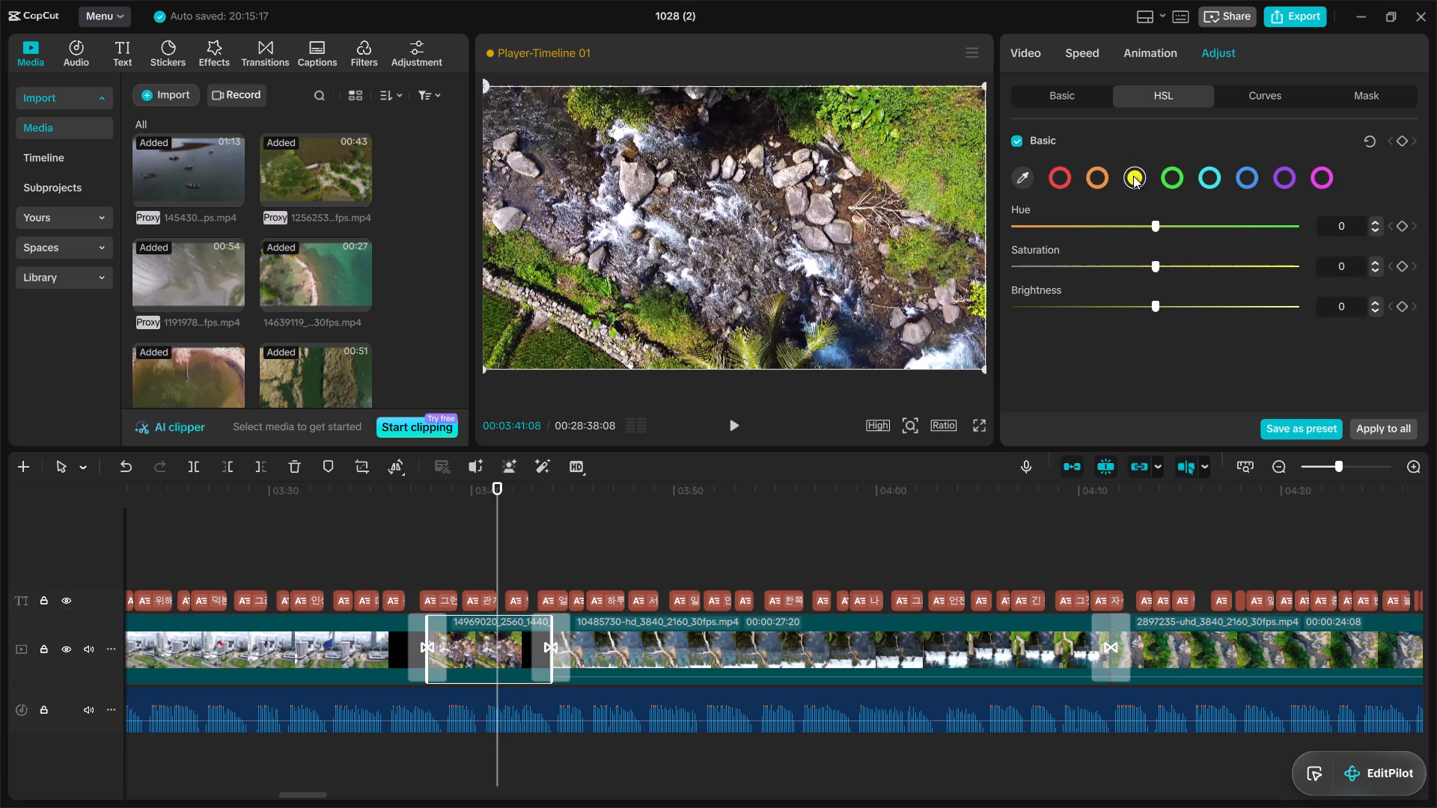
pyautogui.click(1107, 227)
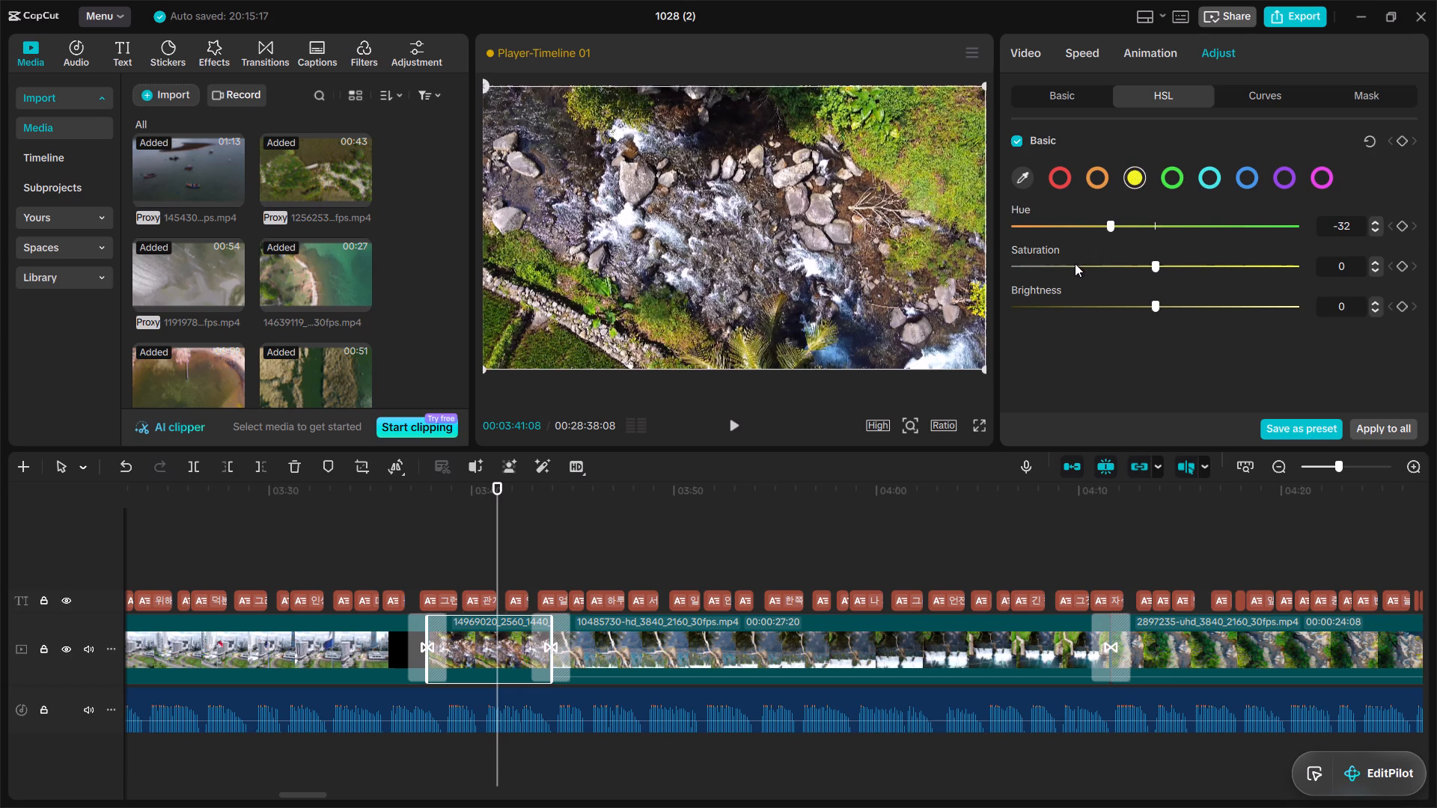
pyautogui.click(1075, 263)
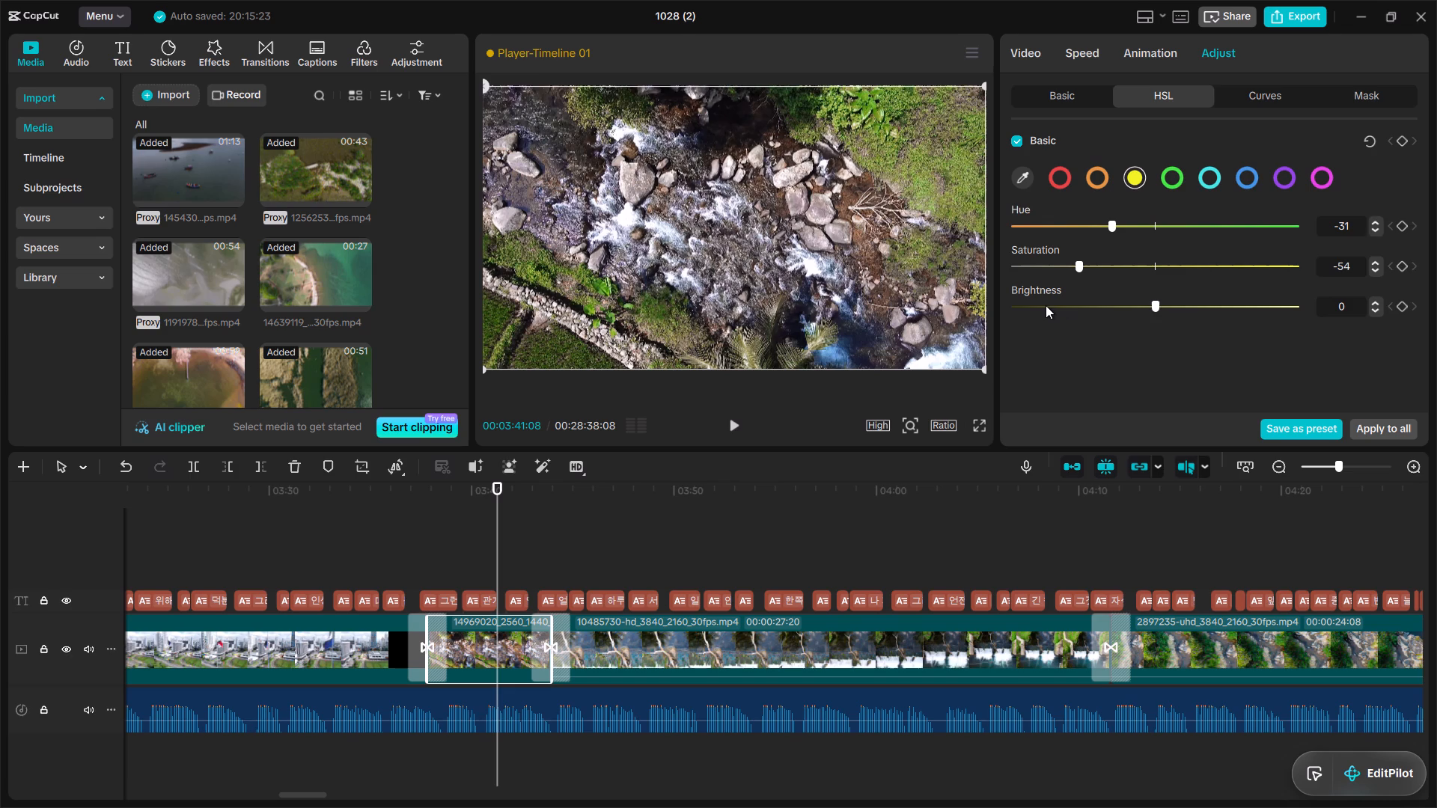
pyautogui.click(1045, 304)
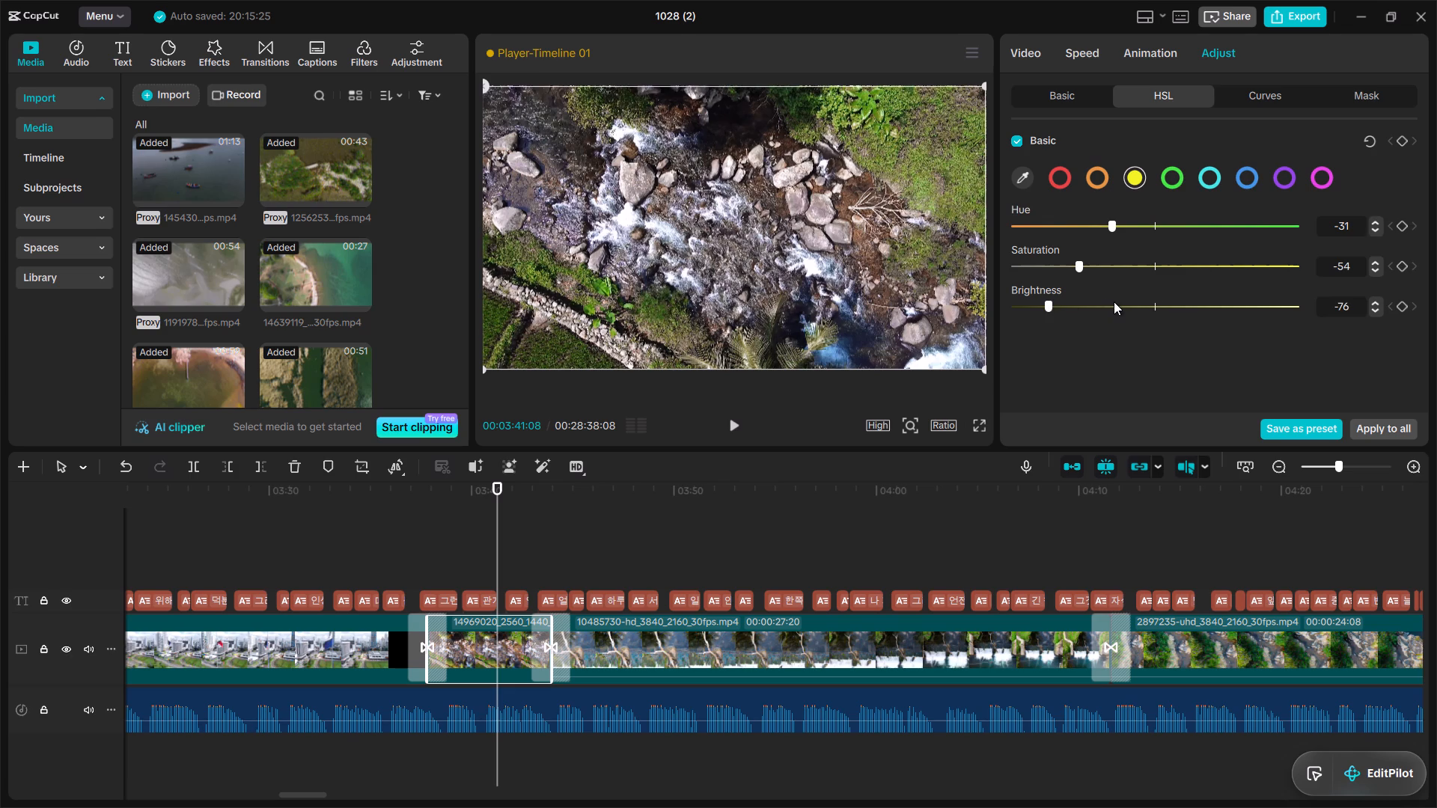
pyautogui.click(1114, 302)
pyautogui.click(1129, 302)
# Set the rocky stream clip's green HSL adjustment to Hue -16, Saturation -36 and Brightness -59.
pyautogui.click(1172, 175)
pyautogui.click(1128, 220)
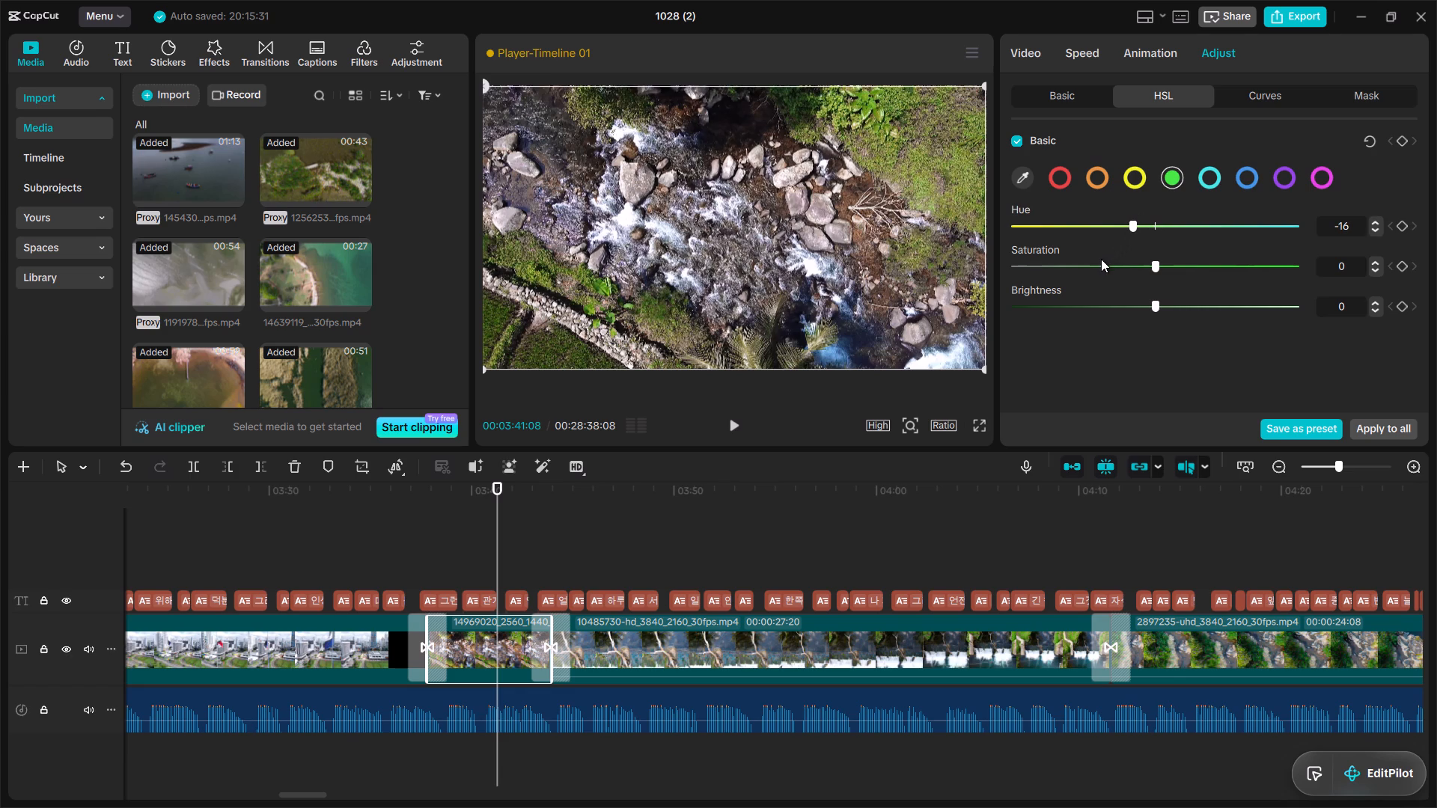
pyautogui.click(1101, 259)
pyautogui.click(1069, 300)
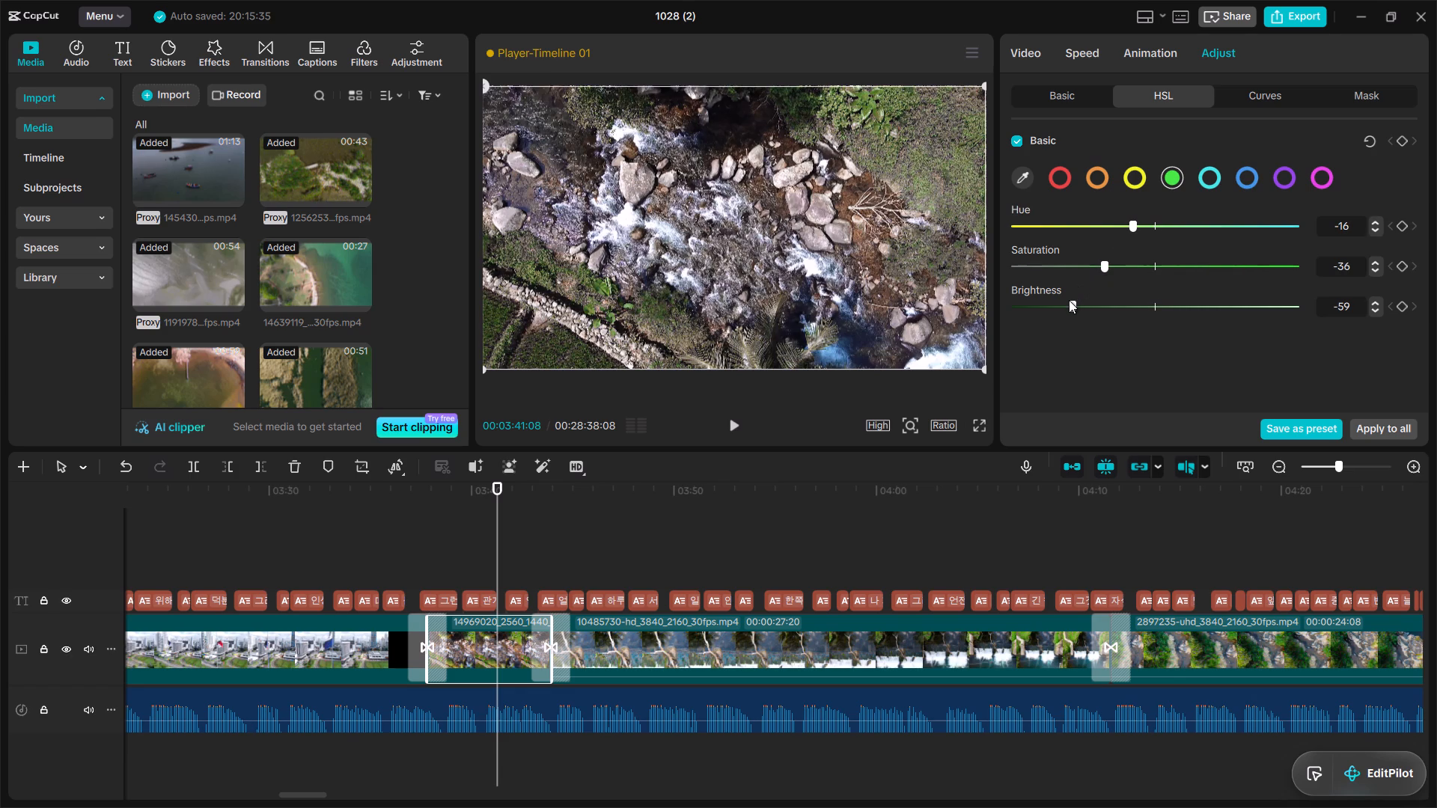
# Set the rocky stream clip's cyan HSL adjustment to Hue -8, Saturation -41 and Brightness -63.
pyautogui.click(1211, 172)
pyautogui.click(1140, 224)
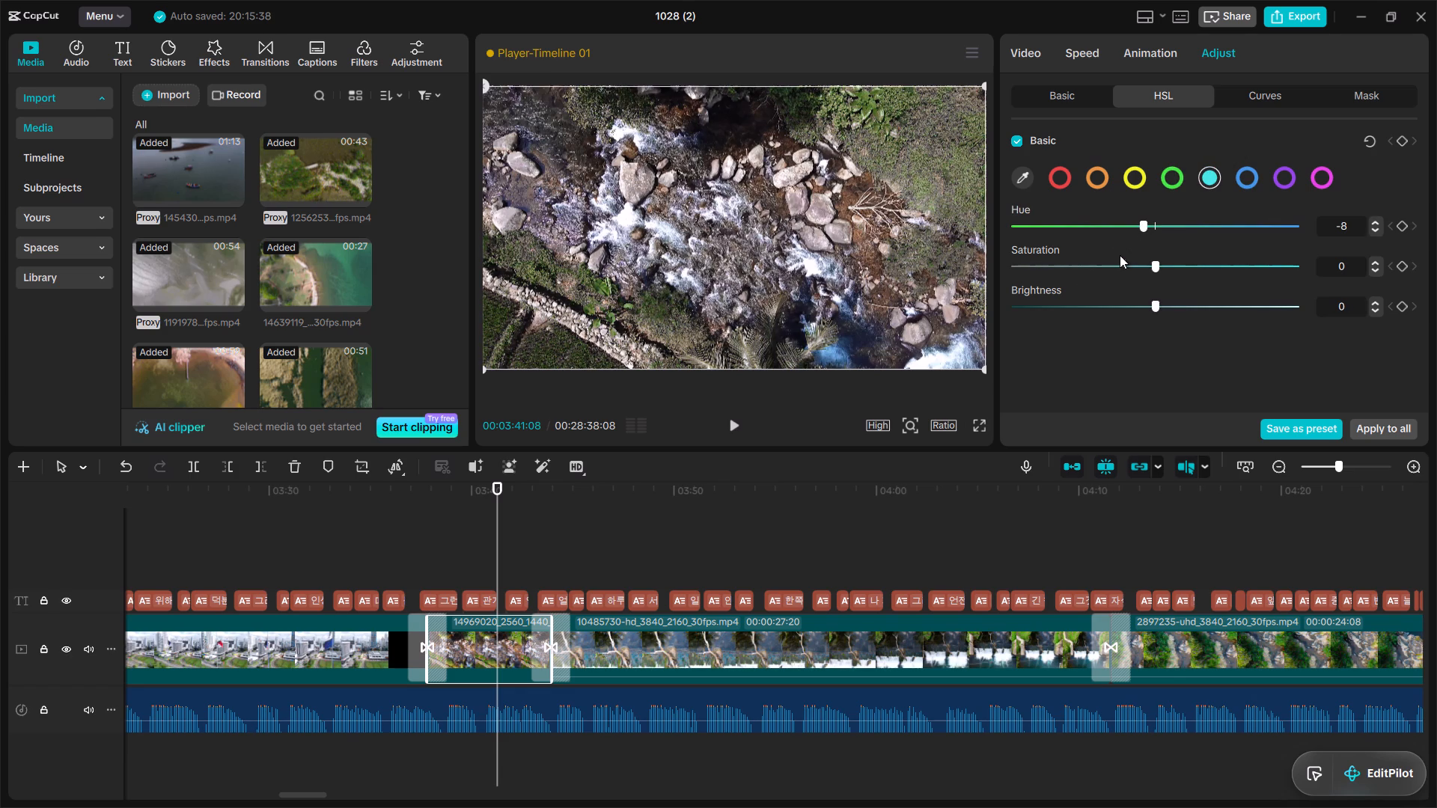
pyautogui.moveTo(1113, 265); pyautogui.dragTo(1080, 308)
pyautogui.moveTo(1080, 308); pyautogui.dragTo(1093, 308)
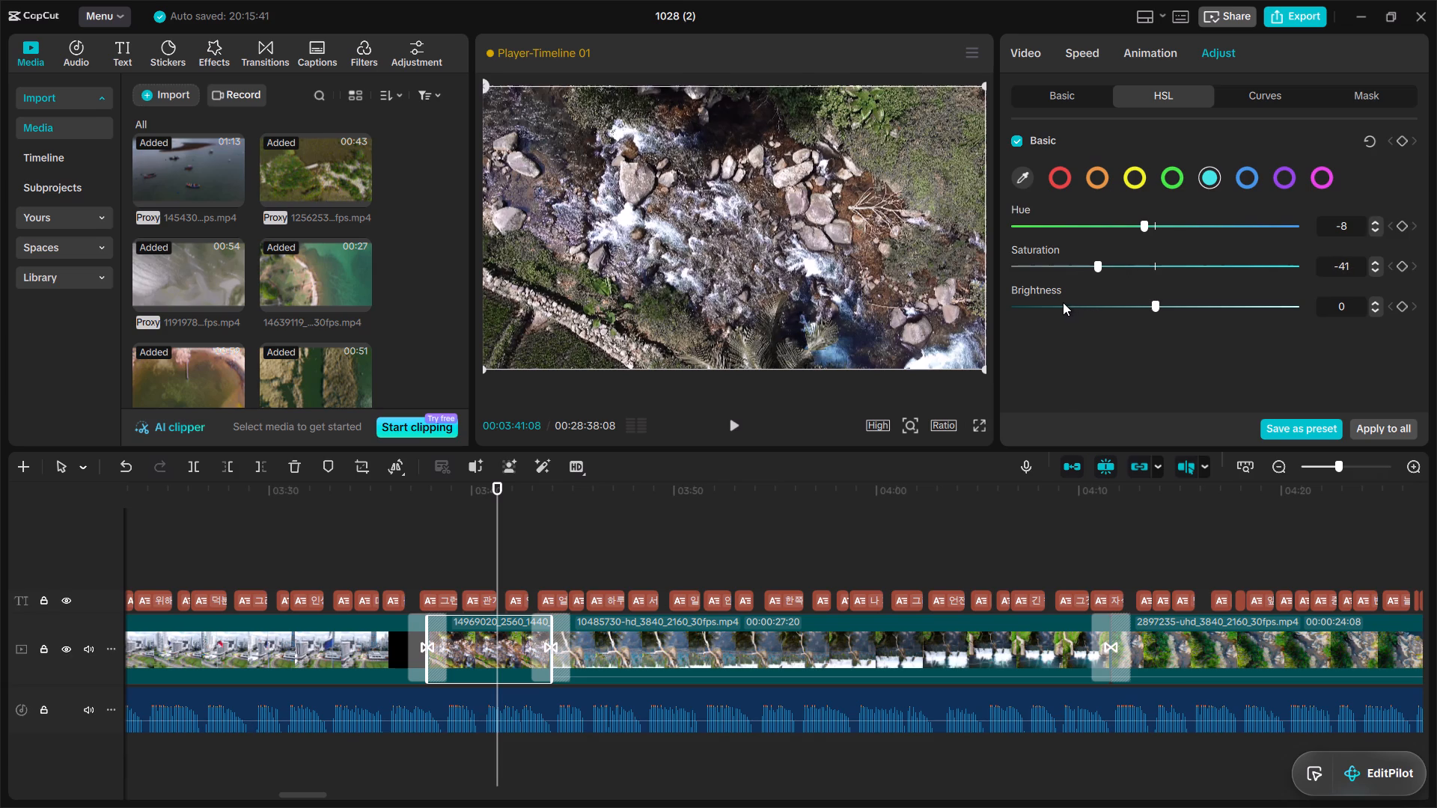
pyautogui.click(1063, 302)
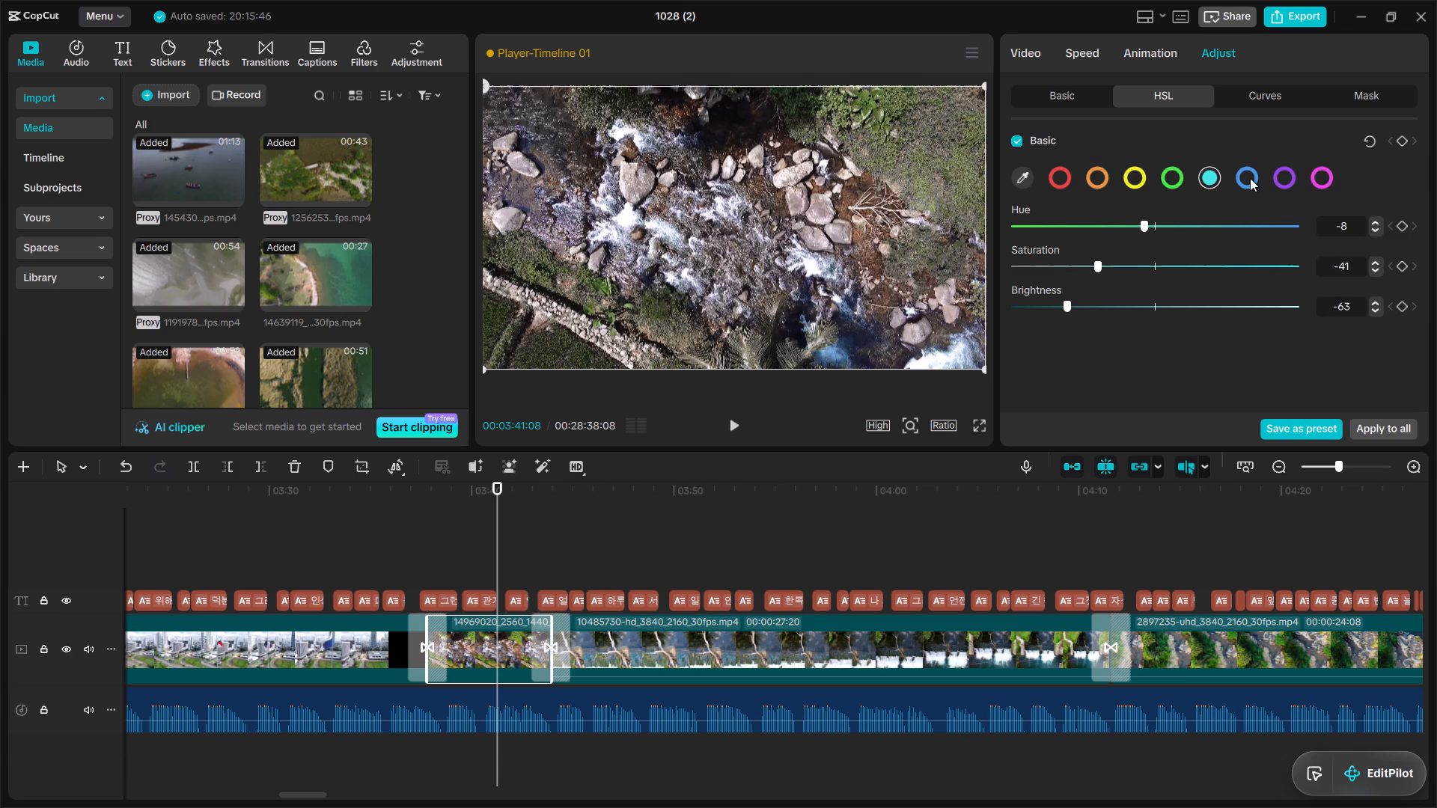
# Set the rocky stream clip's blue HSL adjustment to Hue 44, Saturation 27 and Brightness -19.
pyautogui.click(1250, 178)
pyautogui.click(1214, 221)
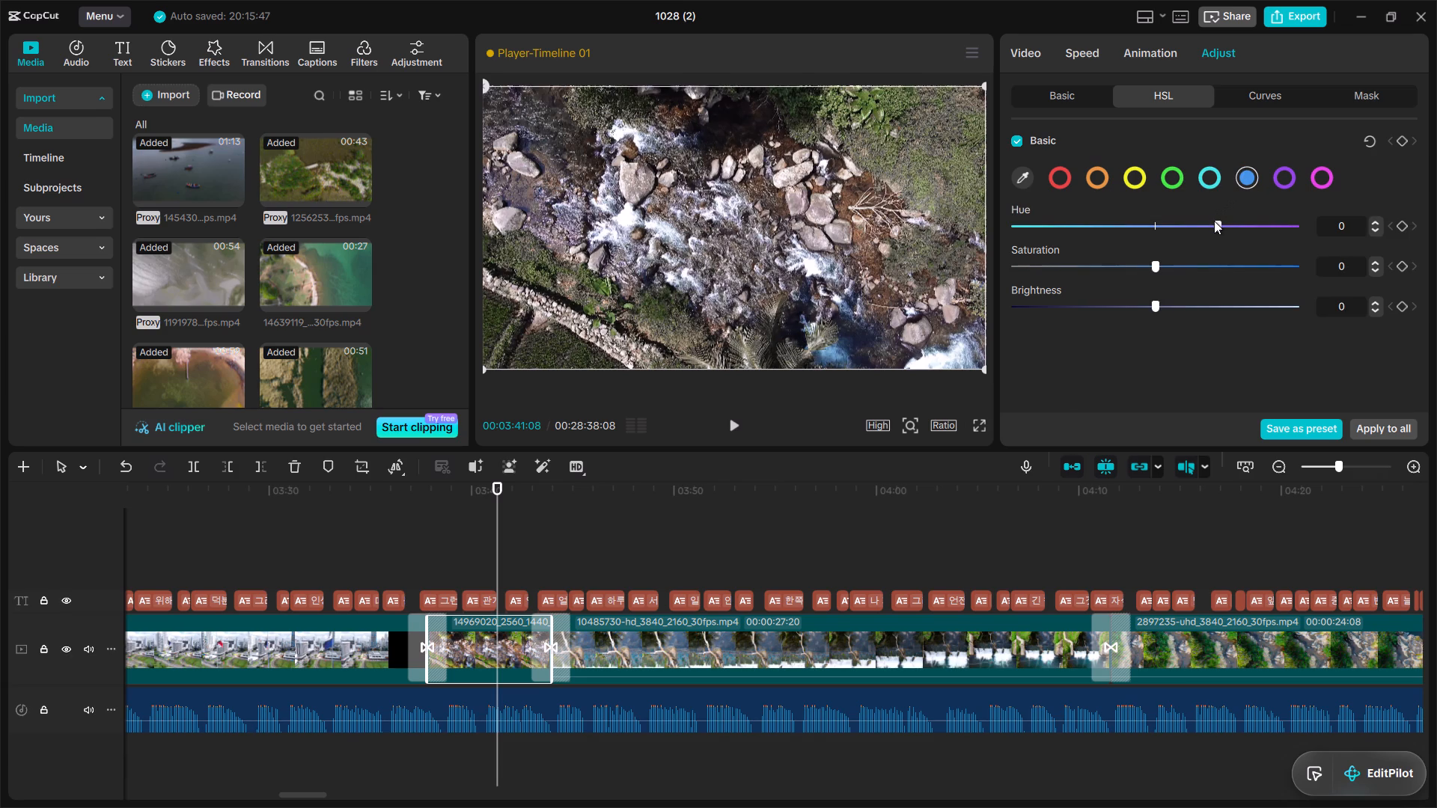
pyautogui.click(1190, 259)
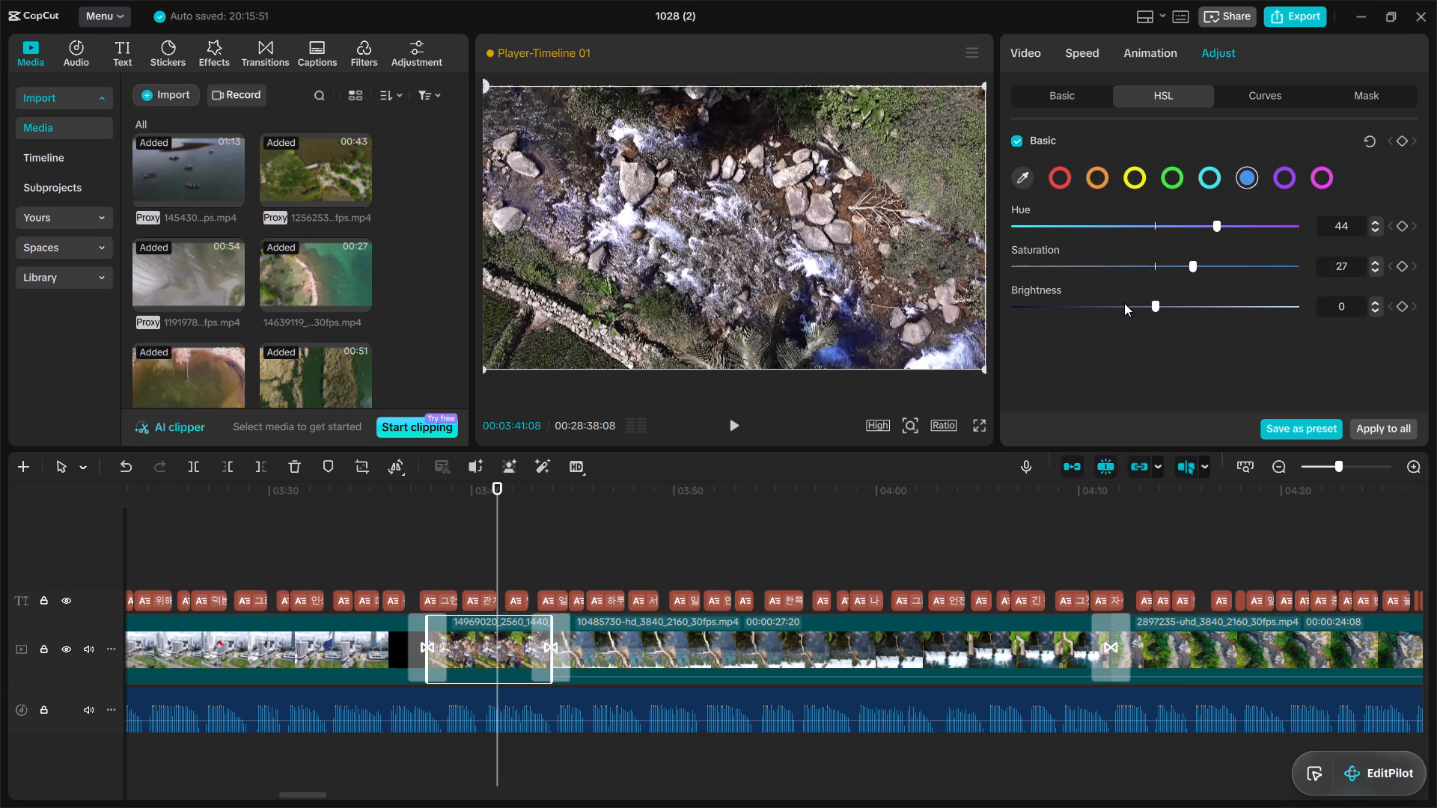
pyautogui.click(1124, 303)
# Set the rocky stream clip's purple HSL adjustment to Hue 54, Saturation 26 and Brightness -15.
pyautogui.click(1281, 177)
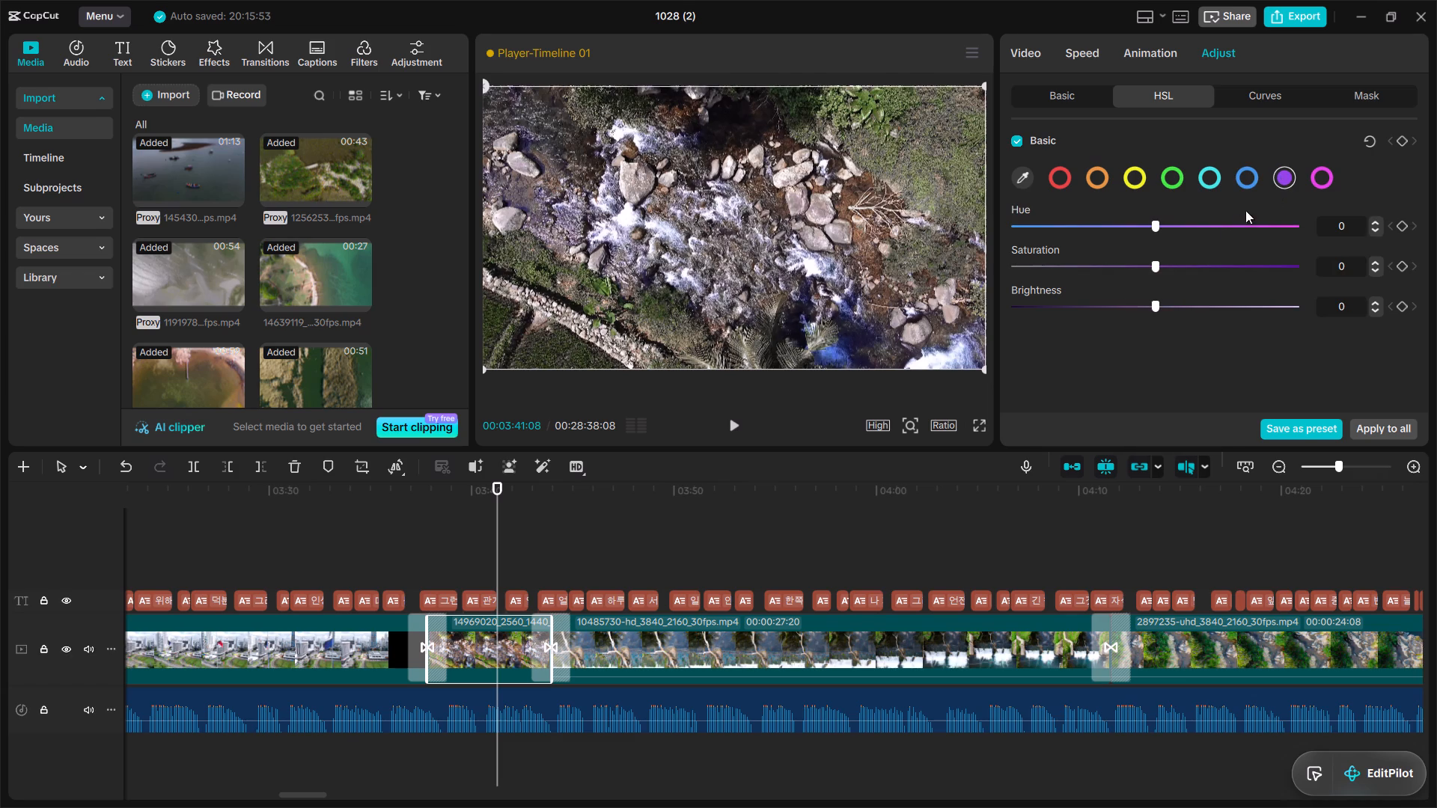
pyautogui.click(1228, 222)
pyautogui.click(1189, 262)
pyautogui.click(1130, 304)
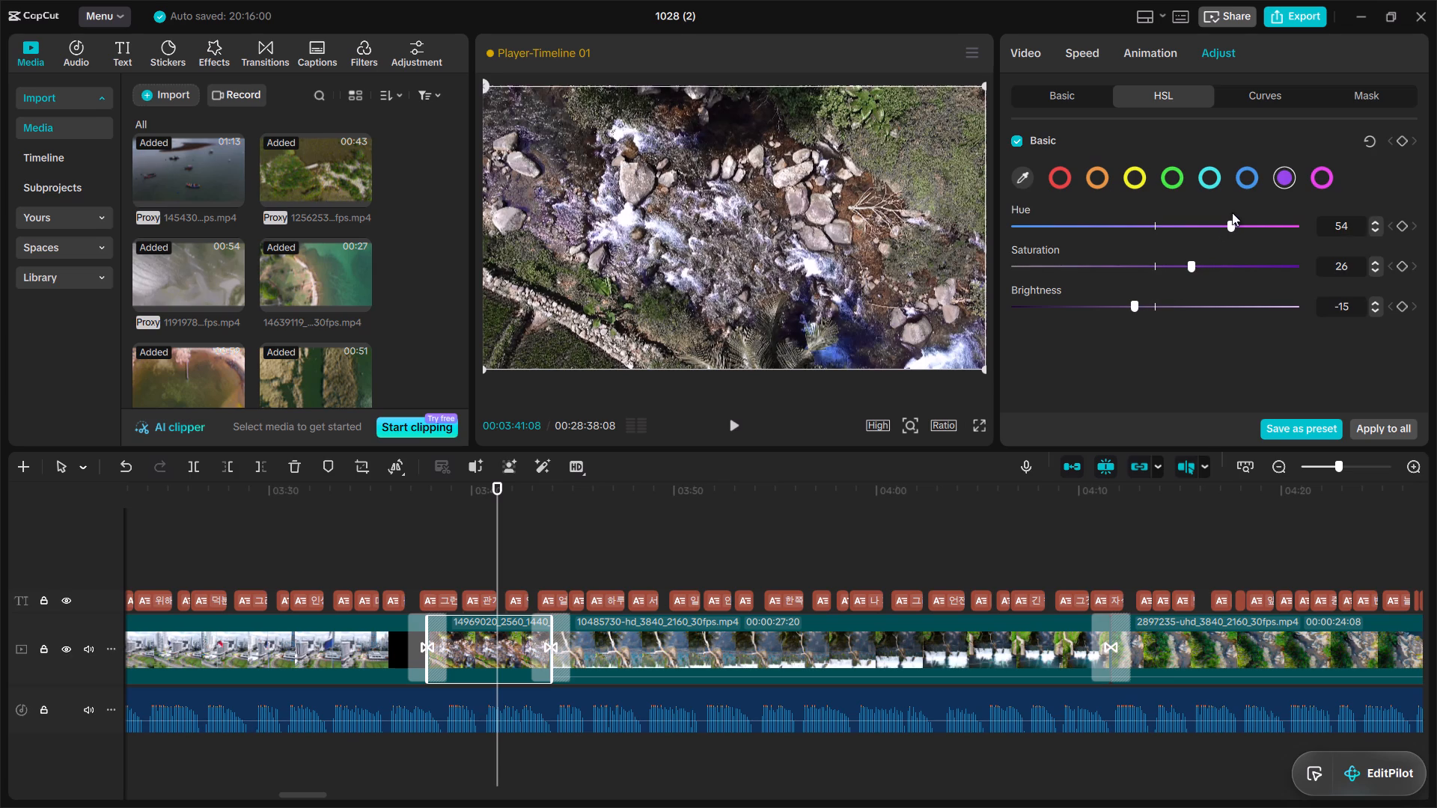
# Set the rocky stream clip's magenta HSL adjustment to Hue 98, Saturation 66 and Brightness 35.
pyautogui.click(1322, 168)
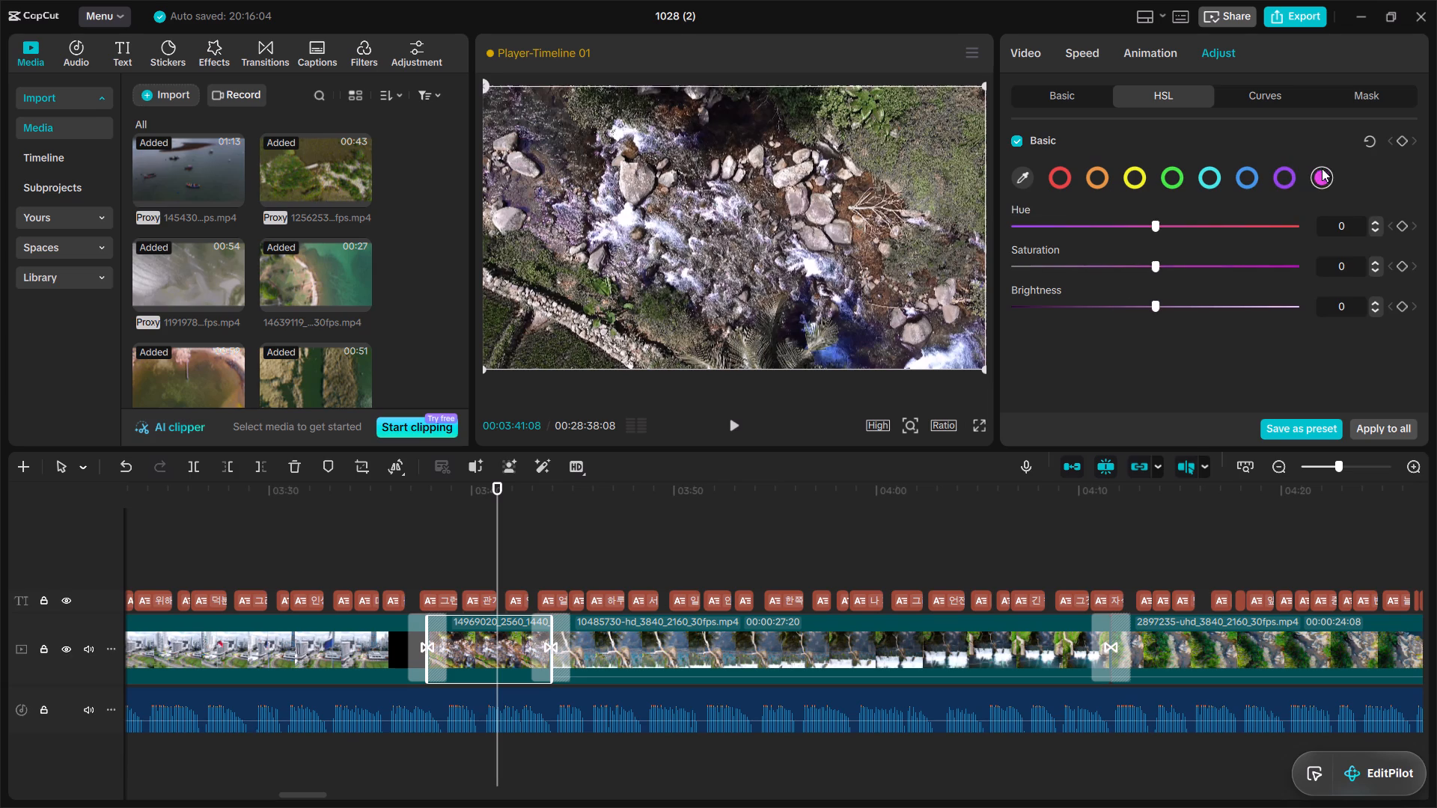
pyautogui.moveTo(1279, 221); pyautogui.dragTo(1249, 255)
pyautogui.moveTo(1249, 255); pyautogui.dragTo(1244, 257)
pyautogui.click(1290, 224)
pyautogui.click(1245, 262)
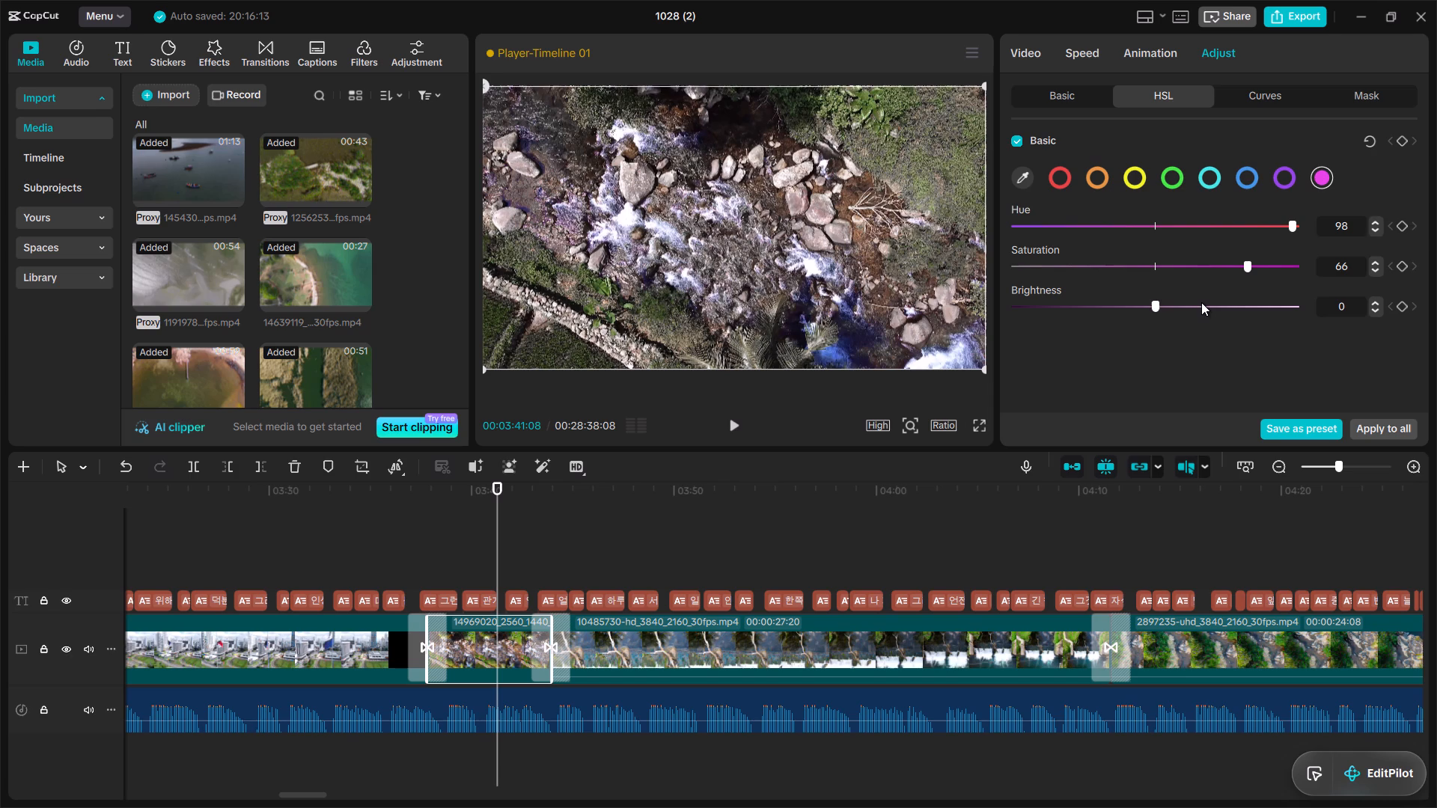
pyautogui.click(1201, 302)
# Set the red HSL adjustment of the weir clip 10485730, after the rocky stream clip, to Hue 91, Saturation 66 and Brightness 32.
pyautogui.click(733, 647)
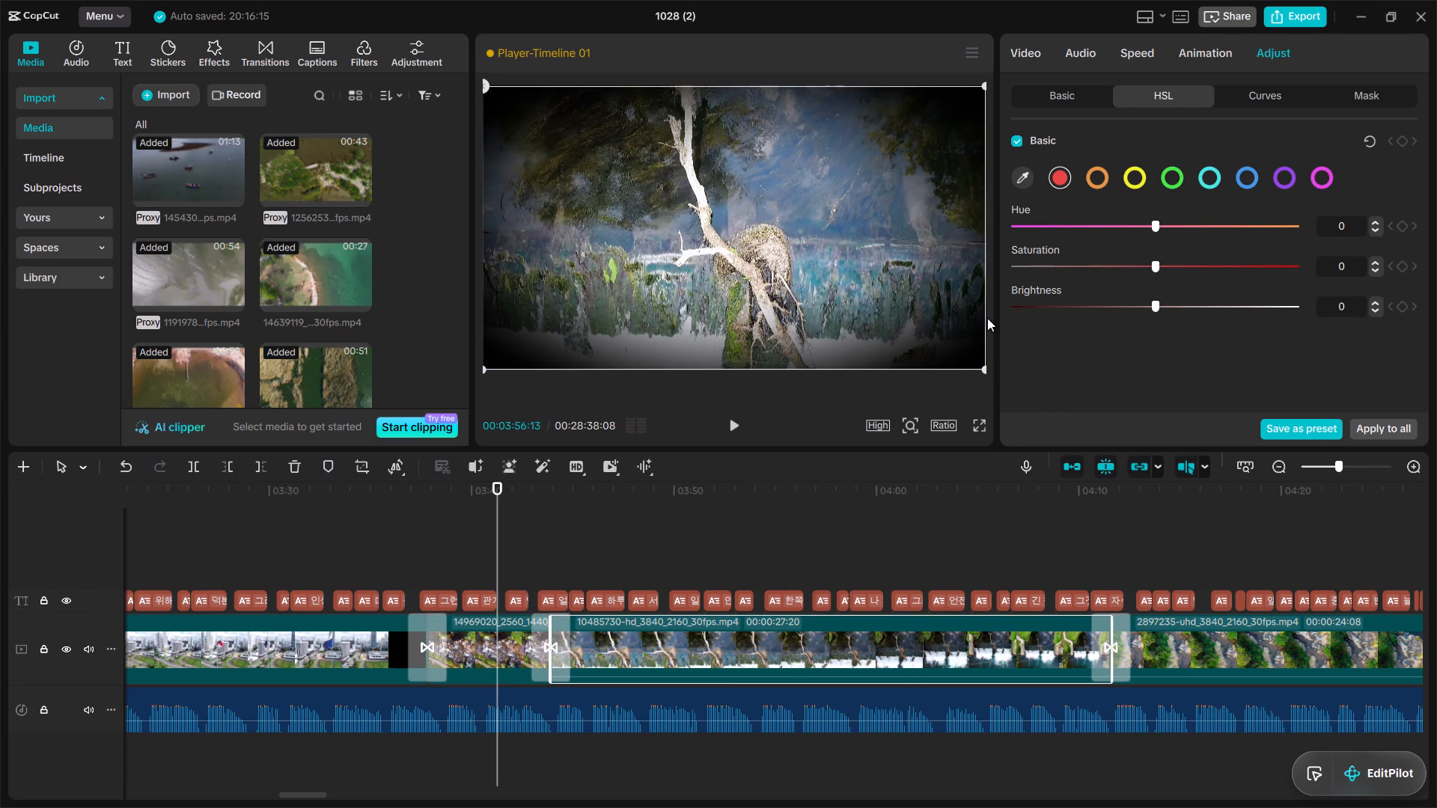
pyautogui.click(1281, 221)
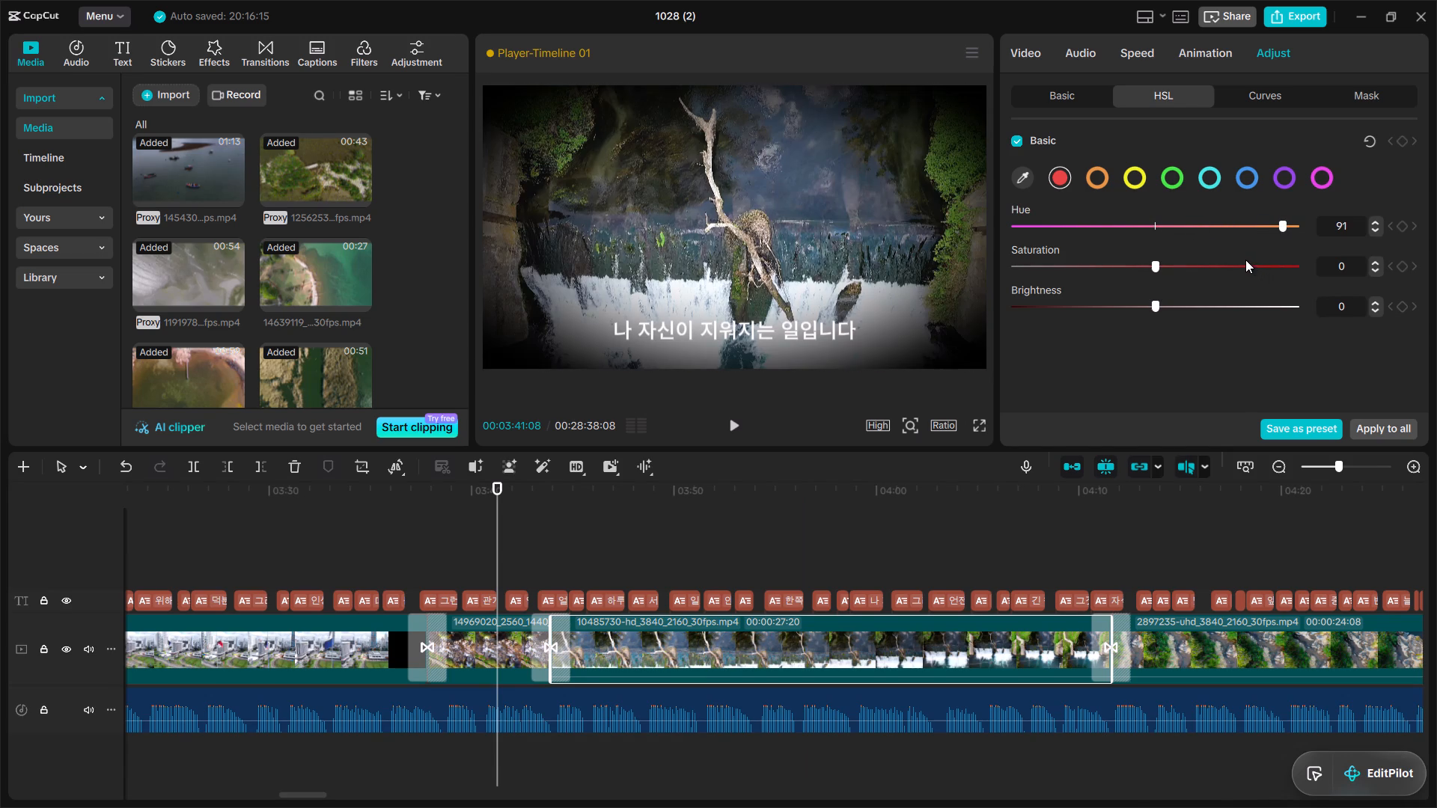
pyautogui.click(1245, 259)
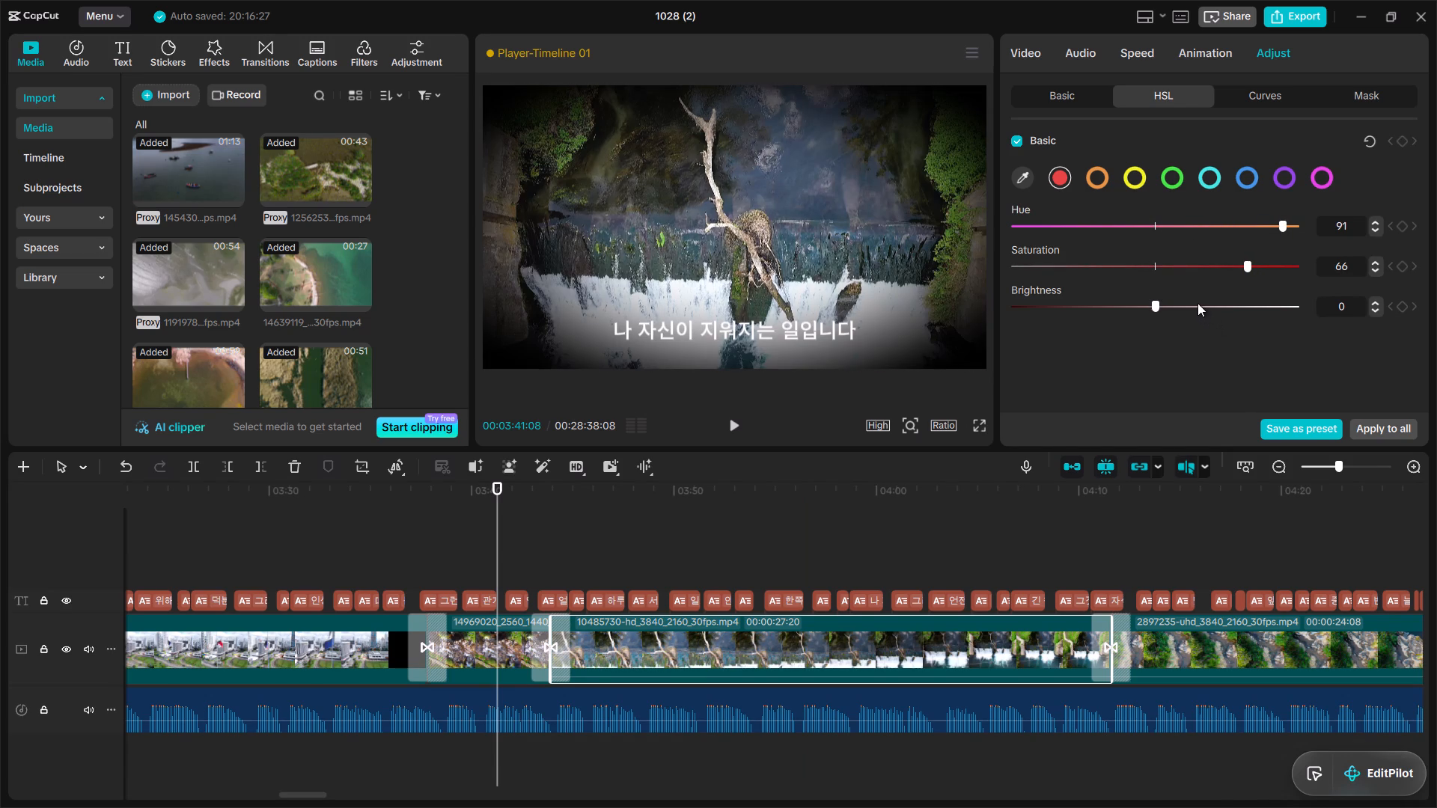
pyautogui.click(1197, 303)
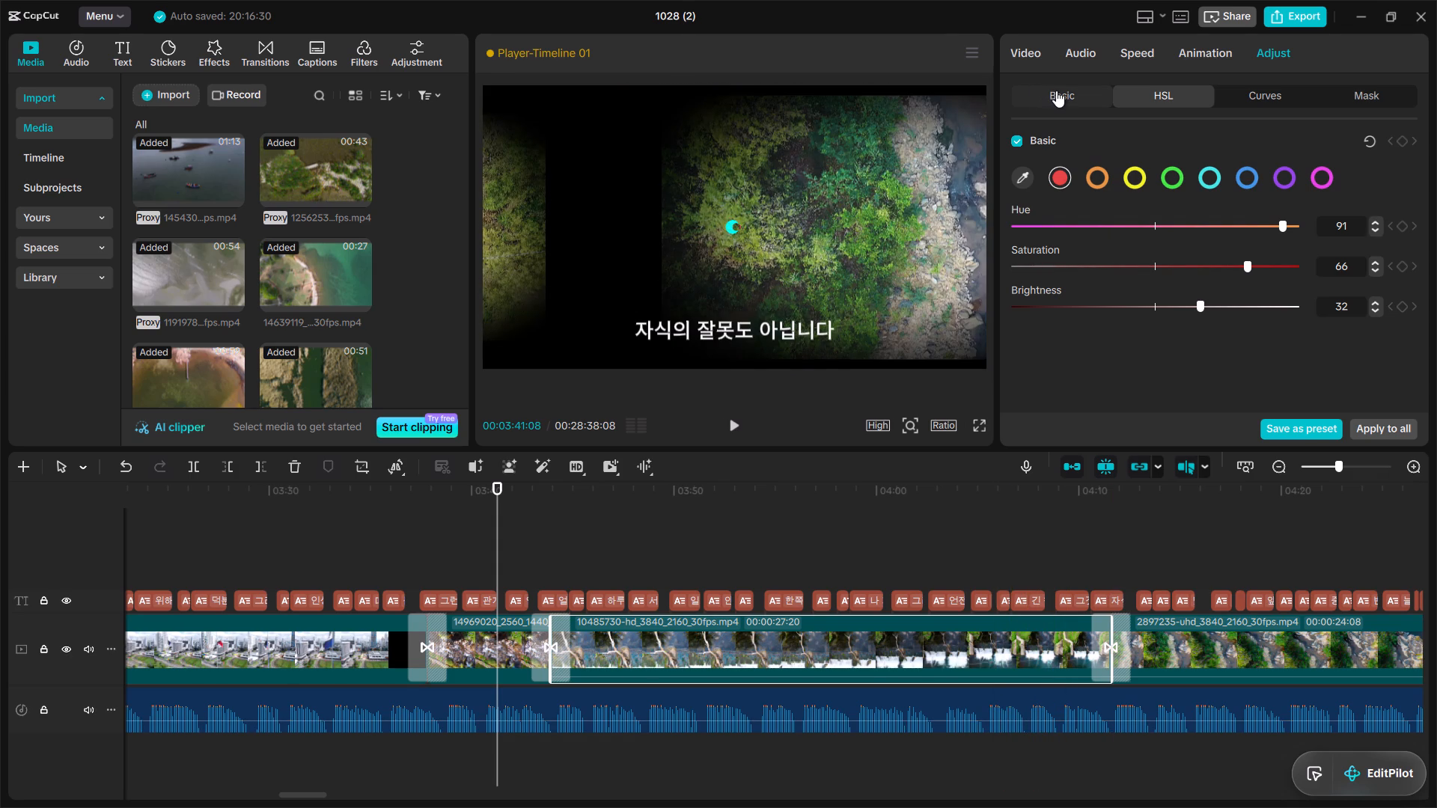
# In the weir clip's basic colour adjustments, set Saturation to 26 and Tint to -35.
pyautogui.click(1056, 91)
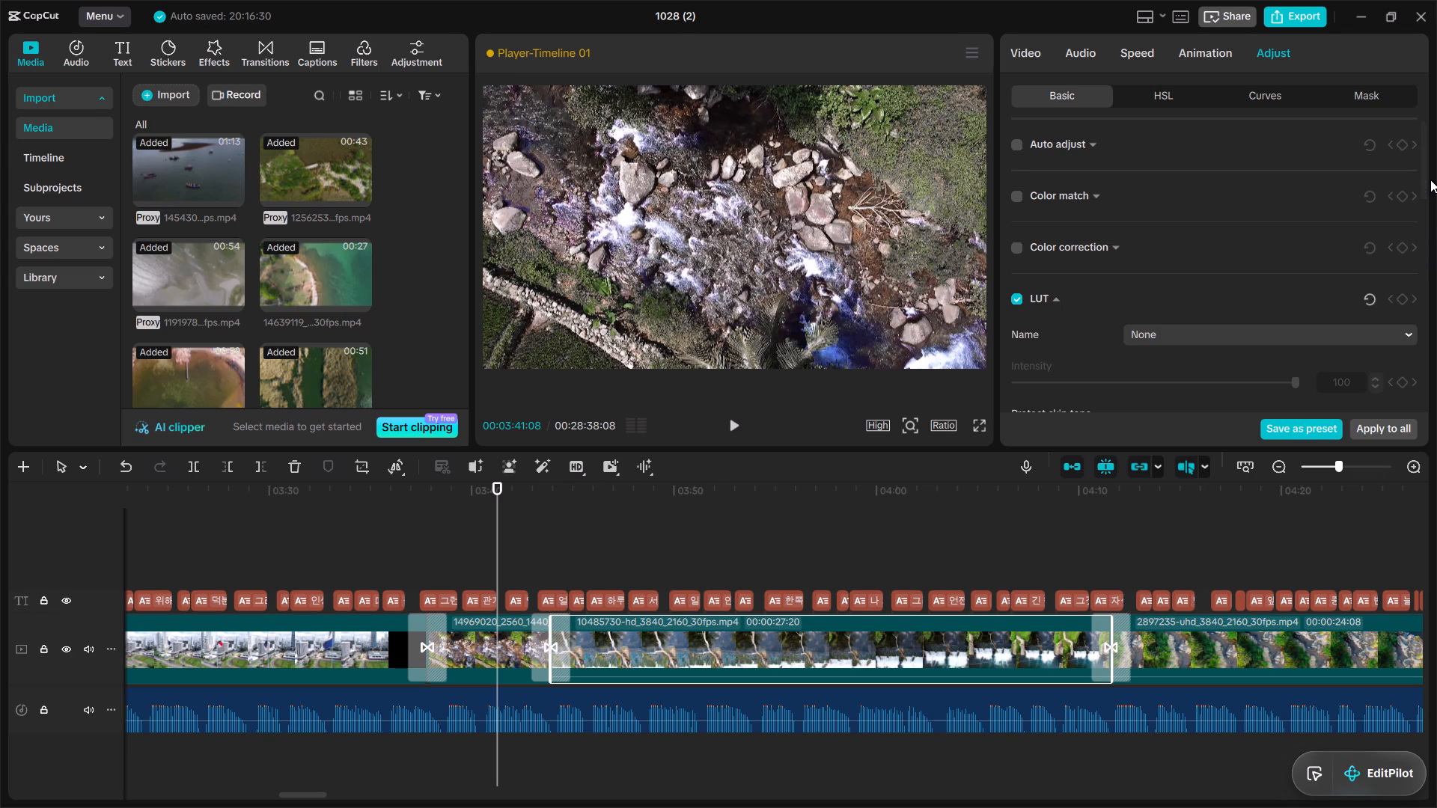
pyautogui.moveTo(1425, 166); pyautogui.dragTo(1425, 186)
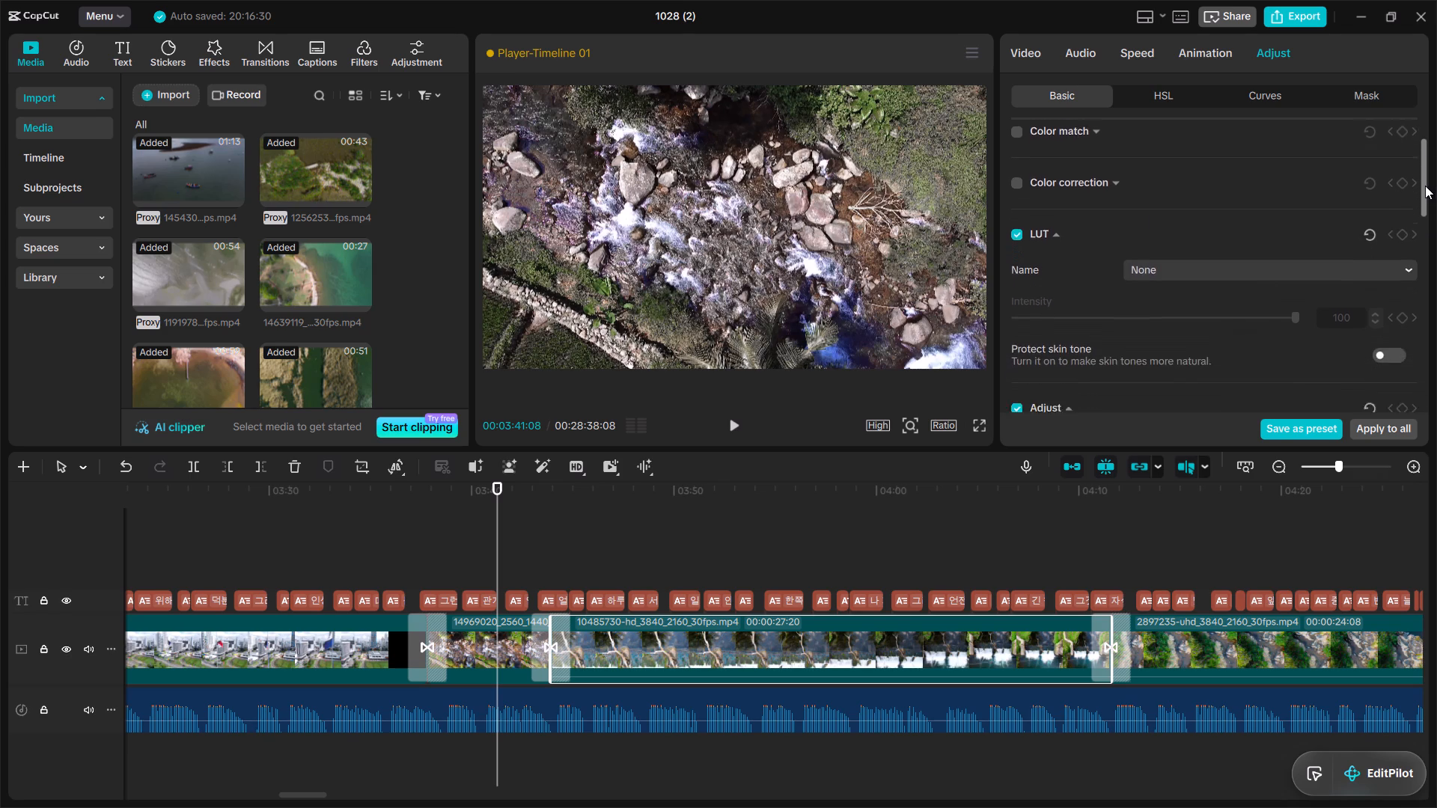
pyautogui.moveTo(1425, 186); pyautogui.dragTo(1415, 272)
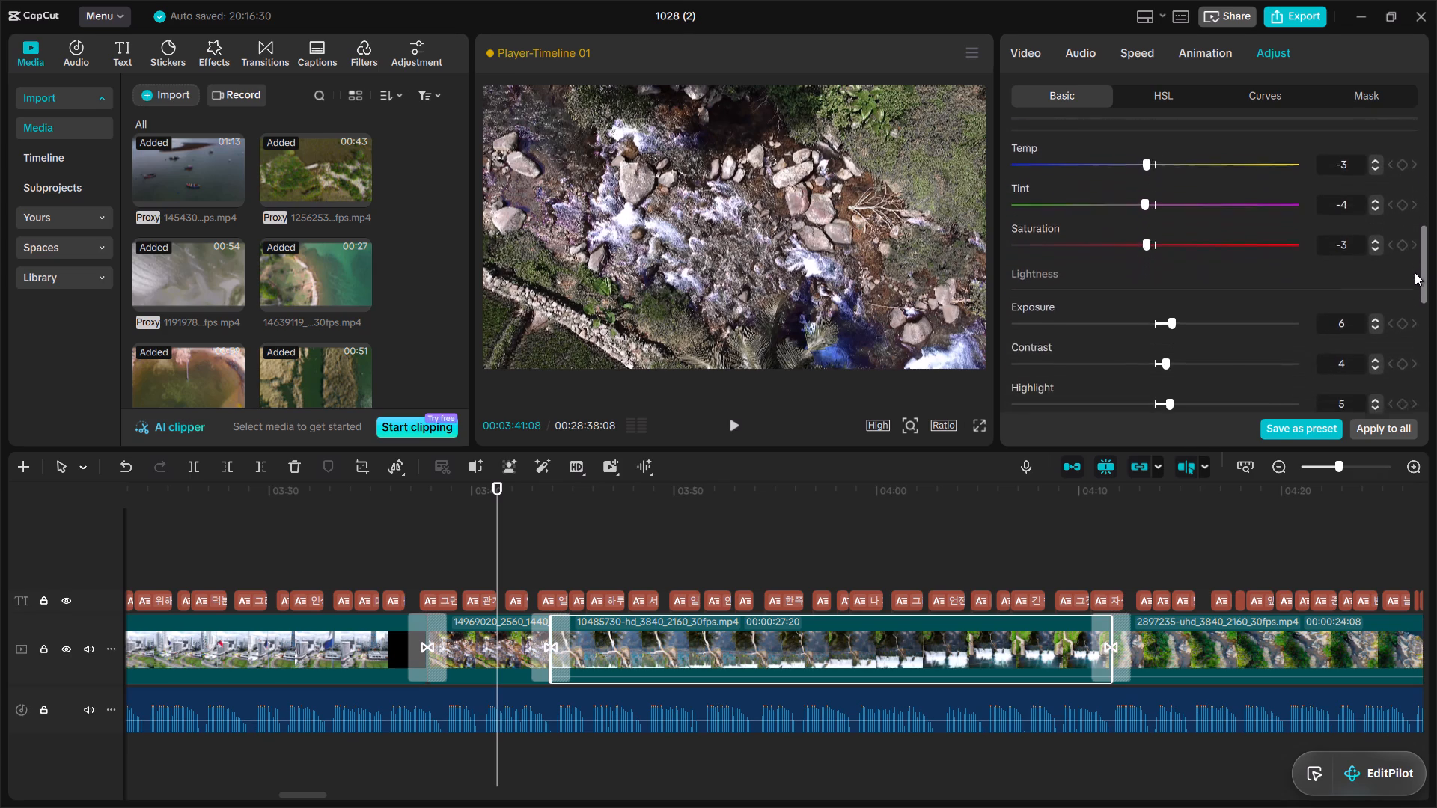
pyautogui.moveTo(1415, 272); pyautogui.dragTo(1411, 289)
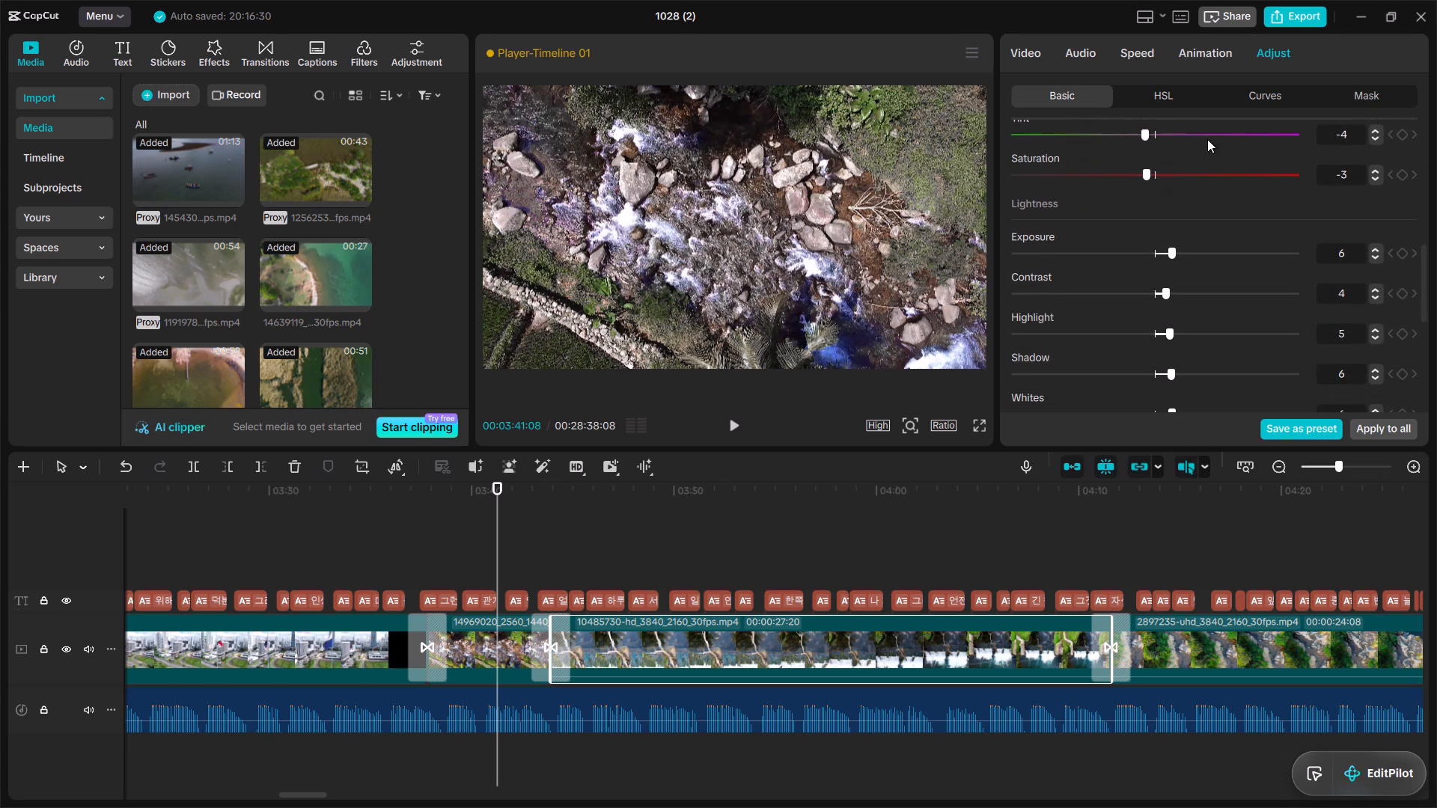
pyautogui.click(1225, 172)
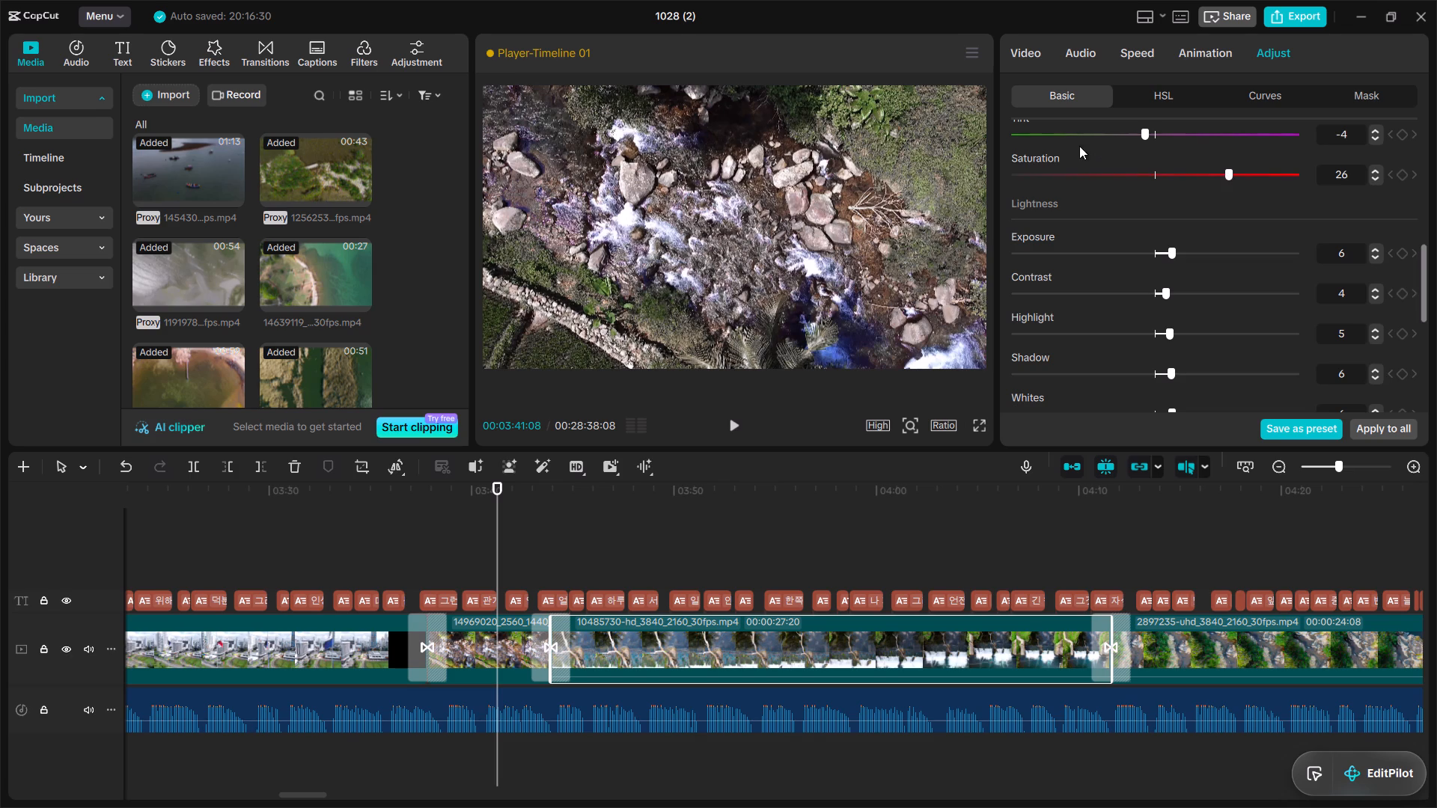
pyautogui.click(1053, 134)
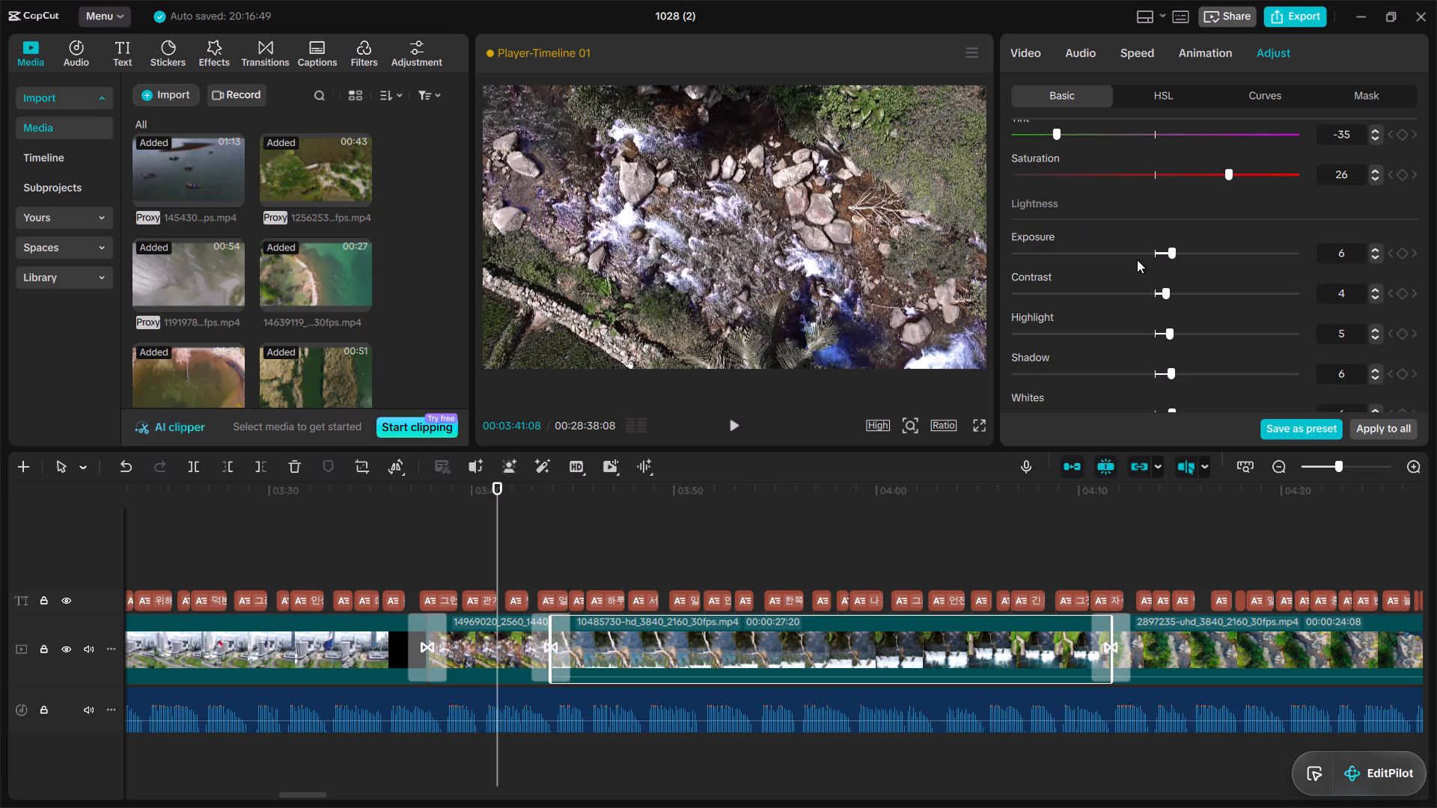
# Set the weir clip's lightness adjustments to Exposure -40, Highlight -18, Shadow -20 and Contrast 16.
pyautogui.click(1112, 250)
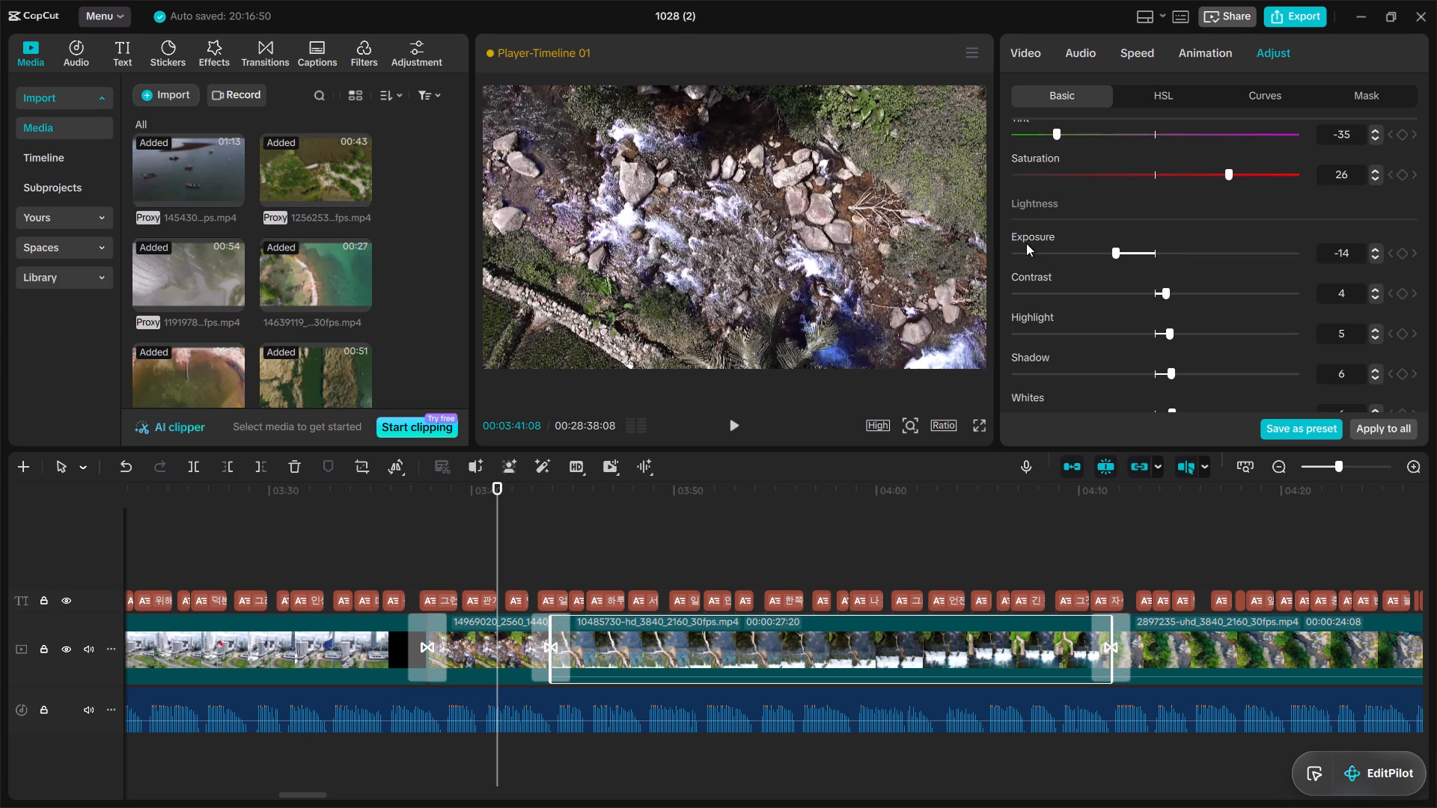
pyautogui.click(1039, 248)
pyautogui.moveTo(1089, 332); pyautogui.dragTo(1102, 389)
pyautogui.click(1096, 376)
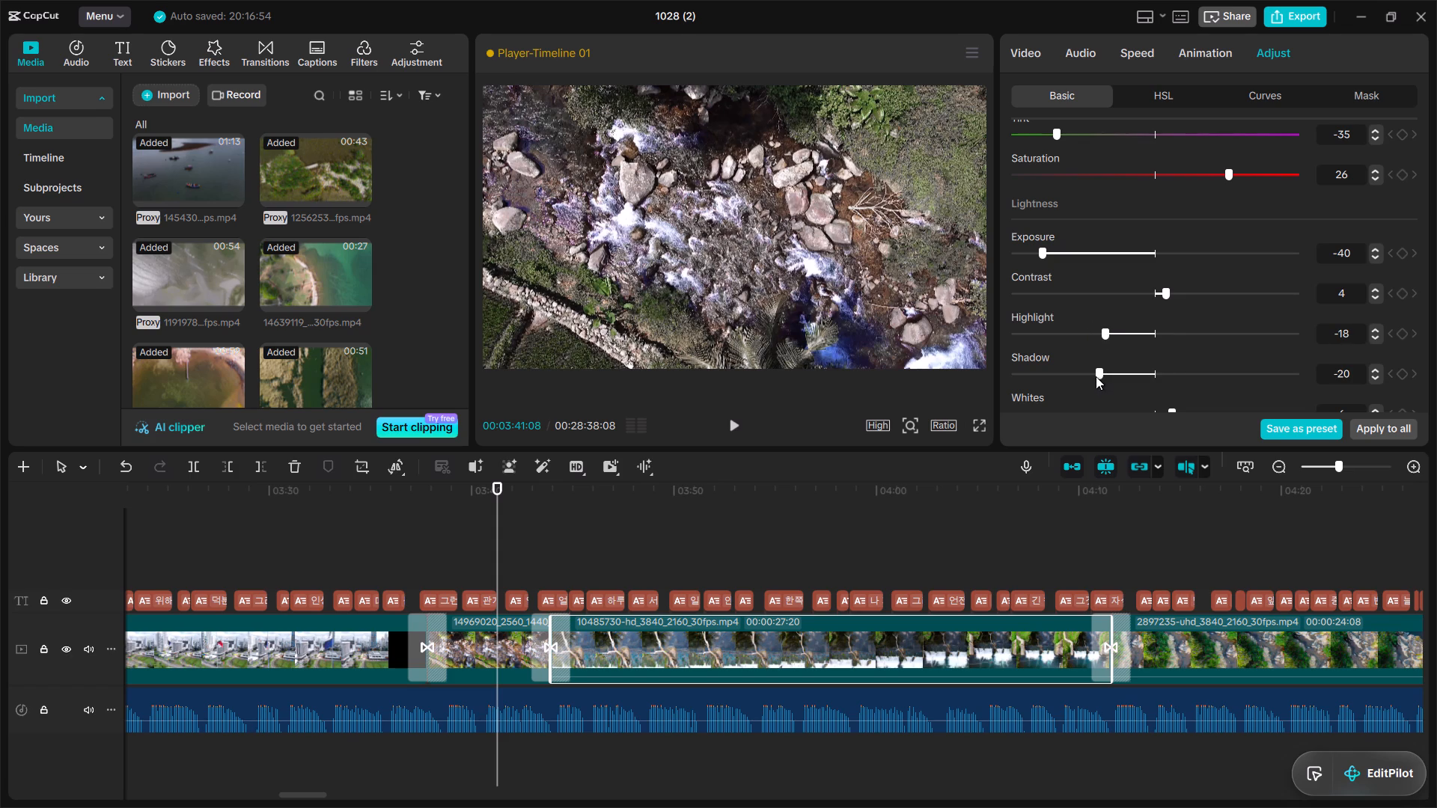
pyautogui.moveTo(1104, 296); pyautogui.dragTo(1197, 376)
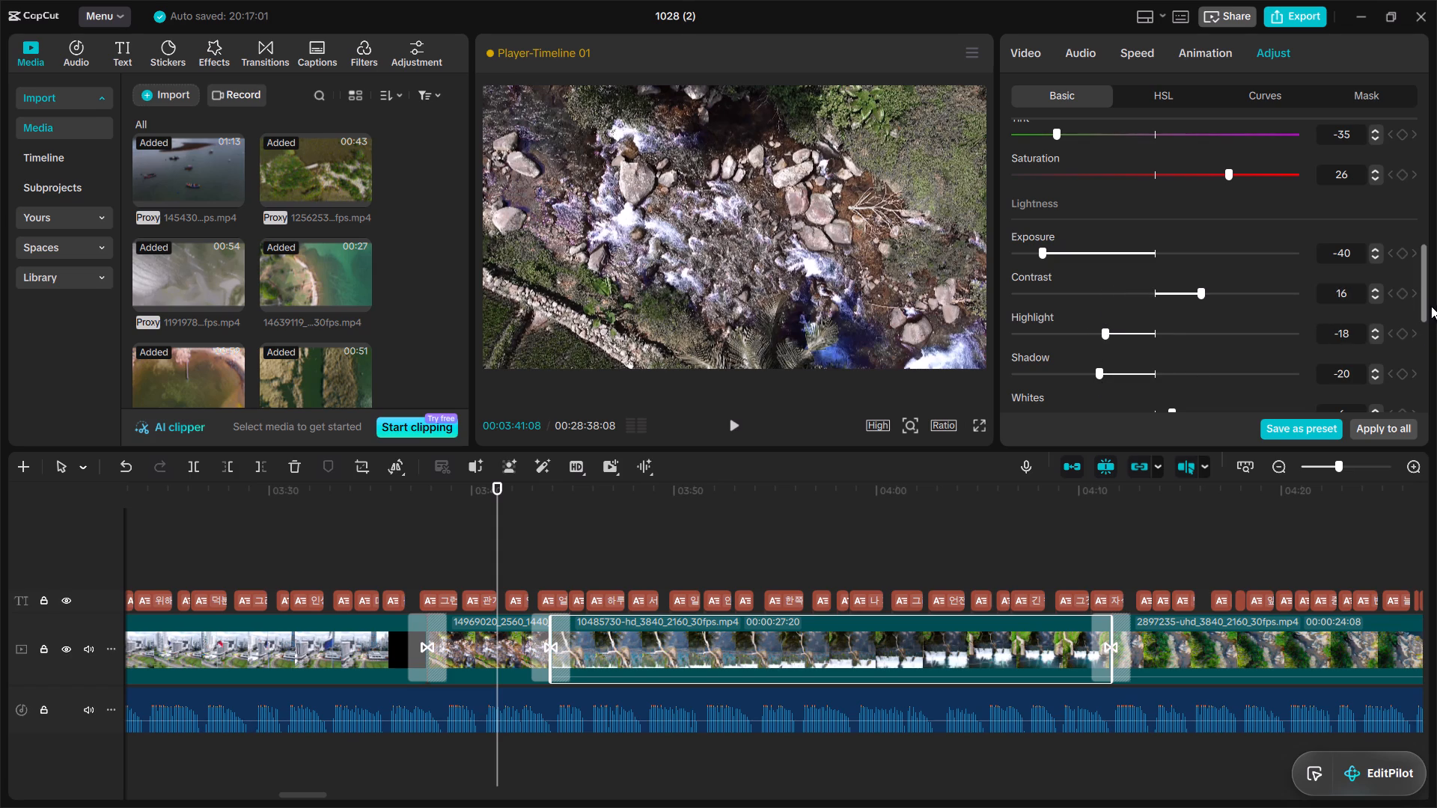
# Set the weir clip's Vignette effect to 50.
pyautogui.moveTo(1424, 280); pyautogui.dragTo(1424, 284)
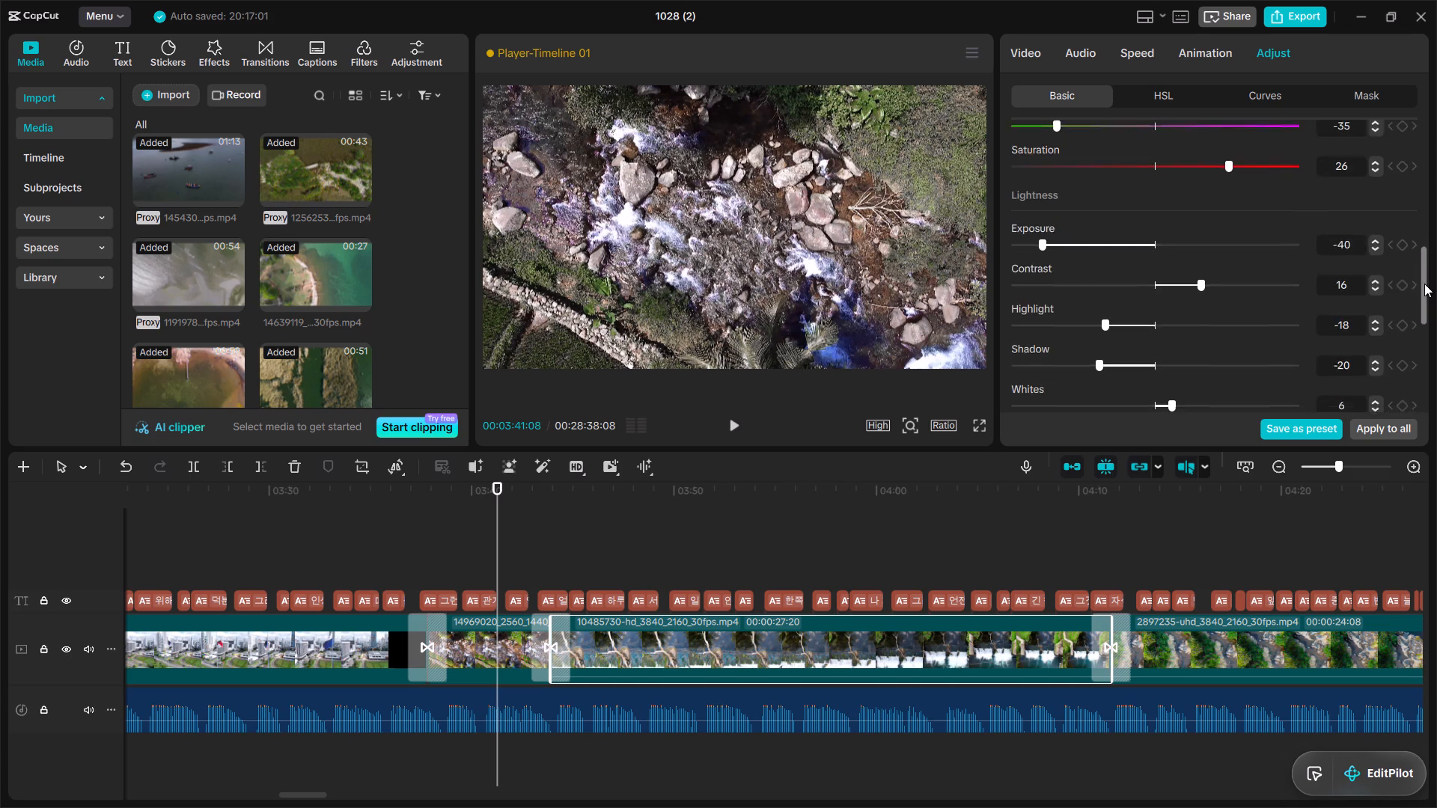
pyautogui.moveTo(1424, 284); pyautogui.dragTo(1424, 355)
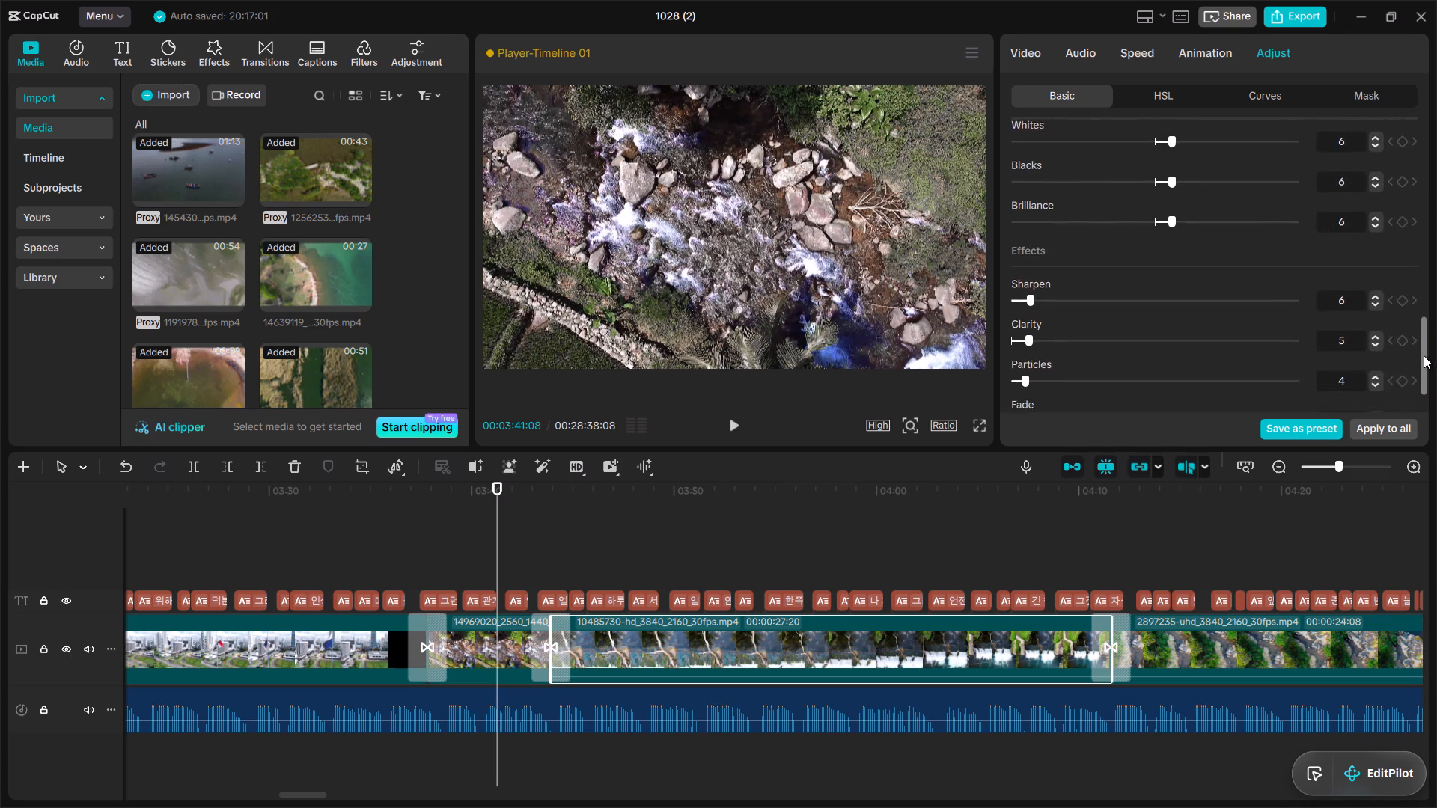
pyautogui.moveTo(1424, 355); pyautogui.dragTo(1412, 391)
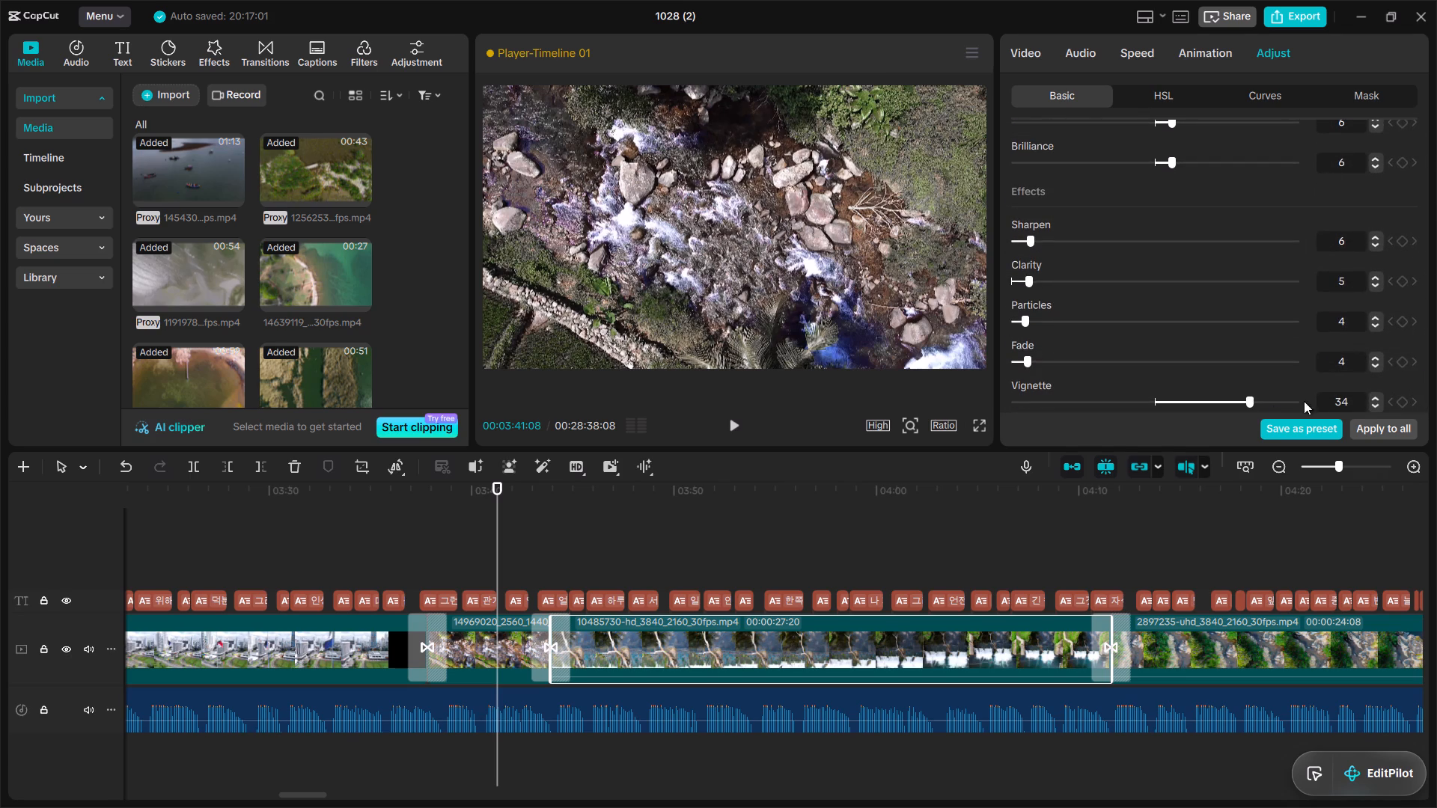
pyautogui.click(1293, 399)
# Set the weir clip's Vignette effect to 23.
pyautogui.click(1216, 400)
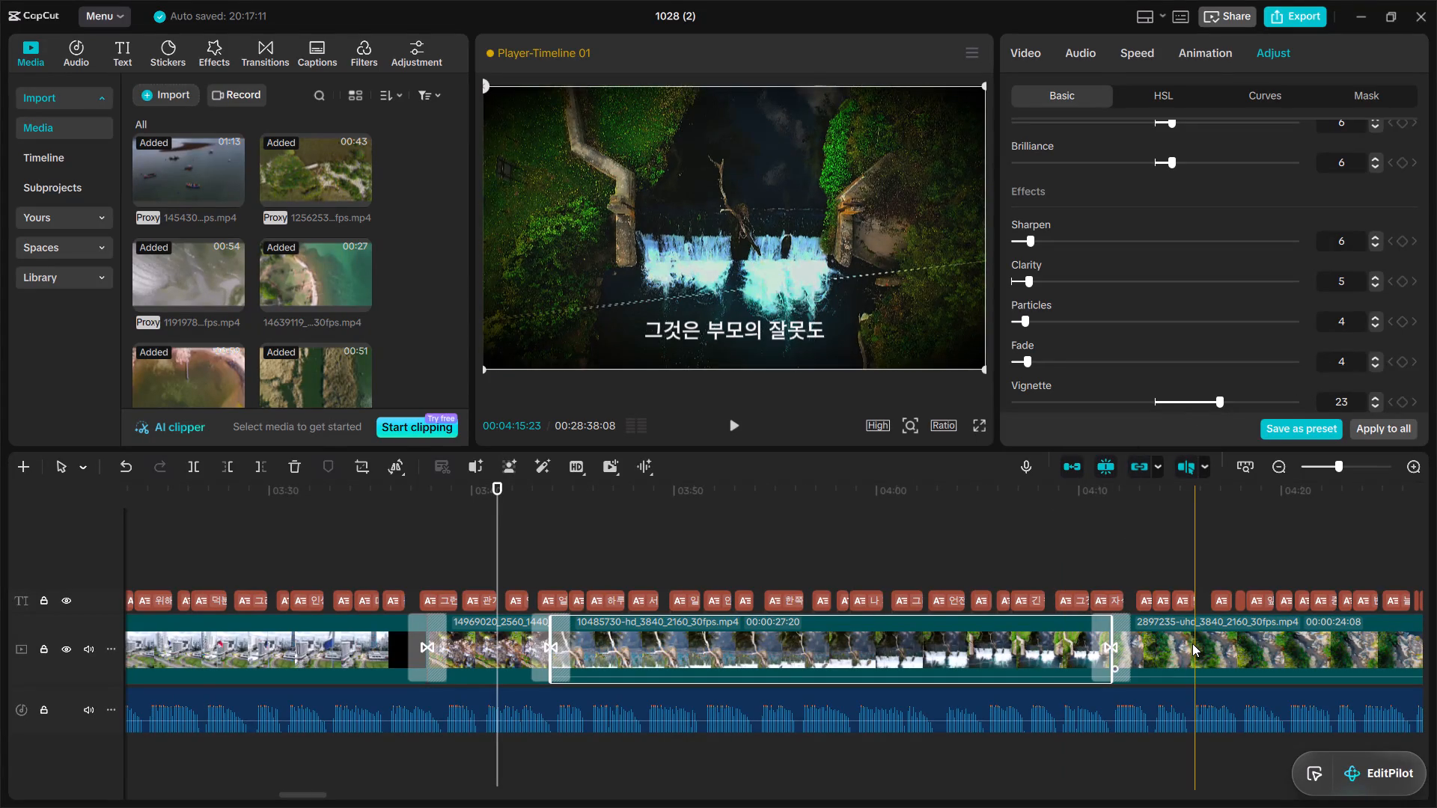
# In the basic colour adjustments of the forest stream clip 2897235, after the weir clip, set Tint to -17 and Saturation to 15.
pyautogui.click(1192, 651)
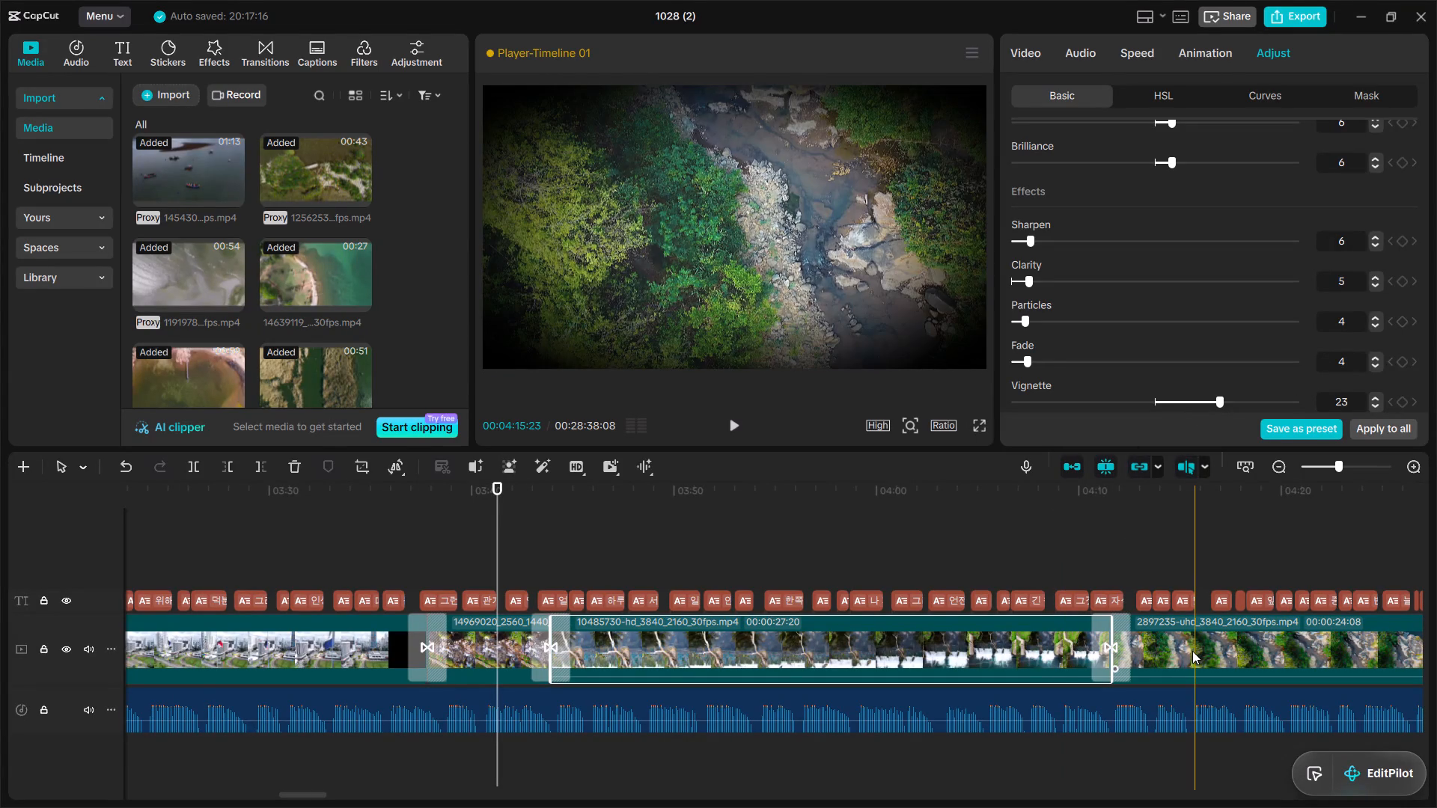
pyautogui.doubleClick(1201, 571)
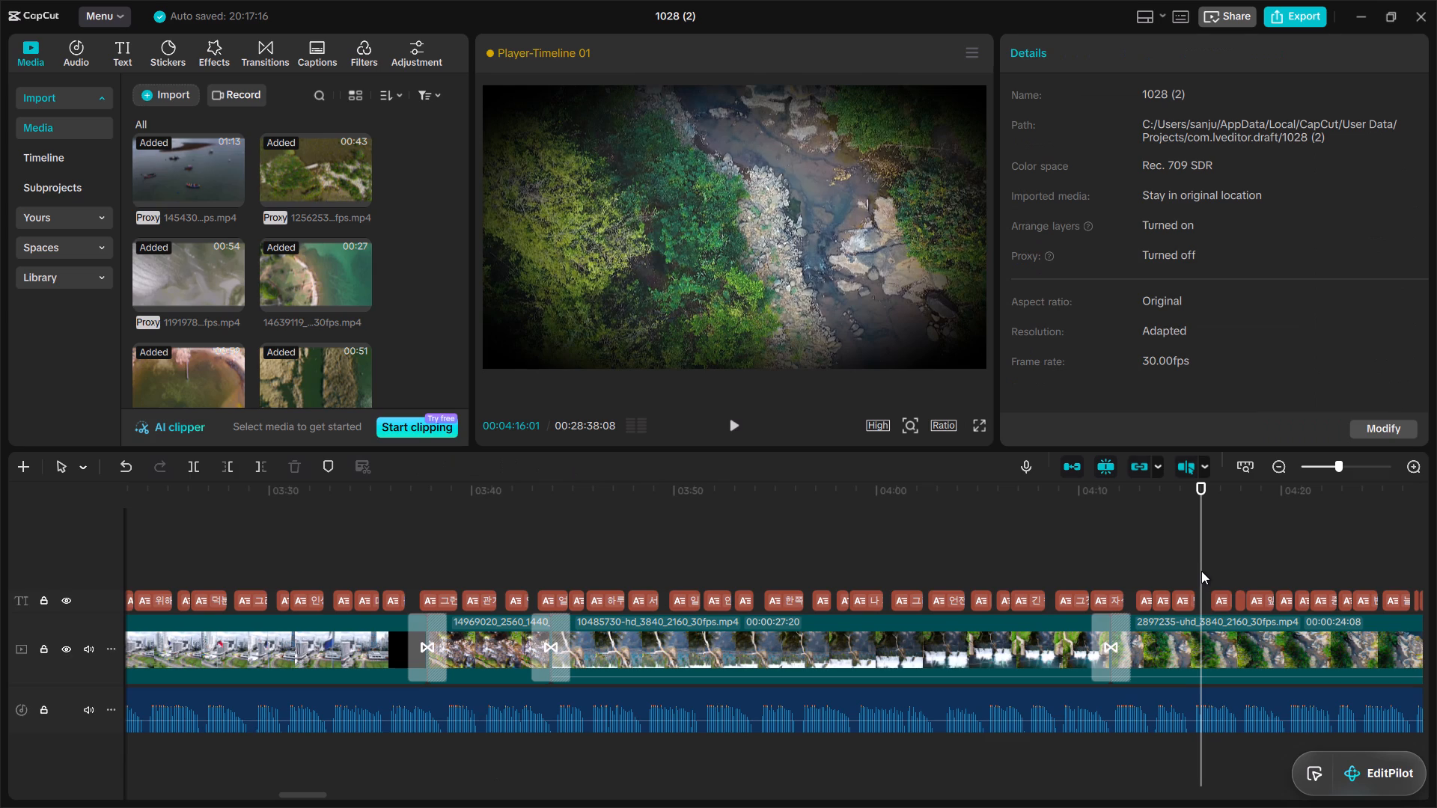
pyautogui.click(1205, 642)
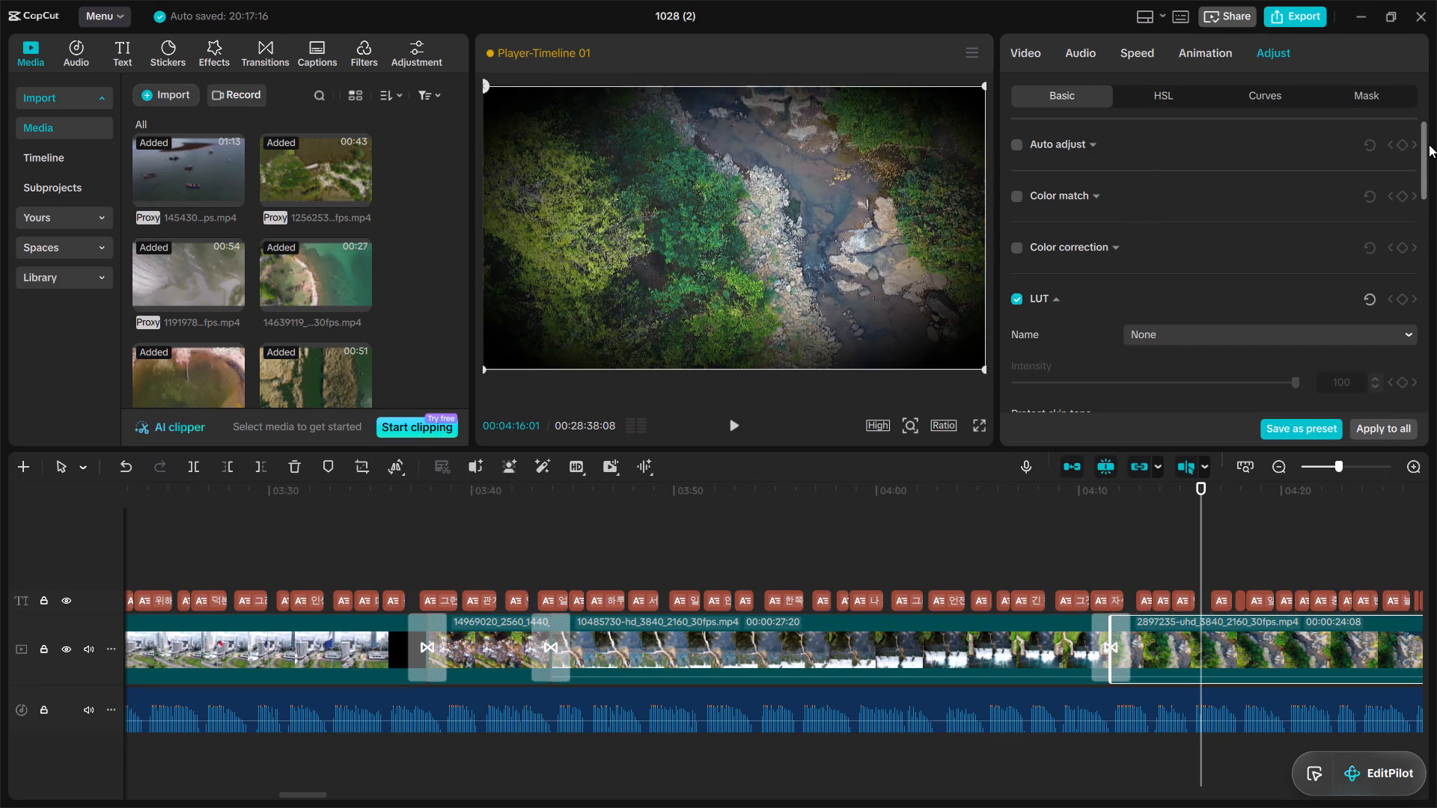
pyautogui.moveTo(1424, 141); pyautogui.dragTo(1424, 149)
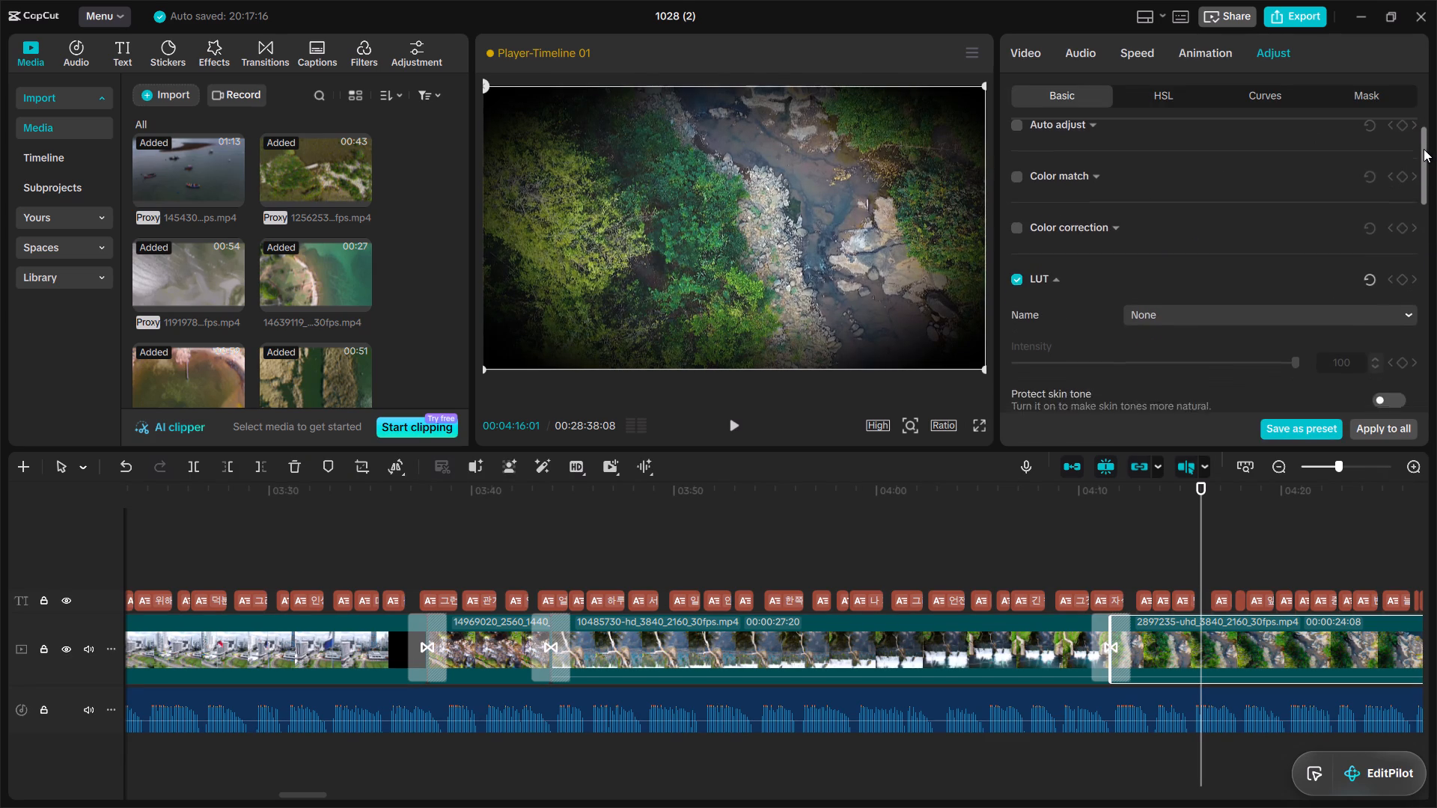
pyautogui.moveTo(1424, 149); pyautogui.dragTo(1424, 221)
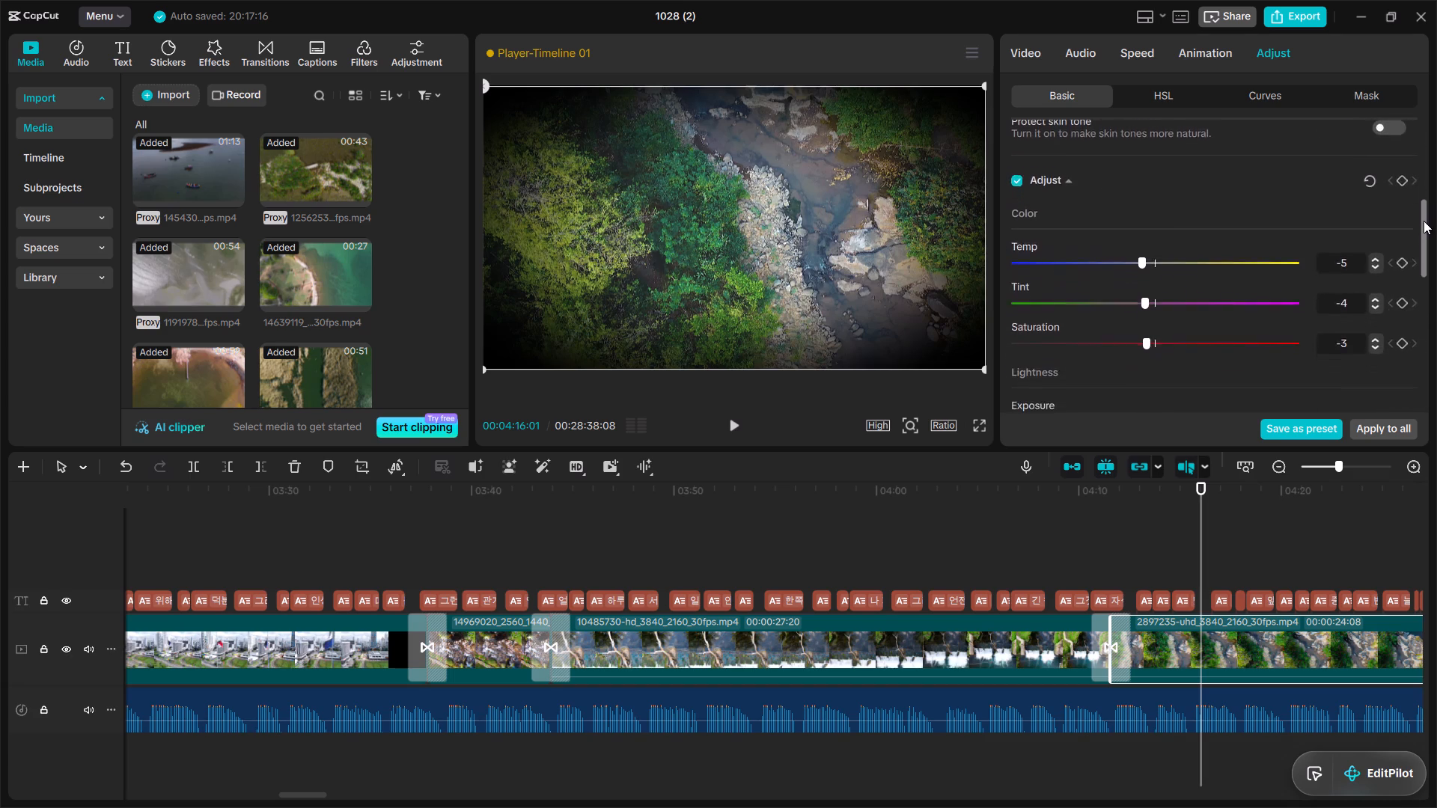
pyautogui.moveTo(1424, 221); pyautogui.dragTo(1418, 256)
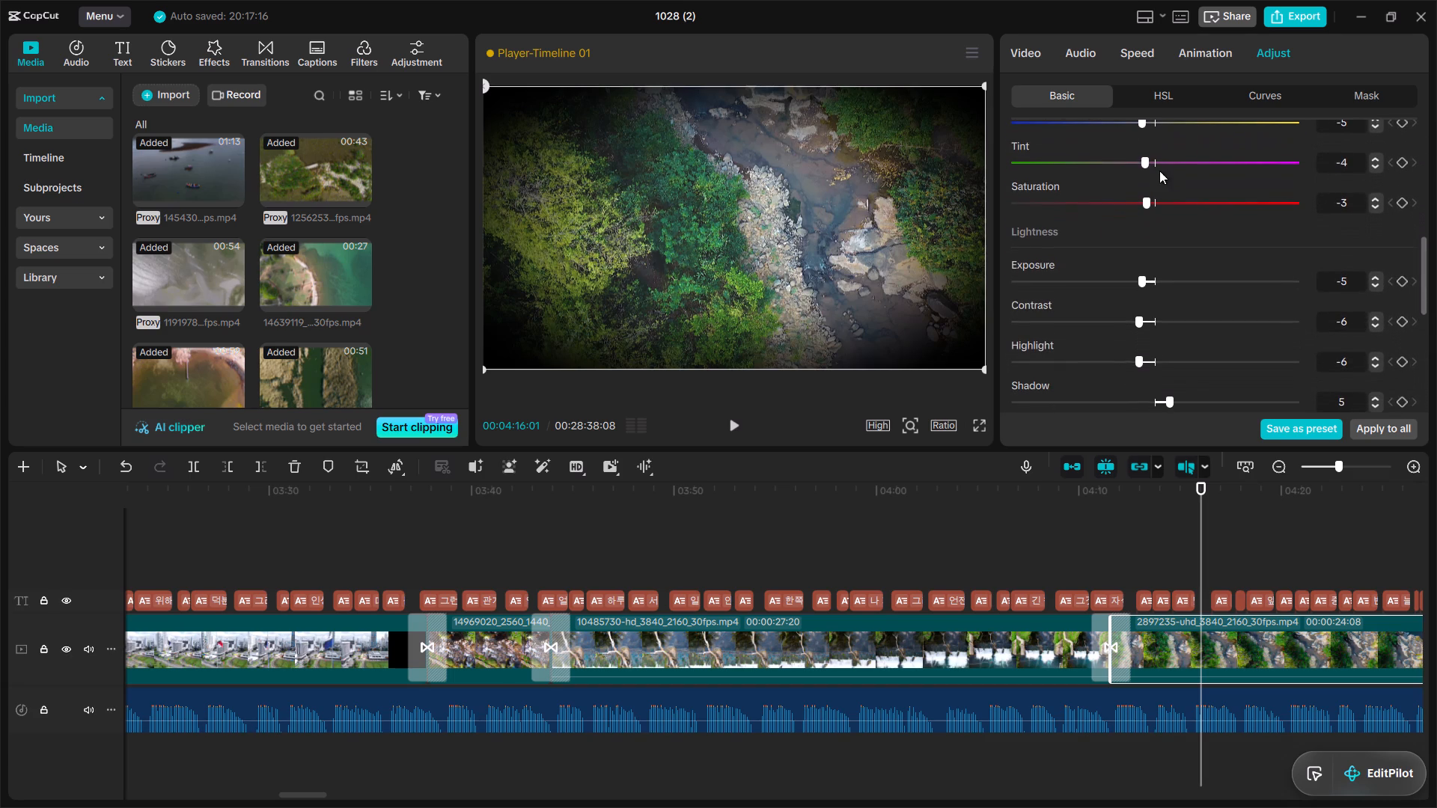
pyautogui.click(1104, 159)
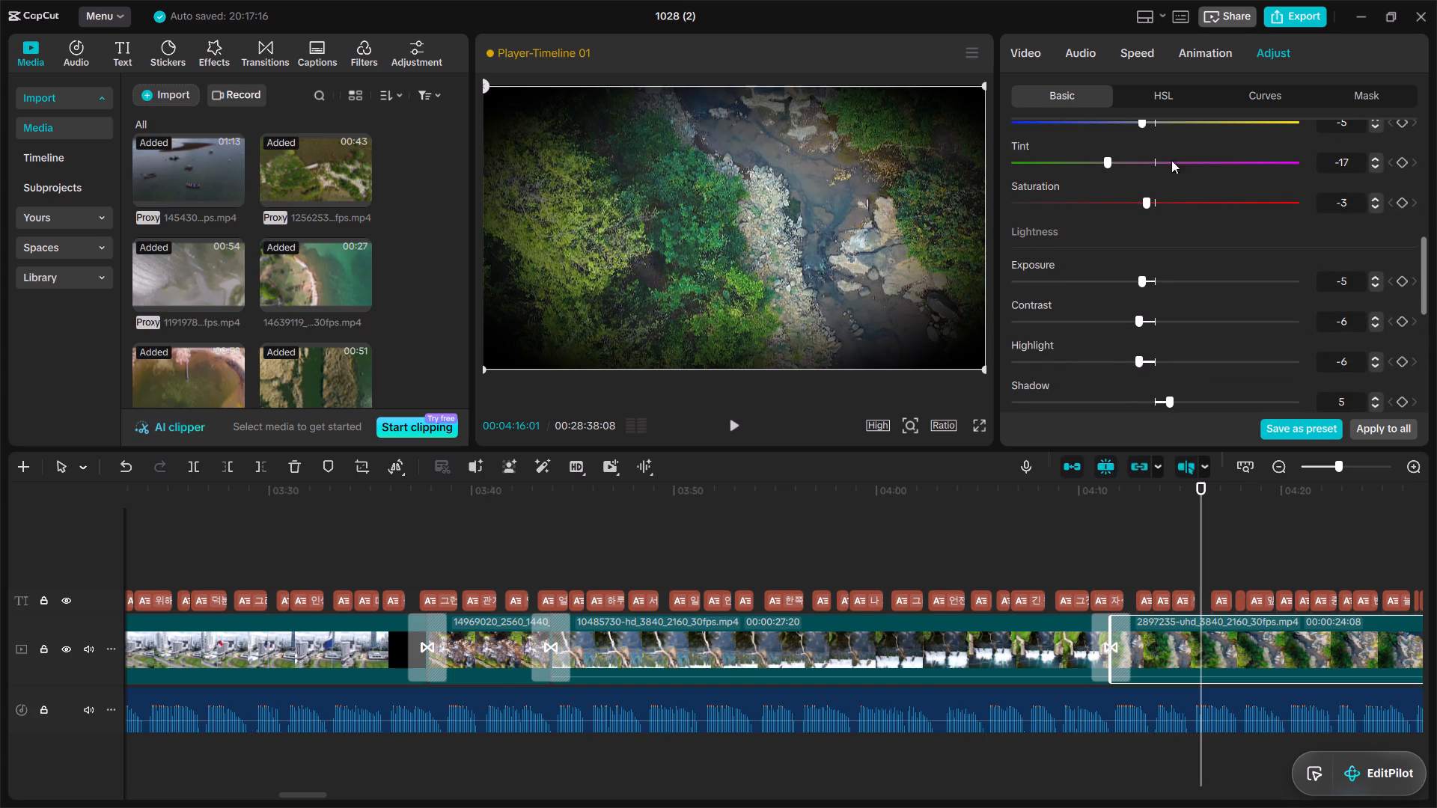
pyautogui.click(1193, 201)
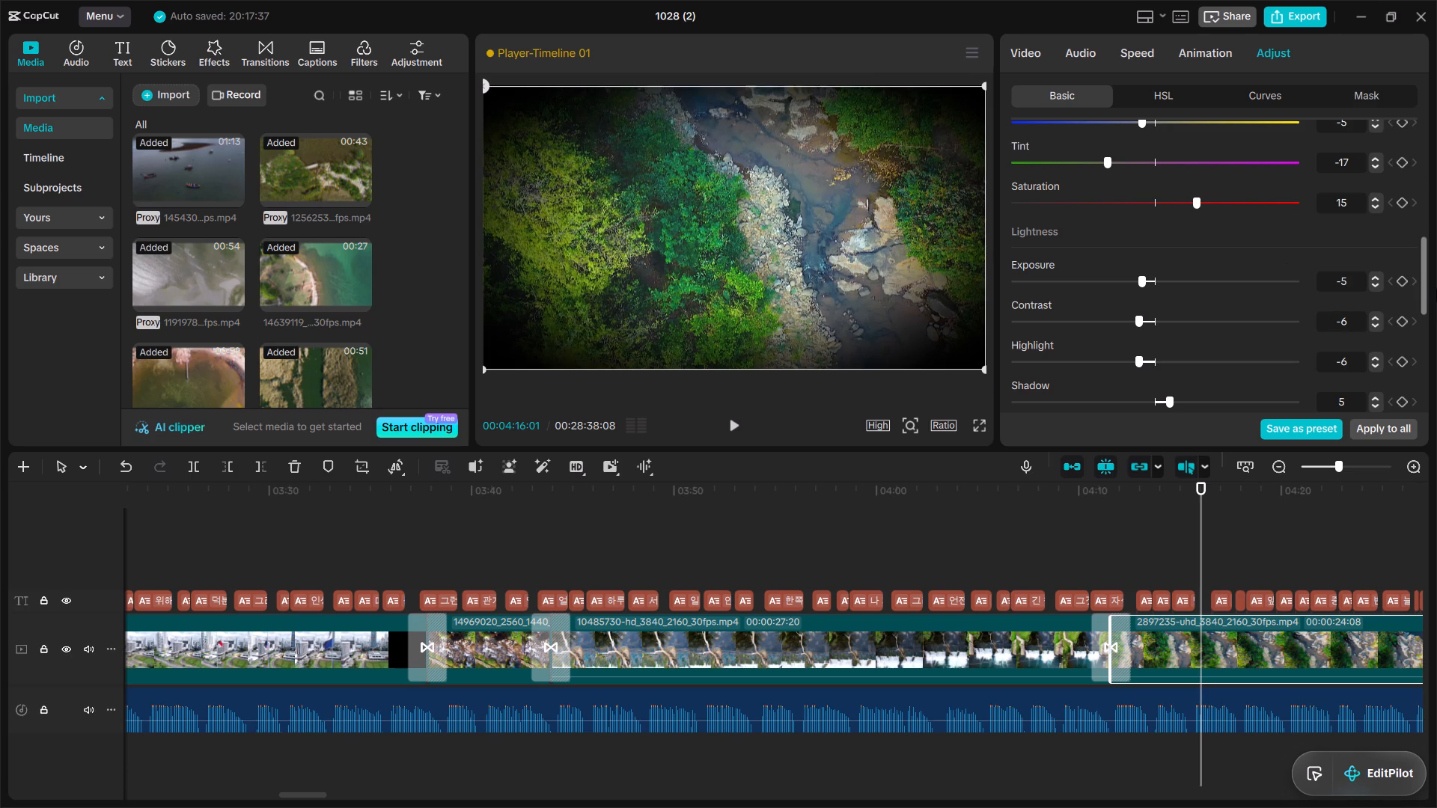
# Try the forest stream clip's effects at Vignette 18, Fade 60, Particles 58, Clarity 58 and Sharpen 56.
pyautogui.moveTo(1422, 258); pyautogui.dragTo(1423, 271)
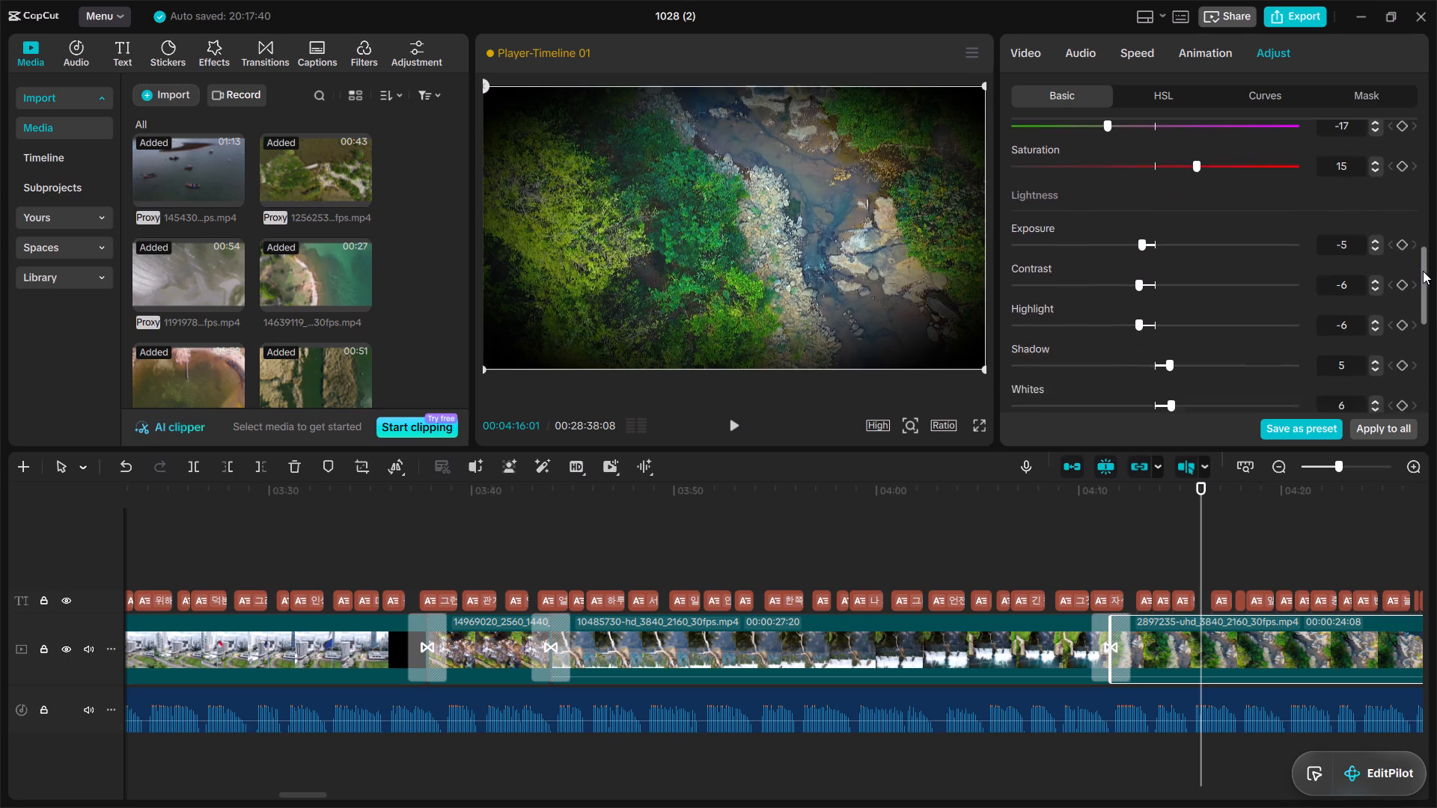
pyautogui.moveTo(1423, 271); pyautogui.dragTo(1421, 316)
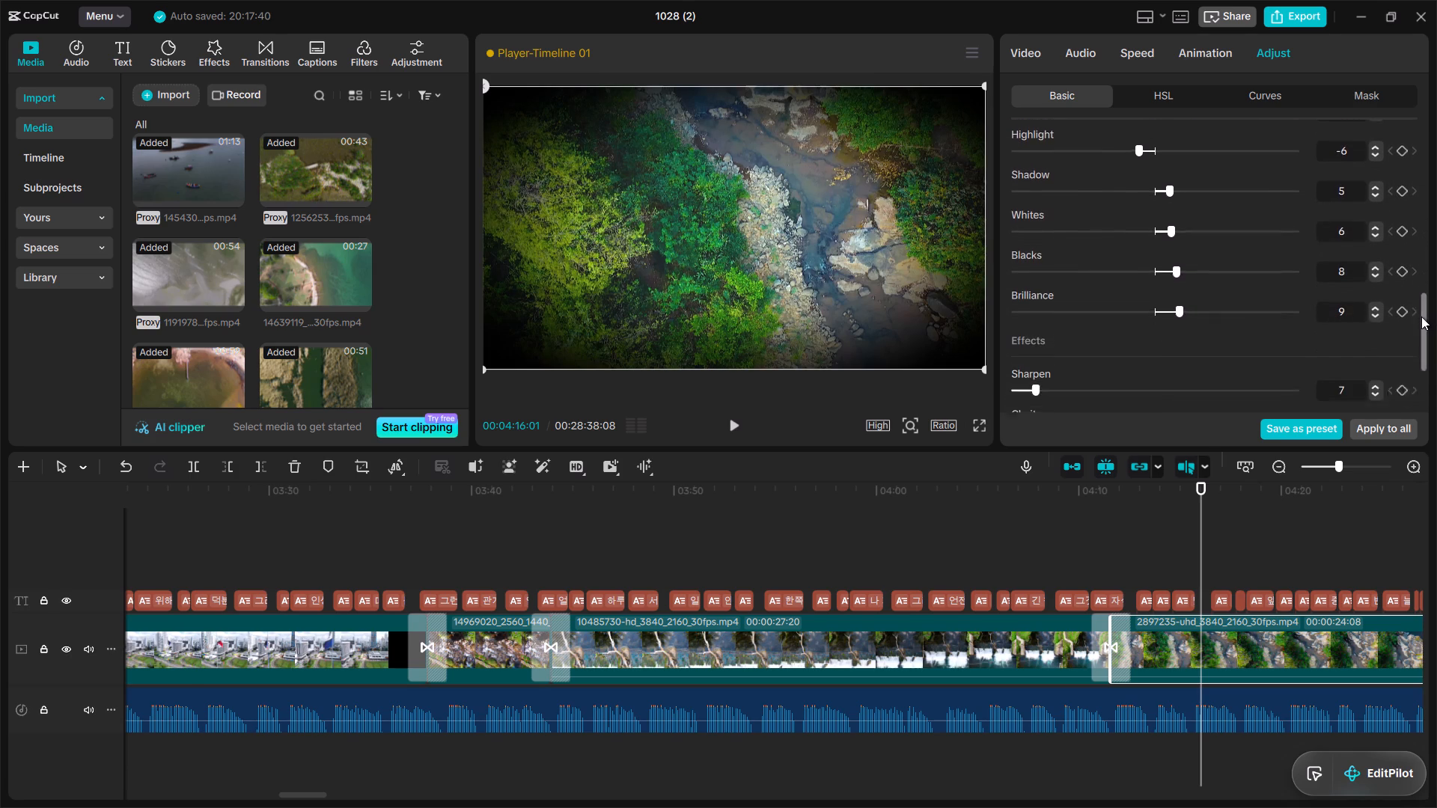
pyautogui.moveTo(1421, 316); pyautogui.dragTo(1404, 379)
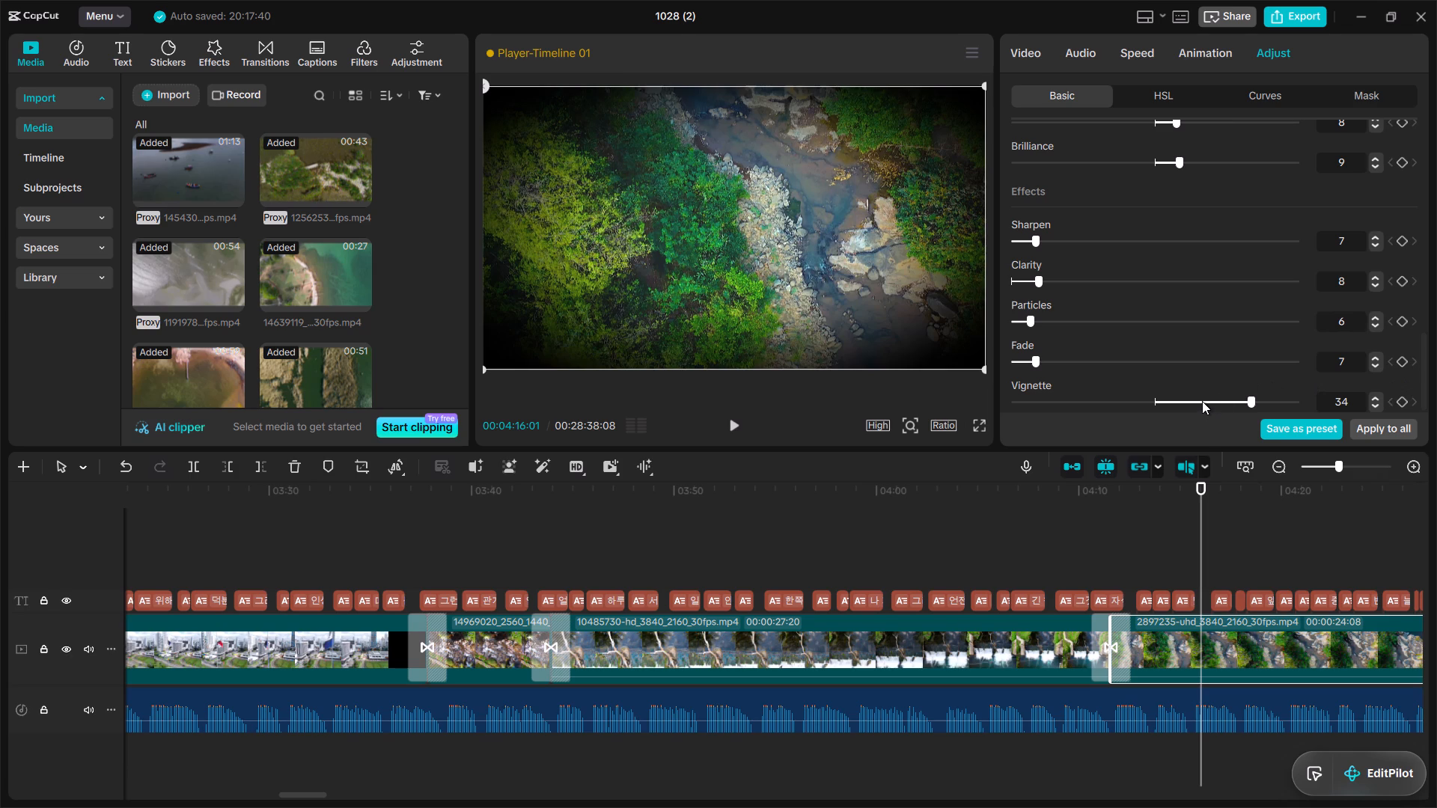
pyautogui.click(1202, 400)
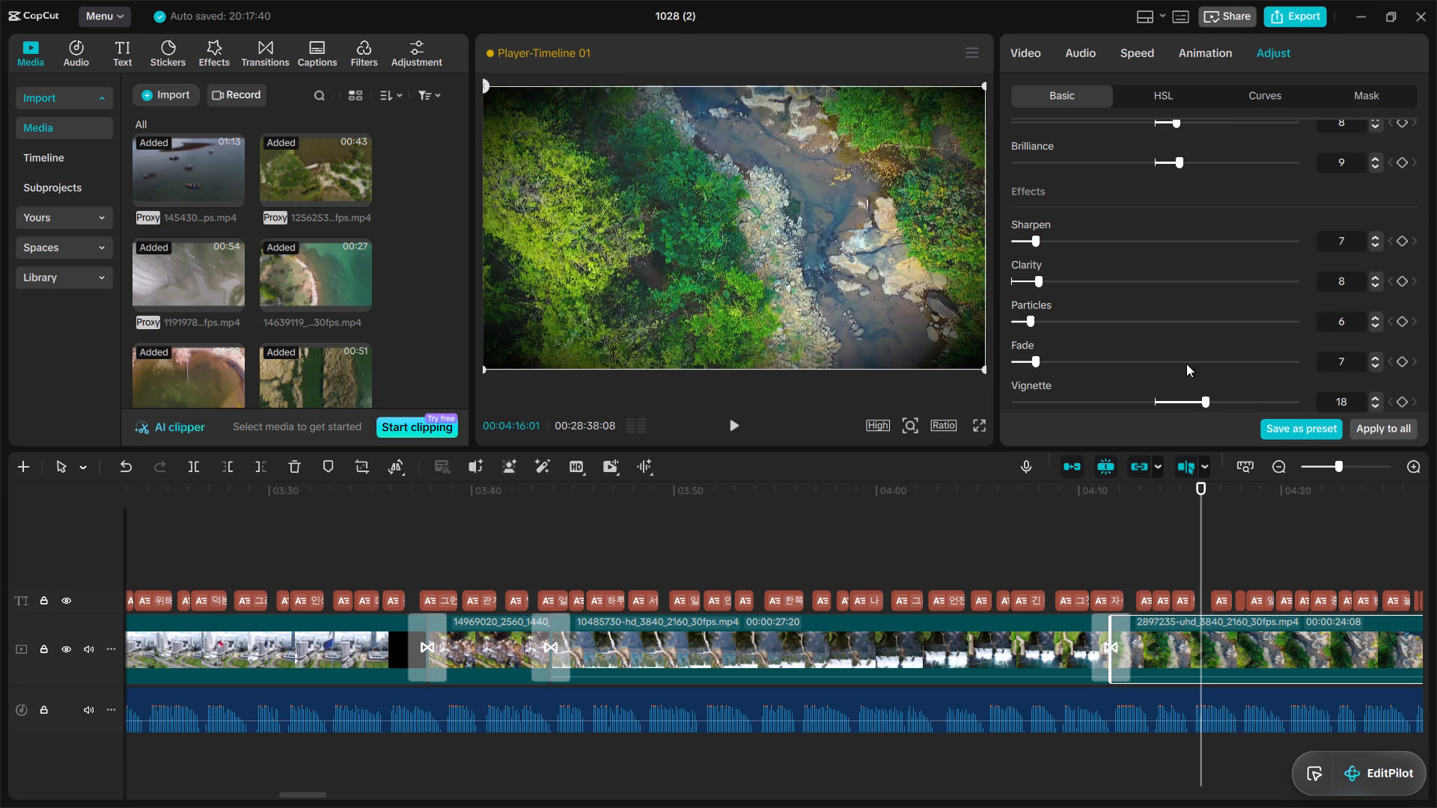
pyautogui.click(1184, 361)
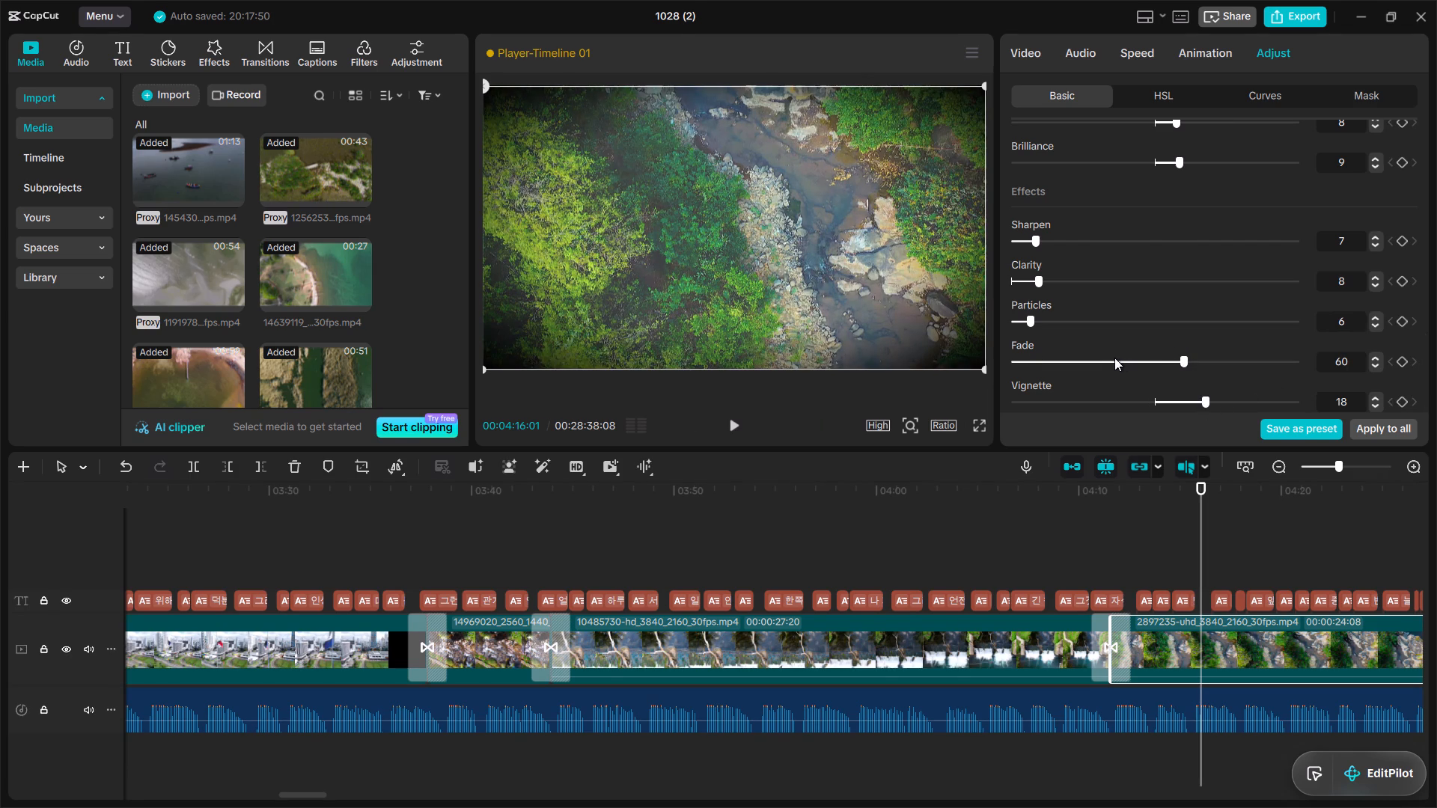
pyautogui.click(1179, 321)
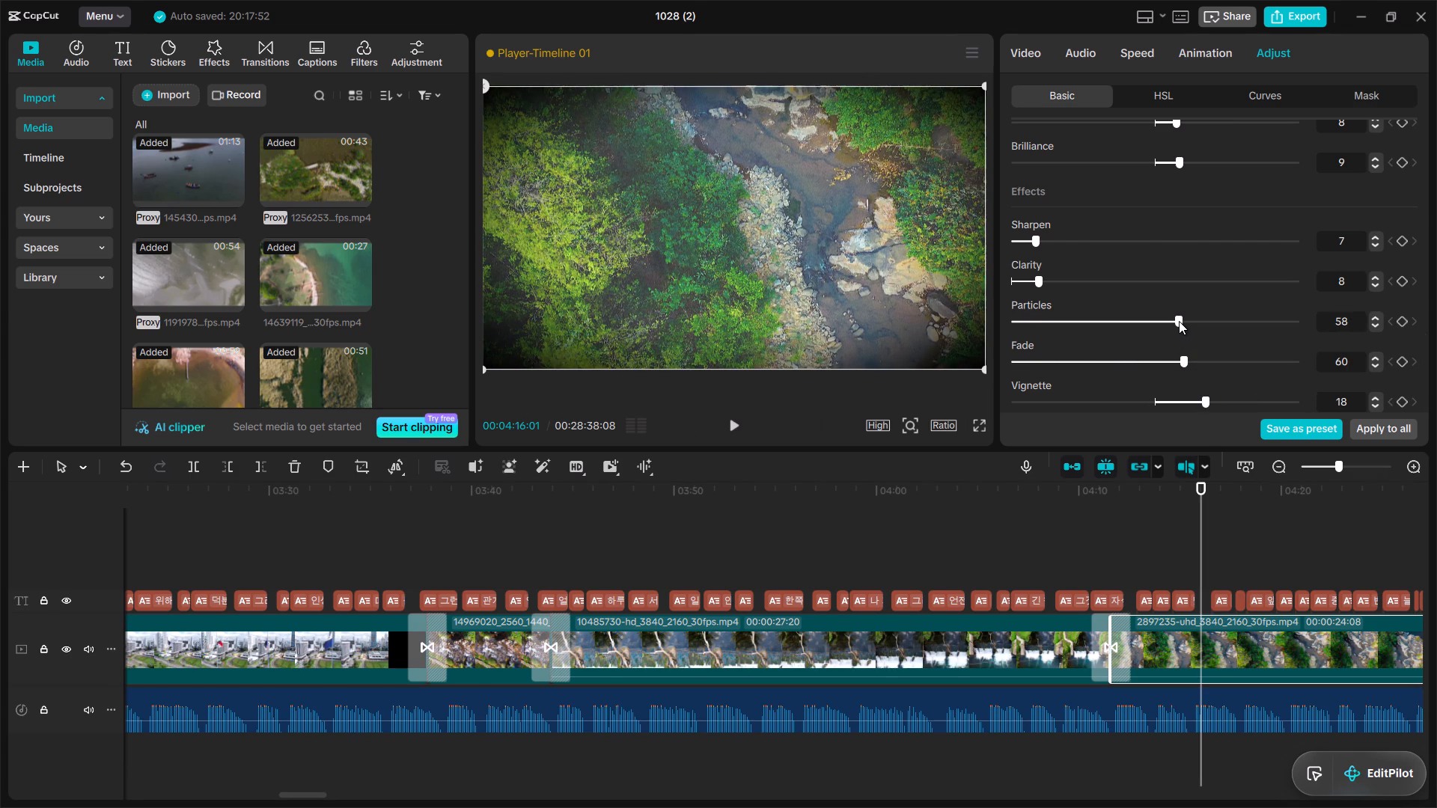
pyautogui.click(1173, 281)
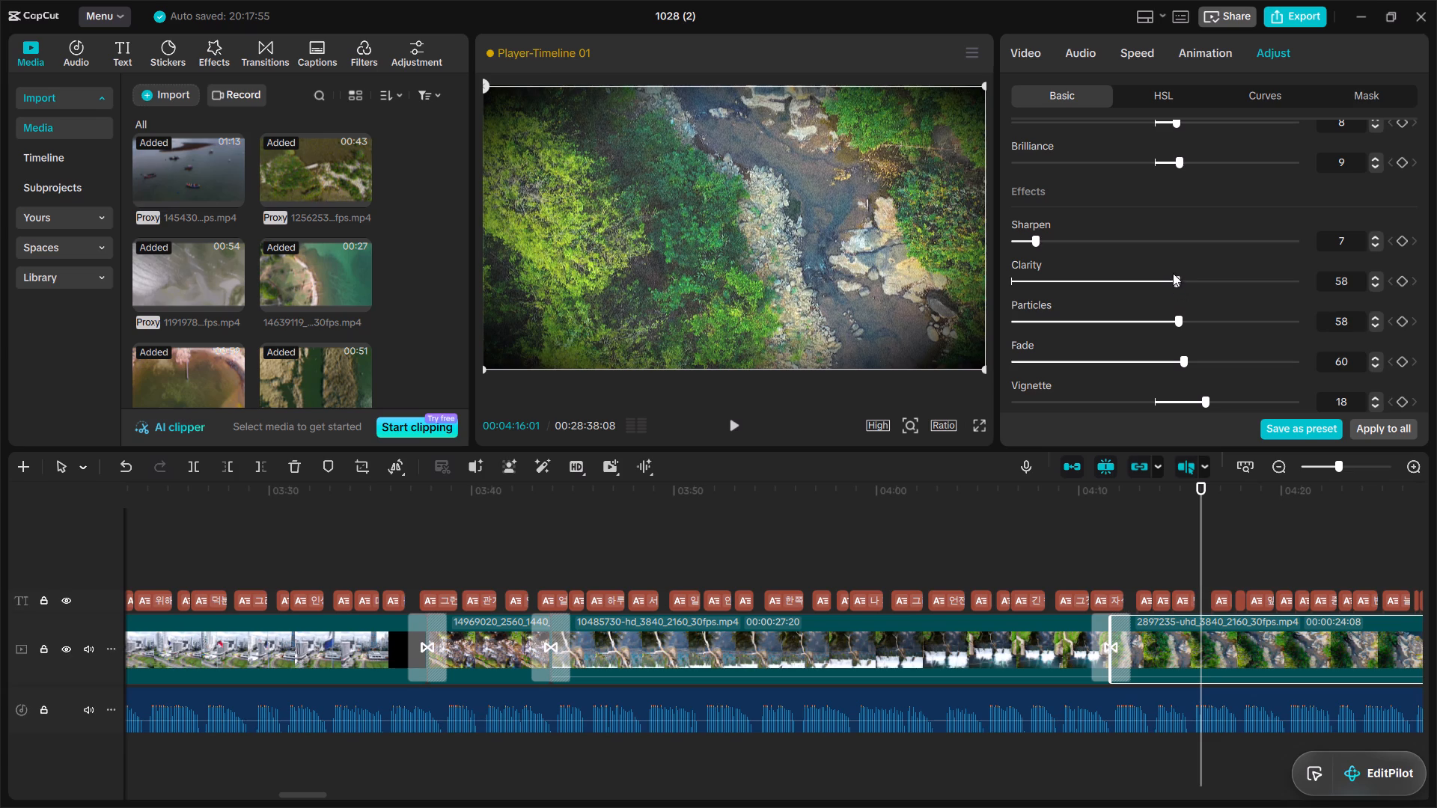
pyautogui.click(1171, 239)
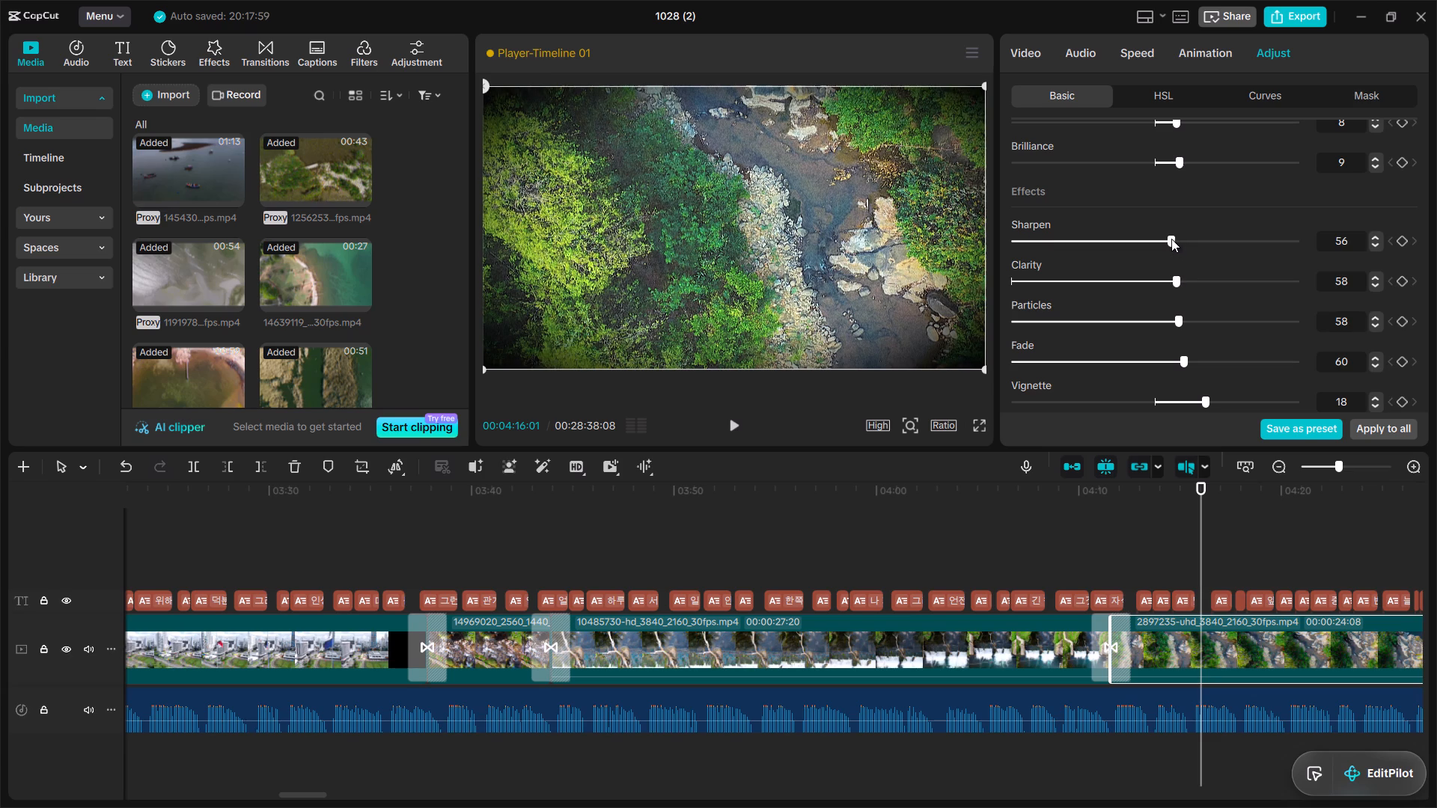
# Set the forest stream clip's effects to Particles 12, Fade 5, Sharpen 99, Clarity 98 and Vignette 36.
pyautogui.click(1055, 275)
pyautogui.click(1048, 325)
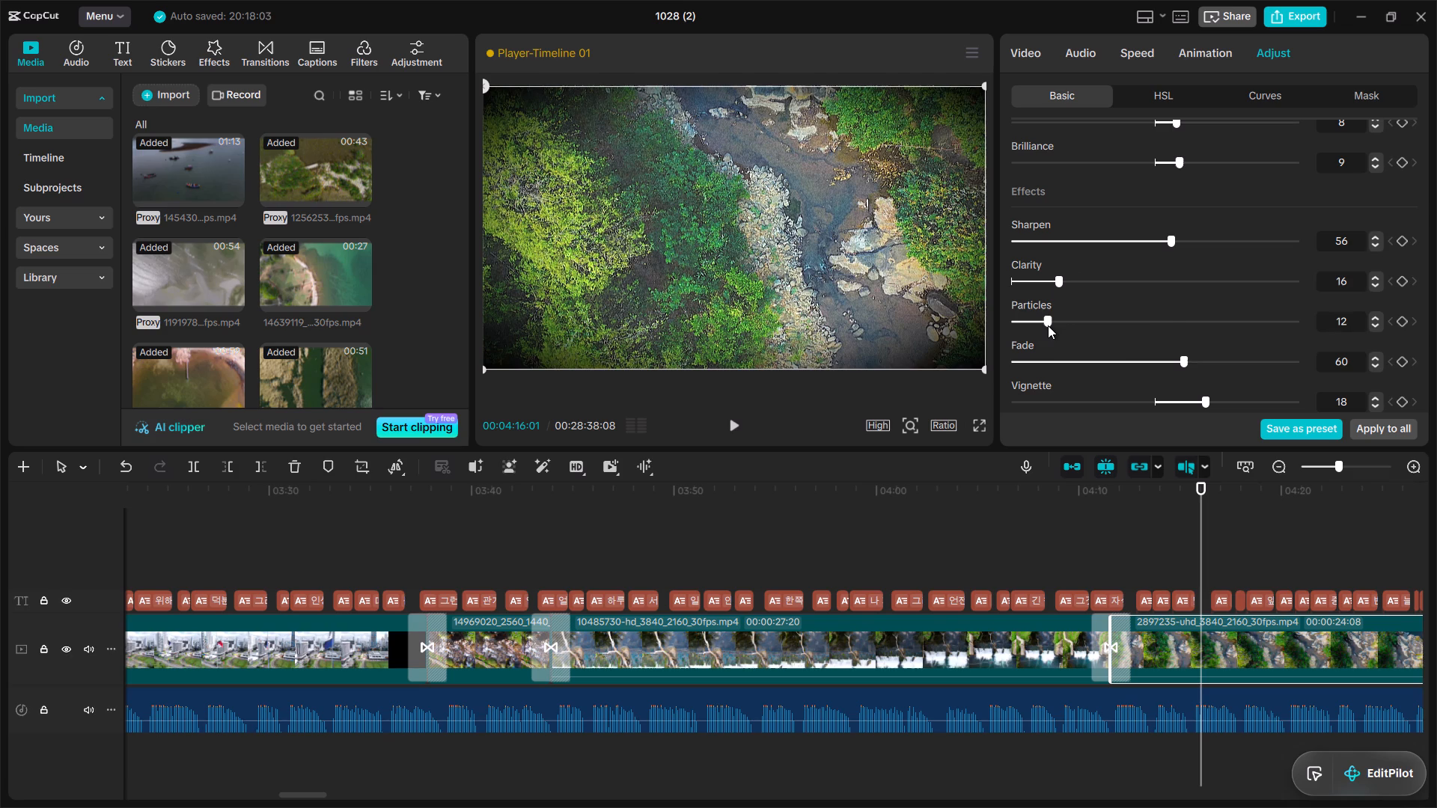
pyautogui.click(1030, 361)
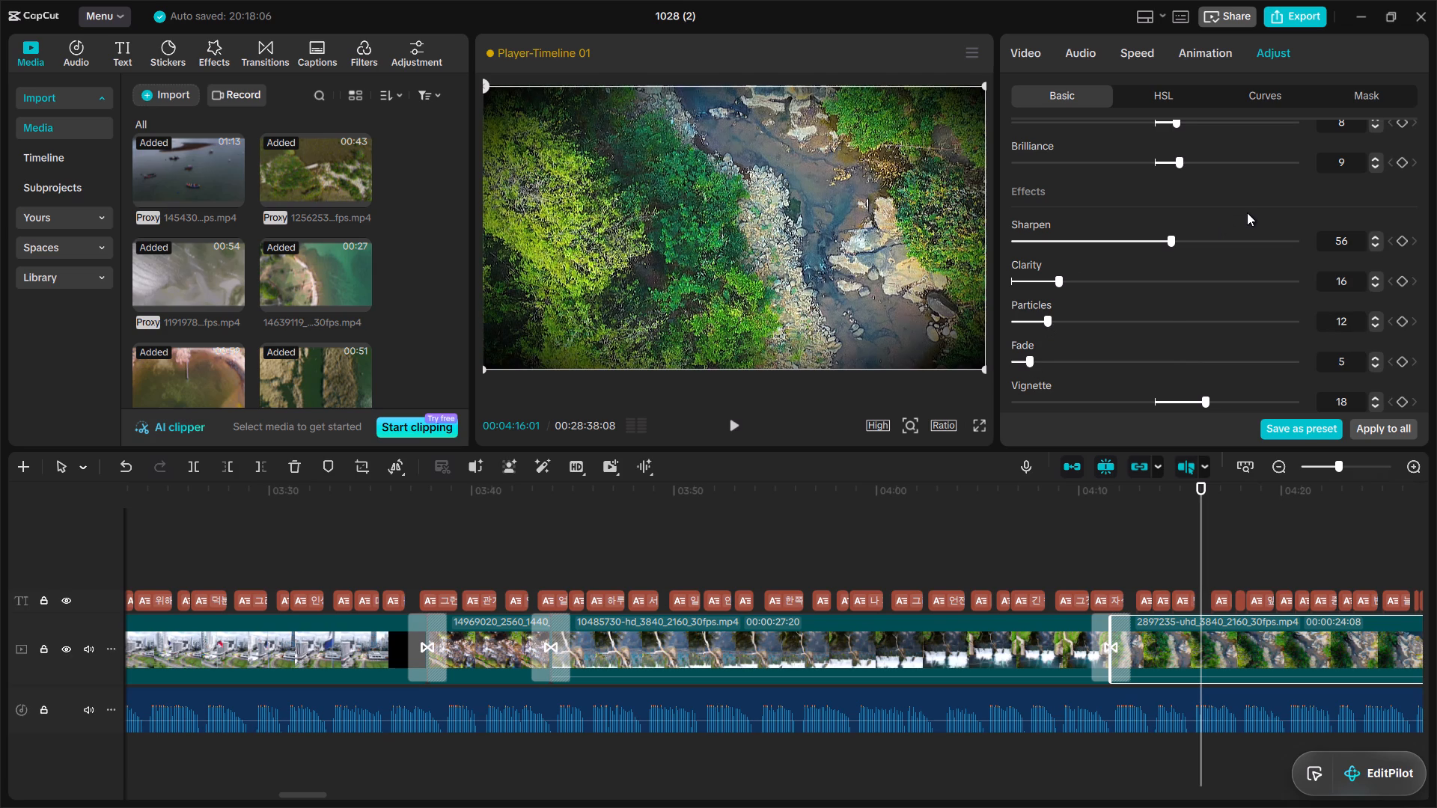
pyautogui.click(1293, 239)
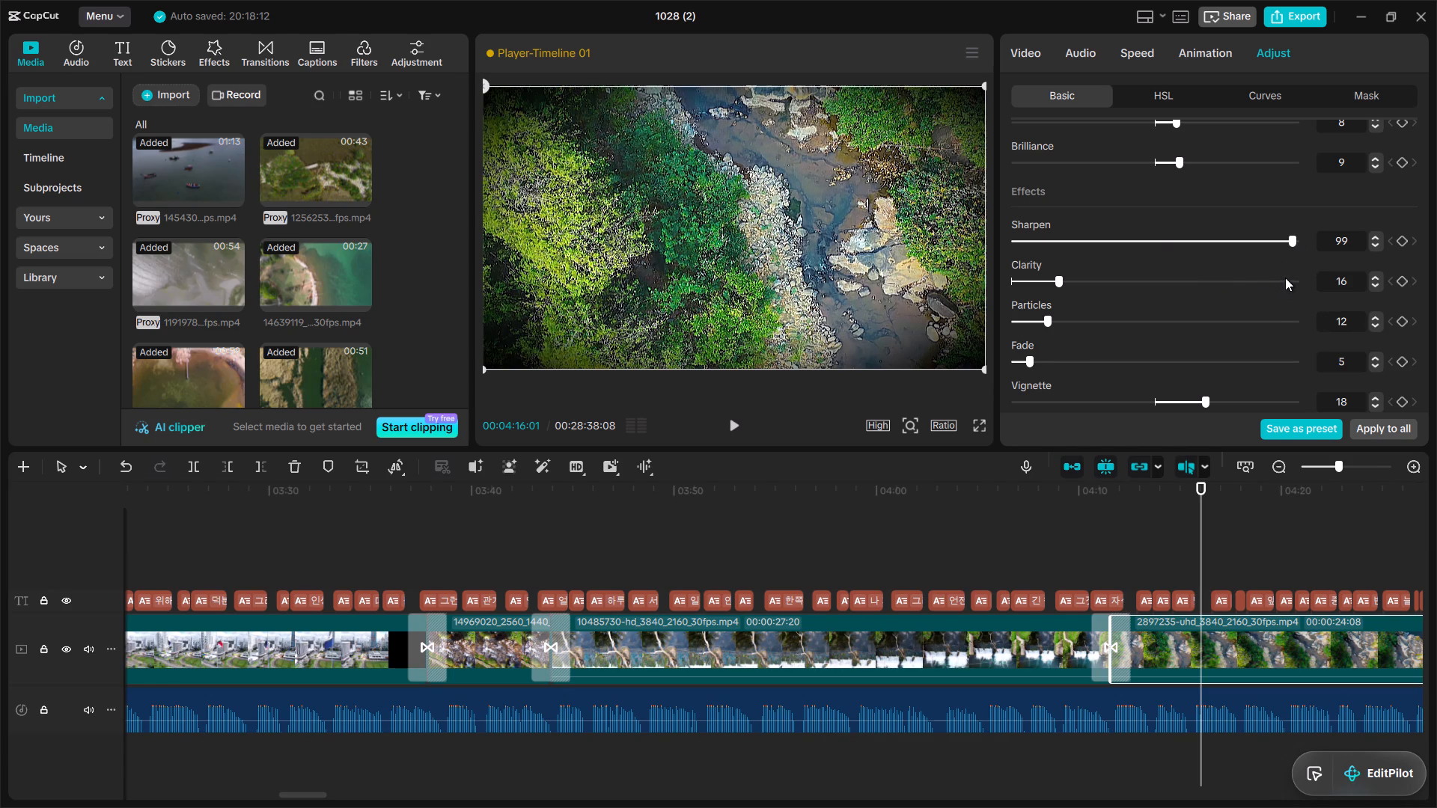
pyautogui.click(1285, 278)
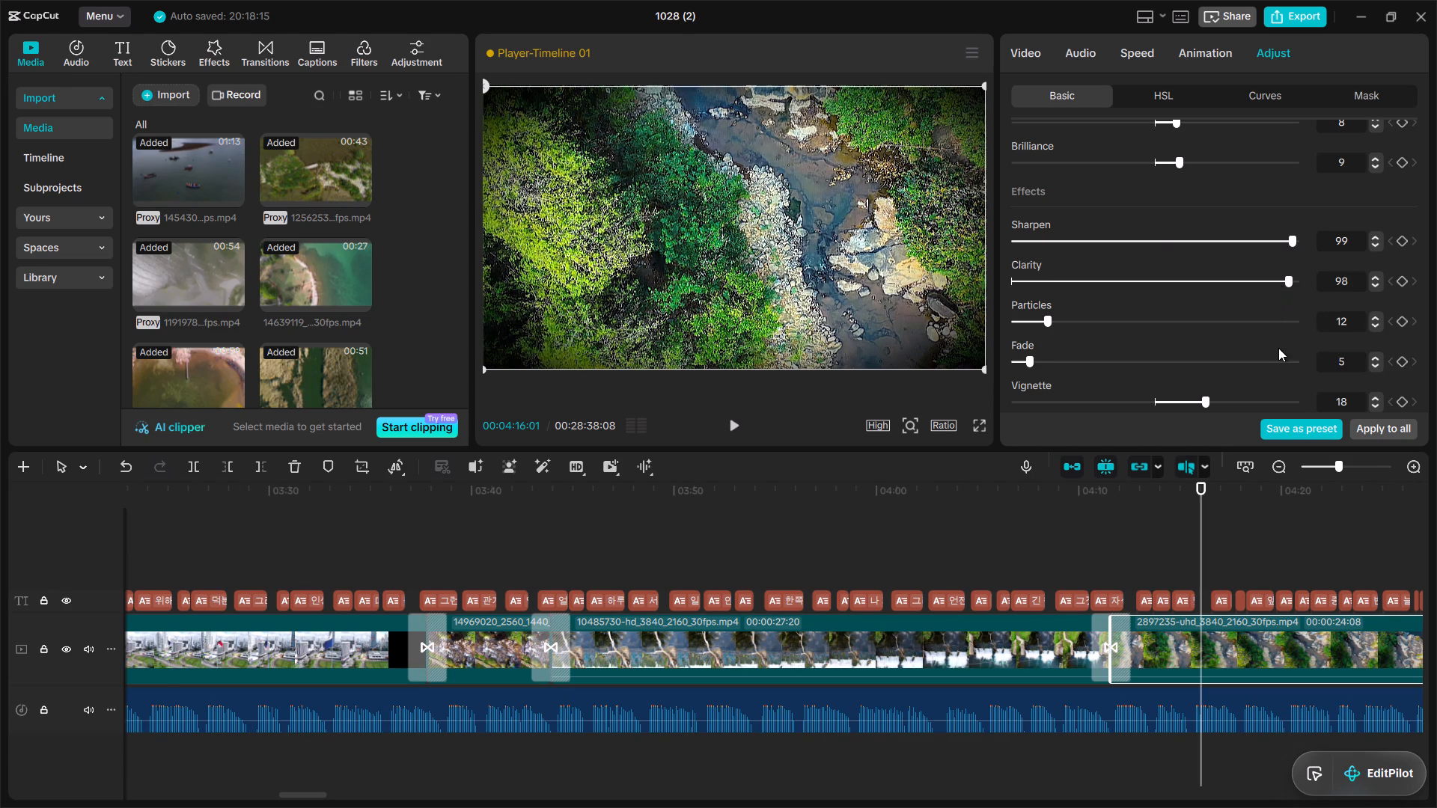
pyautogui.click(1253, 397)
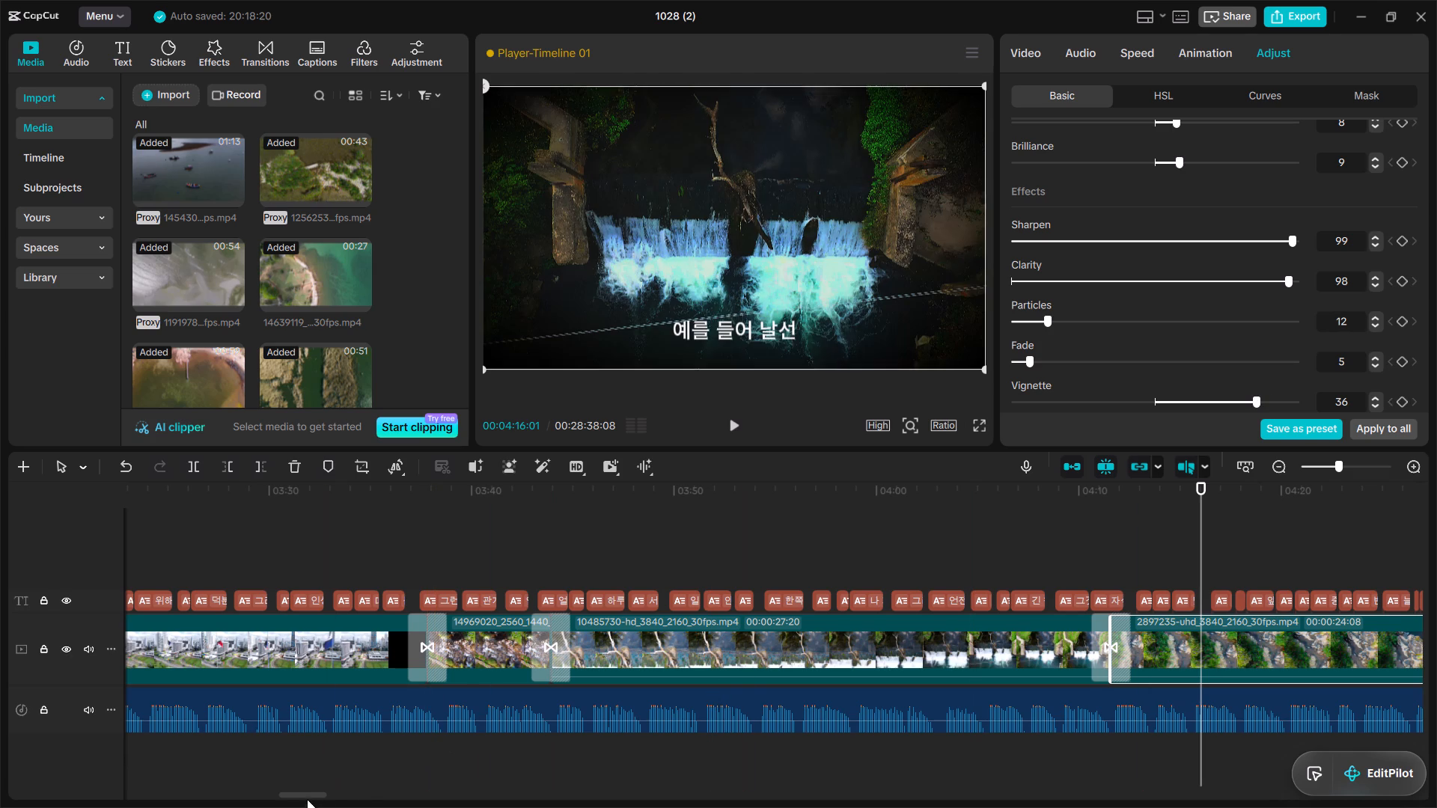
# Set the effects of river bridge clip 12546401, after the forest stream clip, to Vignette 16, Fade 14 and Particles 7.
pyautogui.moveTo(305, 792); pyautogui.dragTo(319, 794)
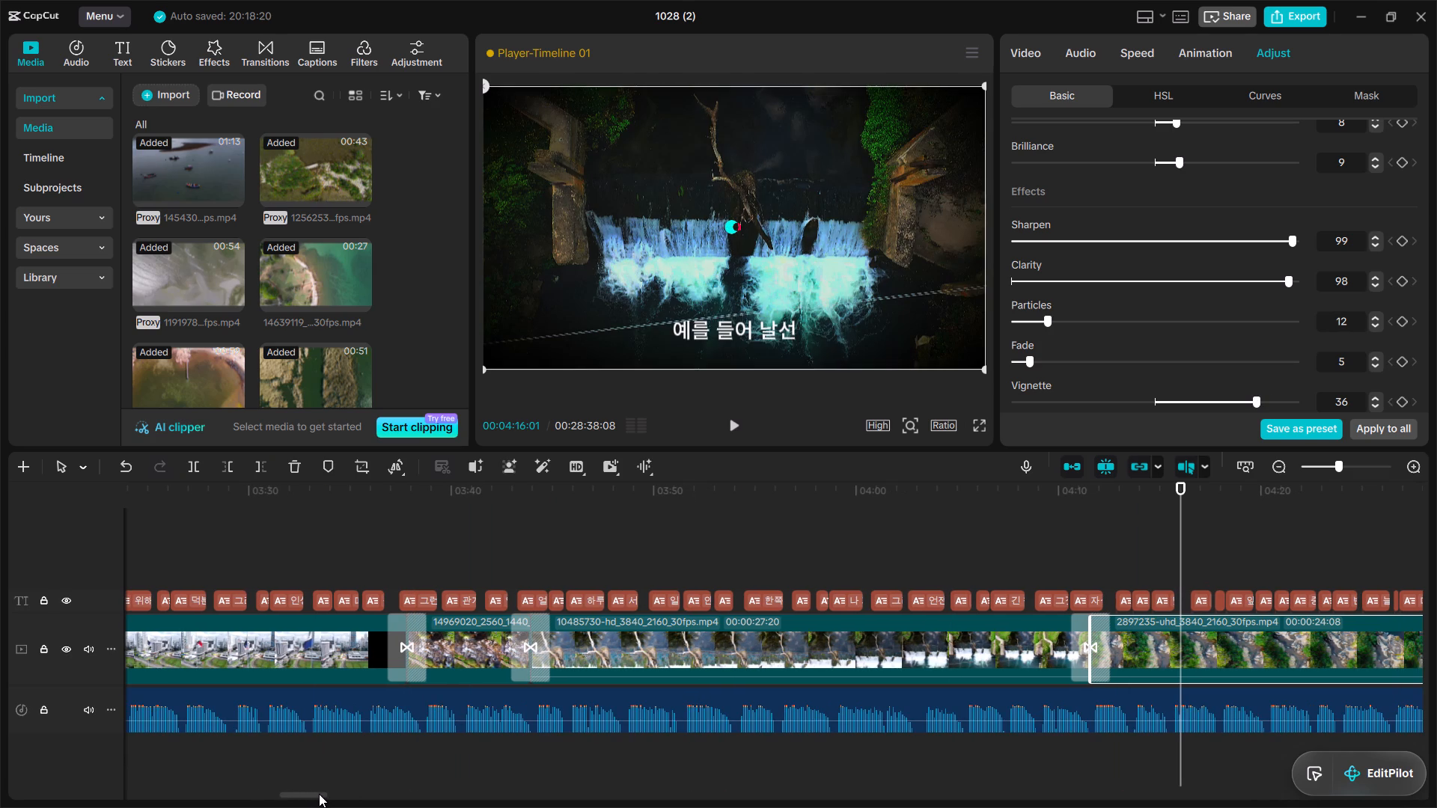
pyautogui.moveTo(319, 794); pyautogui.dragTo(330, 800)
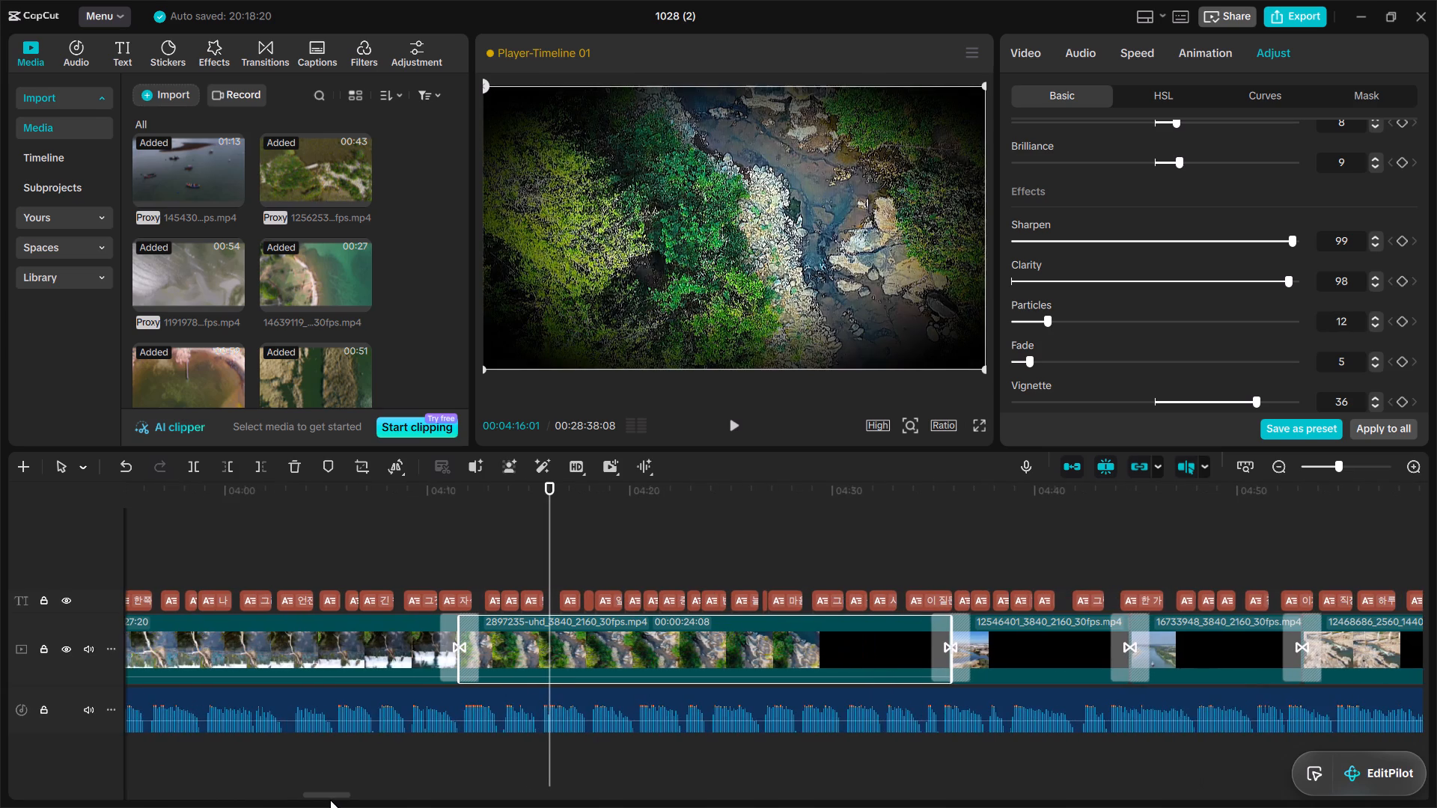
pyautogui.moveTo(330, 800); pyautogui.dragTo(336, 803)
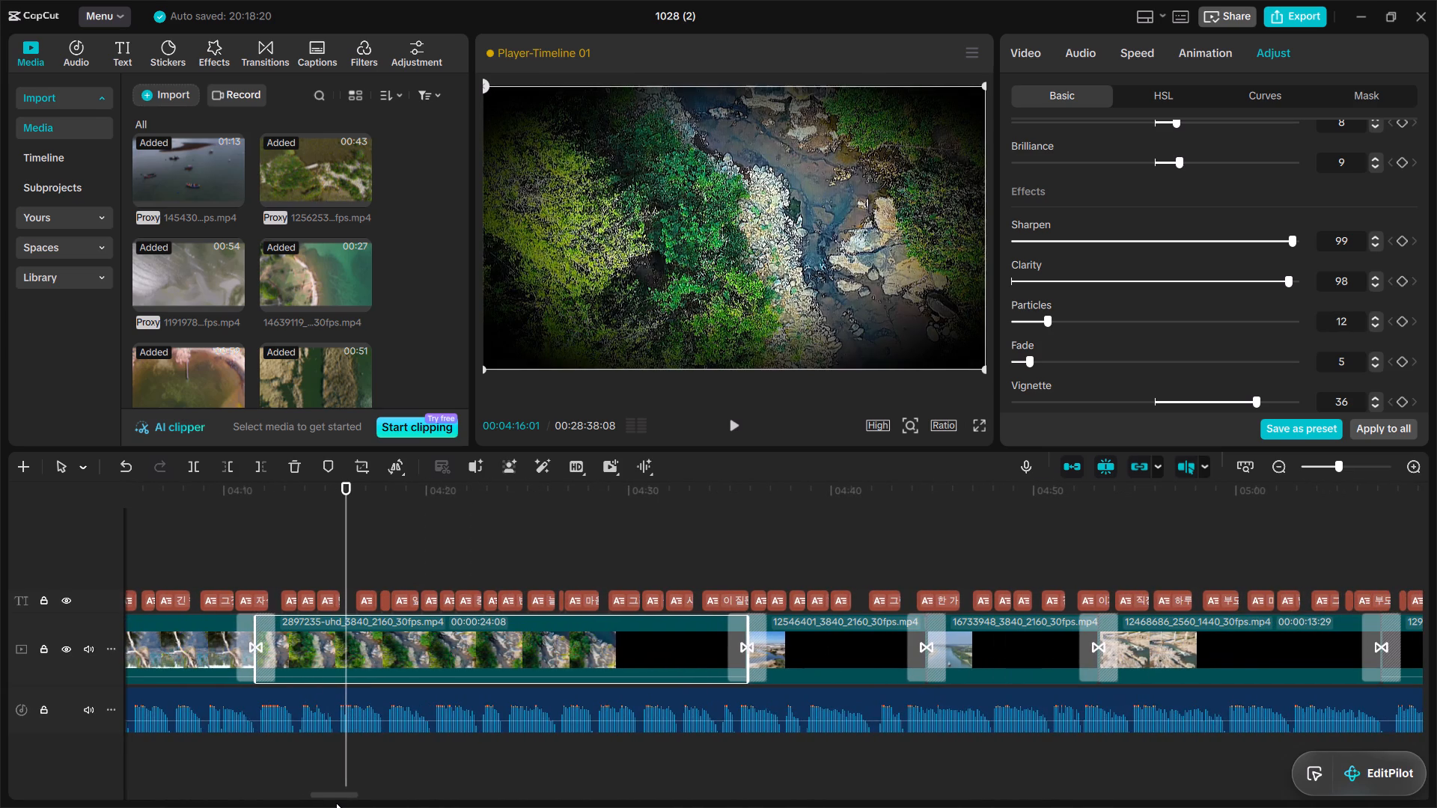
pyautogui.moveTo(336, 803); pyautogui.dragTo(351, 807)
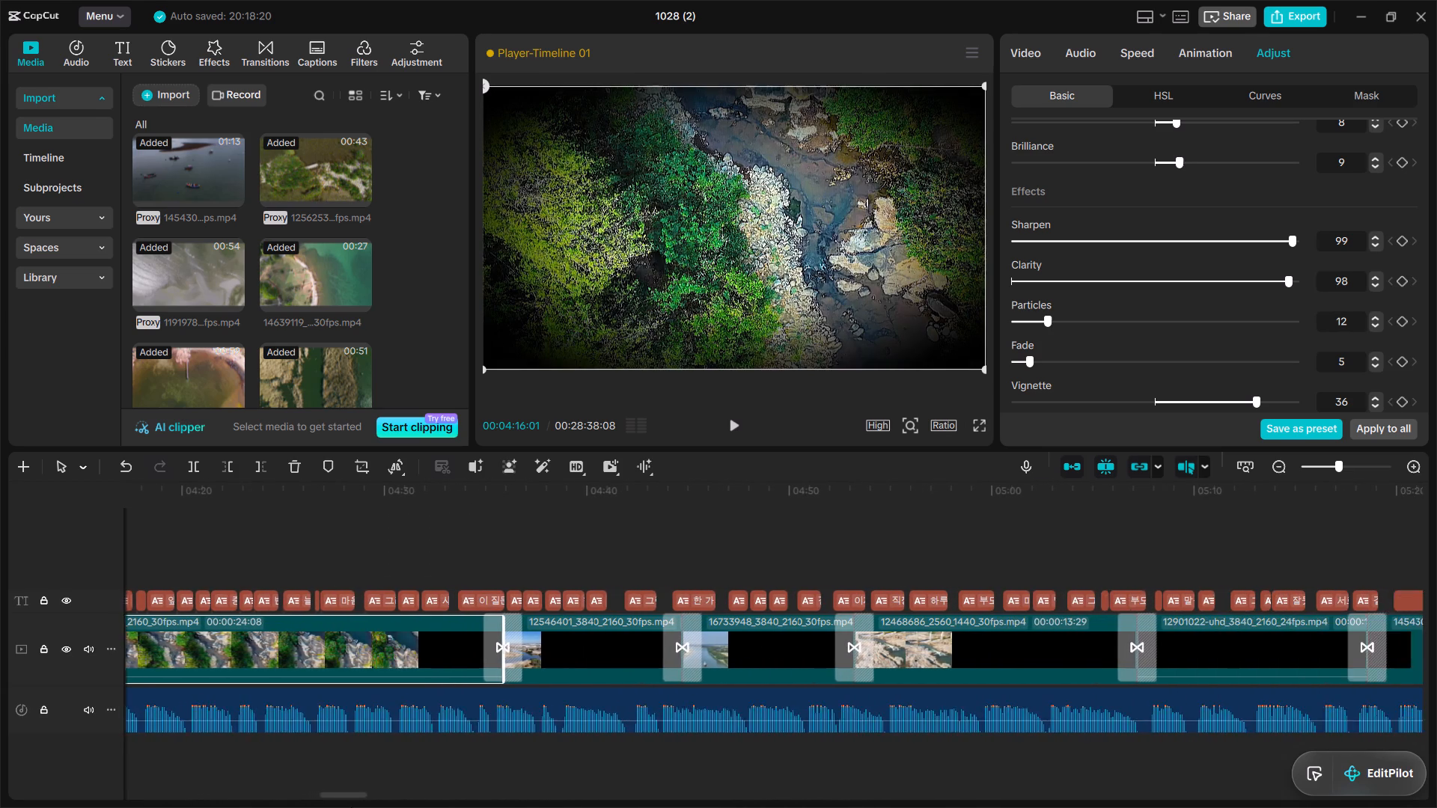
pyautogui.moveTo(351, 807); pyautogui.dragTo(353, 807)
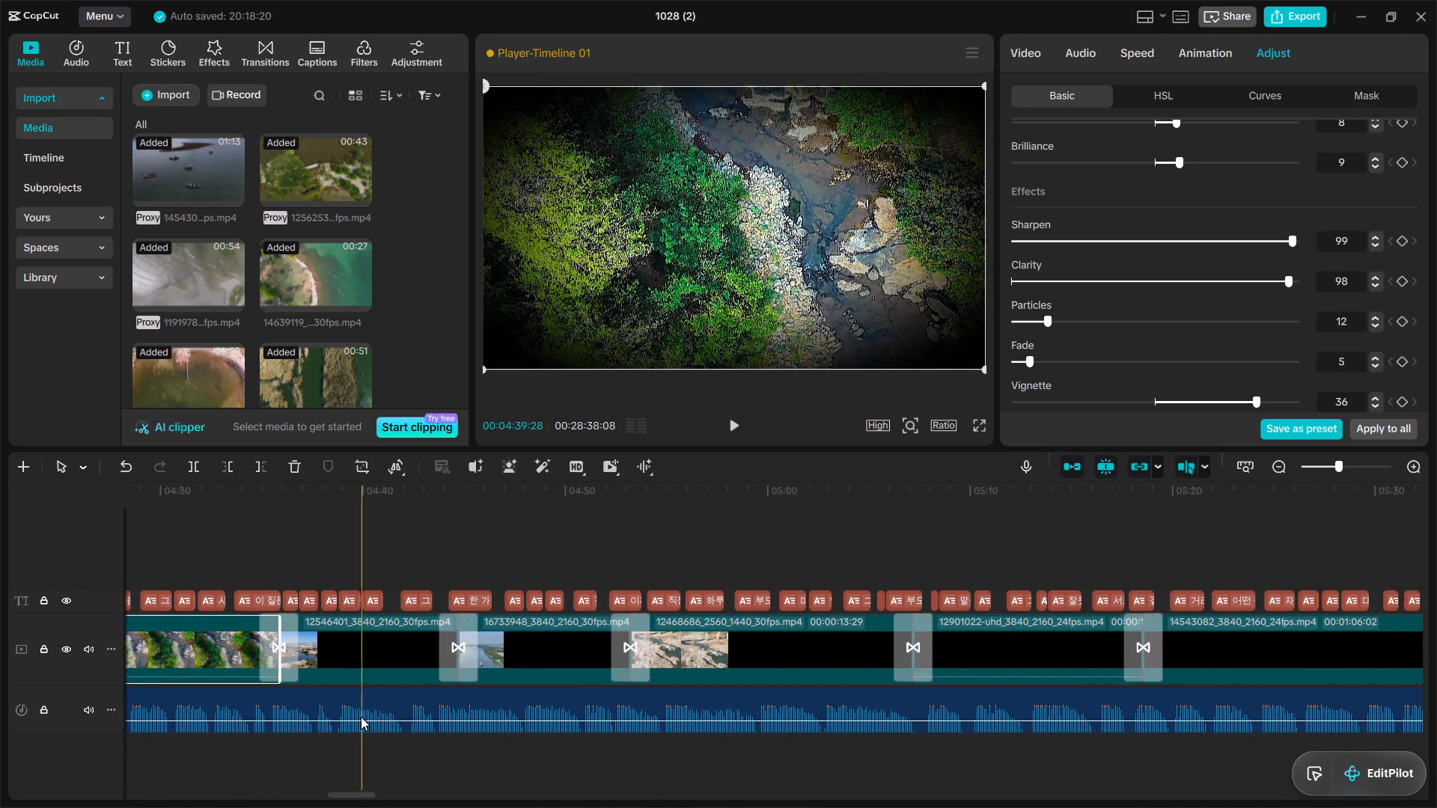
pyautogui.click(348, 619)
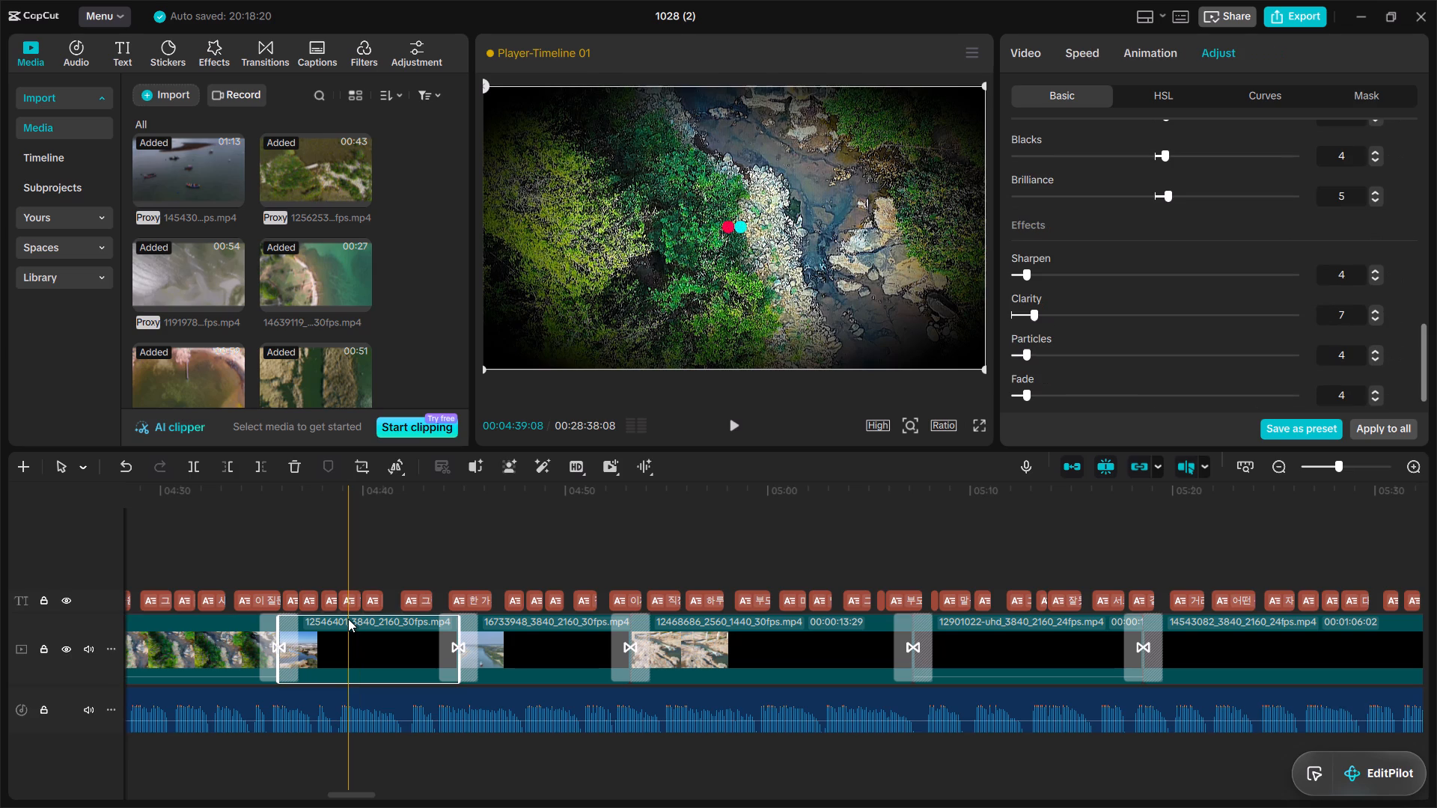
pyautogui.doubleClick(352, 553)
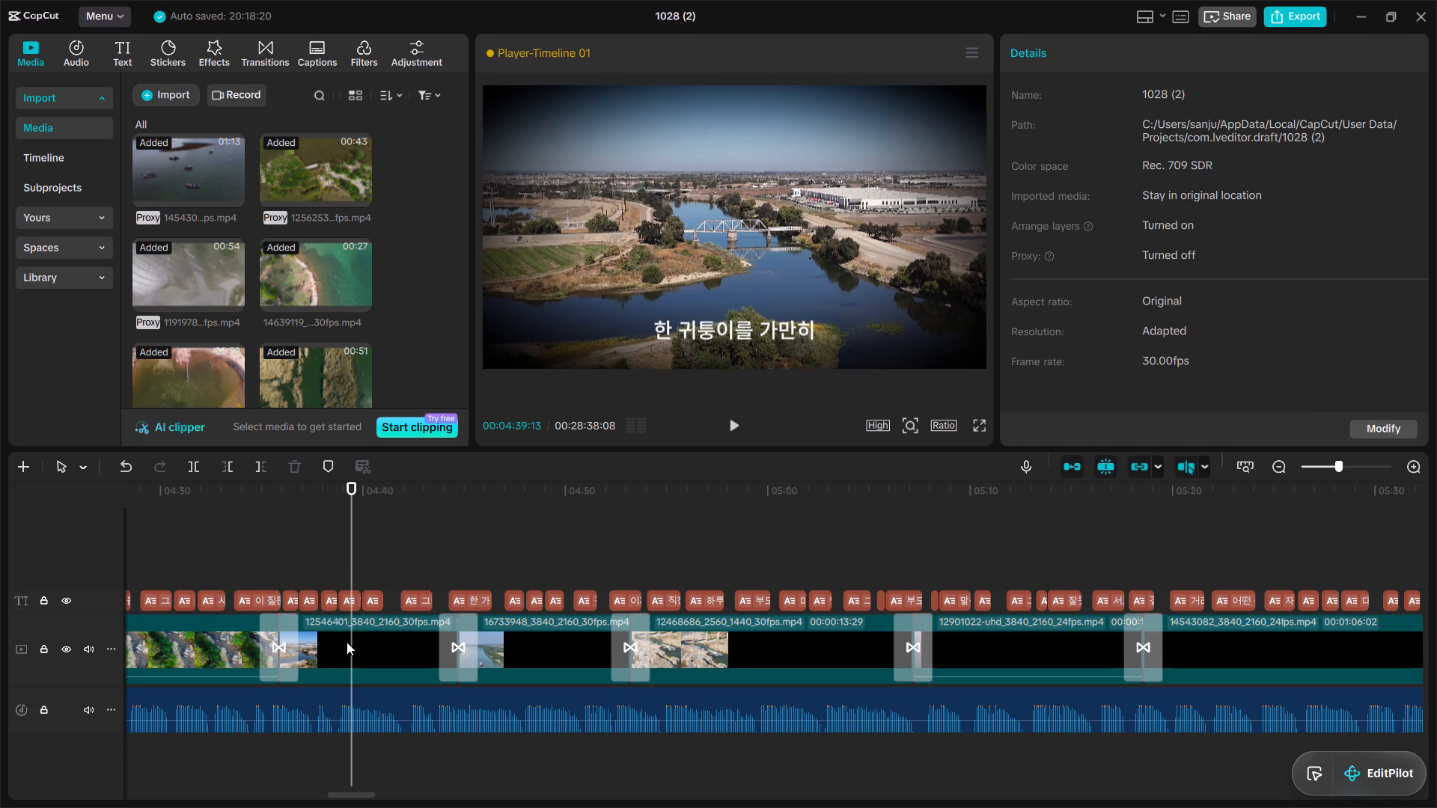
pyautogui.click(347, 642)
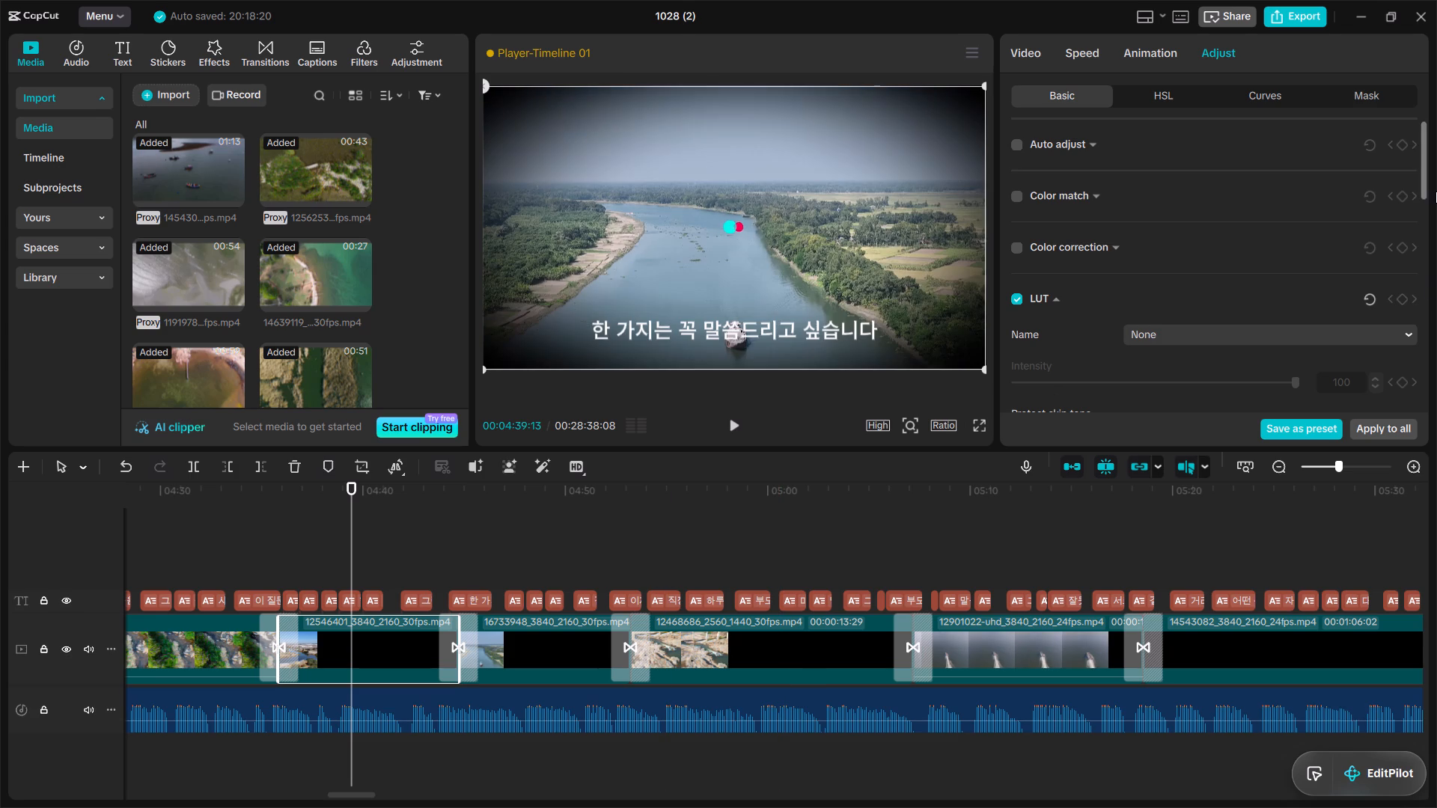
pyautogui.moveTo(1424, 170); pyautogui.dragTo(1424, 185)
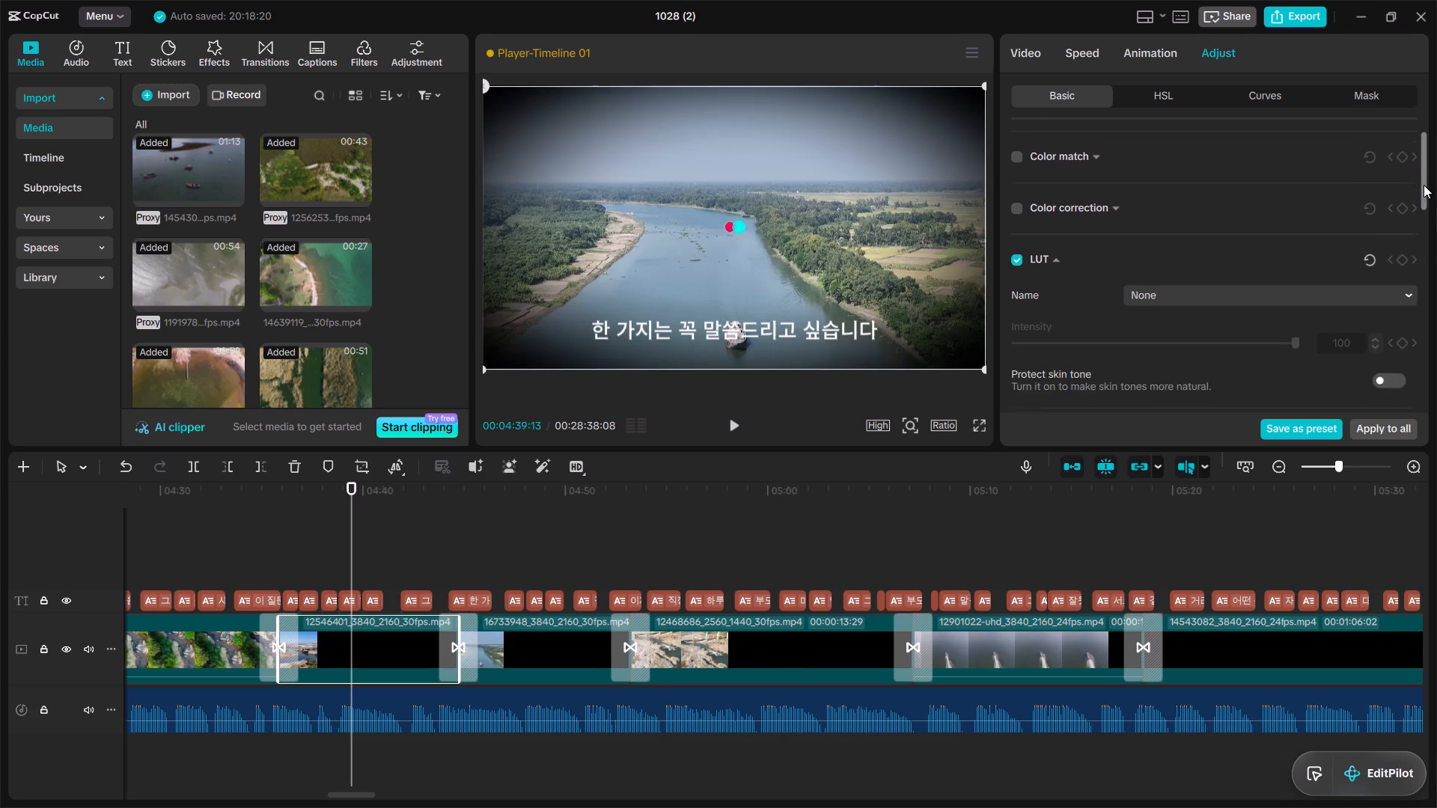
pyautogui.moveTo(1424, 185); pyautogui.dragTo(1421, 242)
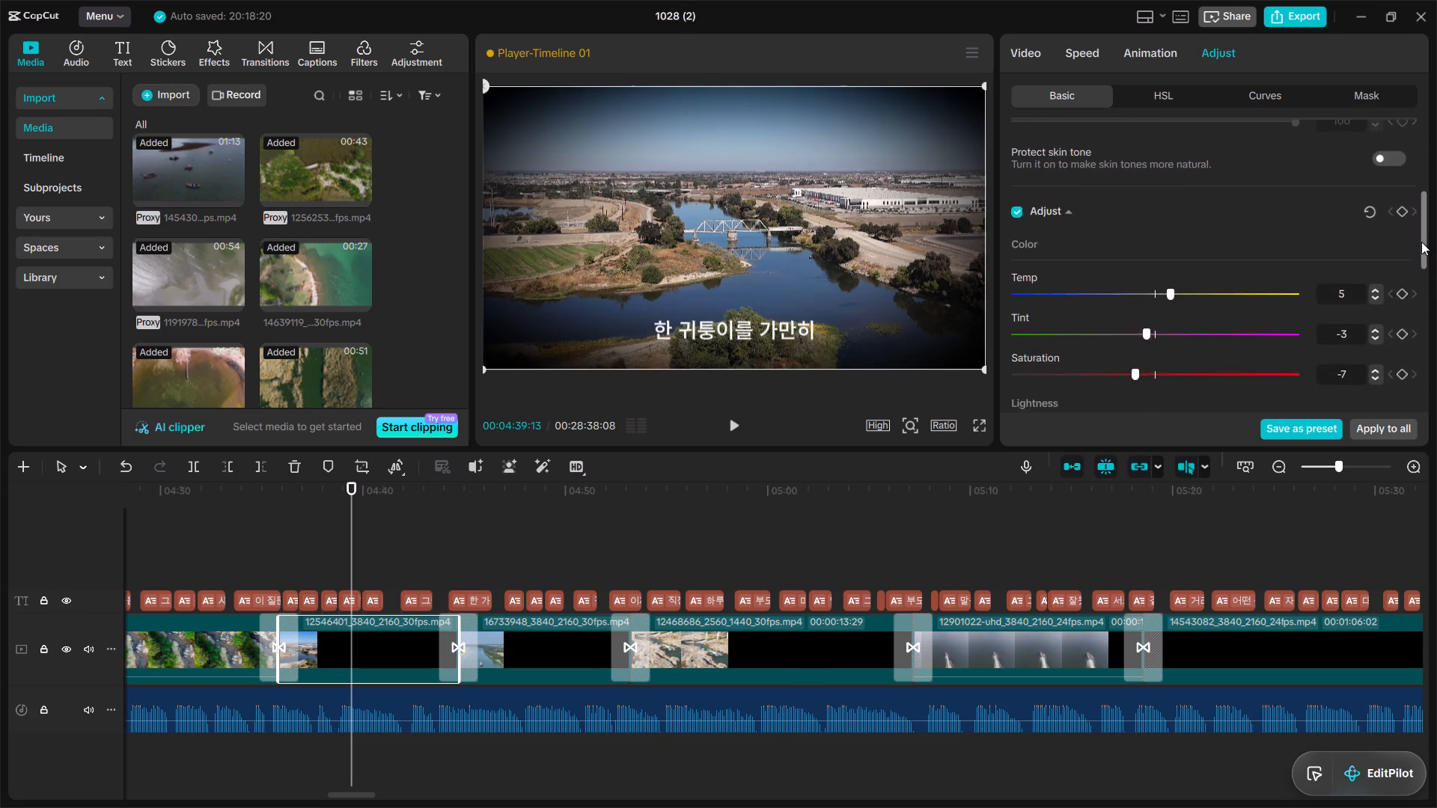
pyautogui.moveTo(1421, 242); pyautogui.dragTo(1419, 265)
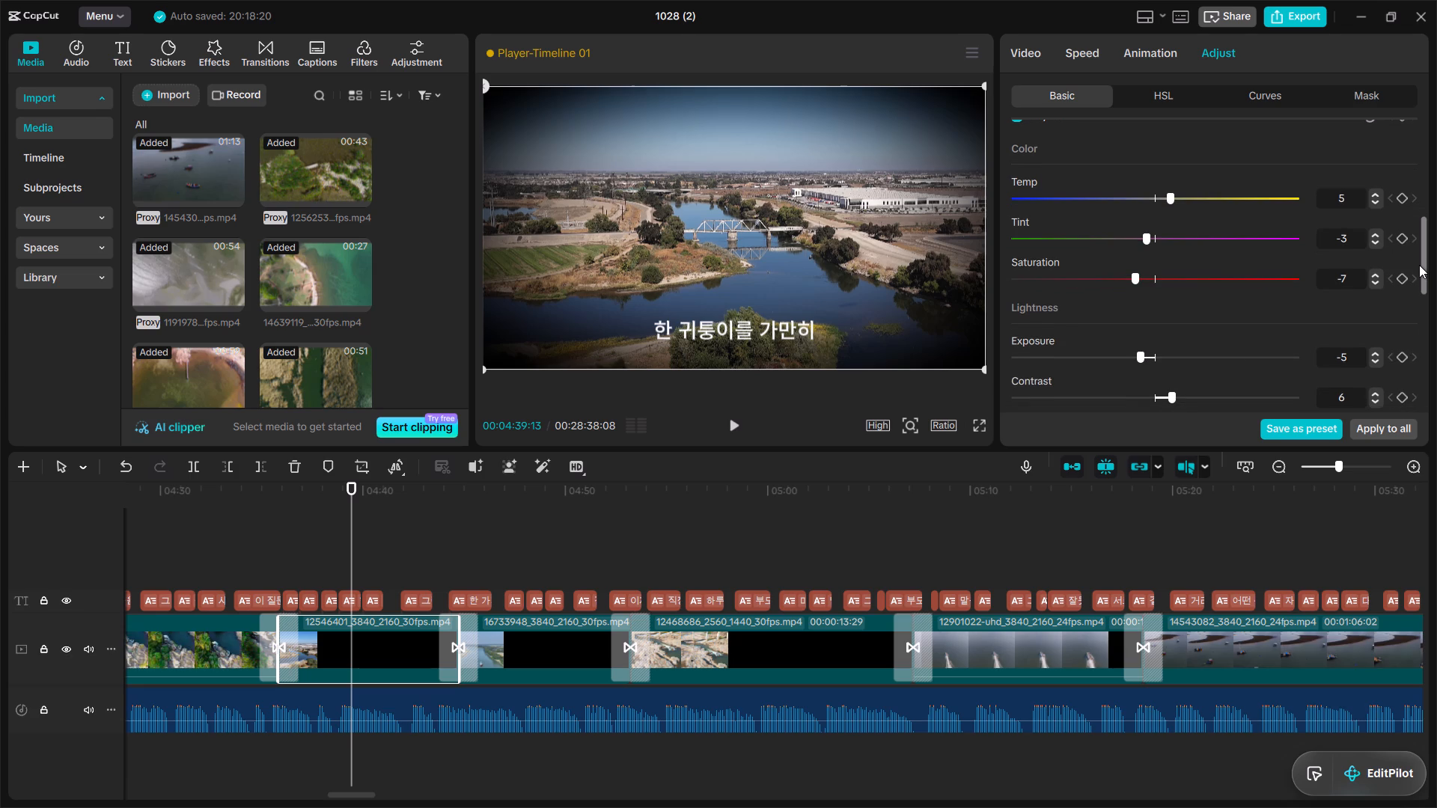
pyautogui.moveTo(1419, 265); pyautogui.dragTo(1418, 297)
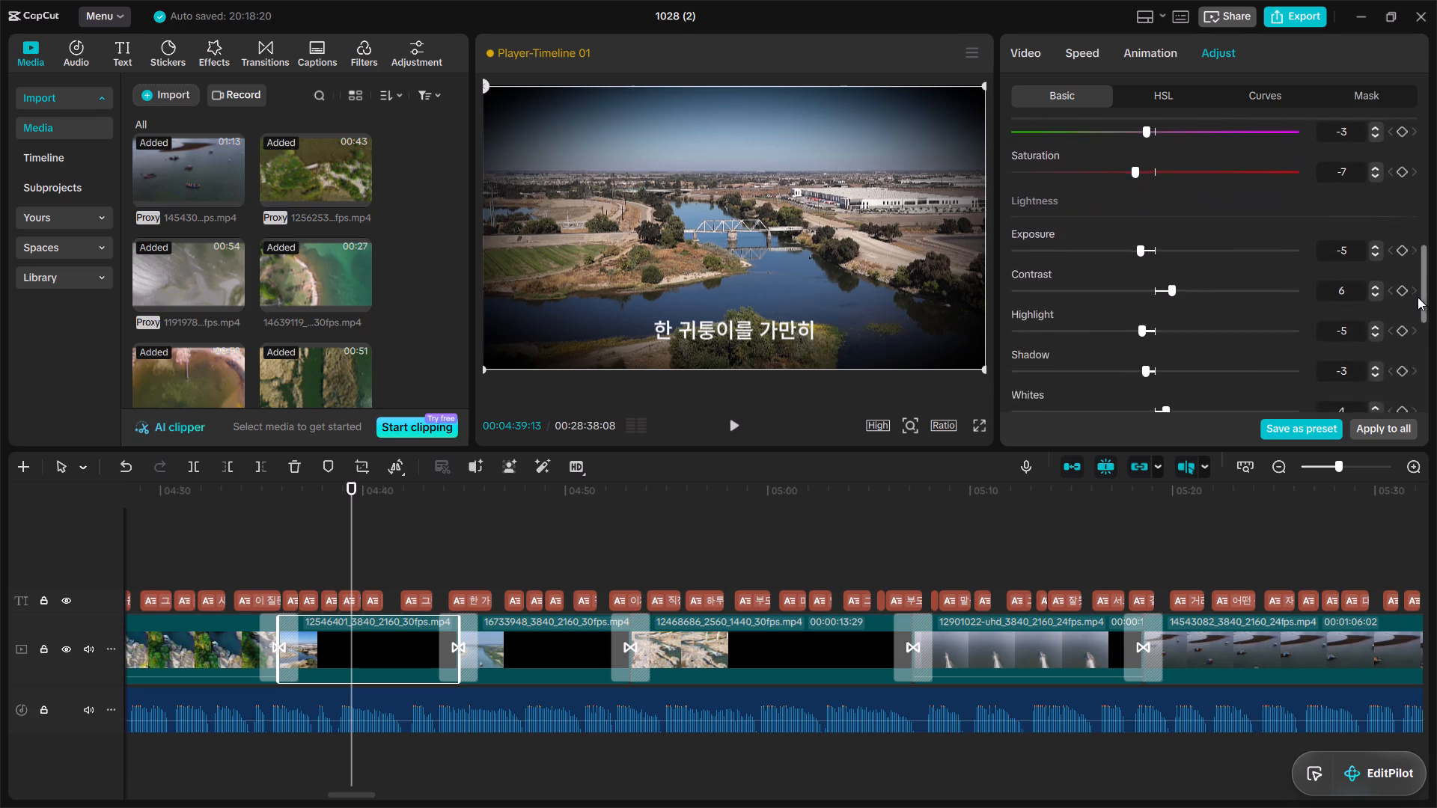
pyautogui.moveTo(1418, 297); pyautogui.dragTo(1409, 398)
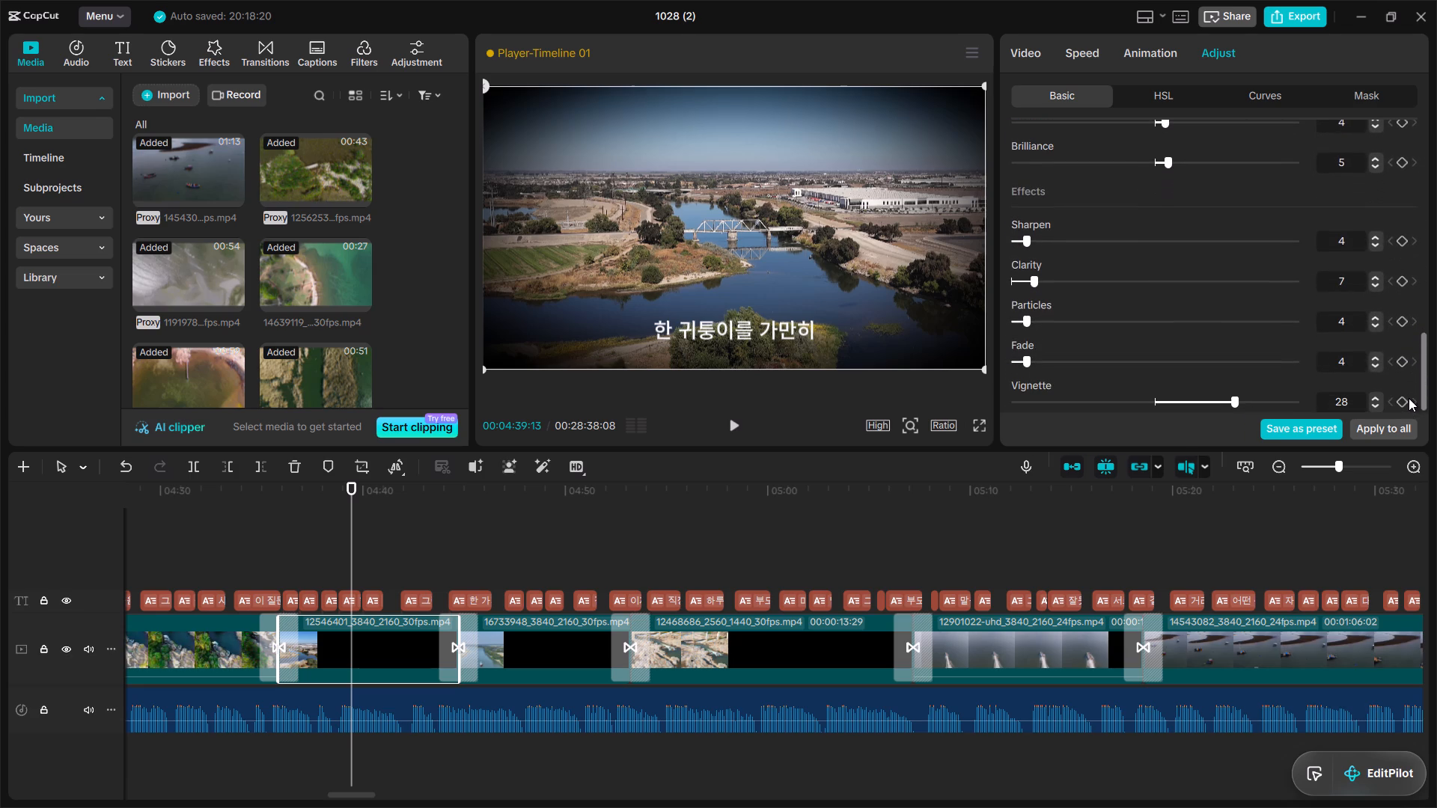
pyautogui.moveTo(1409, 398); pyautogui.dragTo(1409, 399)
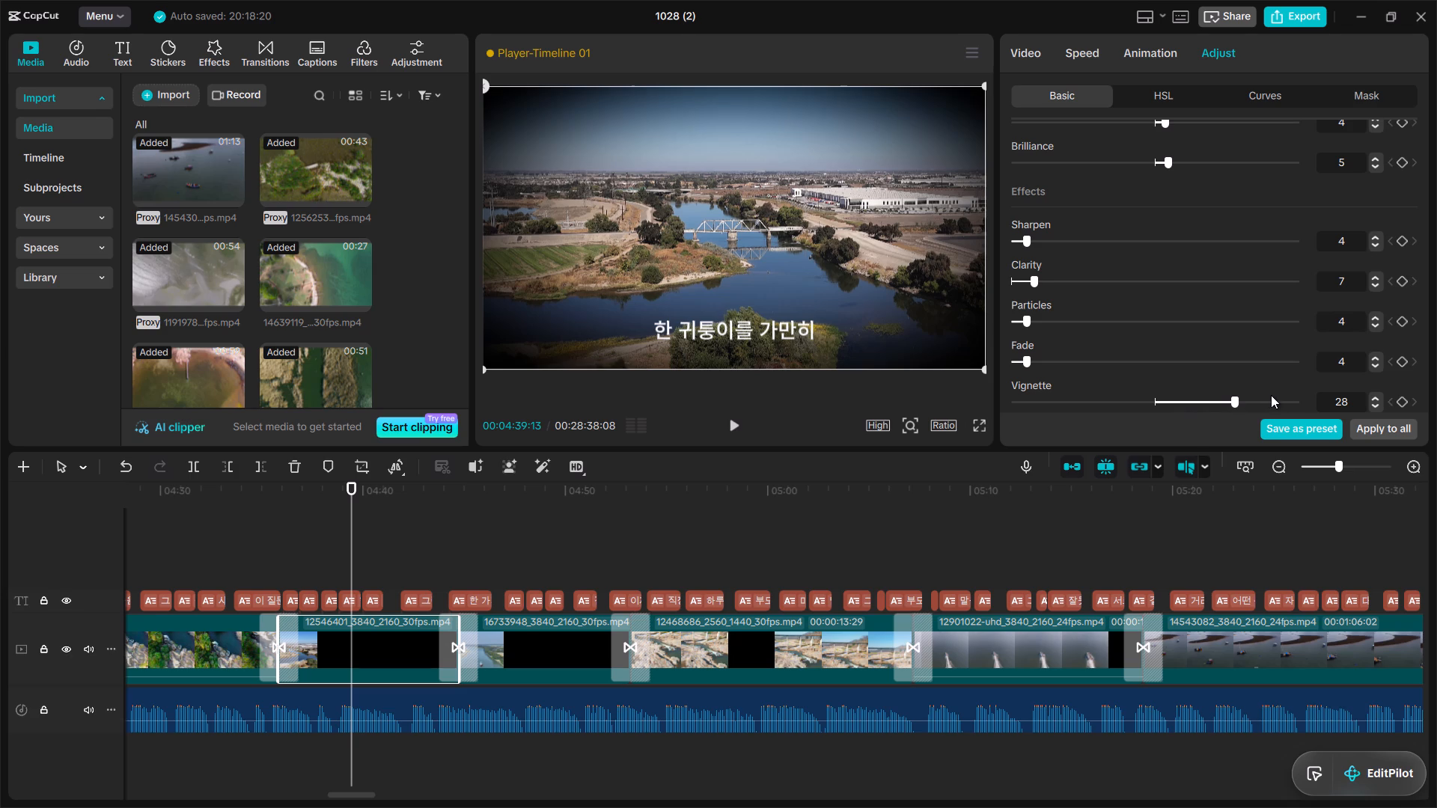
pyautogui.click(1197, 400)
pyautogui.click(1055, 356)
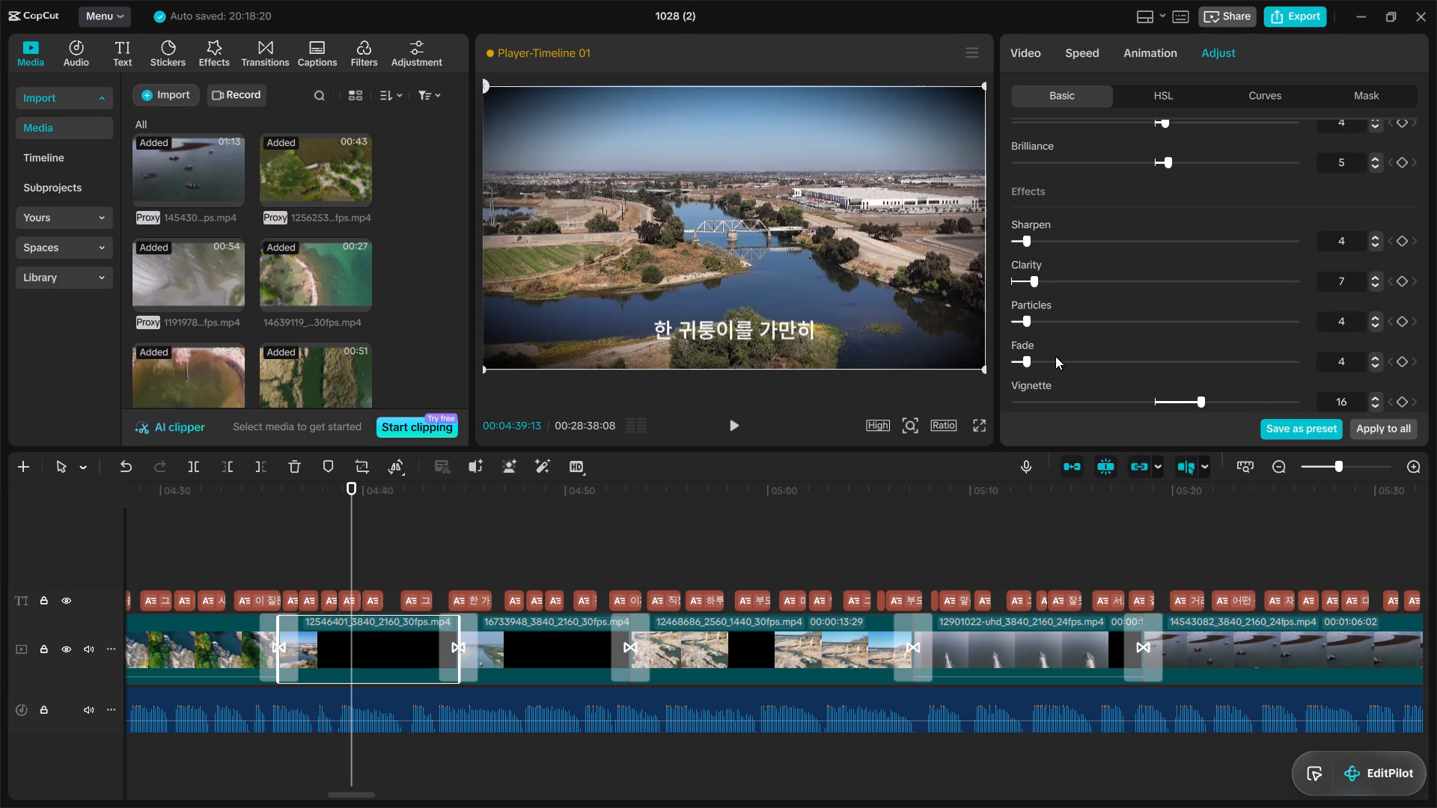
pyautogui.click(1055, 356)
pyautogui.click(1055, 356)
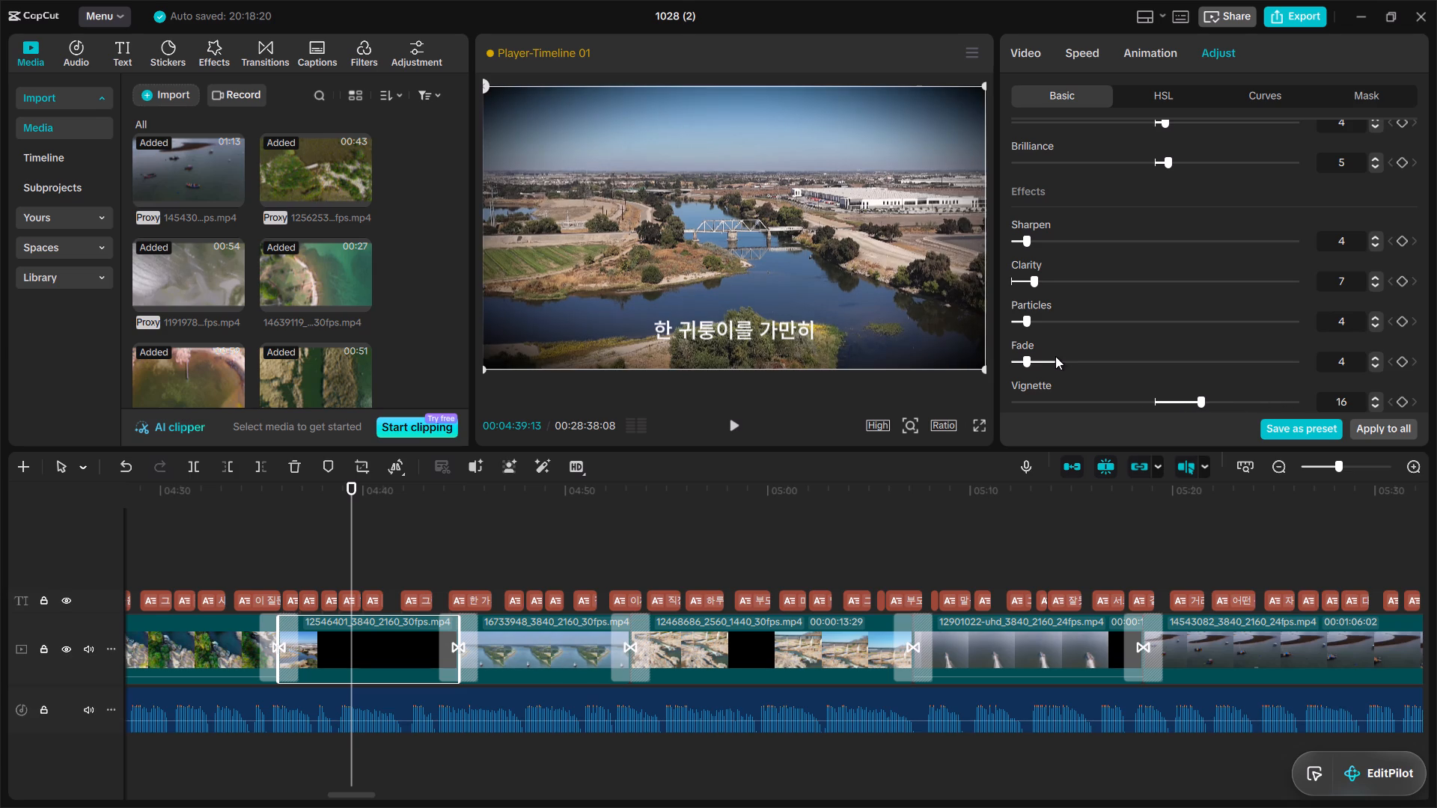
pyautogui.click(1035, 313)
# Set the river bridge clip's Sharpen effect to 99 and its Clarity effect to 98.
pyautogui.click(1048, 272)
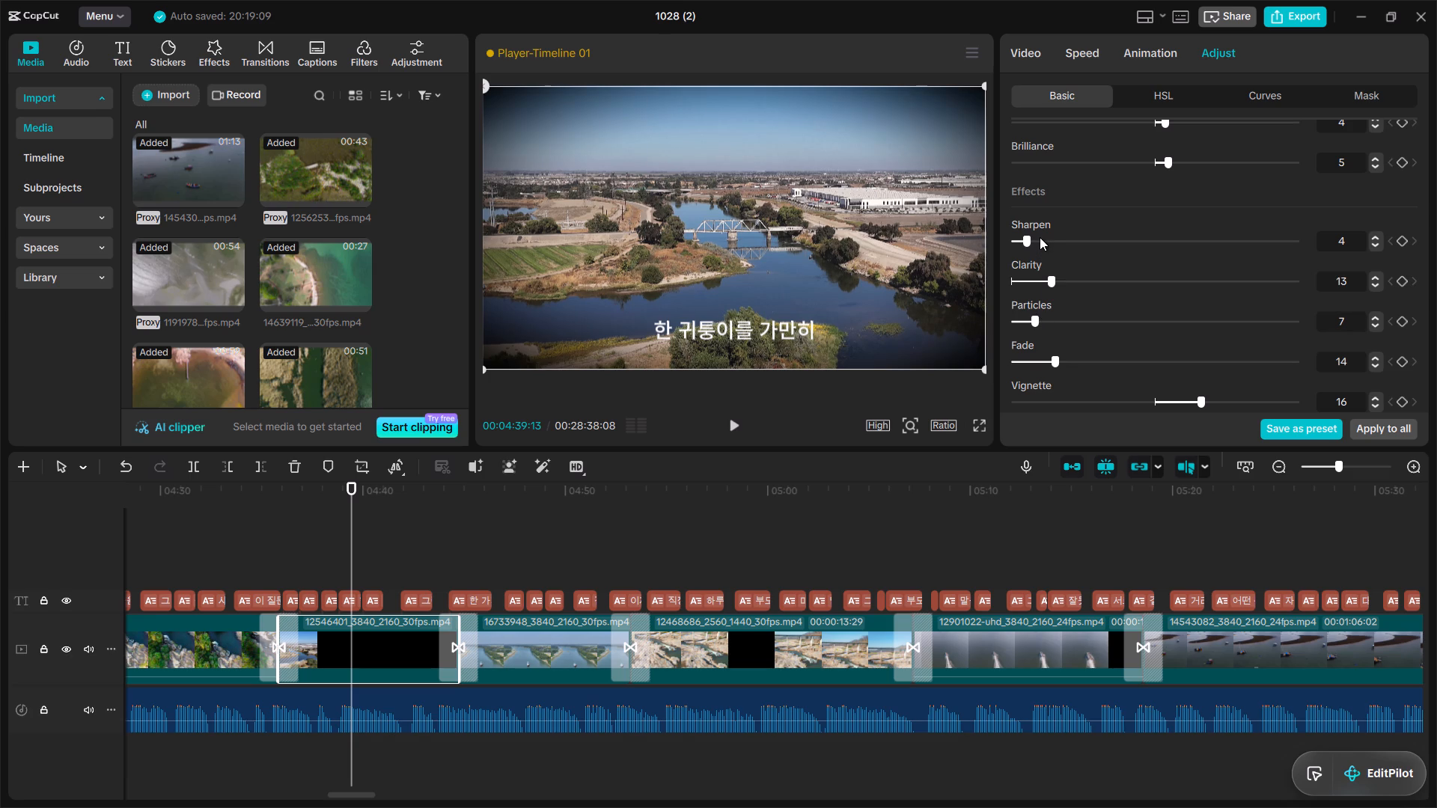
pyautogui.click(1040, 236)
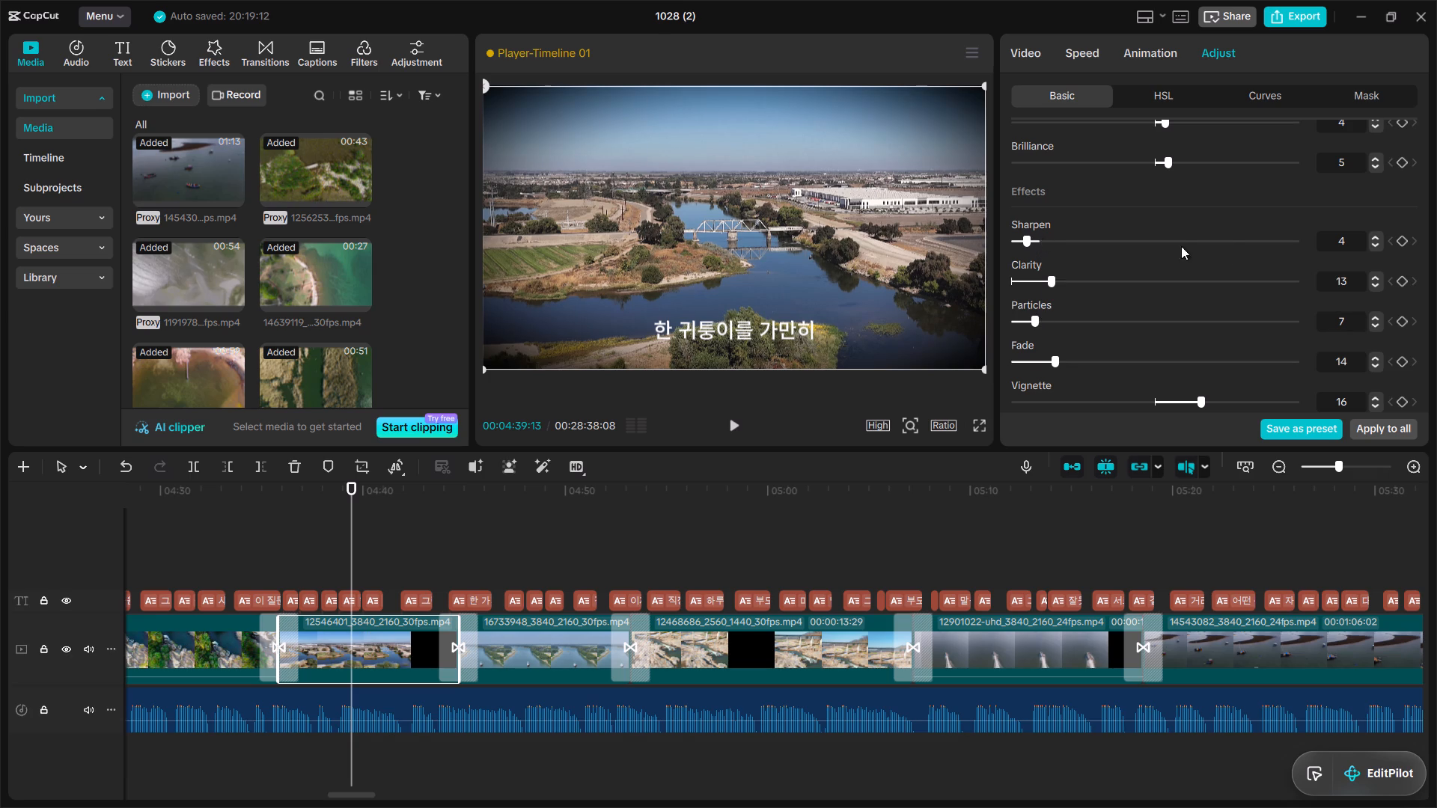
pyautogui.click(1293, 237)
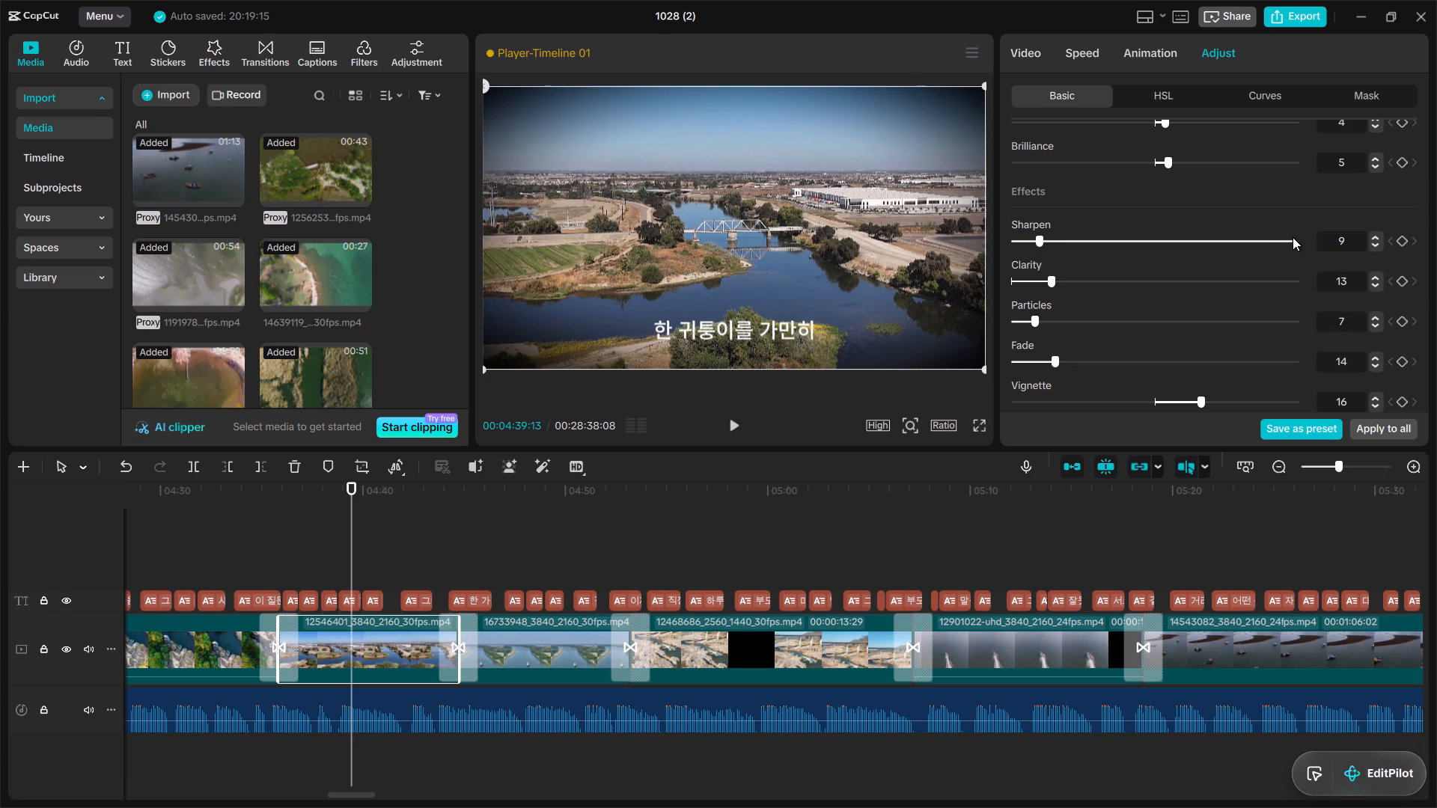
pyautogui.click(1286, 280)
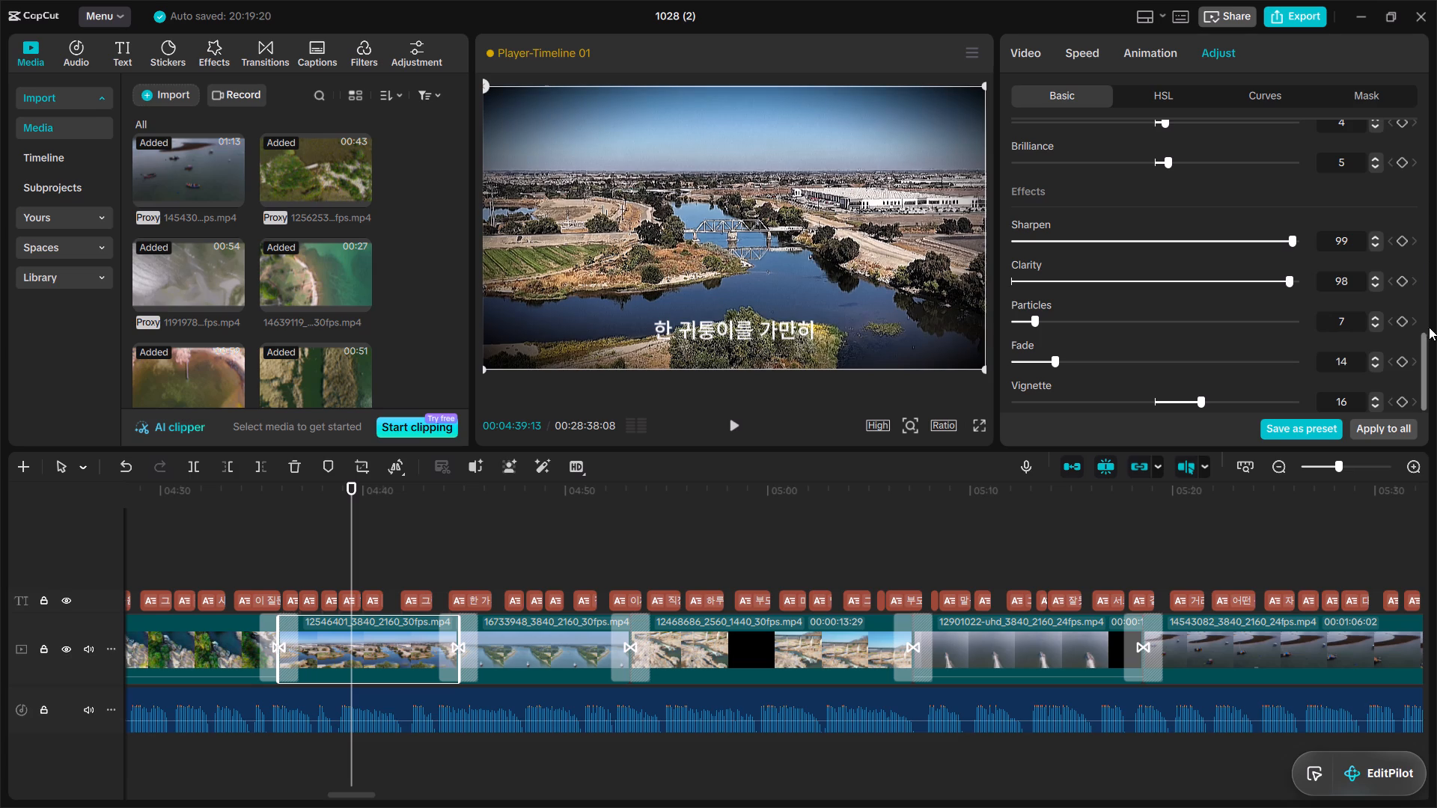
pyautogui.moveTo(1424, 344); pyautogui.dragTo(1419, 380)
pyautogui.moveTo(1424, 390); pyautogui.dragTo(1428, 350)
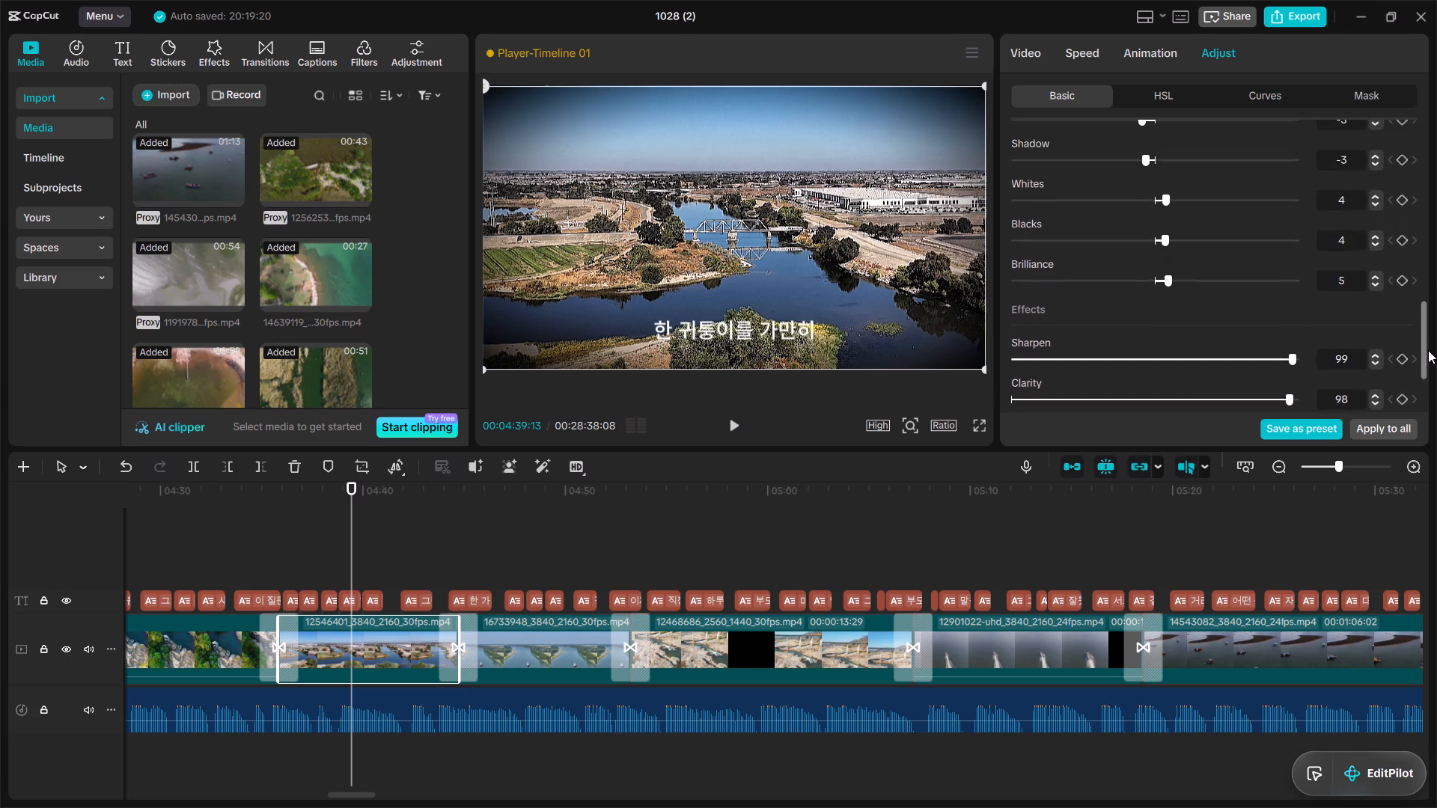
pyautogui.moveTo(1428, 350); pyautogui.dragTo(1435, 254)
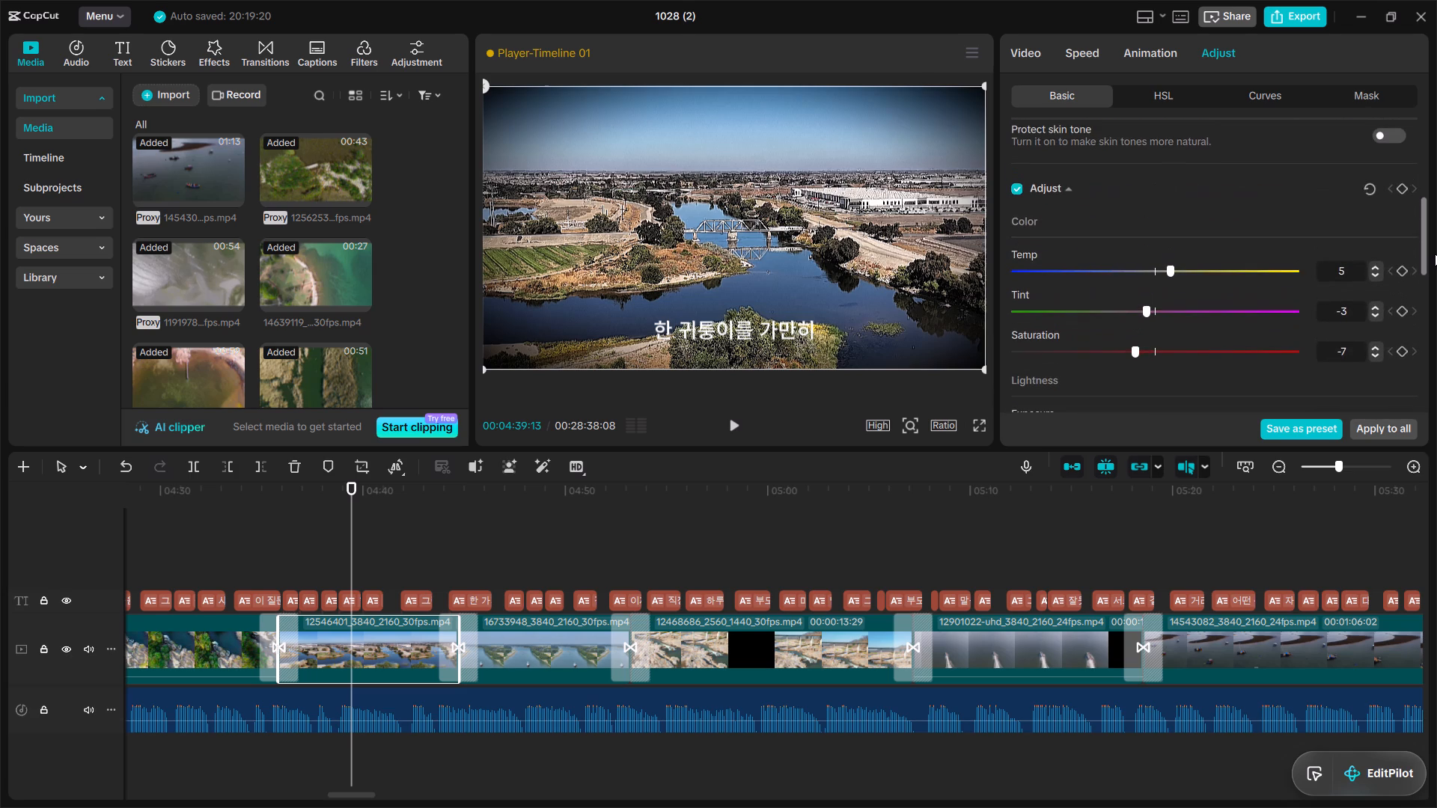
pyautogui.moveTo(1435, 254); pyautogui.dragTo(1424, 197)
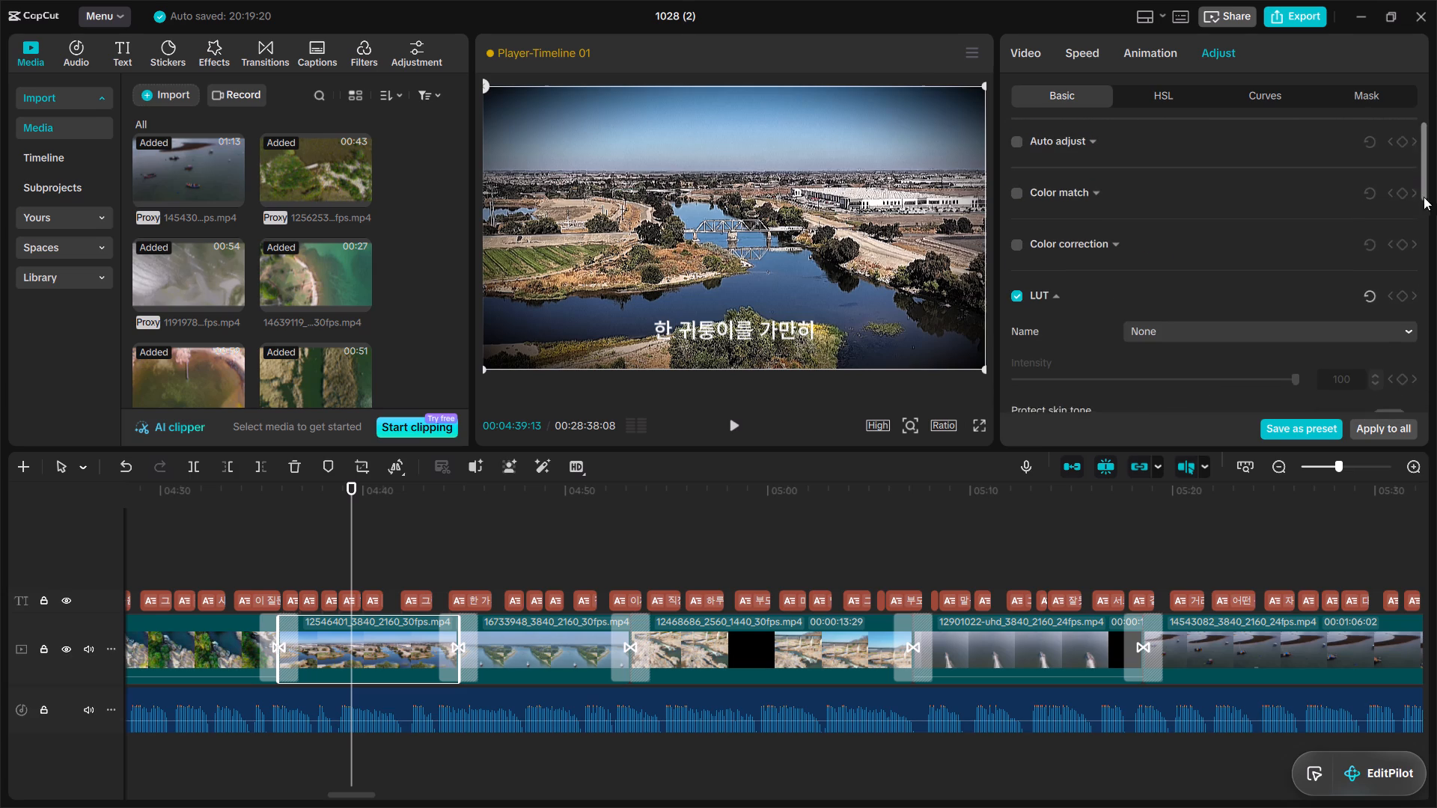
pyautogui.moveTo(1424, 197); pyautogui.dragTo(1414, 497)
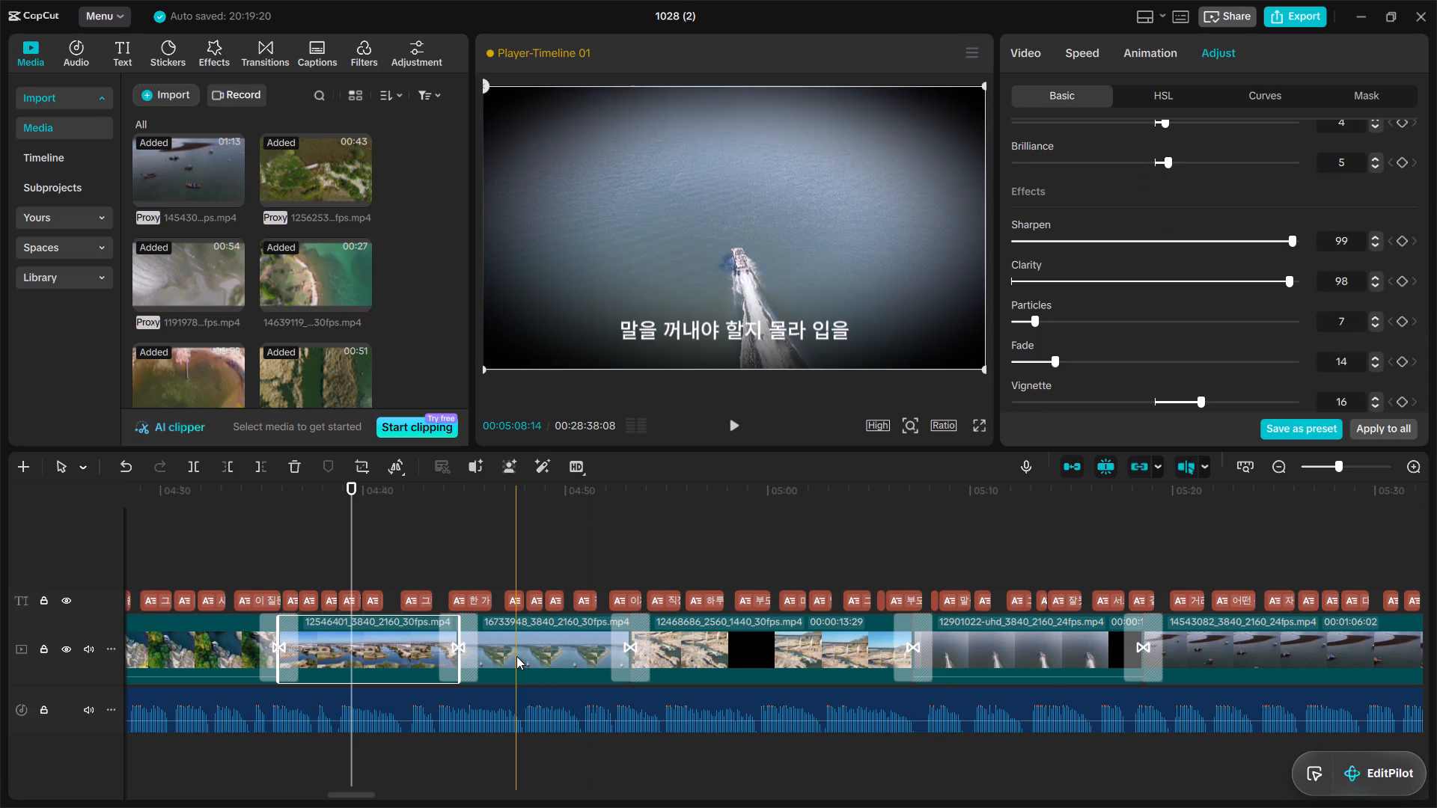
# Set the Vignette effect of wide river clip 16733948, after the river bridge clip, to 20.
pyautogui.click(516, 656)
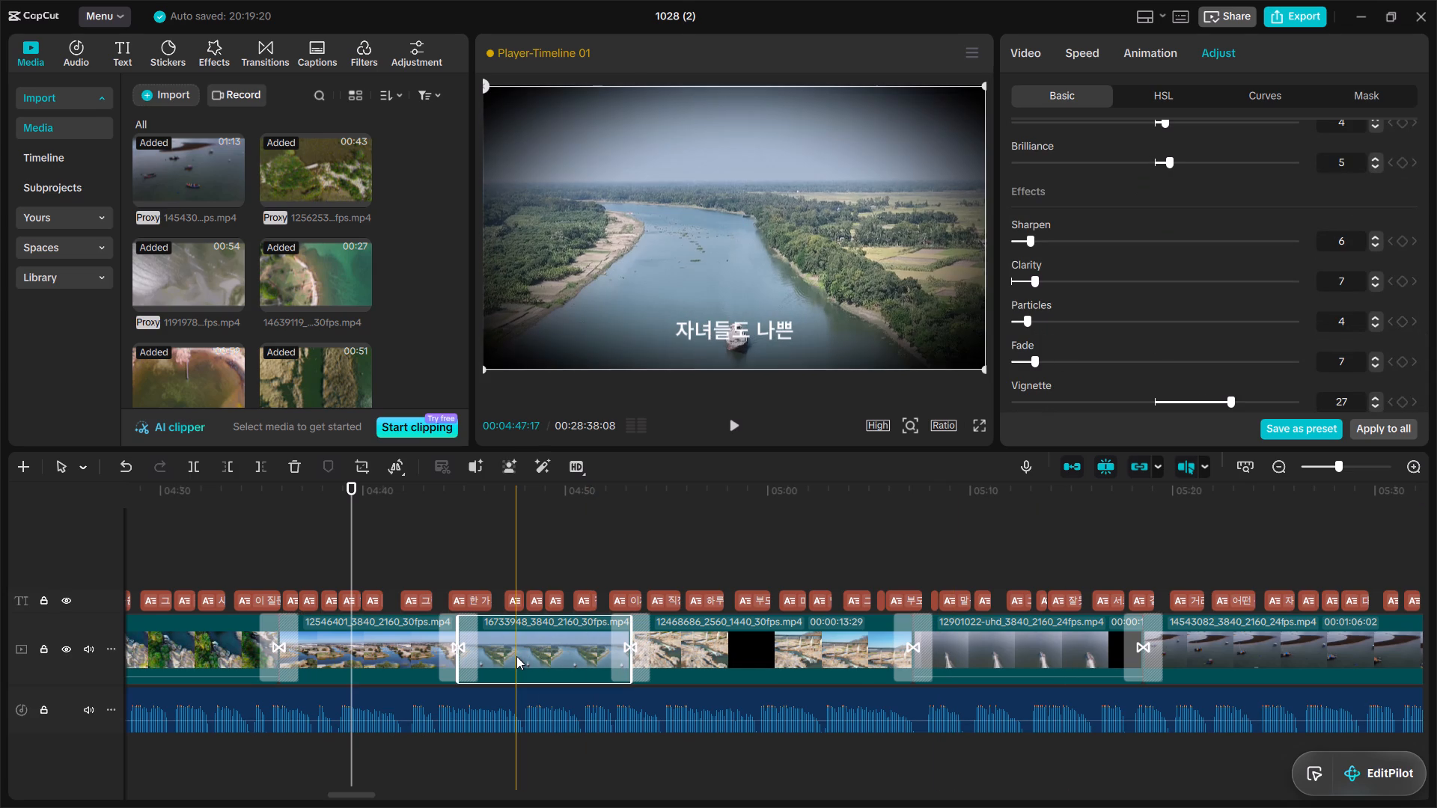
pyautogui.click(1207, 400)
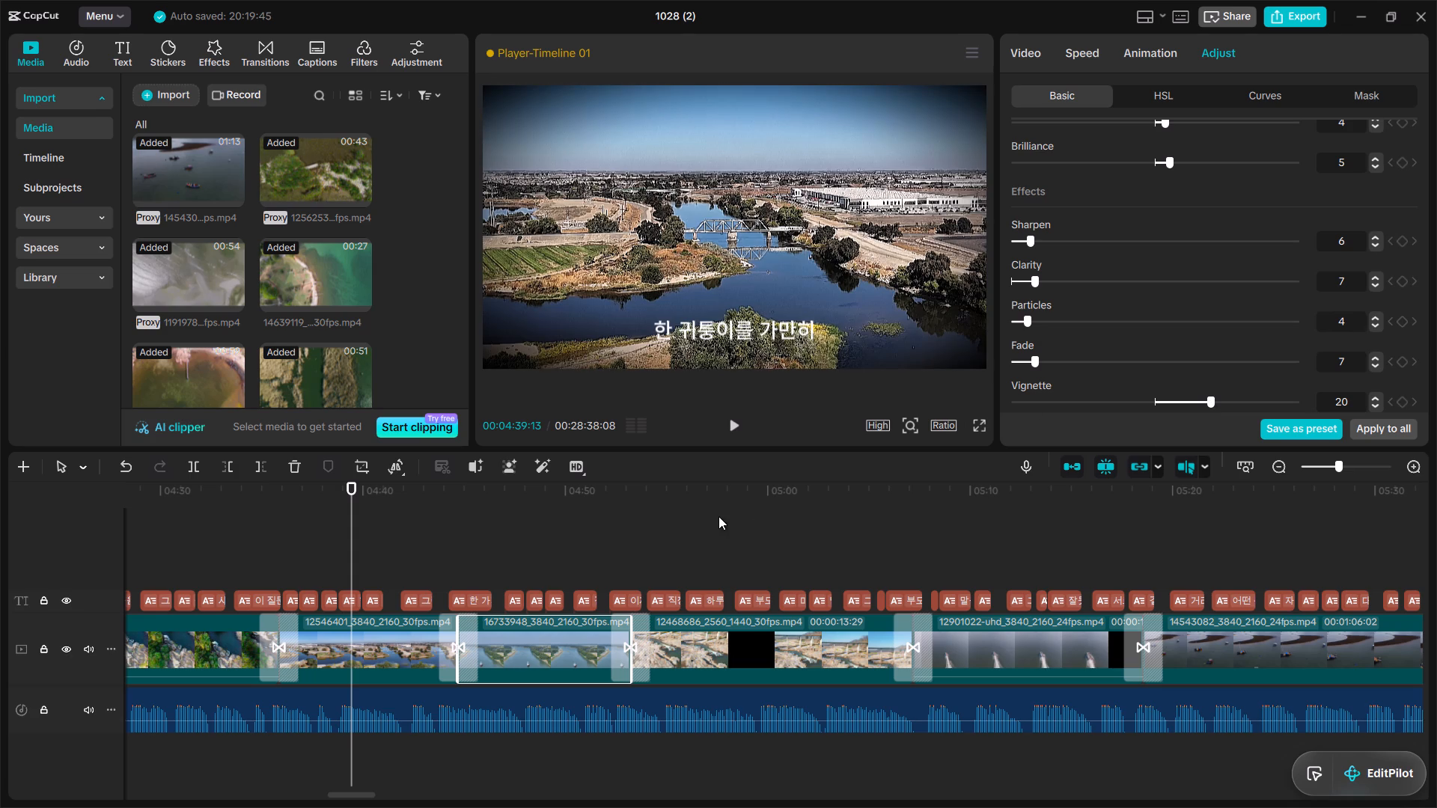
# Set the effects of wide river clip 16733948 to Vignette 26, Fade 10, Particles 11, Clarity 5 and Sharpen 9.
pyautogui.doubleClick(534, 532)
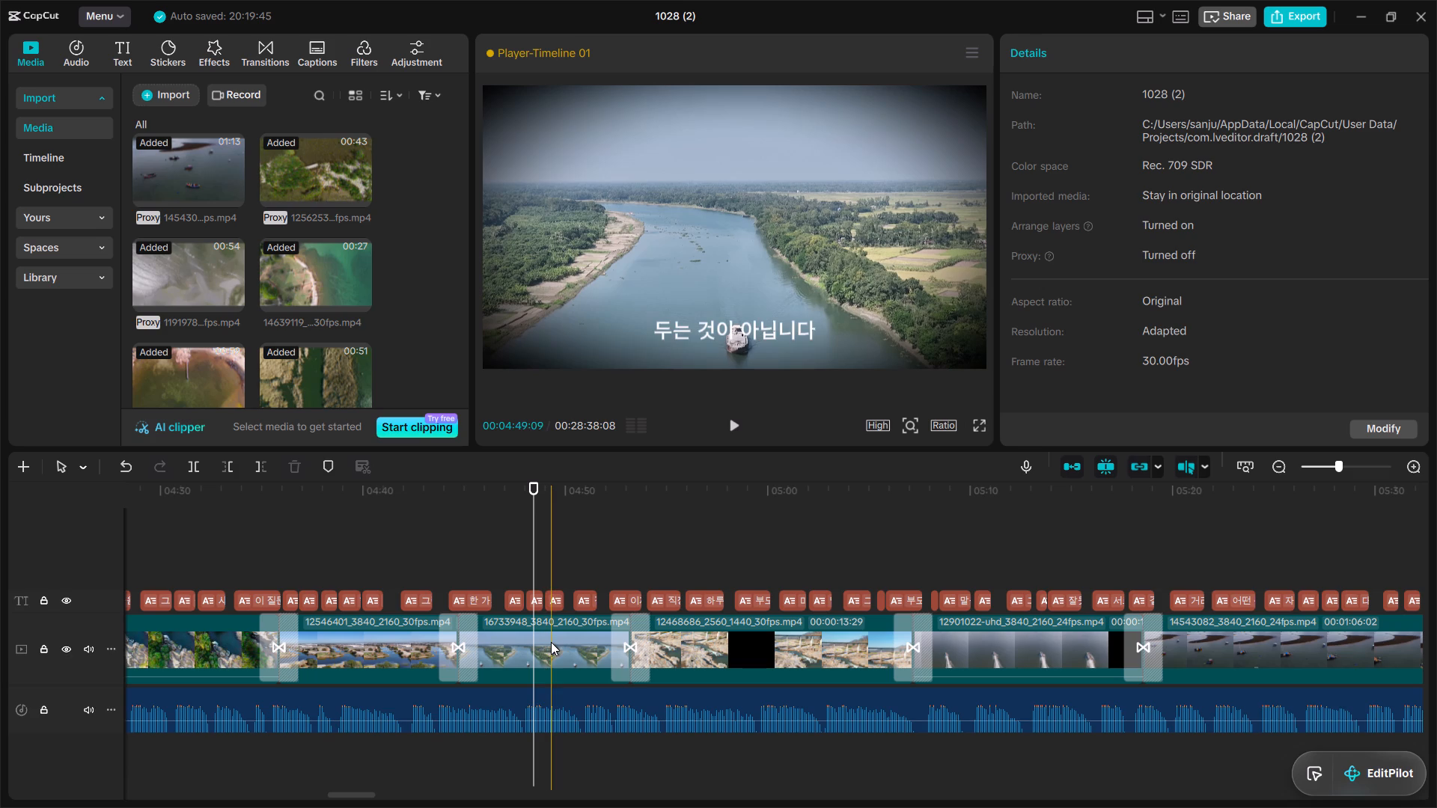
pyautogui.click(551, 642)
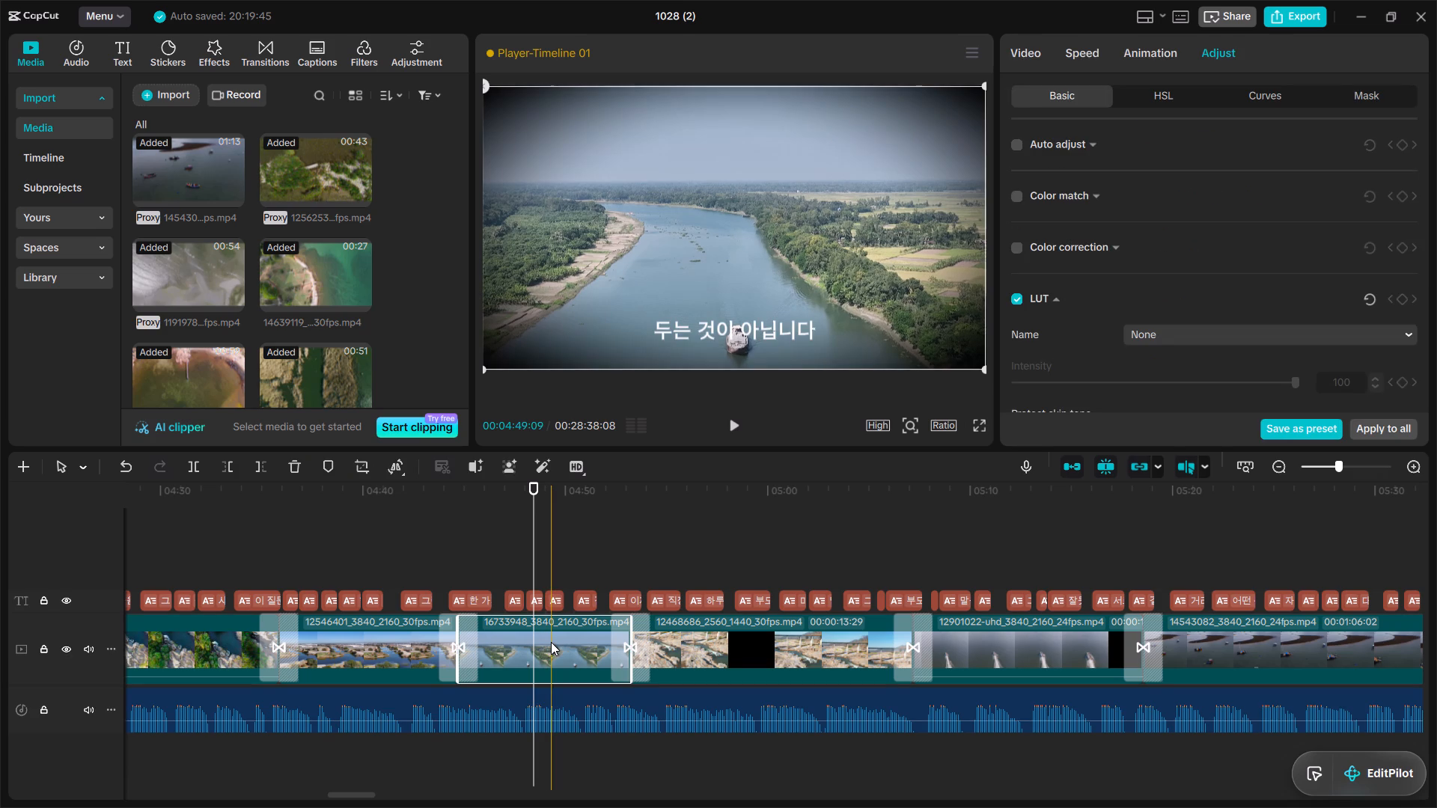
pyautogui.doubleClick(552, 575)
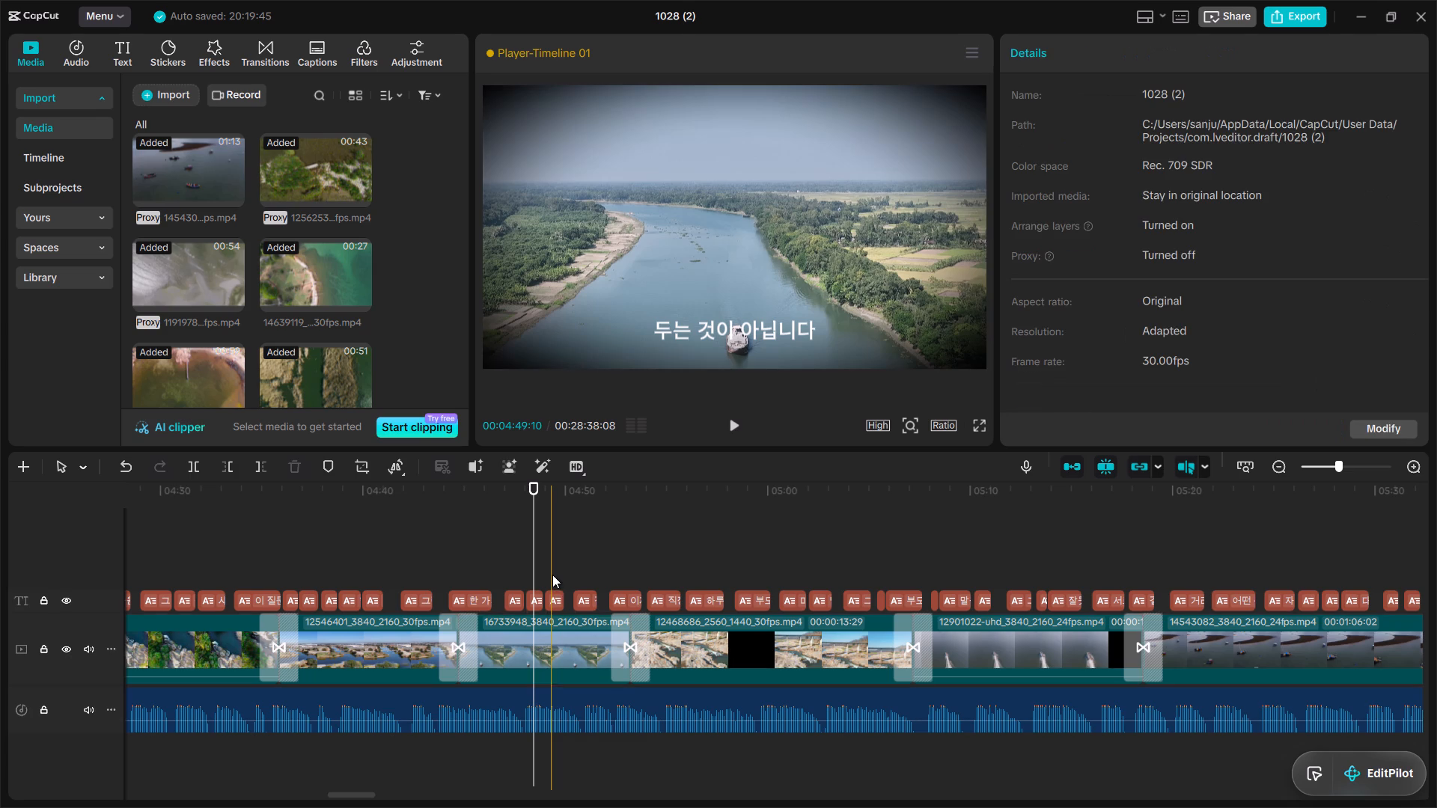
pyautogui.click(543, 639)
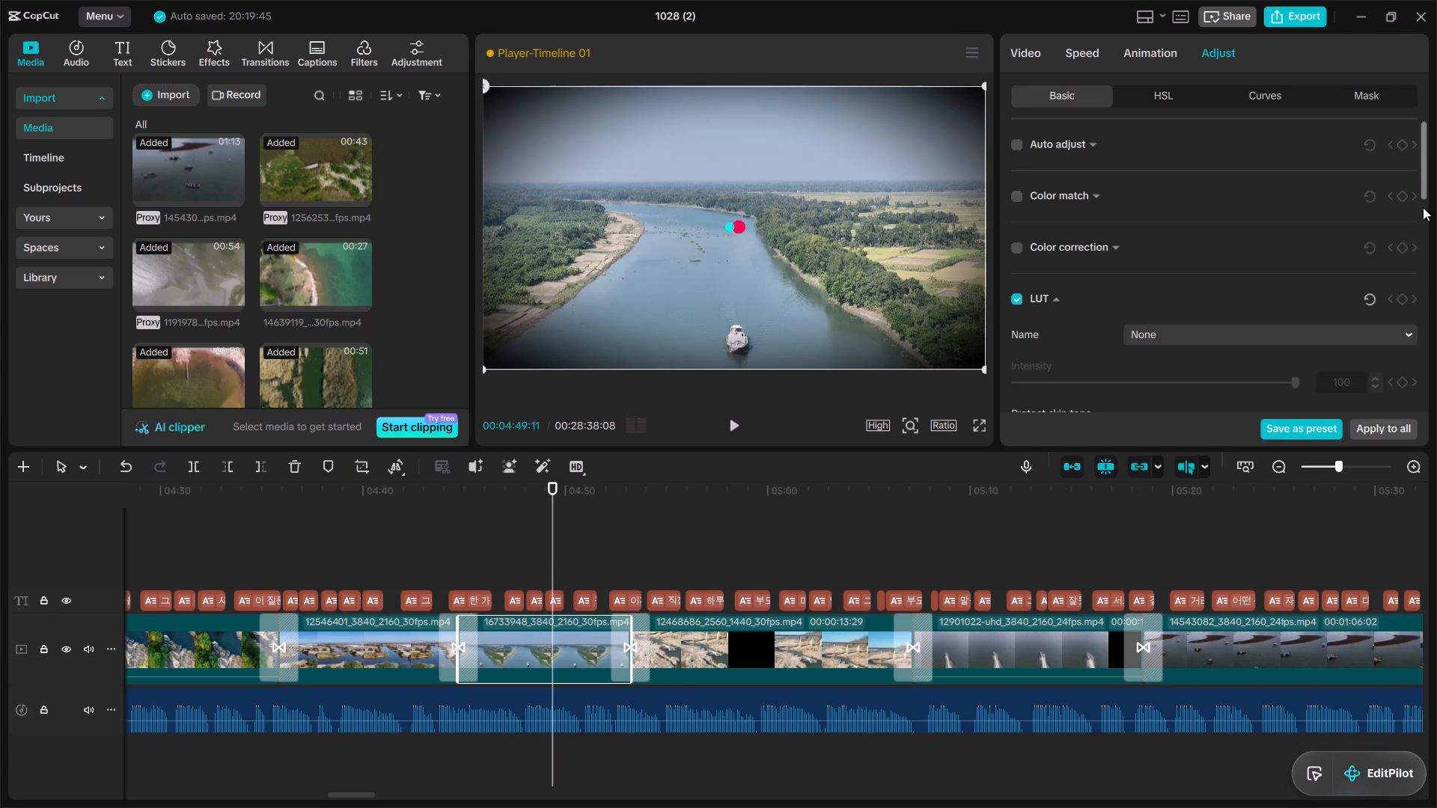
pyautogui.moveTo(1423, 179); pyautogui.dragTo(1422, 208)
pyautogui.moveTo(1422, 208); pyautogui.dragTo(1423, 209)
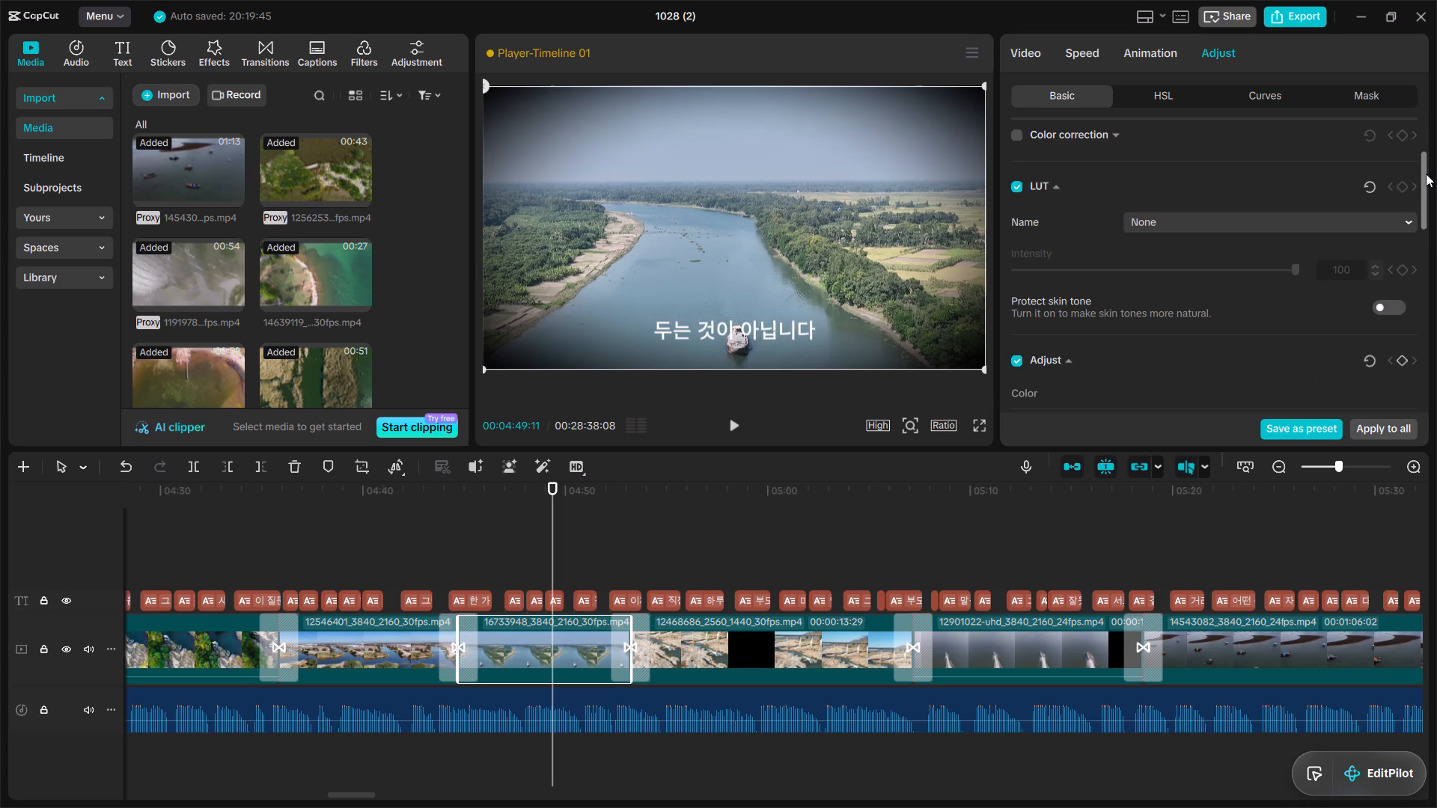
pyautogui.click(1424, 181)
pyautogui.moveTo(1424, 181); pyautogui.dragTo(1421, 223)
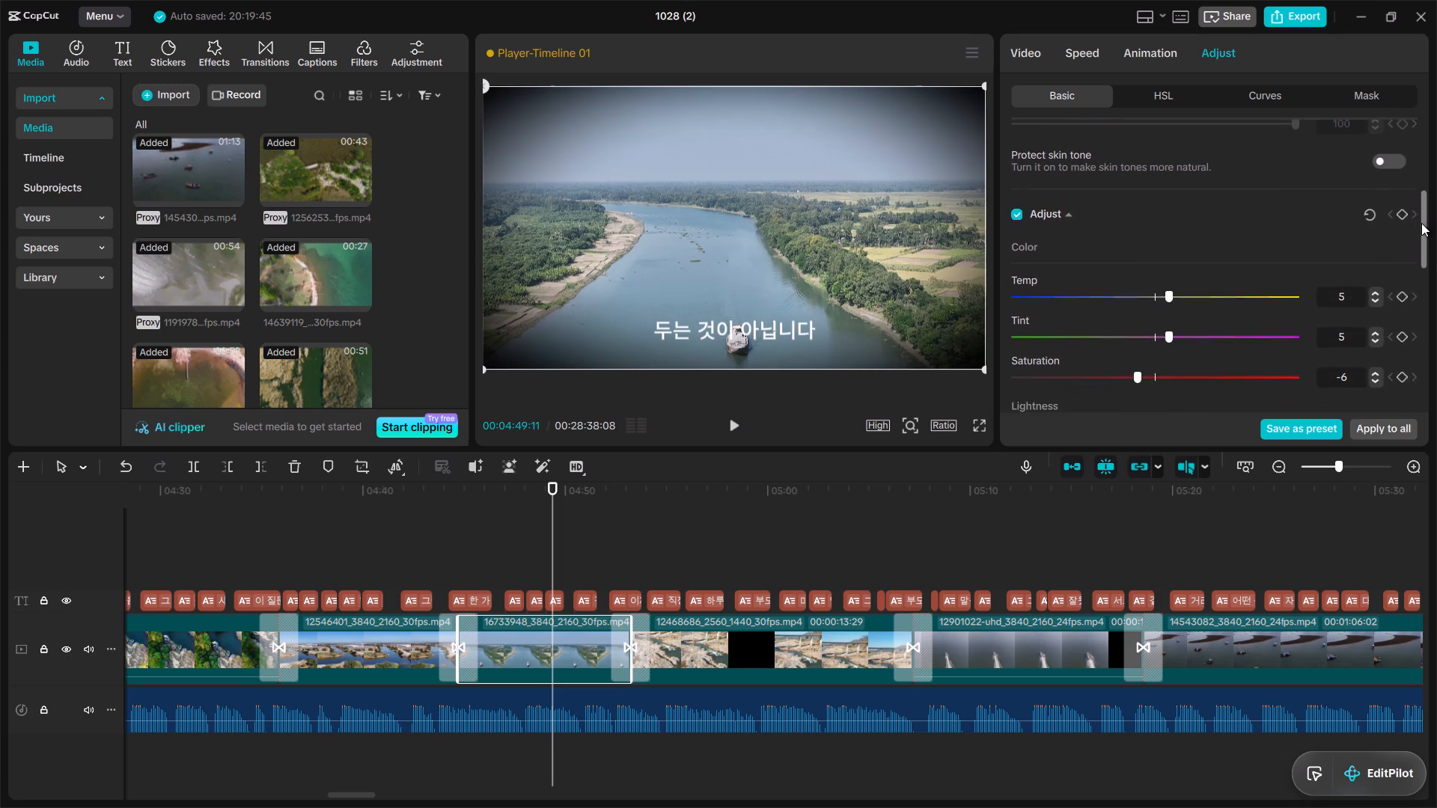
pyautogui.moveTo(1421, 223); pyautogui.dragTo(1415, 252)
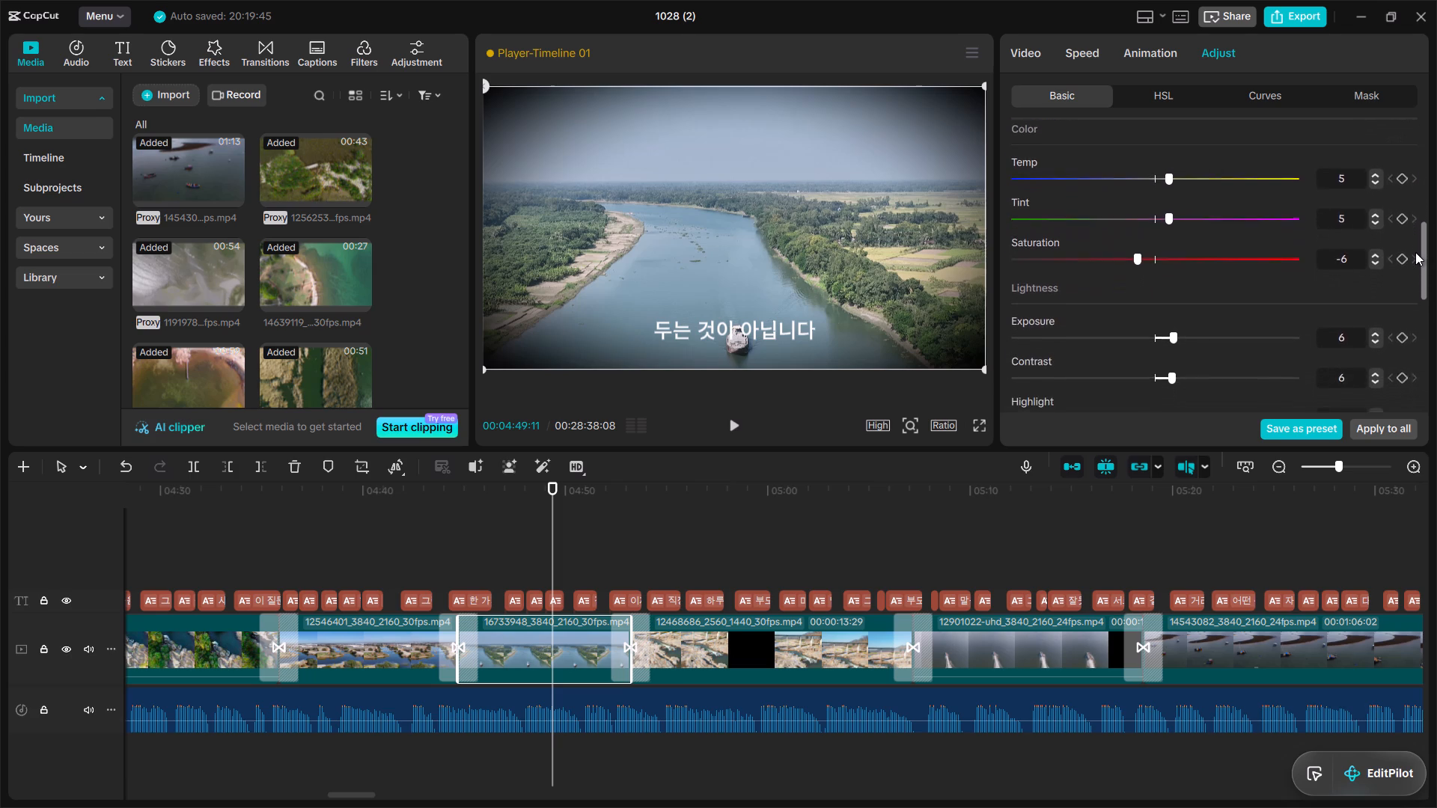
pyautogui.moveTo(1415, 252); pyautogui.dragTo(1412, 281)
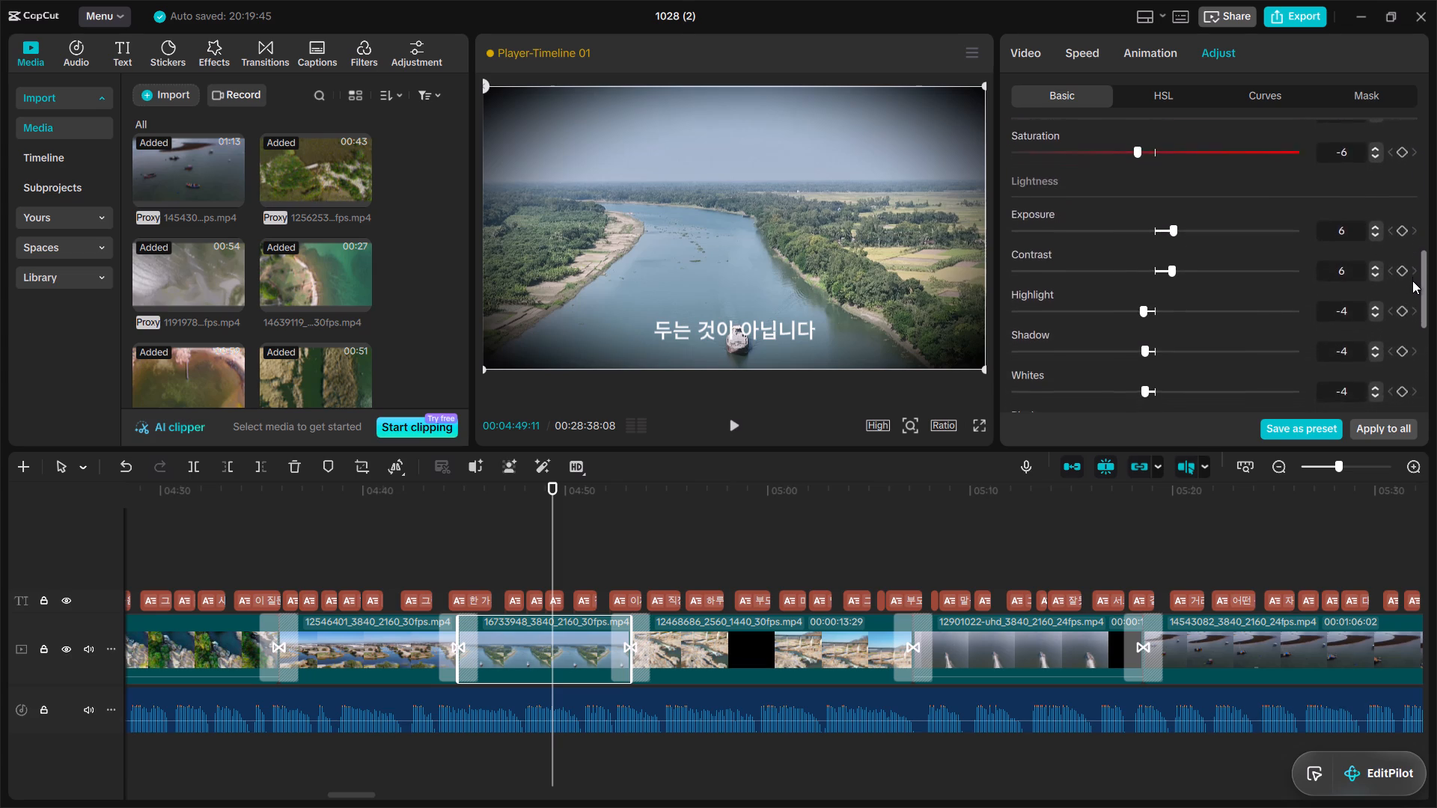
pyautogui.moveTo(1412, 281); pyautogui.dragTo(1410, 312)
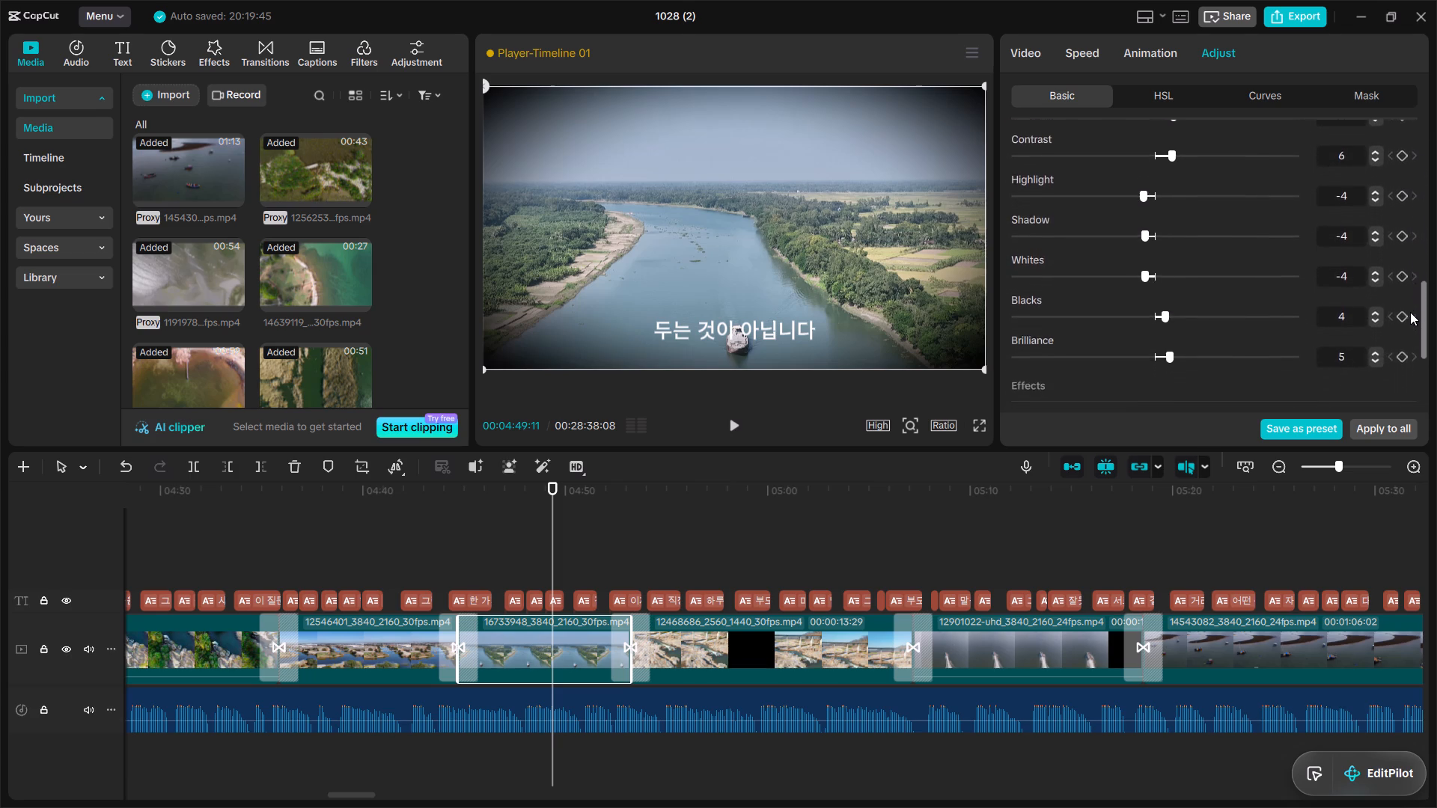
pyautogui.moveTo(1410, 312); pyautogui.dragTo(1409, 346)
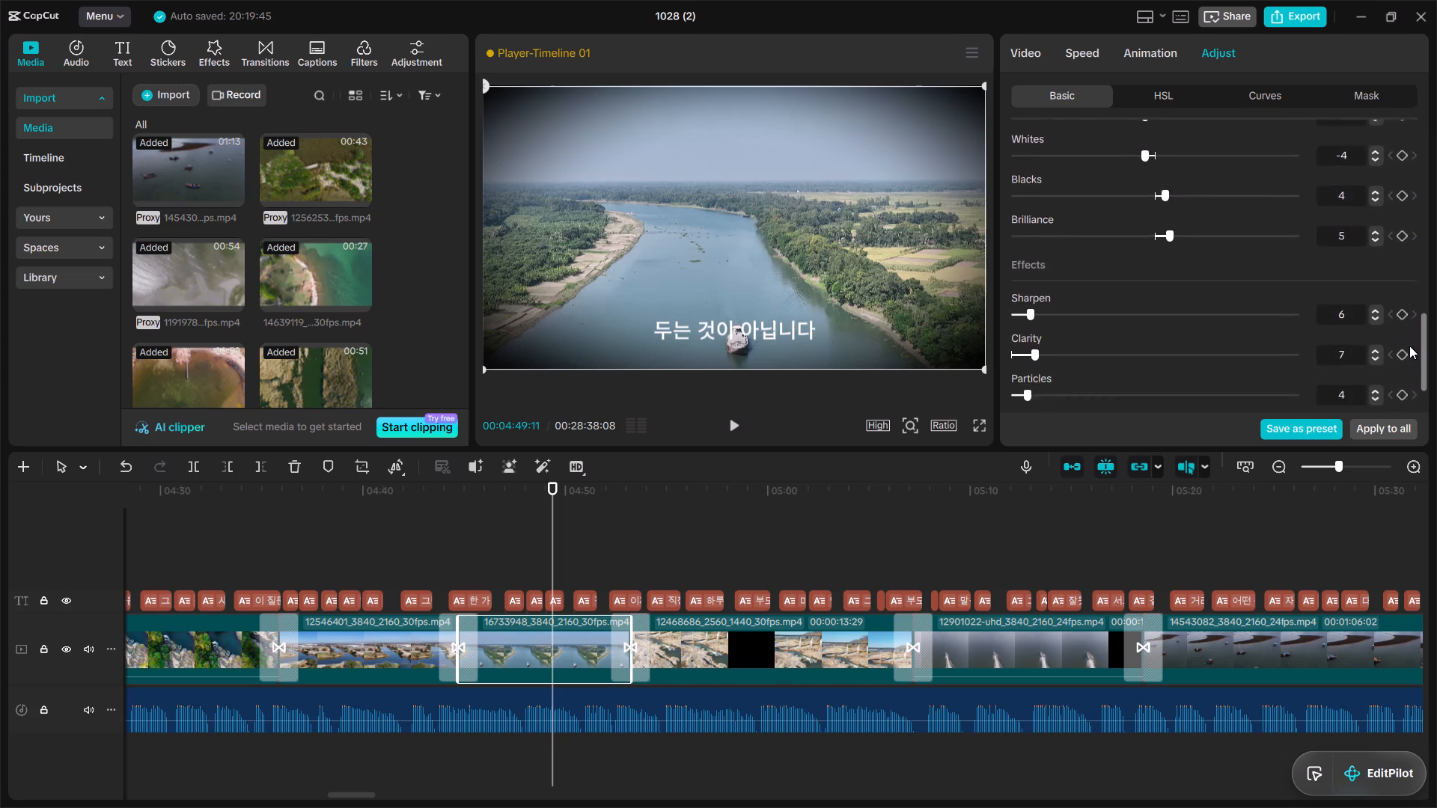
pyautogui.moveTo(1409, 346); pyautogui.dragTo(1409, 371)
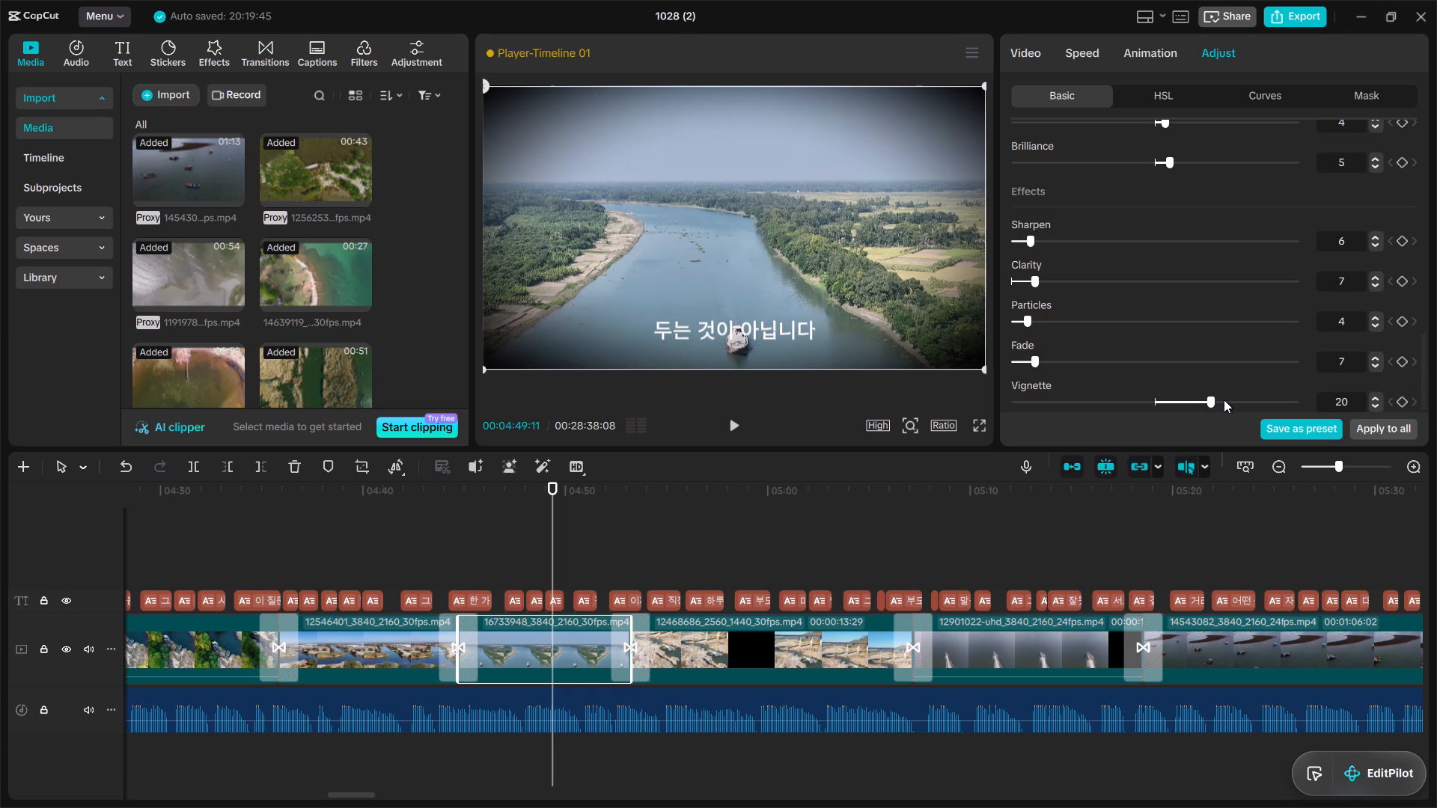
pyautogui.click(1224, 400)
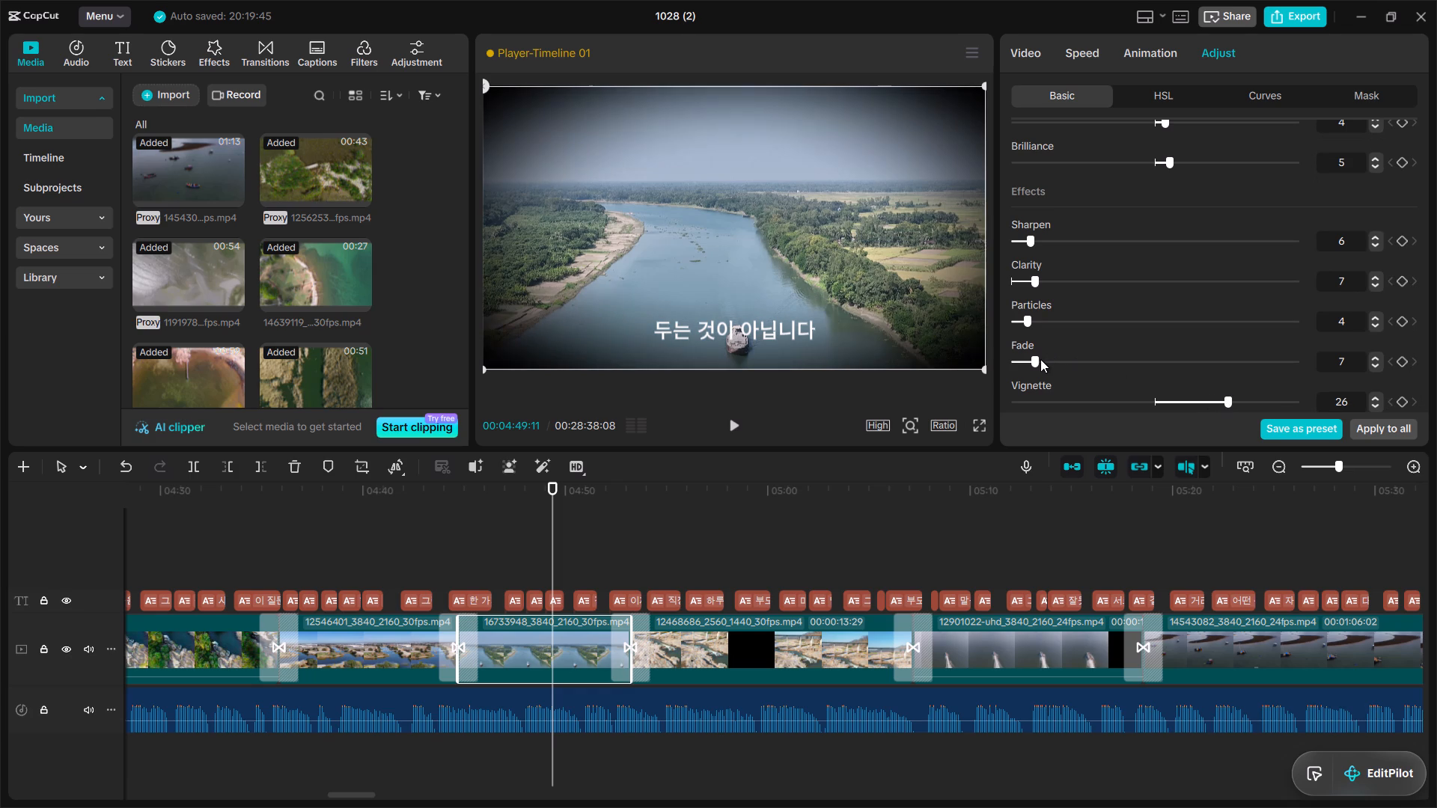
pyautogui.click(1043, 357)
pyautogui.click(1046, 318)
pyautogui.click(1019, 275)
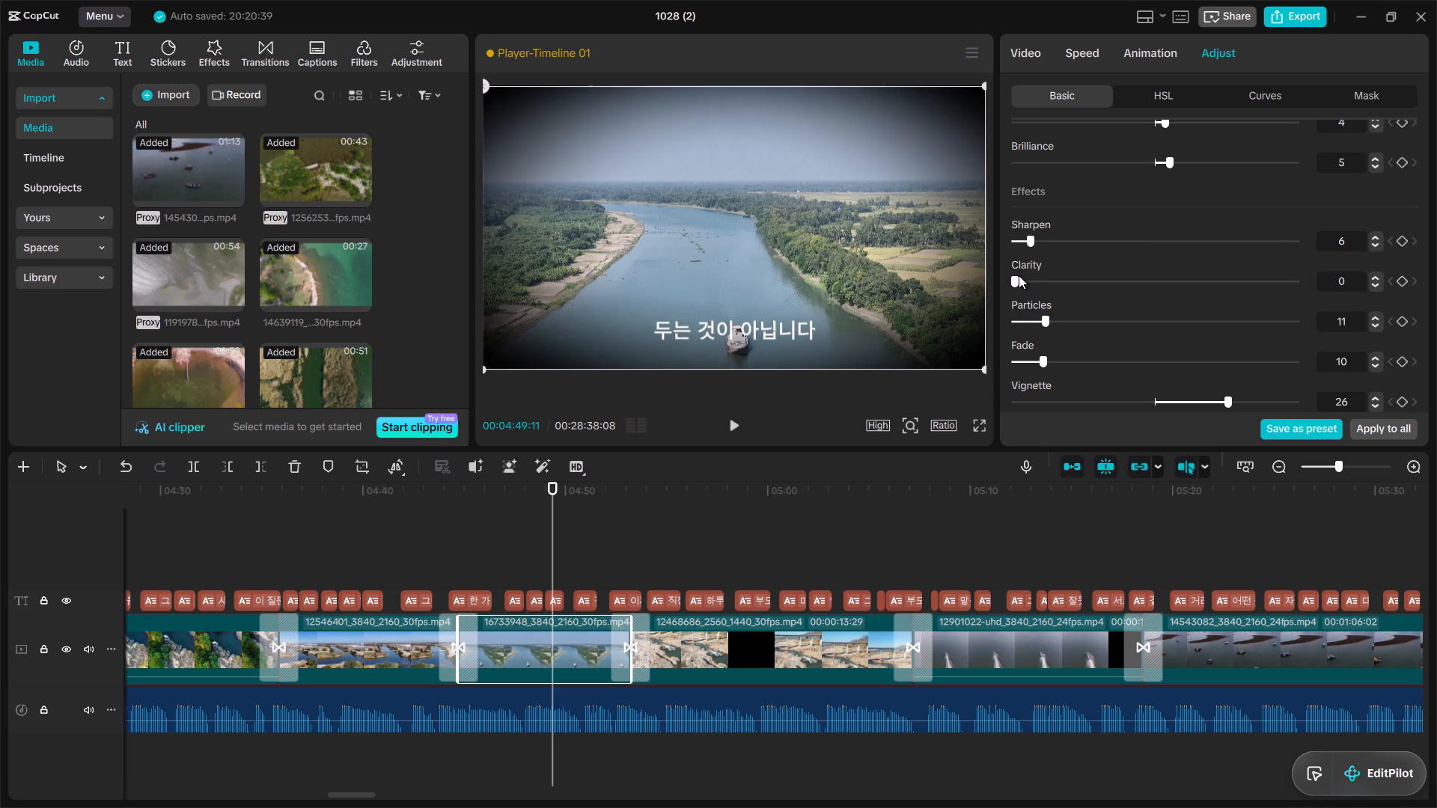
pyautogui.click(1025, 275)
pyautogui.click(1041, 235)
# Try several Brilliance levels on the wide river clip, ending at -36.
pyautogui.click(1197, 158)
pyautogui.click(1123, 160)
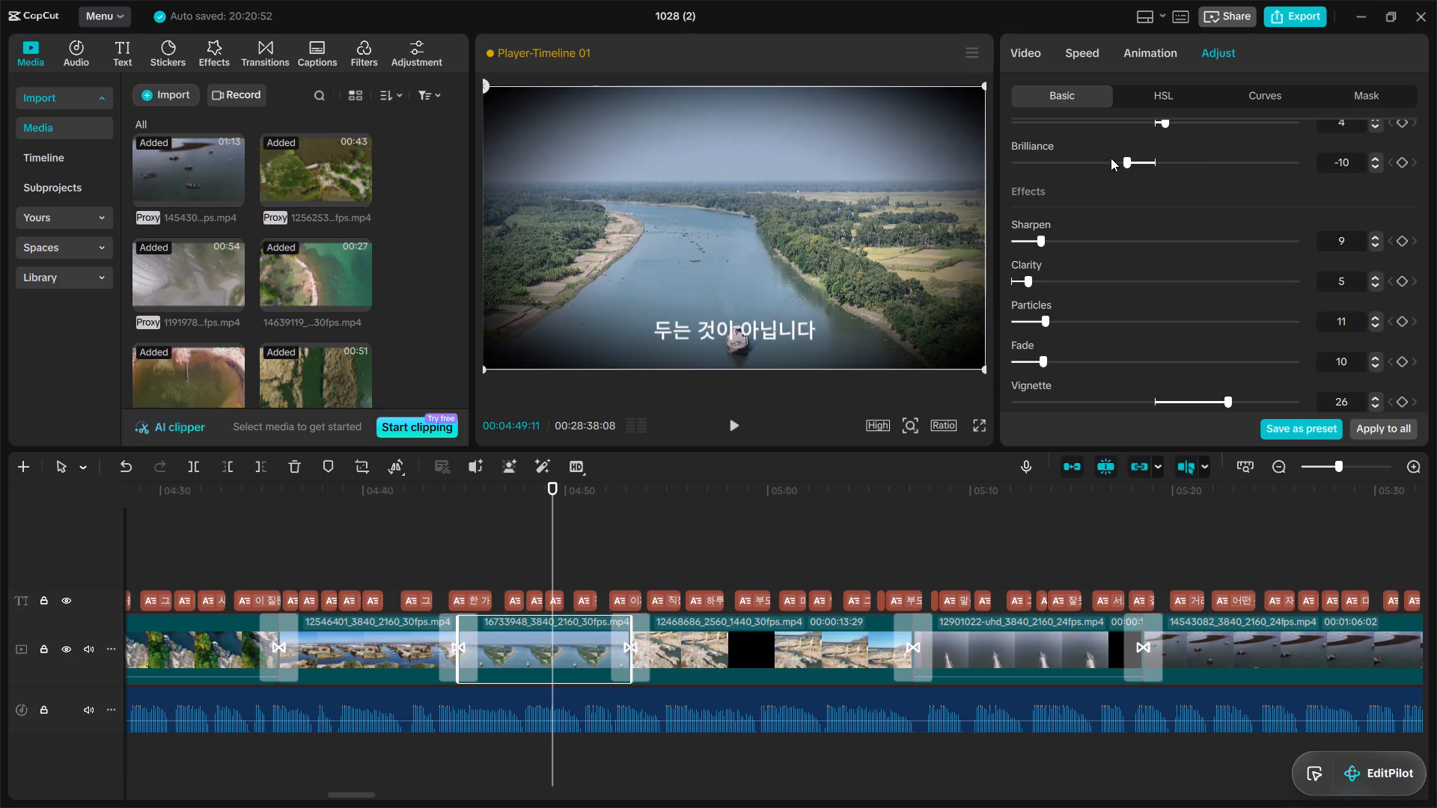
pyautogui.click(1087, 159)
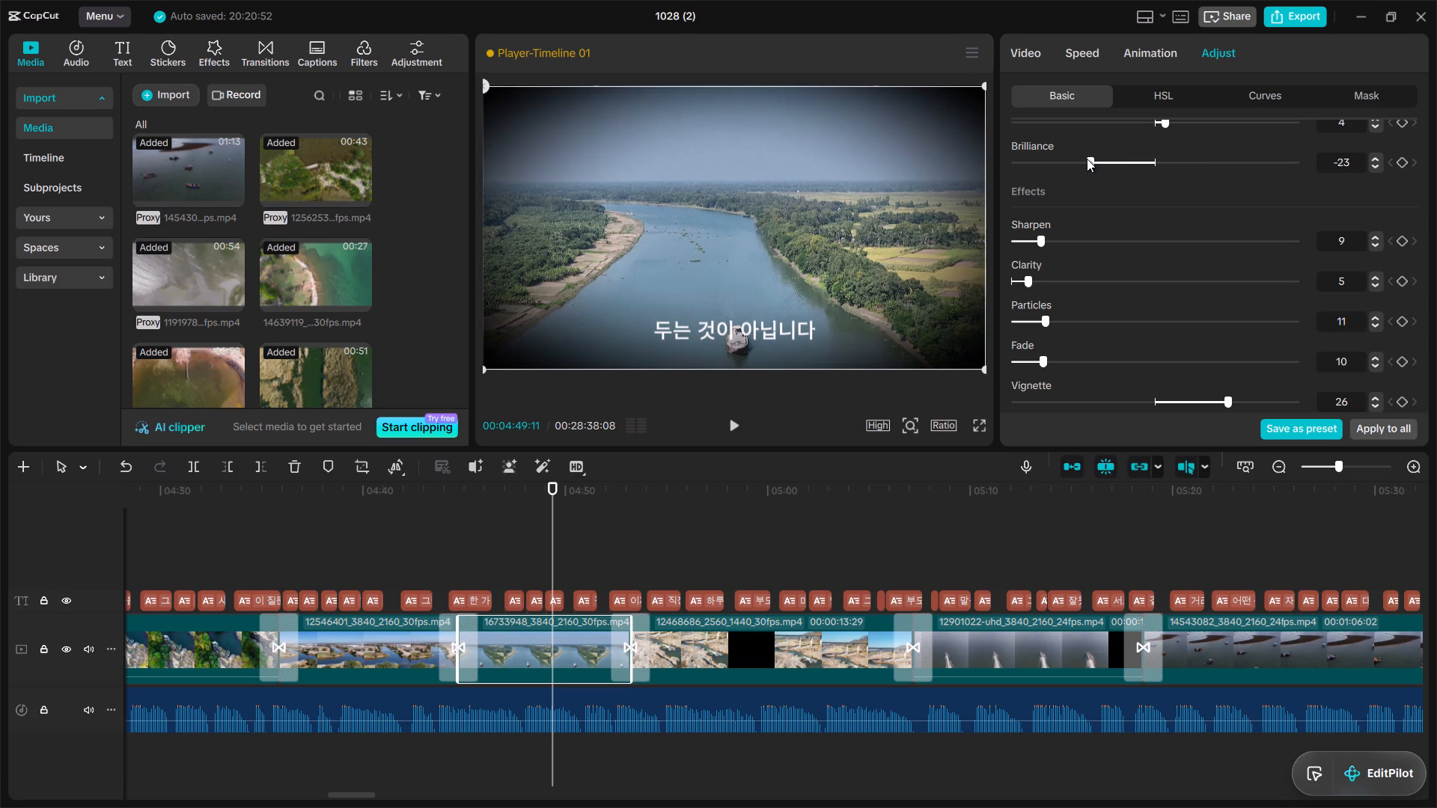
pyautogui.click(1072, 159)
pyautogui.click(1050, 158)
# Set the wide river clip's Blacks to -19, Whites to -19, Shadow to -14, Highlight to -15 and Contrast to -11.
pyautogui.click(1423, 357)
pyautogui.moveTo(1423, 357); pyautogui.dragTo(1423, 352)
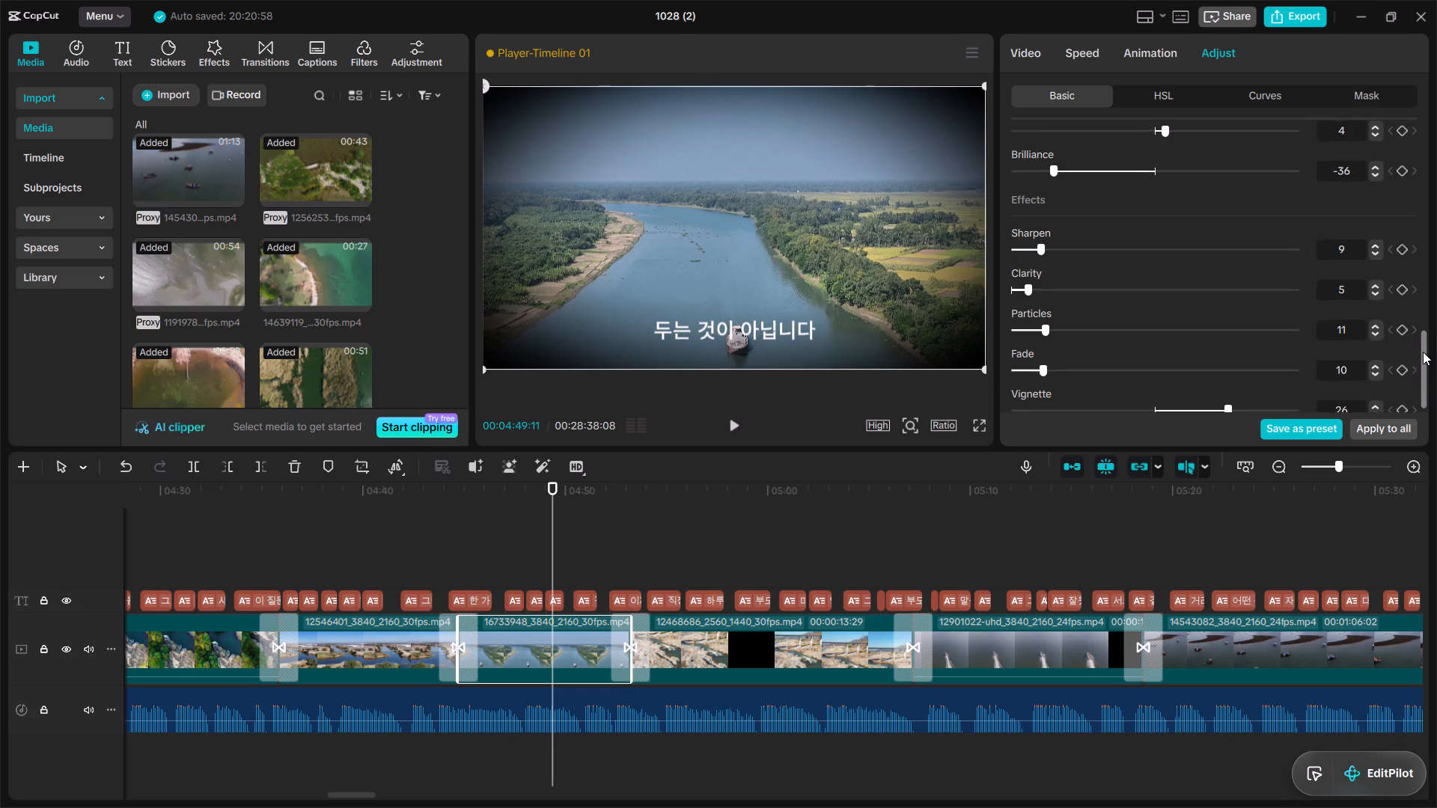
pyautogui.moveTo(1423, 352); pyautogui.dragTo(1427, 296)
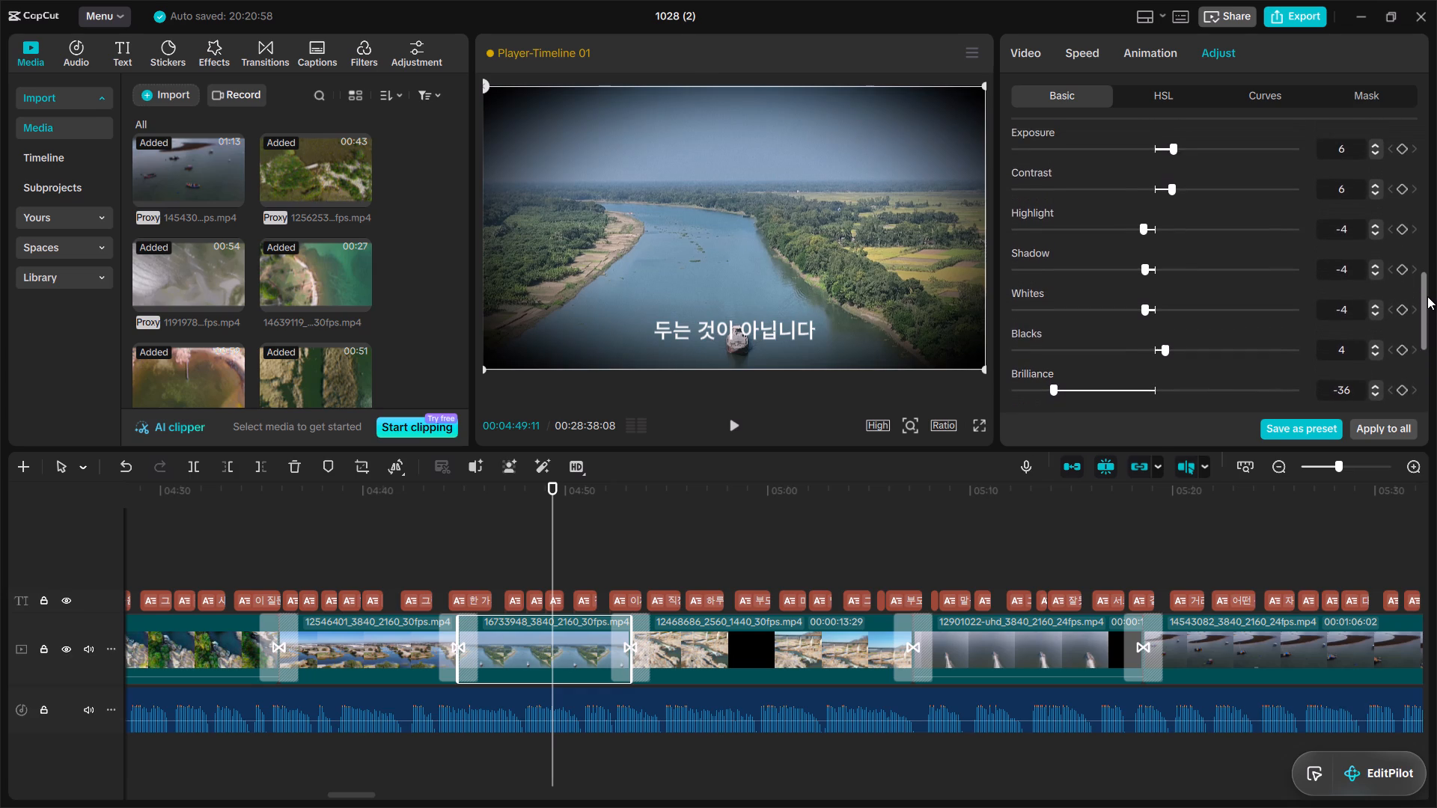
pyautogui.moveTo(1427, 296); pyautogui.dragTo(1429, 293)
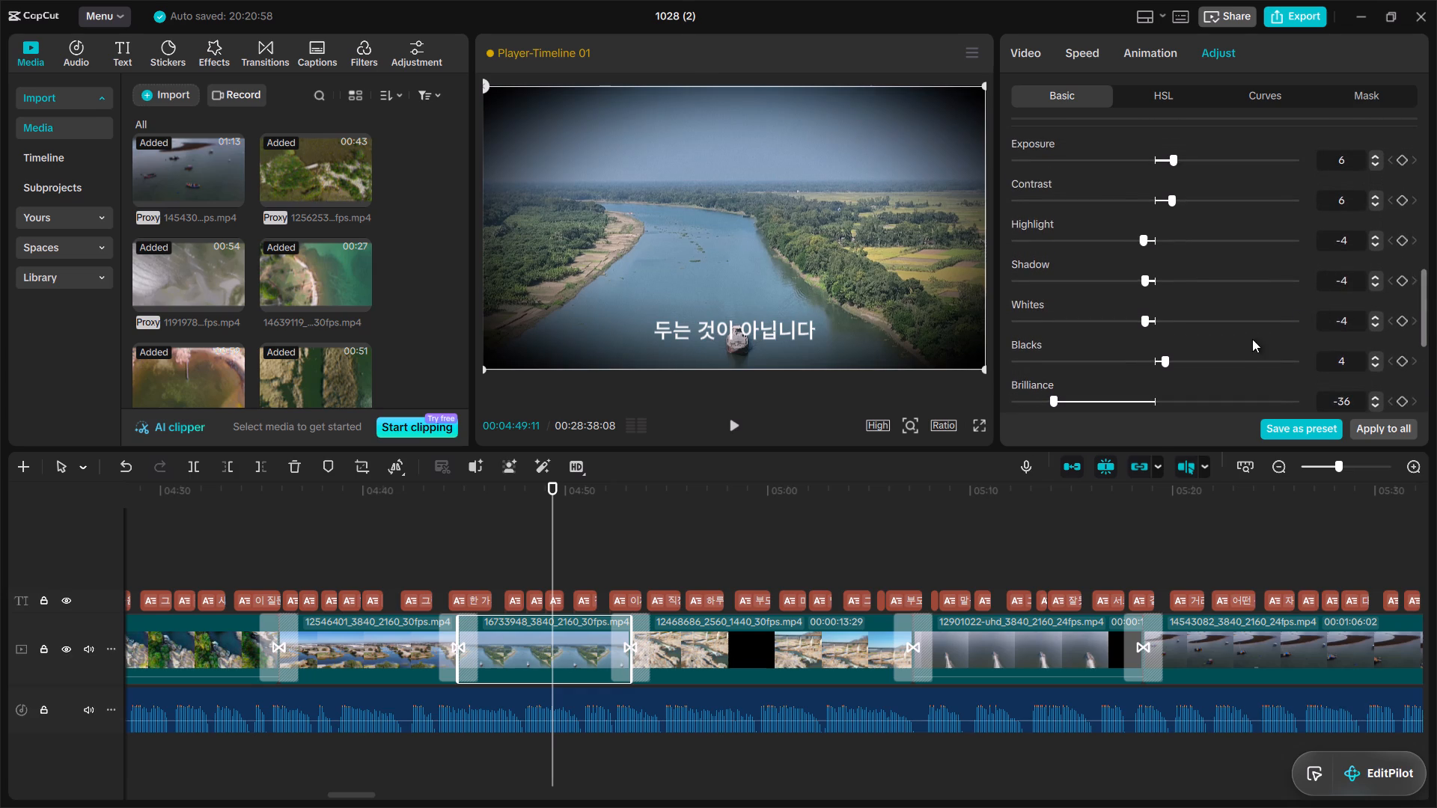
pyautogui.click(1220, 355)
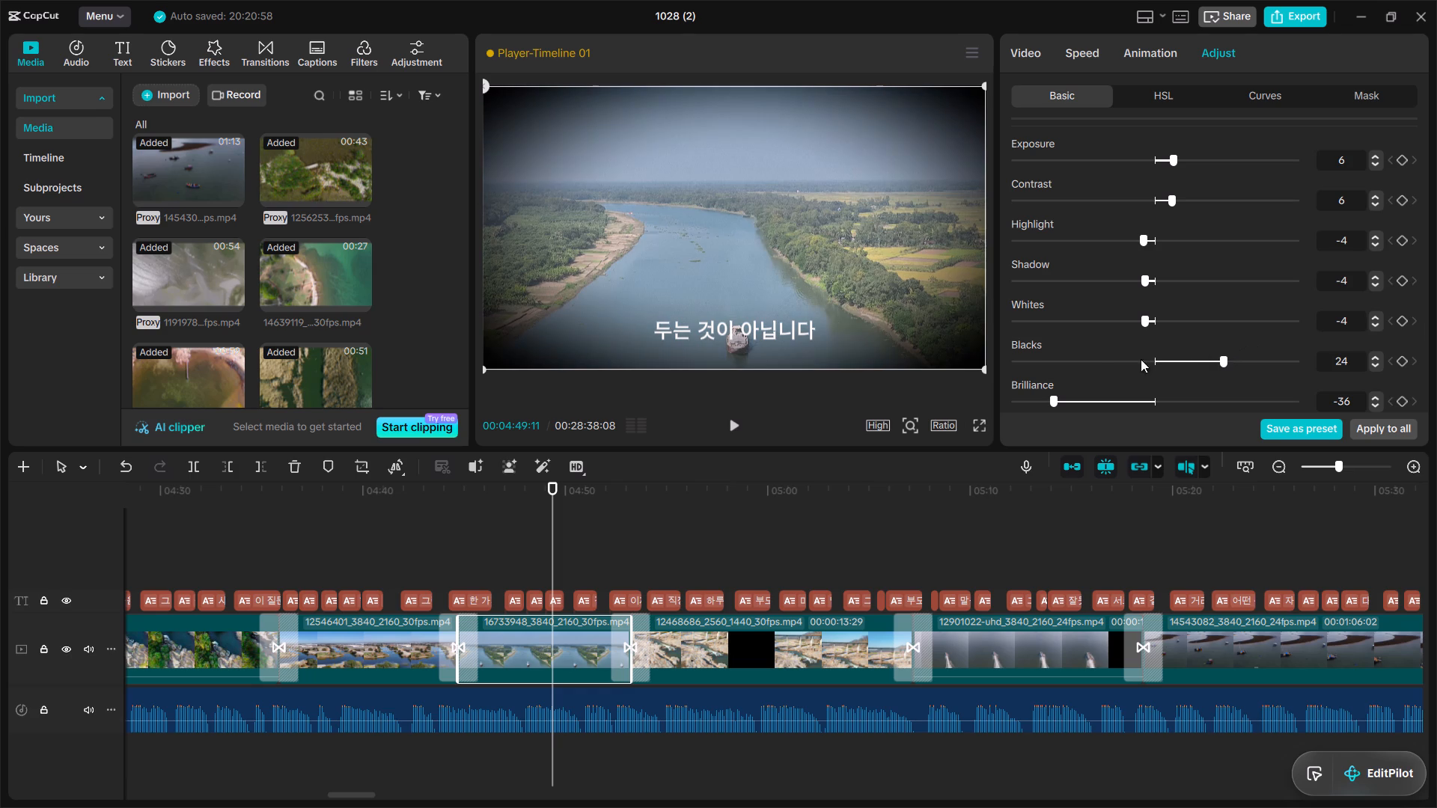
pyautogui.click(1099, 358)
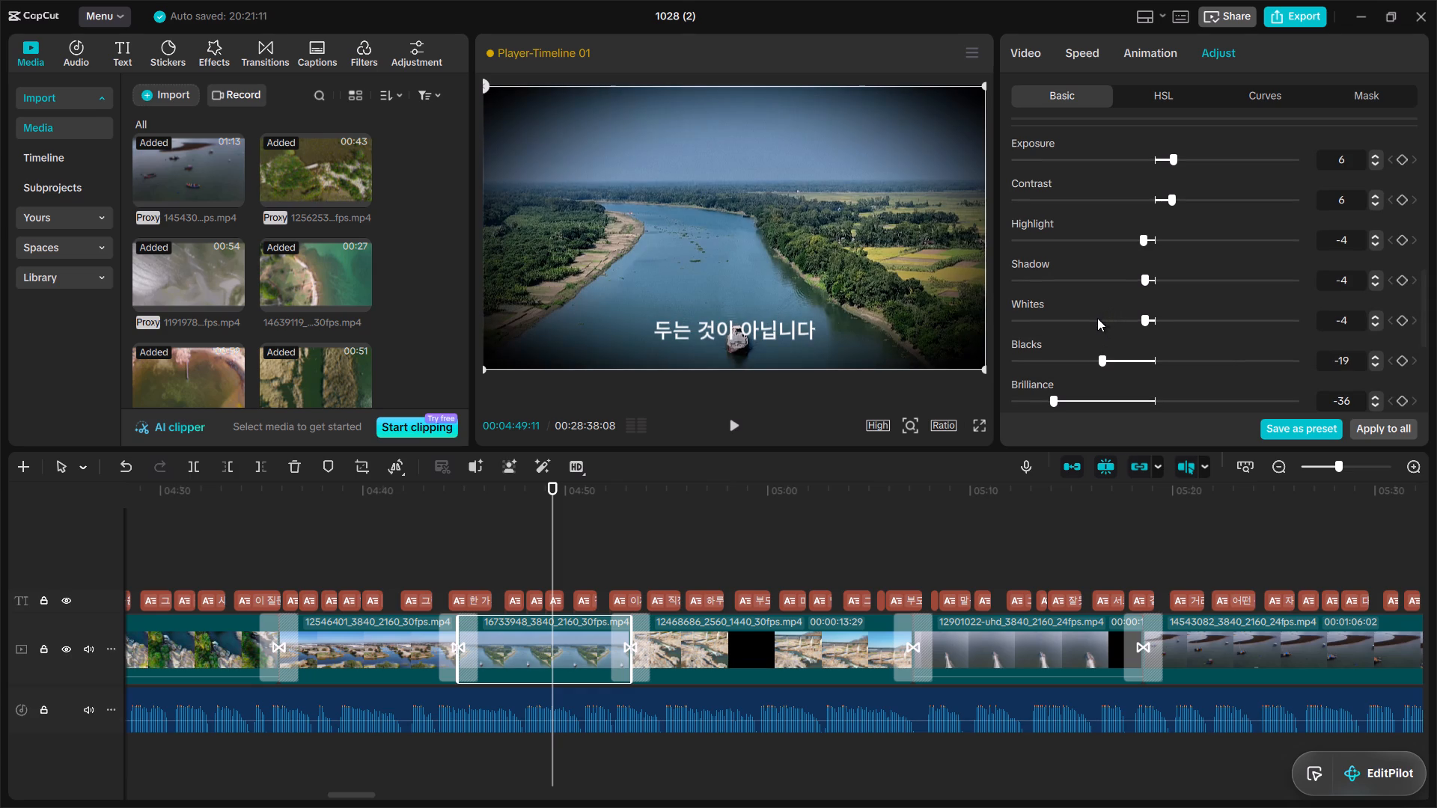
pyautogui.click(1097, 318)
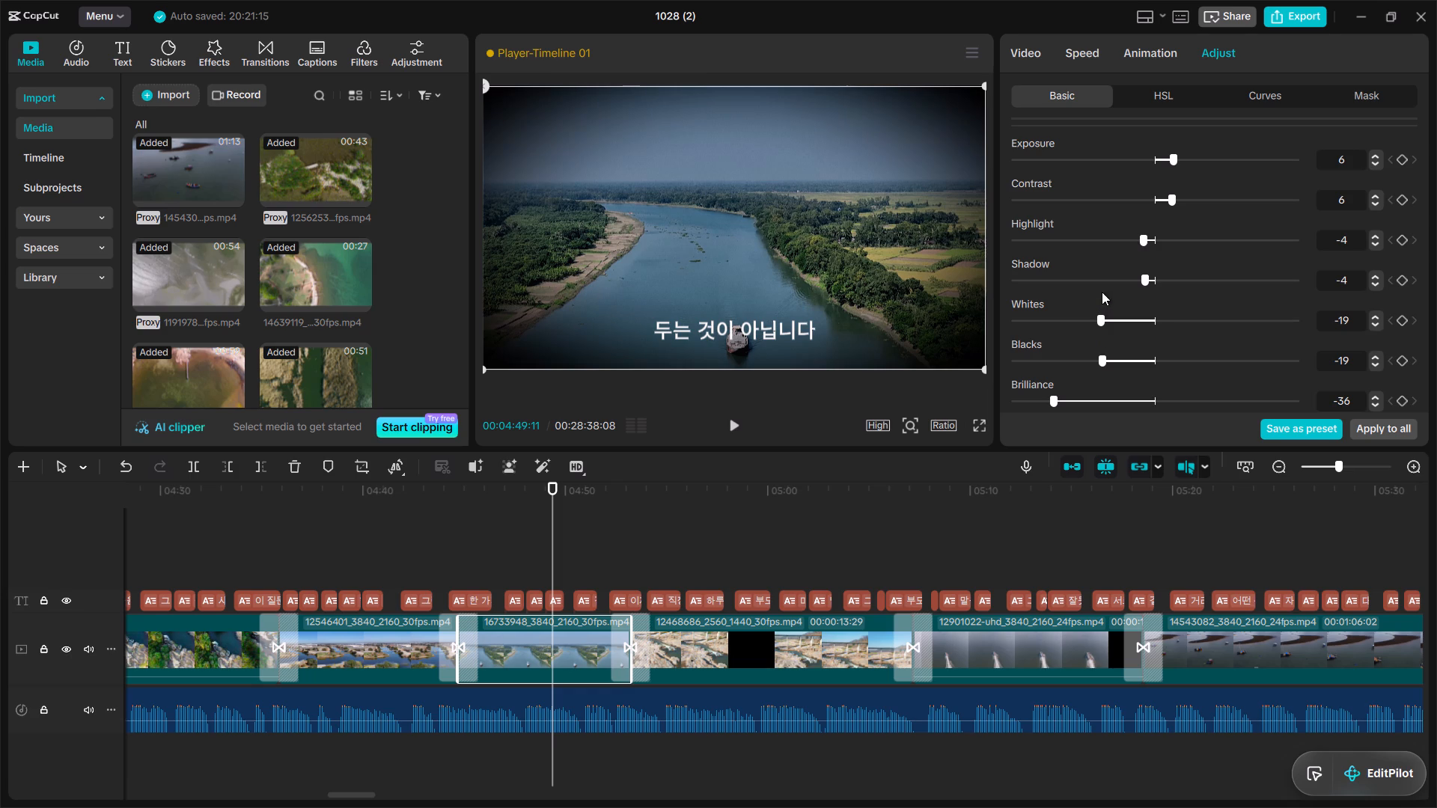
pyautogui.click(1113, 281)
pyautogui.click(1111, 233)
pyautogui.click(1121, 198)
# Try several Exposure levels on the wide river clip, ending at 4.
pyautogui.click(1090, 156)
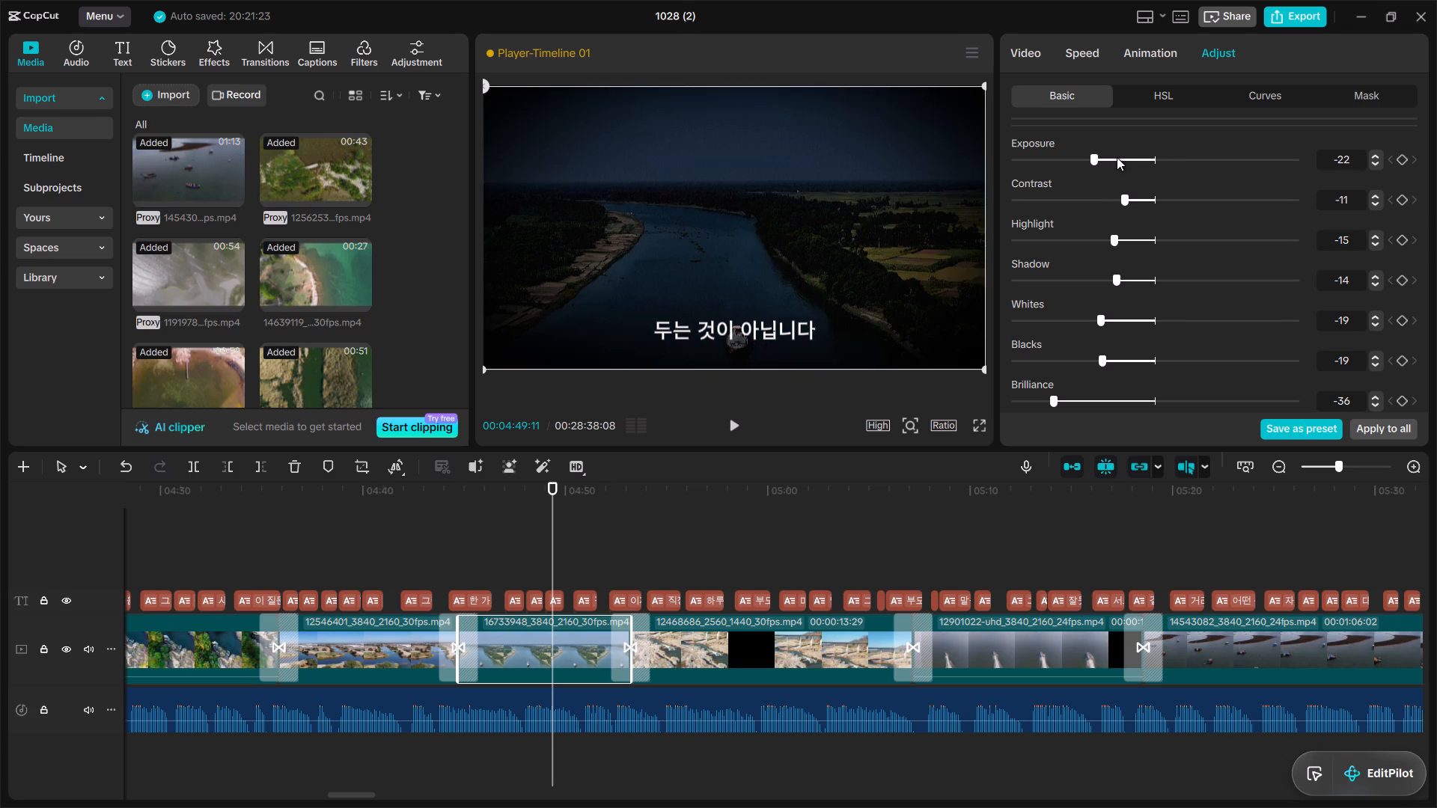
pyautogui.click(1120, 157)
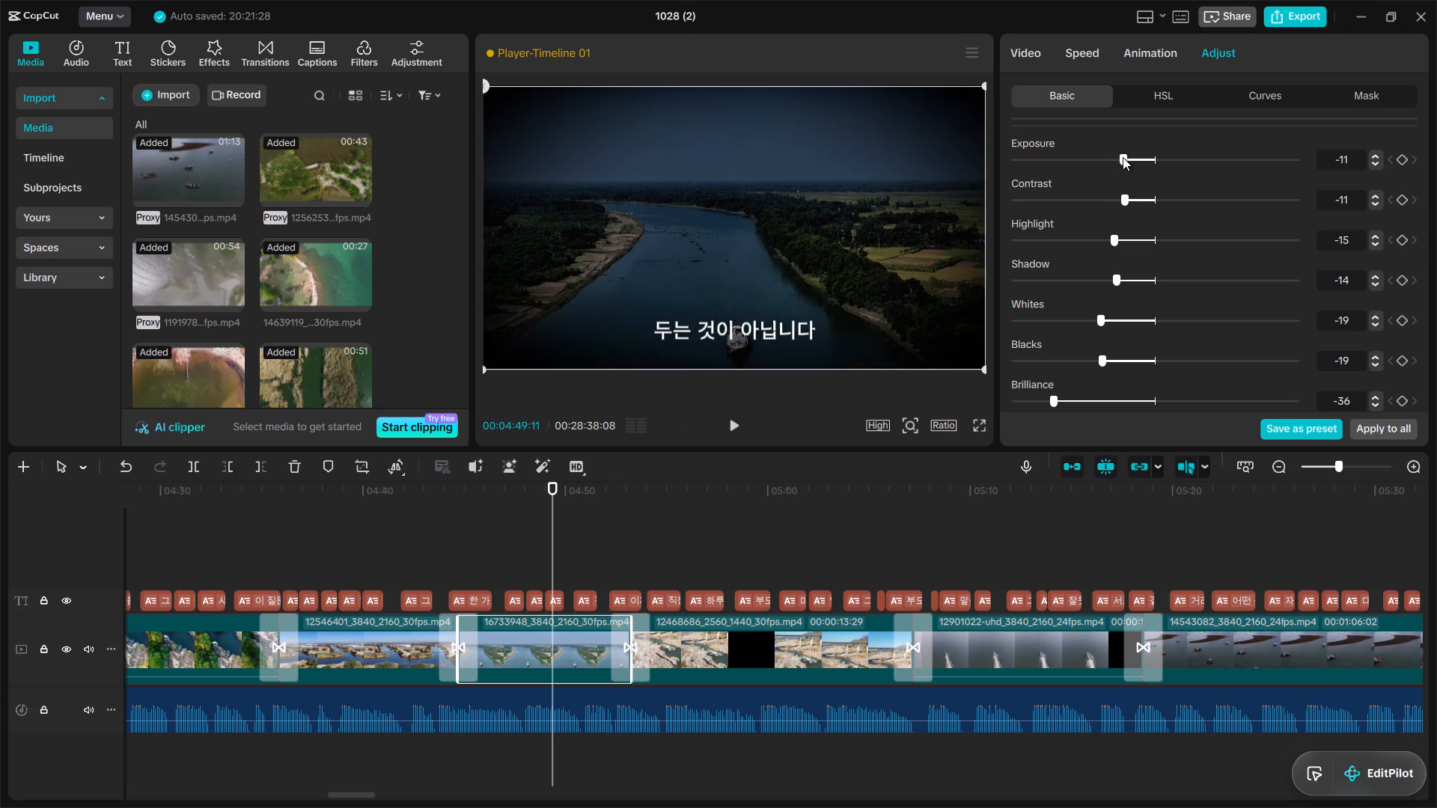
pyautogui.click(1135, 156)
pyautogui.click(1162, 159)
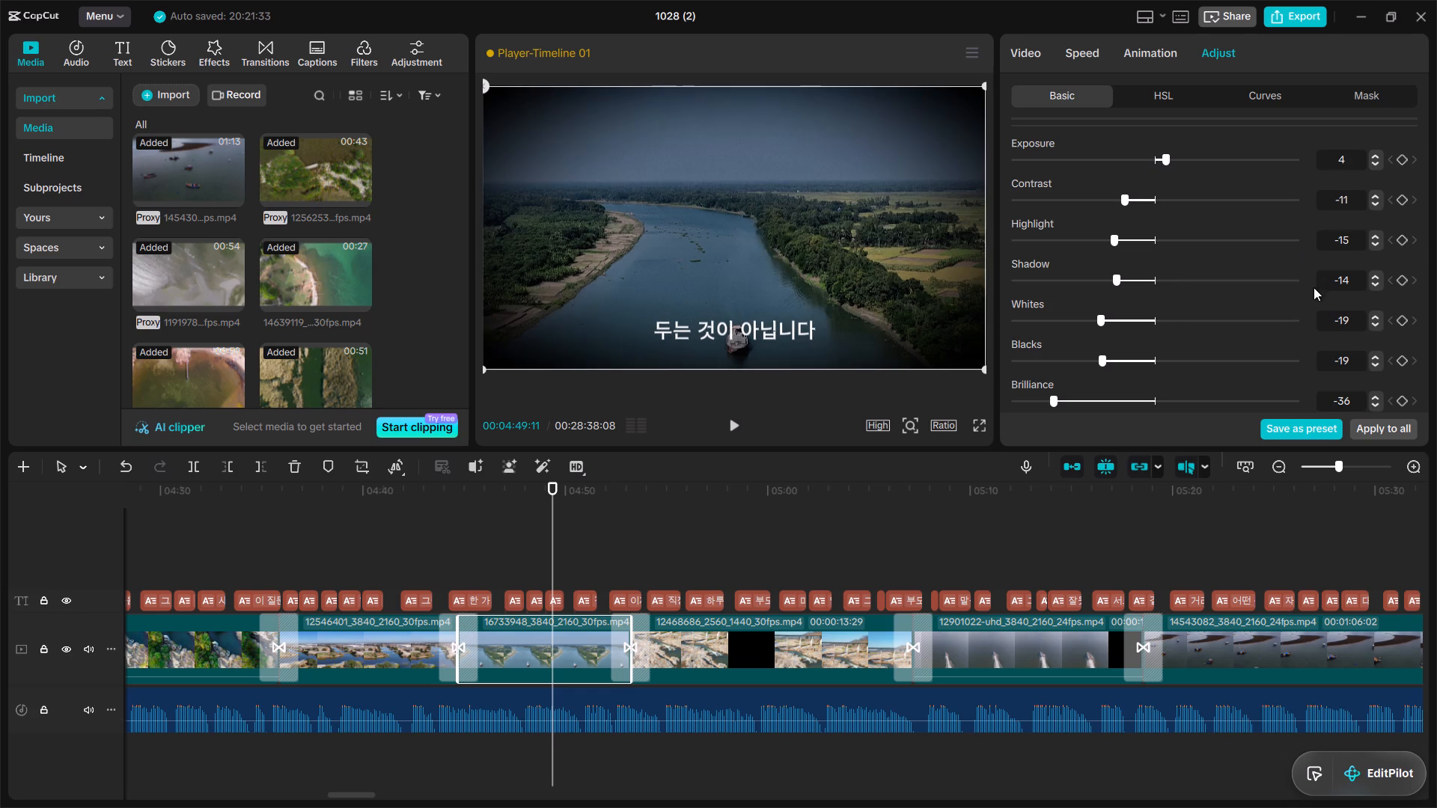
# Set the wide river clip's colour values to Saturation -13, Tint -6 and Temp -8.
pyautogui.moveTo(1425, 325); pyautogui.dragTo(1425, 276)
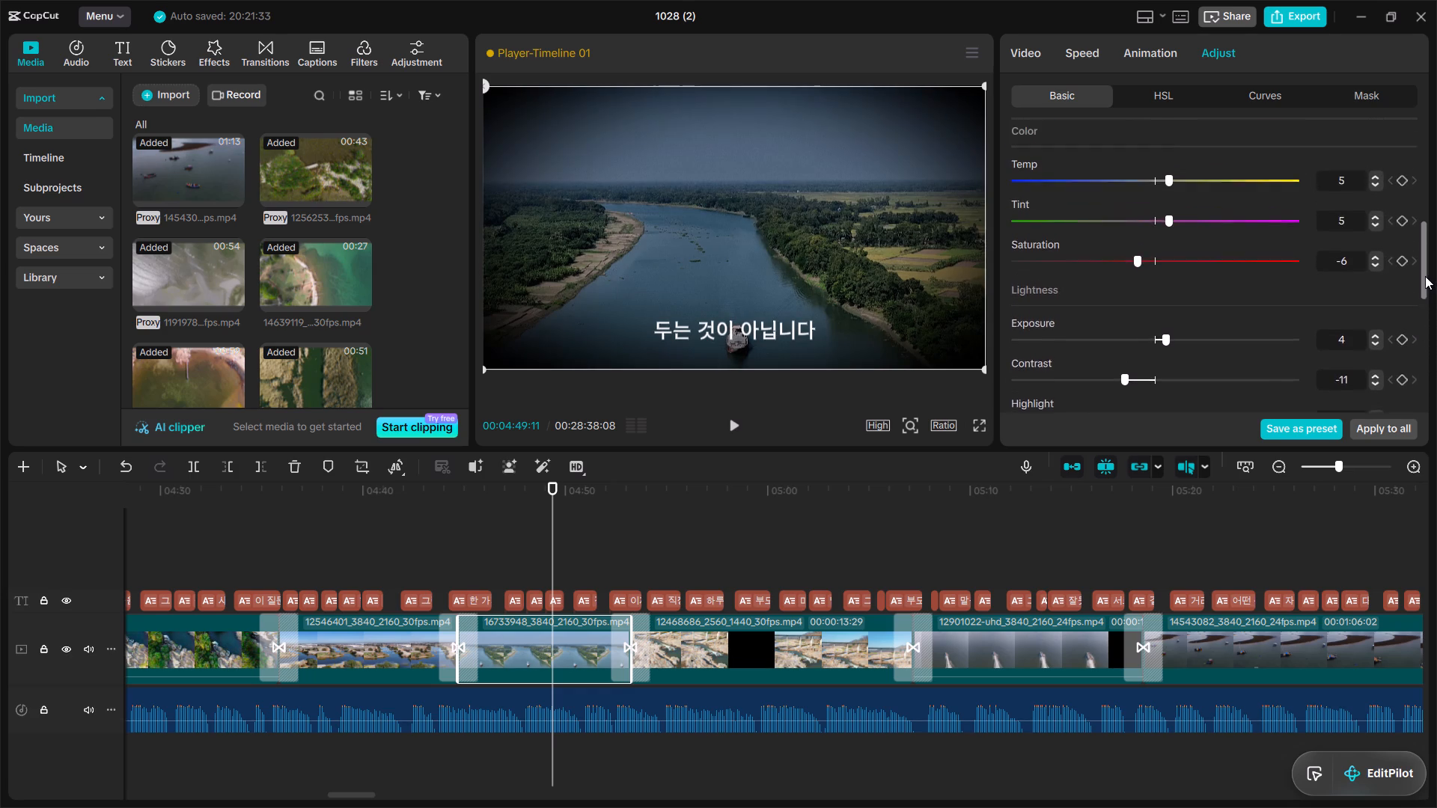
pyautogui.moveTo(1425, 276); pyautogui.dragTo(1425, 254)
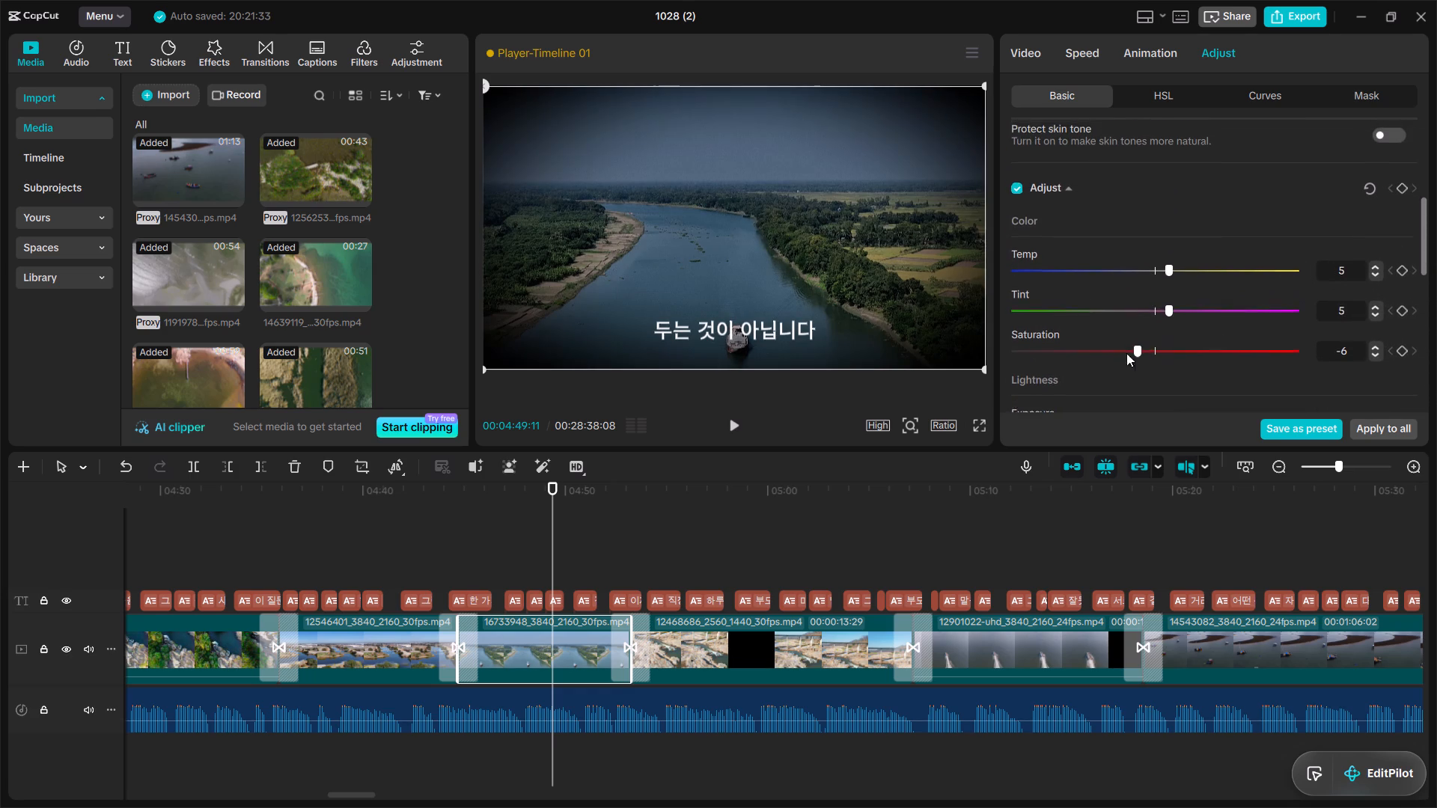
pyautogui.click(1115, 349)
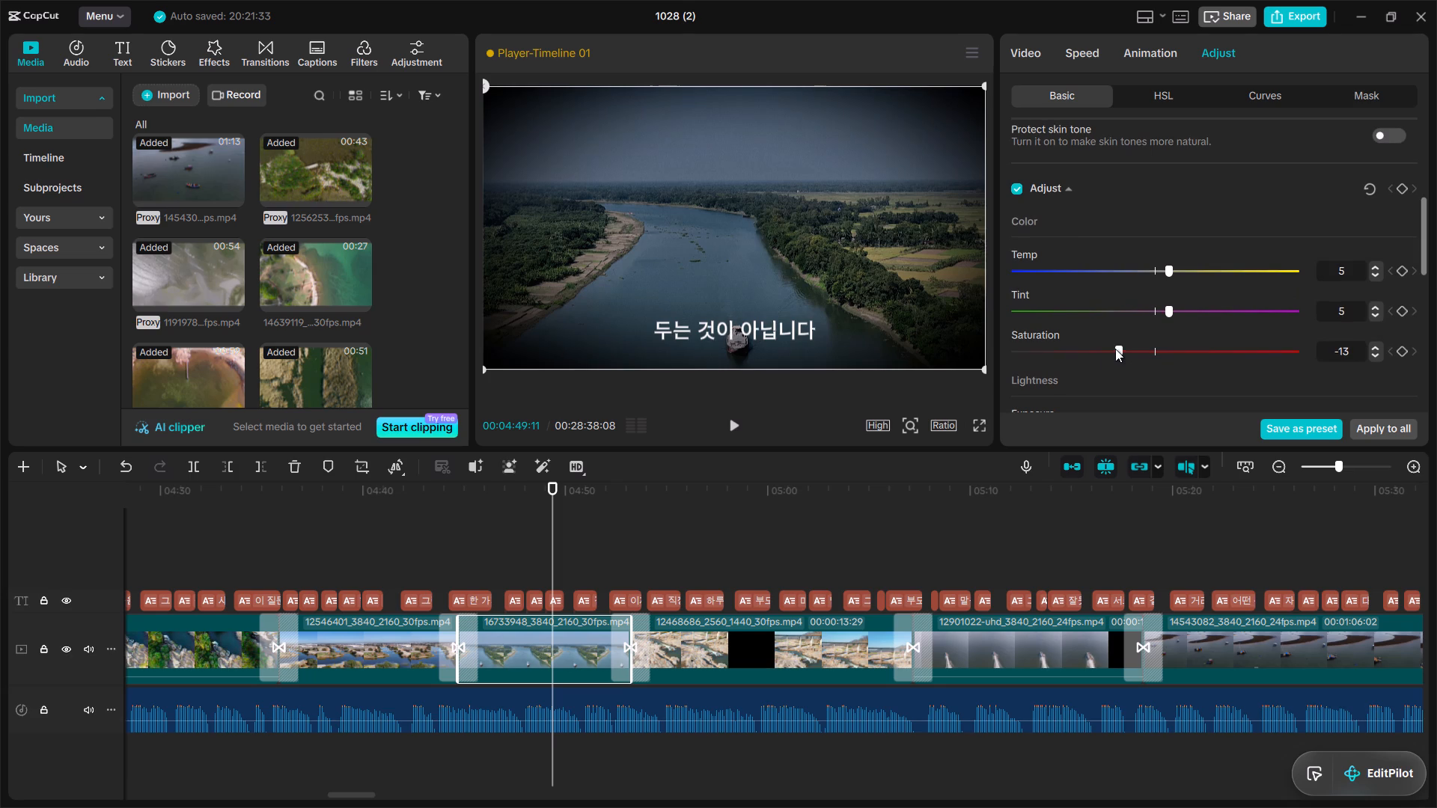
pyautogui.click(1135, 309)
pyautogui.click(1129, 269)
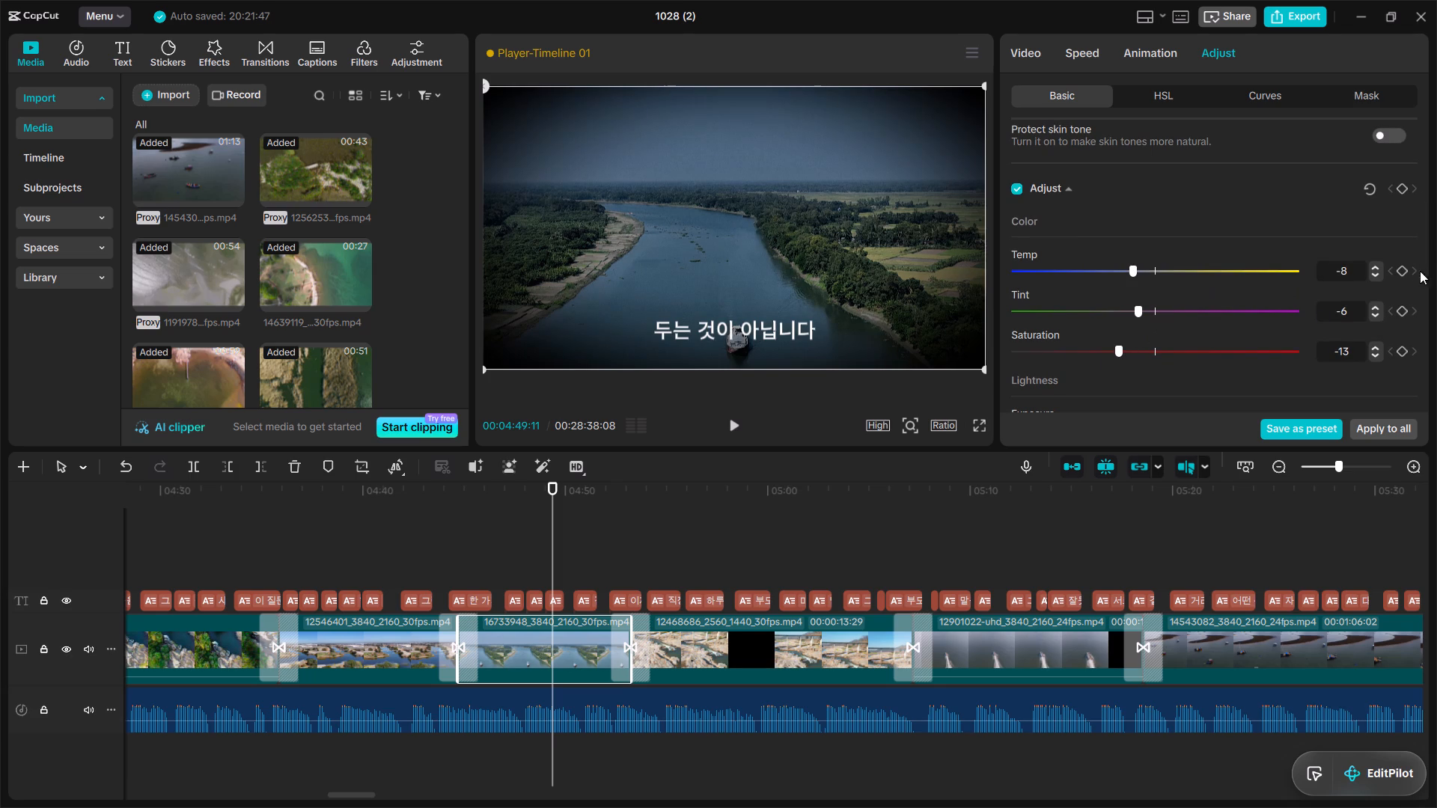
# Turn on skin tone protection in the wide river clip's LUT settings.
pyautogui.moveTo(1421, 248); pyautogui.dragTo(1421, 193)
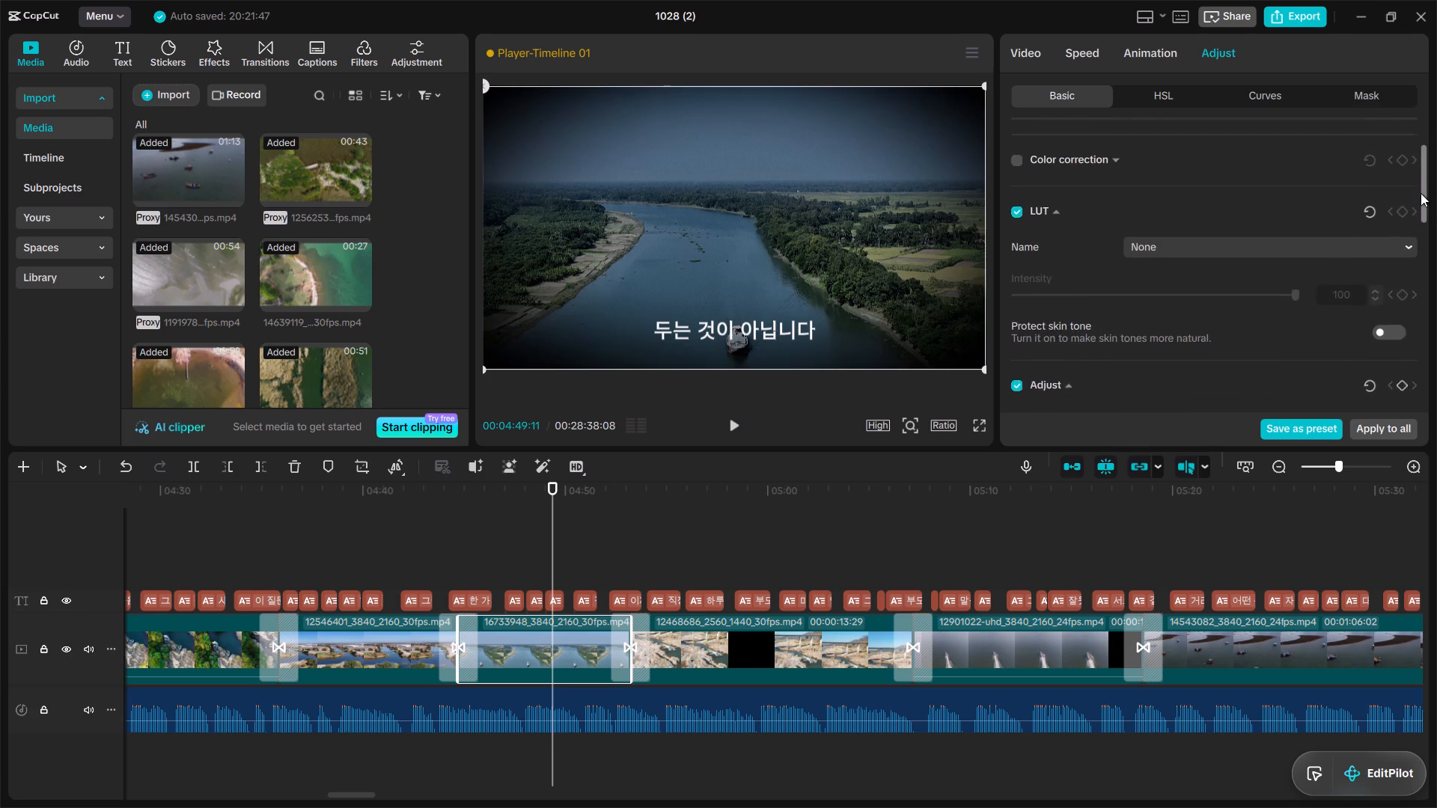
pyautogui.moveTo(1421, 193); pyautogui.dragTo(1420, 191)
pyautogui.click(1391, 351)
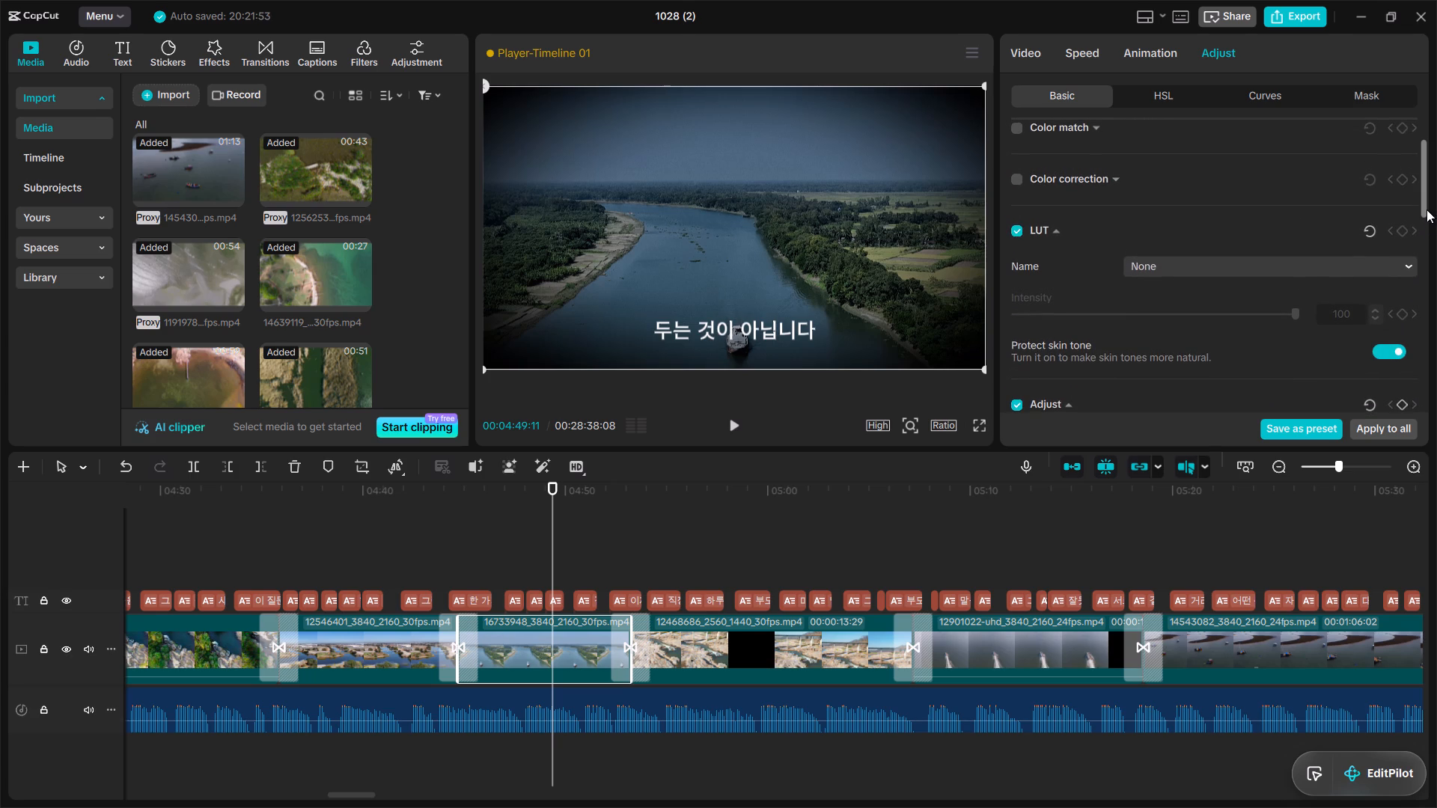
pyautogui.moveTo(1425, 204); pyautogui.dragTo(1425, 168)
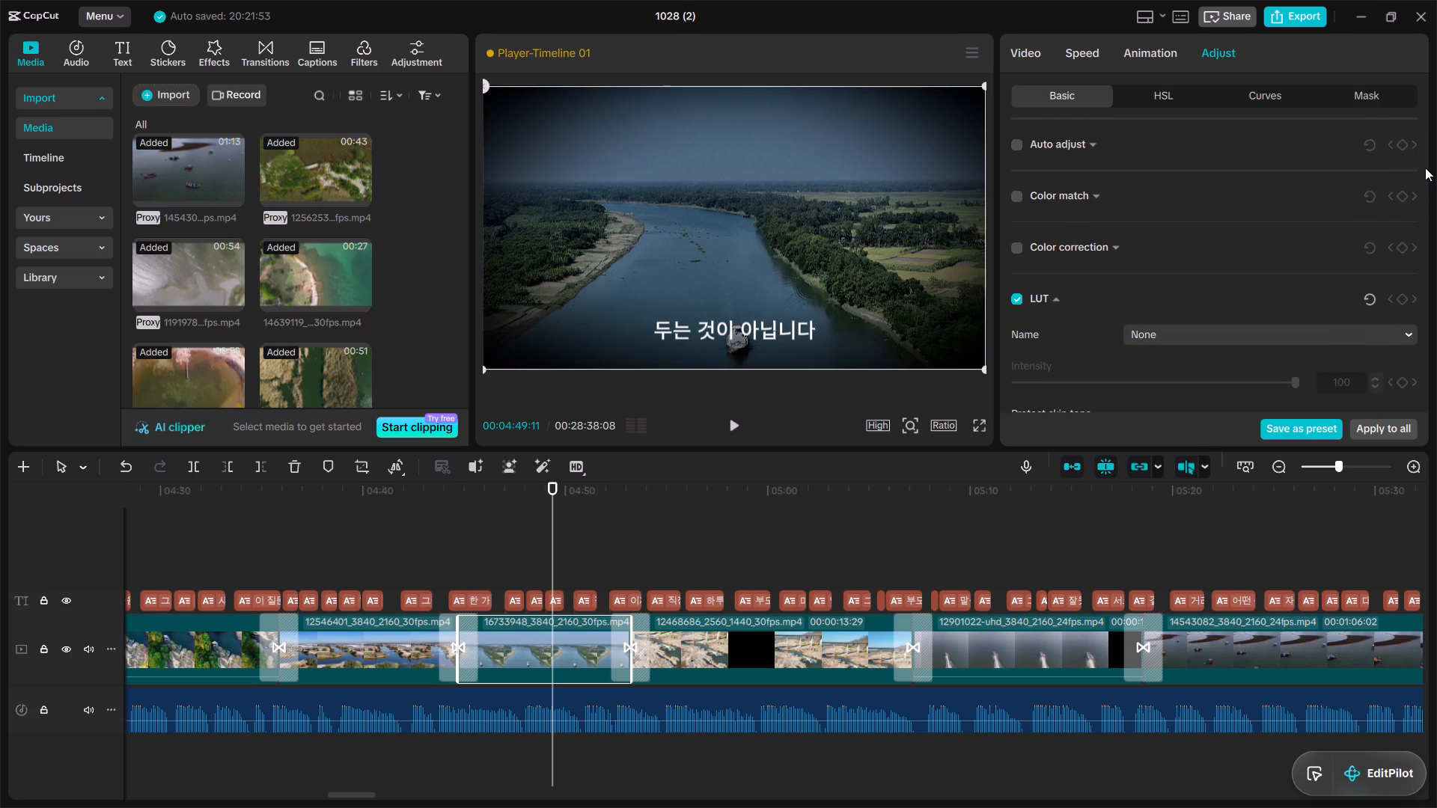
pyautogui.moveTo(1425, 168); pyautogui.dragTo(1408, 349)
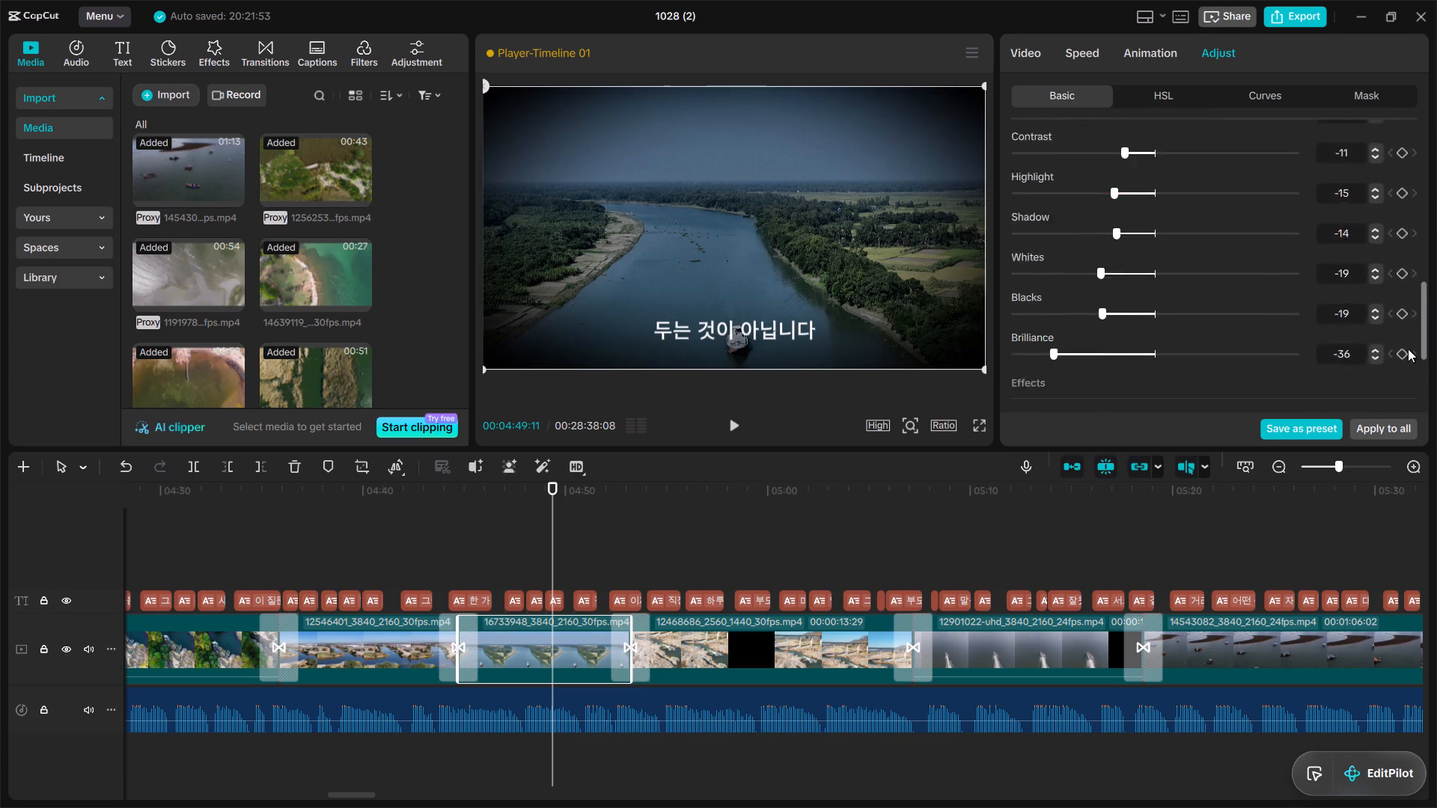
pyautogui.moveTo(1408, 349); pyautogui.dragTo(1354, 432)
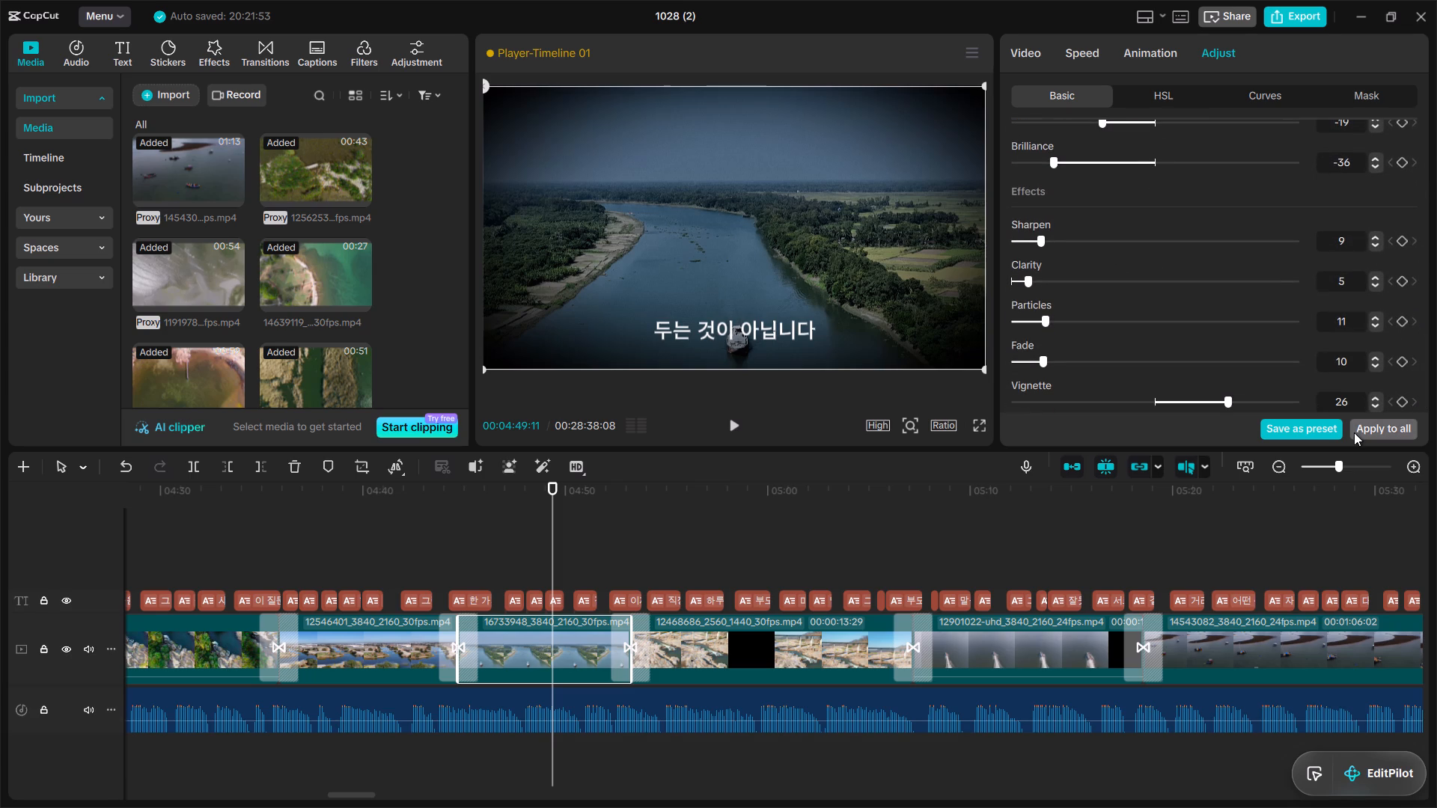
# Turn on skin tone protection for bridge clip 12468686, which follows the wide river clip.
pyautogui.click(805, 656)
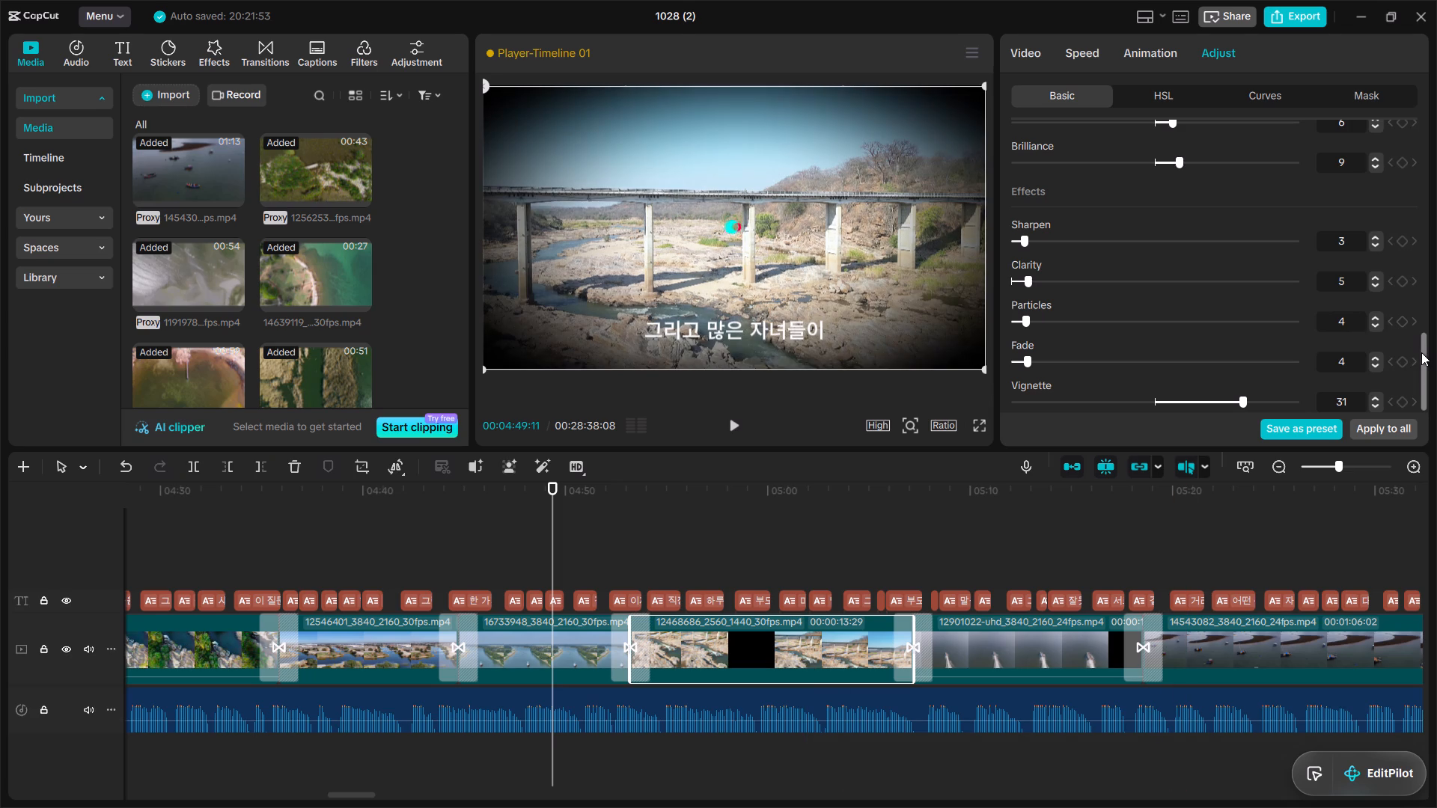
pyautogui.moveTo(1421, 353); pyautogui.dragTo(1421, 212)
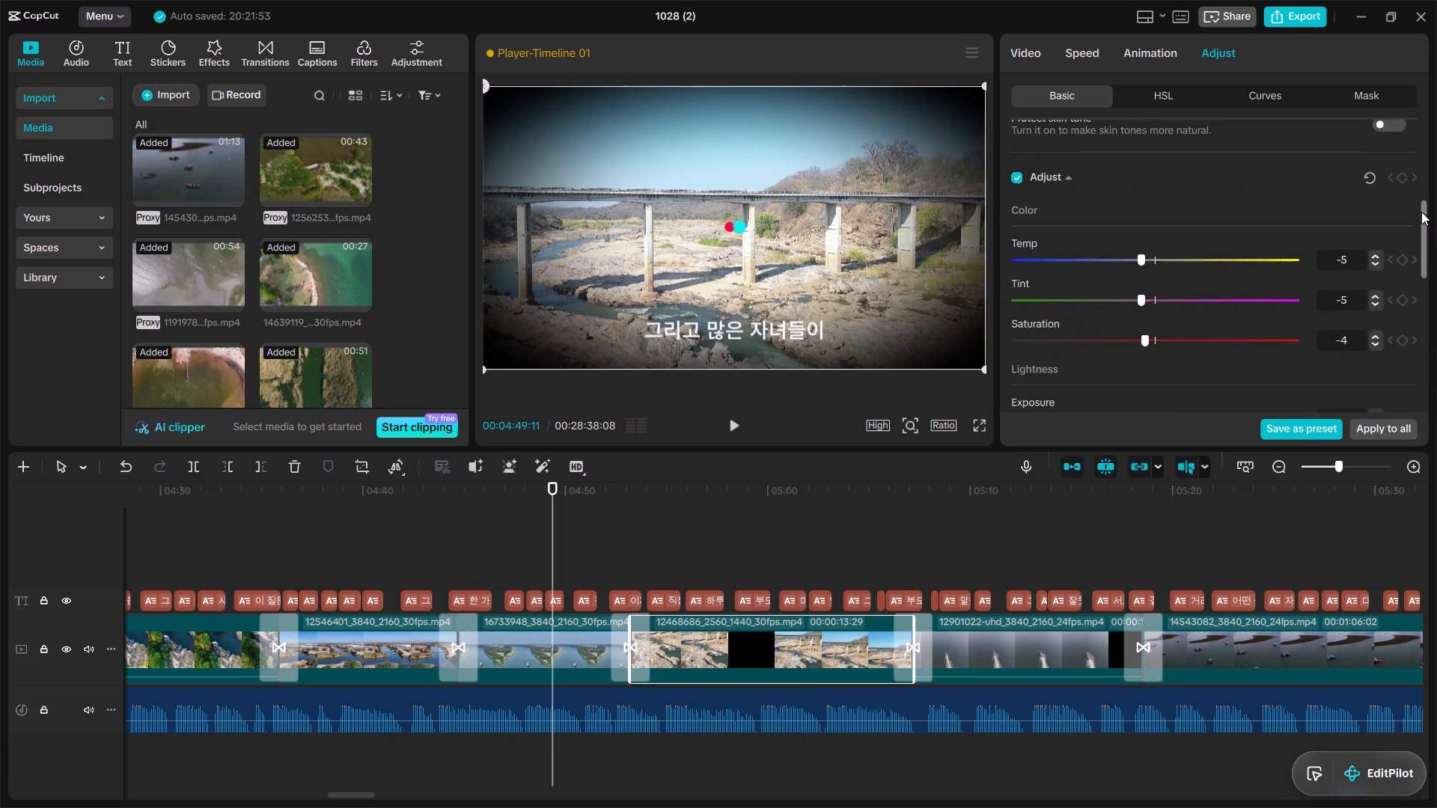
pyautogui.moveTo(1421, 212); pyautogui.dragTo(1413, 94)
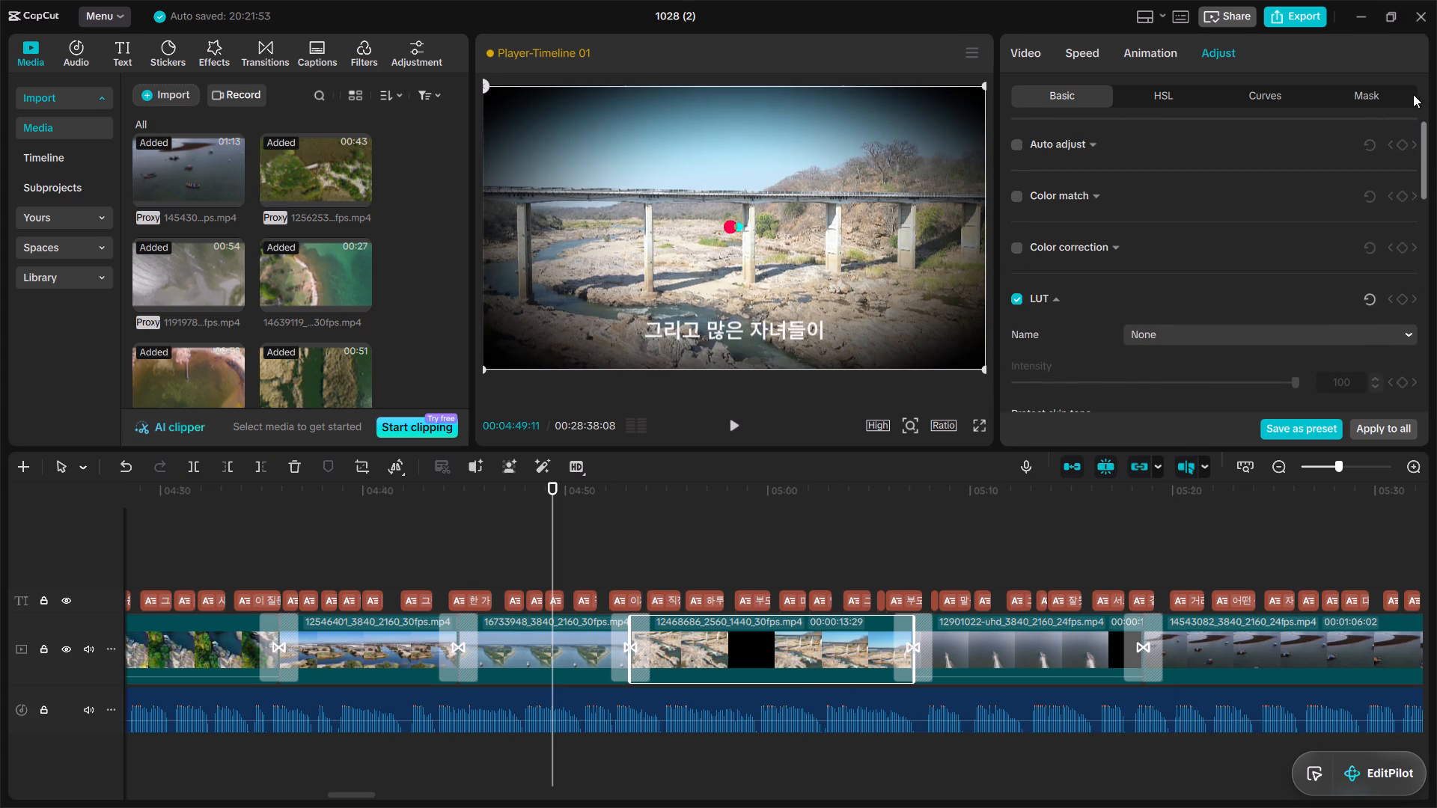
pyautogui.moveTo(1413, 94); pyautogui.dragTo(1421, 129)
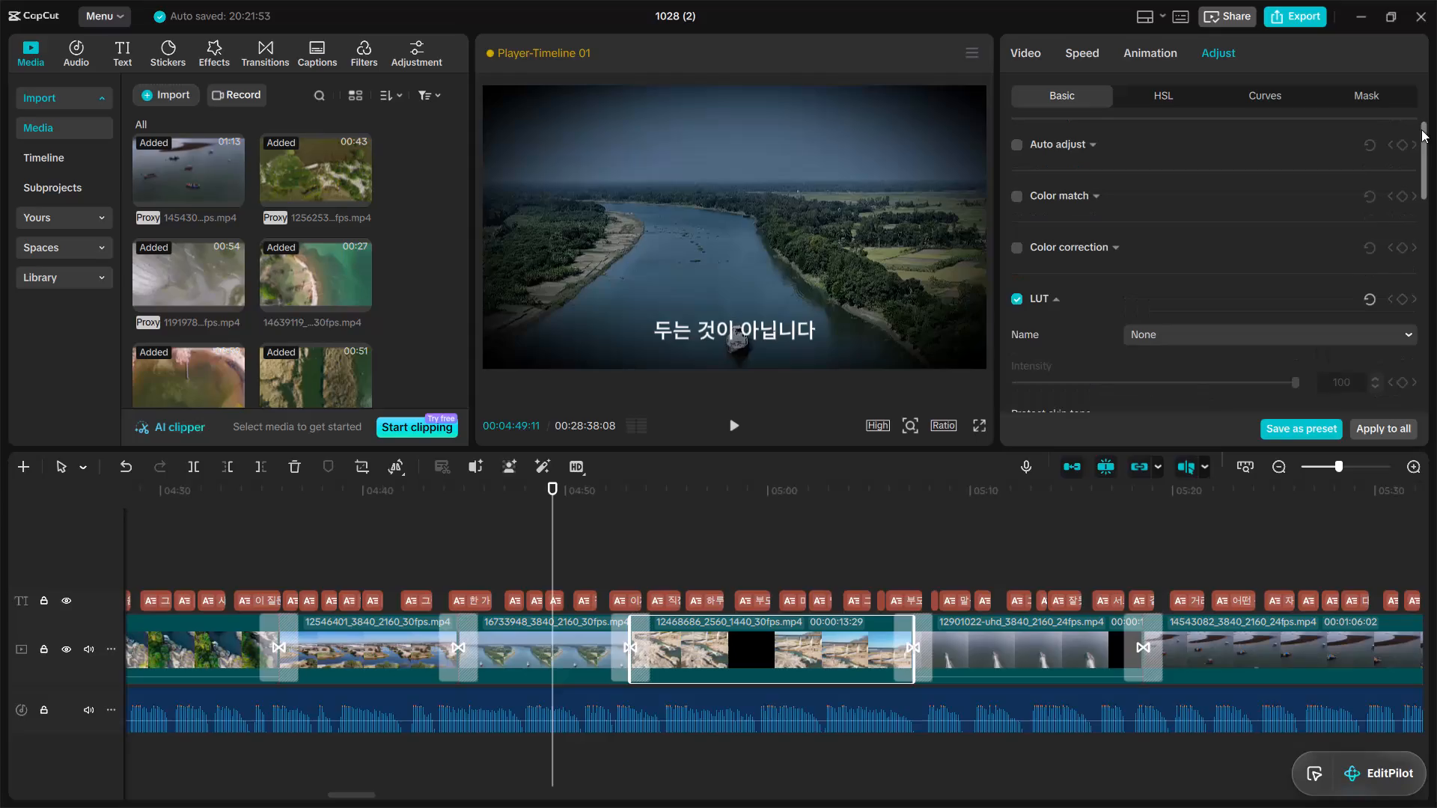
pyautogui.moveTo(1421, 129); pyautogui.dragTo(1415, 215)
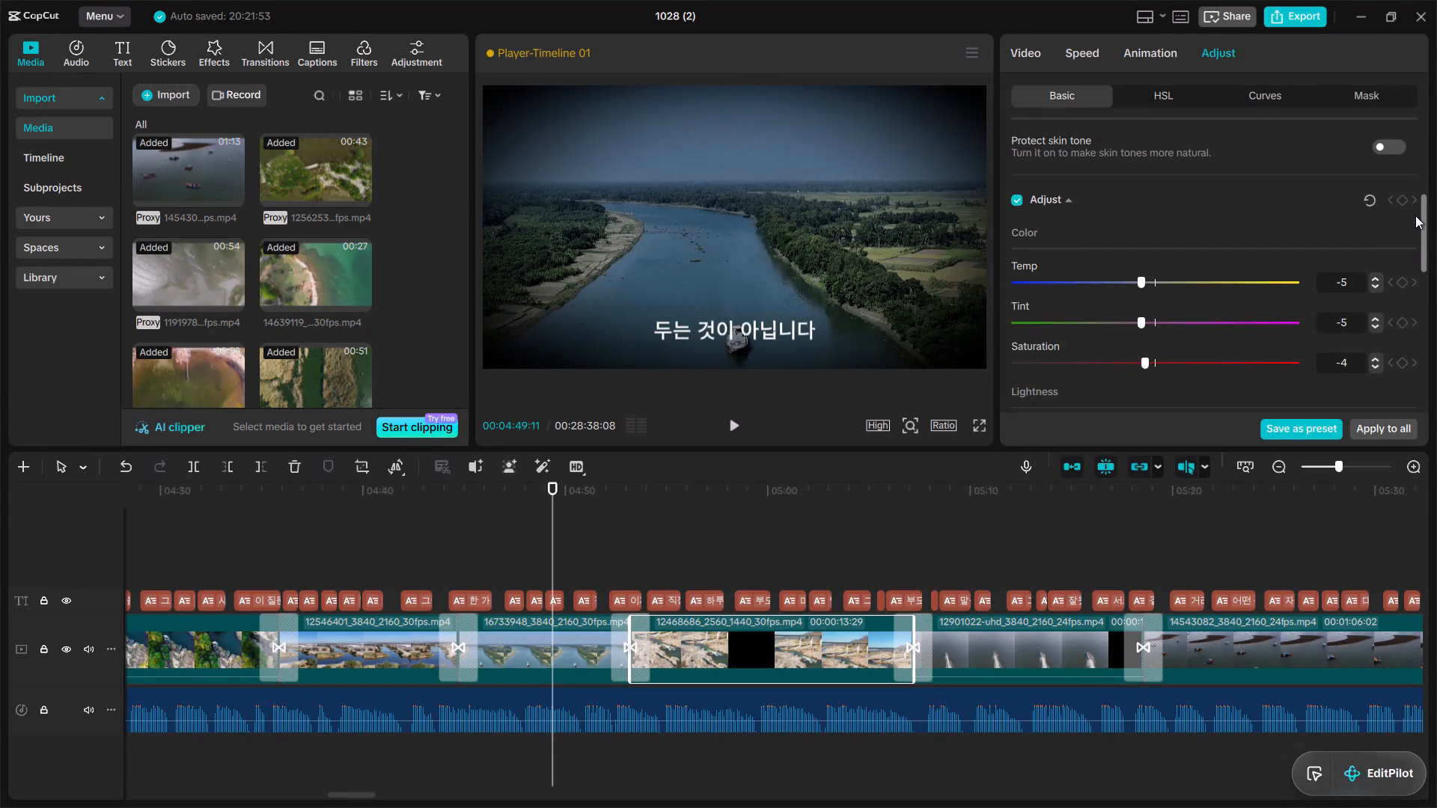
pyautogui.moveTo(1415, 215); pyautogui.dragTo(1415, 216)
pyautogui.click(1394, 140)
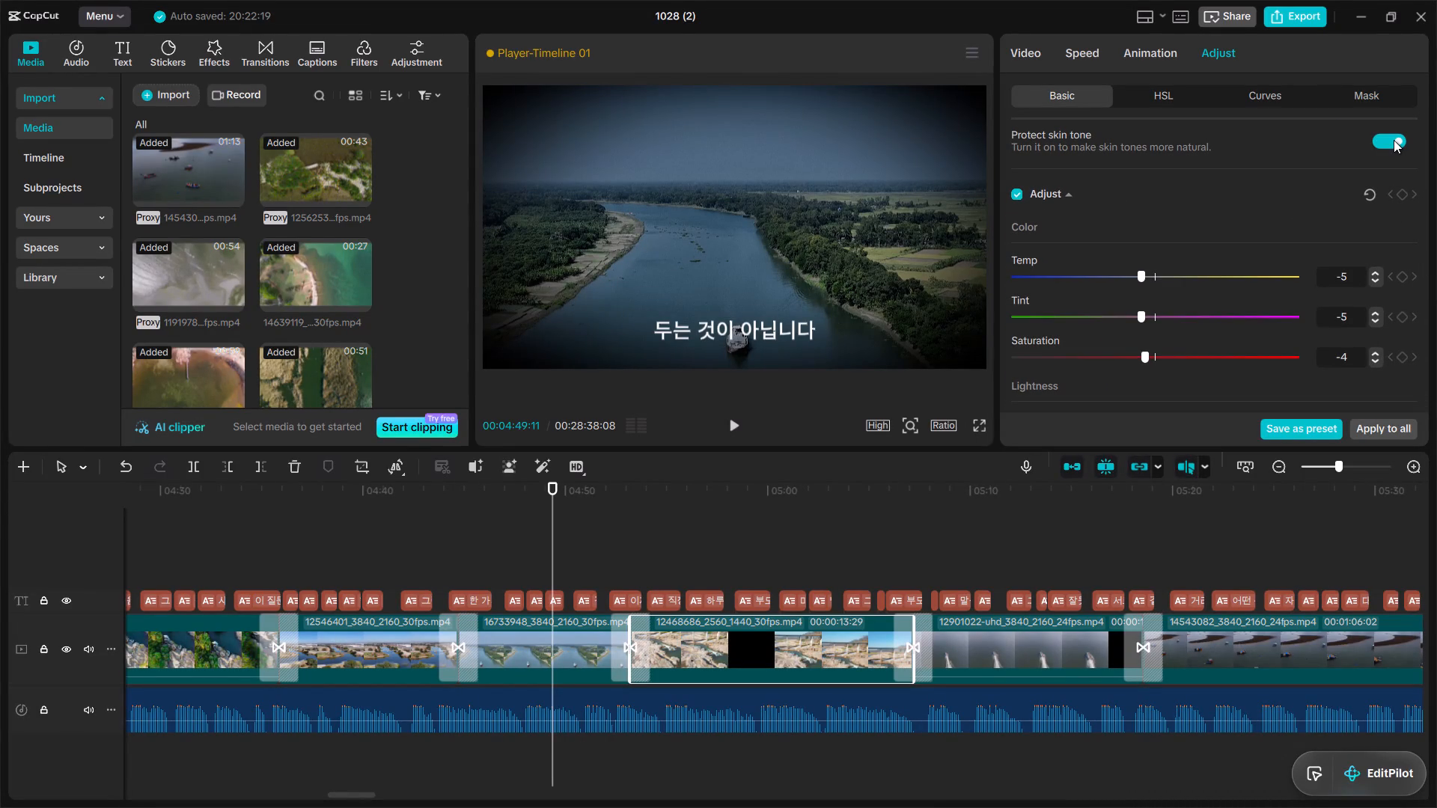
# Set bridge clip 12468686's colour values to Temp -25, Tint -34 and Saturation -20.
pyautogui.click(1082, 272)
pyautogui.click(1057, 313)
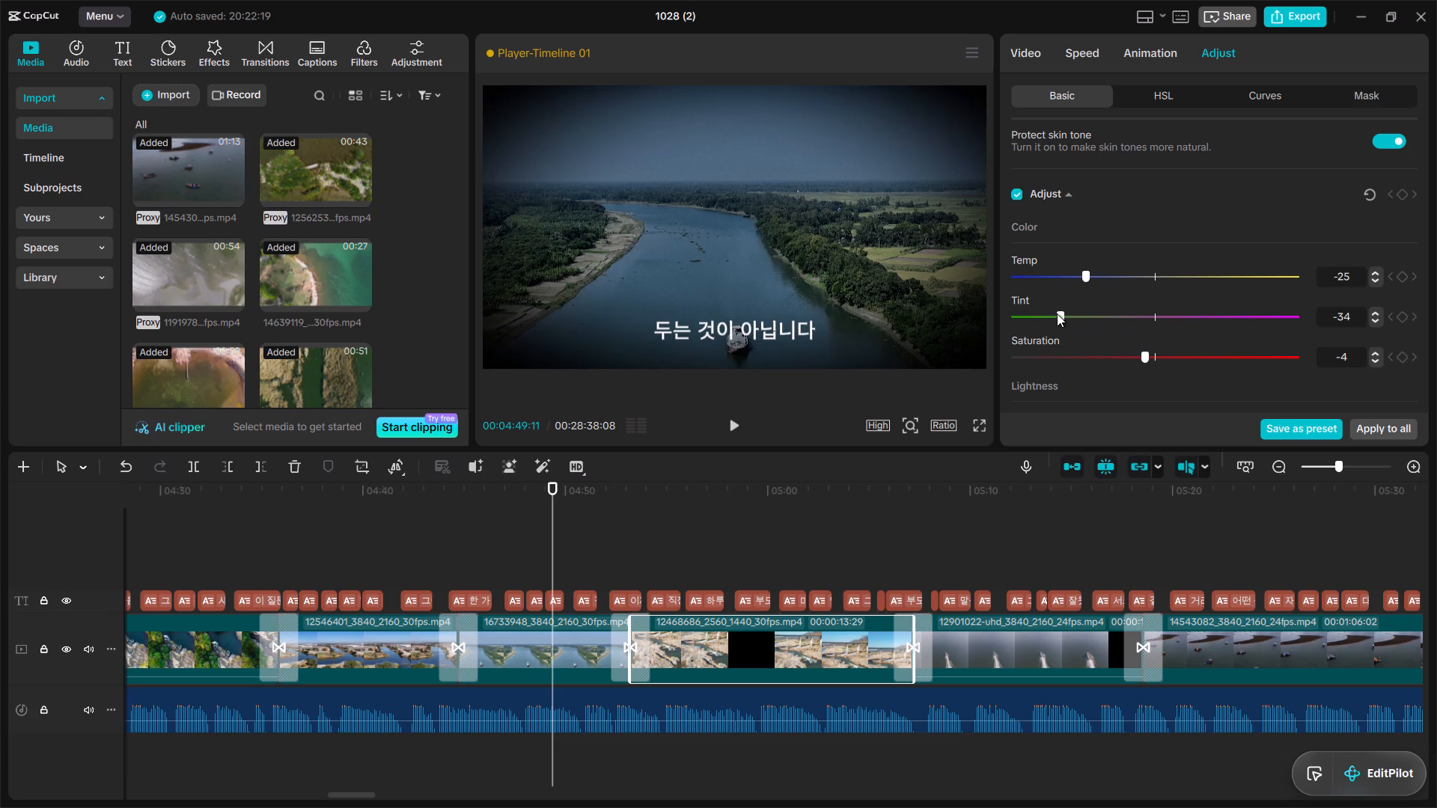
pyautogui.click(1095, 352)
# Set bridge clip 12468686's lightness values to Exposure -23, Contrast -29, Highlight -21, Shadow -15, Whites -23, Blacks -10 and Brilliance -14.
pyautogui.moveTo(1423, 237); pyautogui.dragTo(1427, 302)
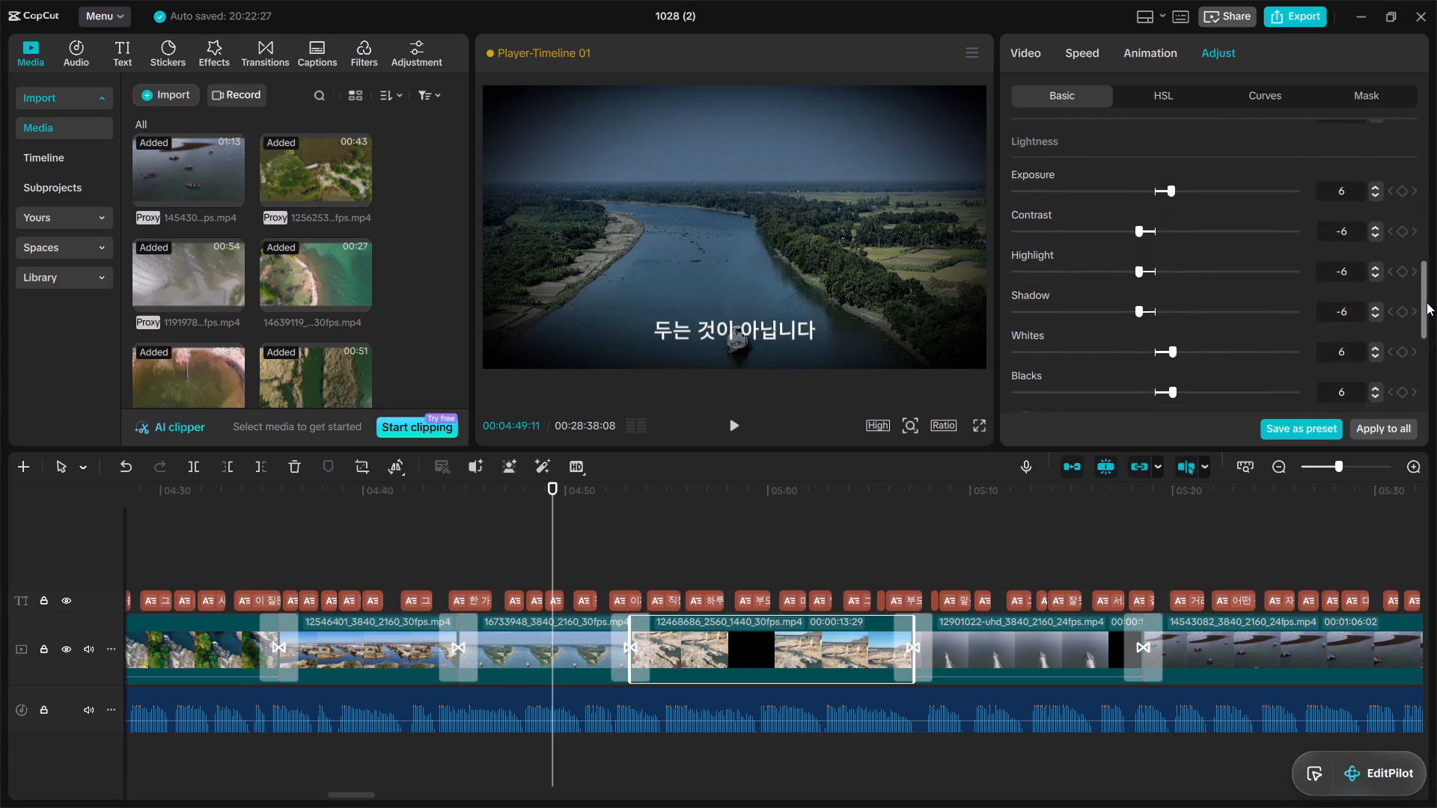
pyautogui.moveTo(1427, 302); pyautogui.dragTo(1428, 307)
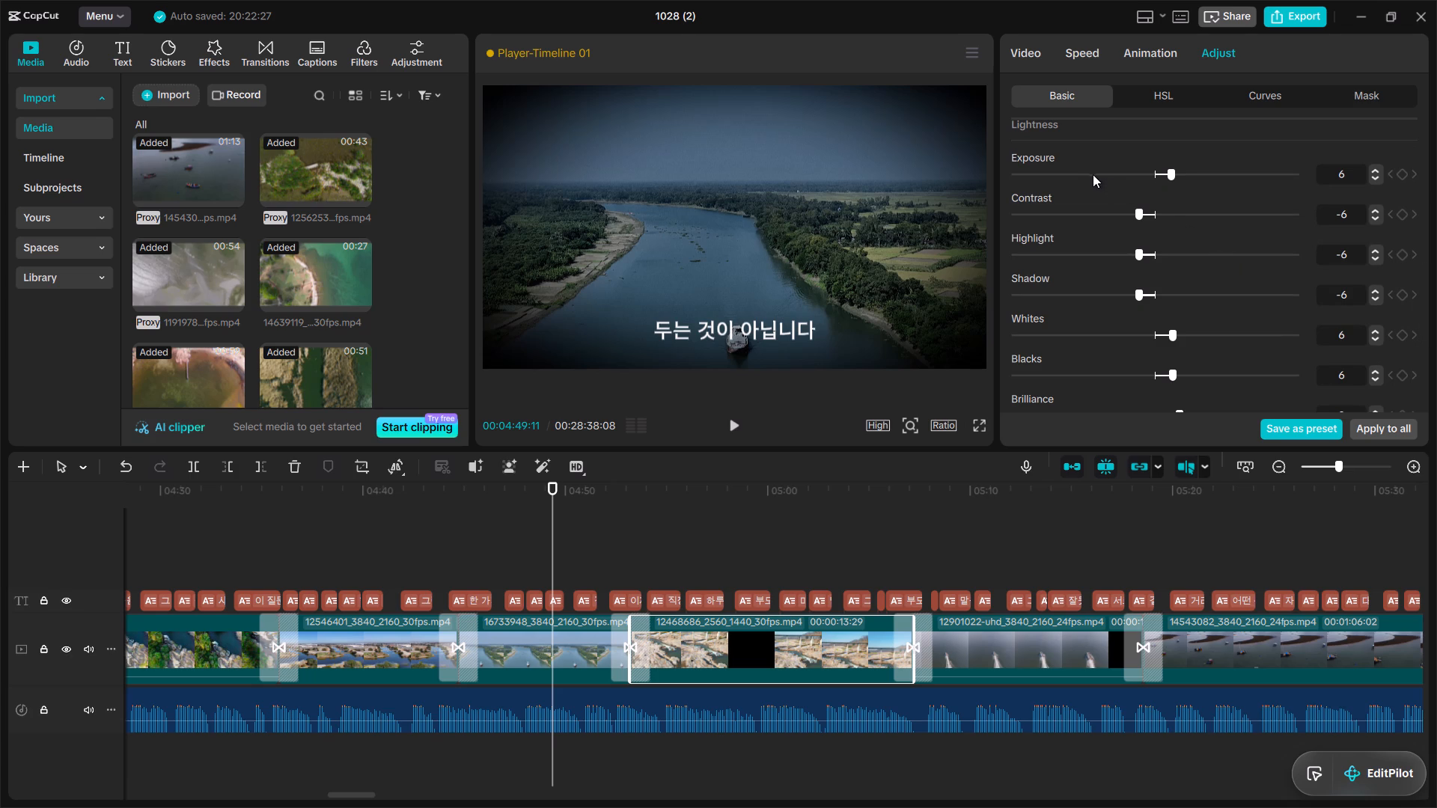
pyautogui.click(1086, 174)
pyautogui.click(1071, 209)
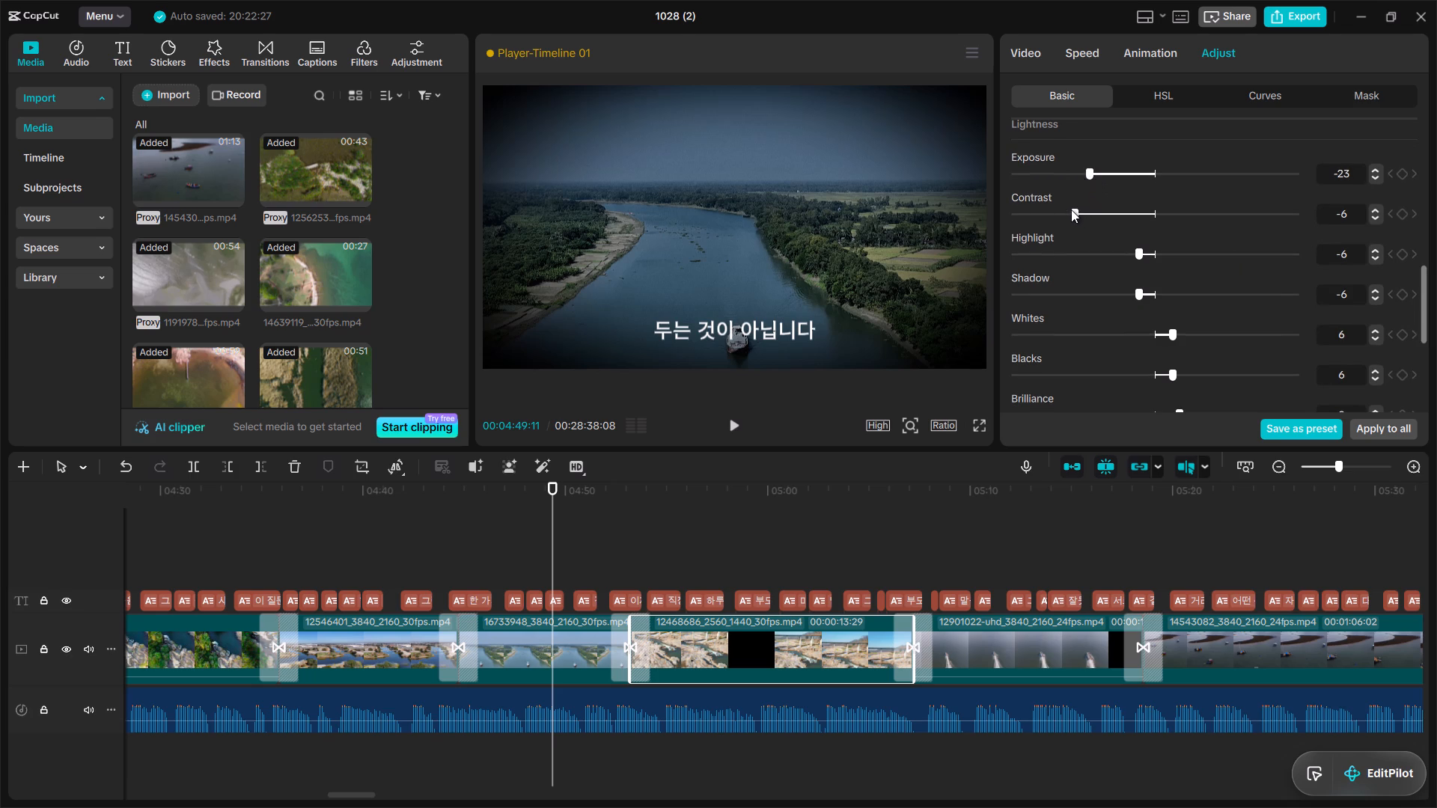
pyautogui.click(1093, 250)
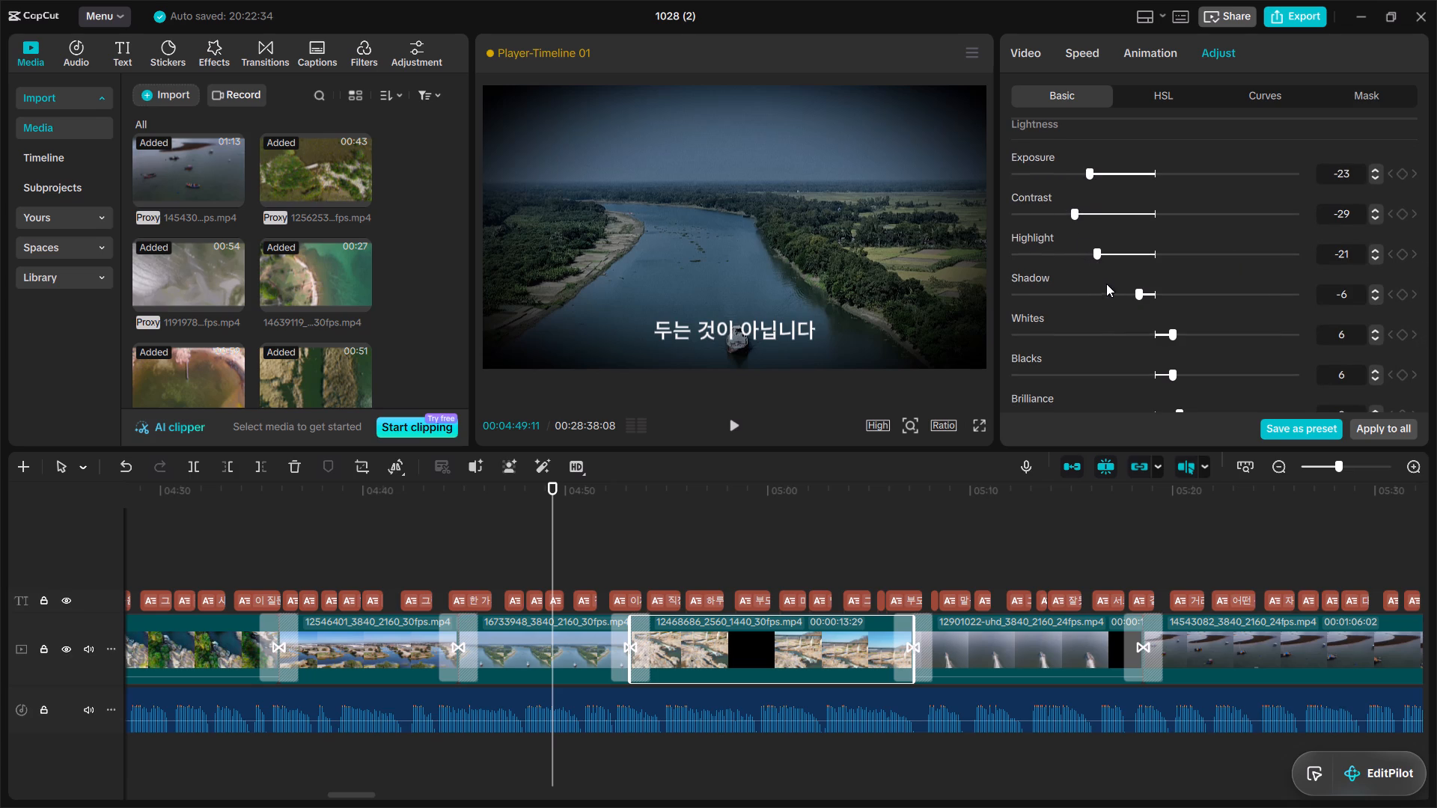
pyautogui.click(1111, 291)
pyautogui.click(1087, 329)
pyautogui.click(1125, 369)
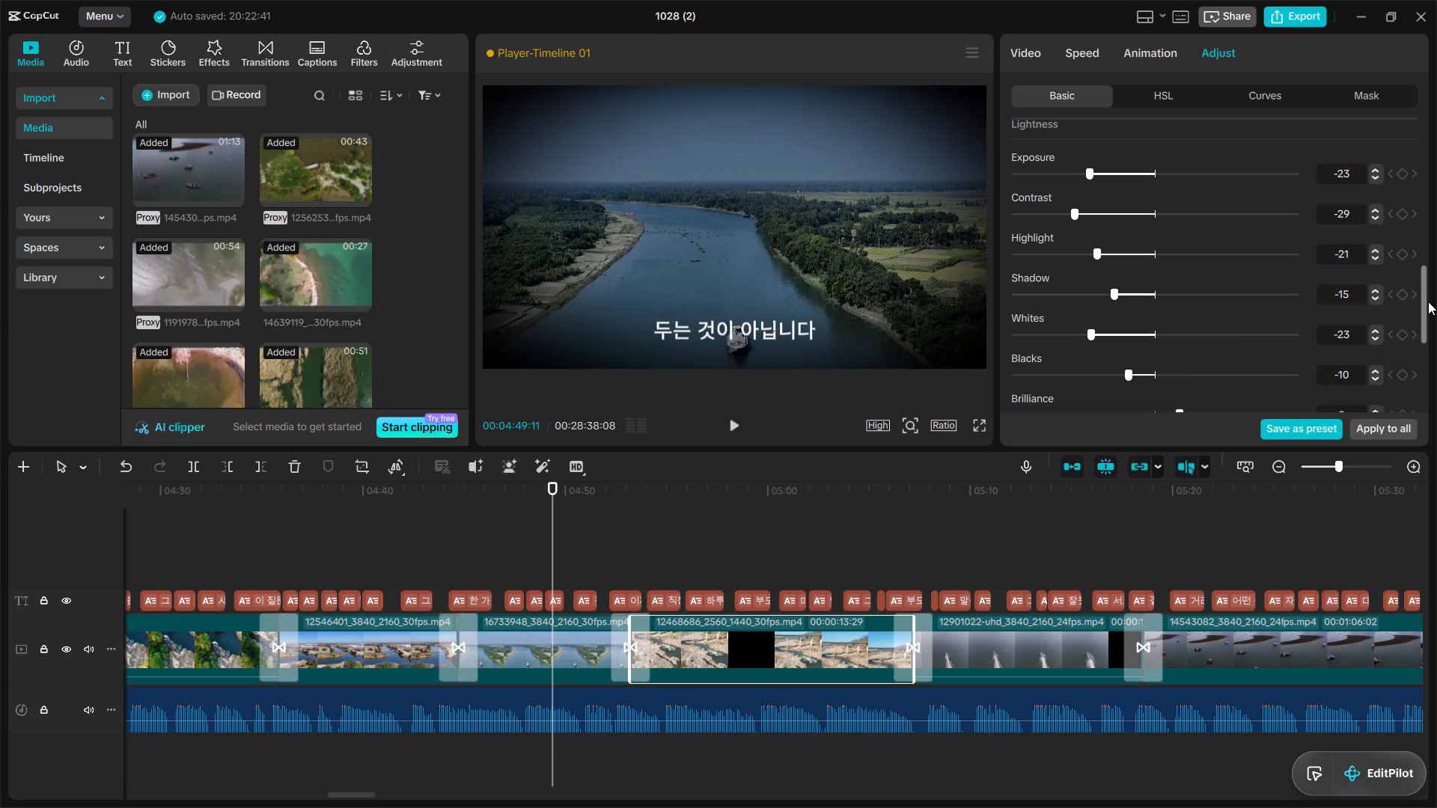
pyautogui.moveTo(1424, 313); pyautogui.dragTo(1424, 339)
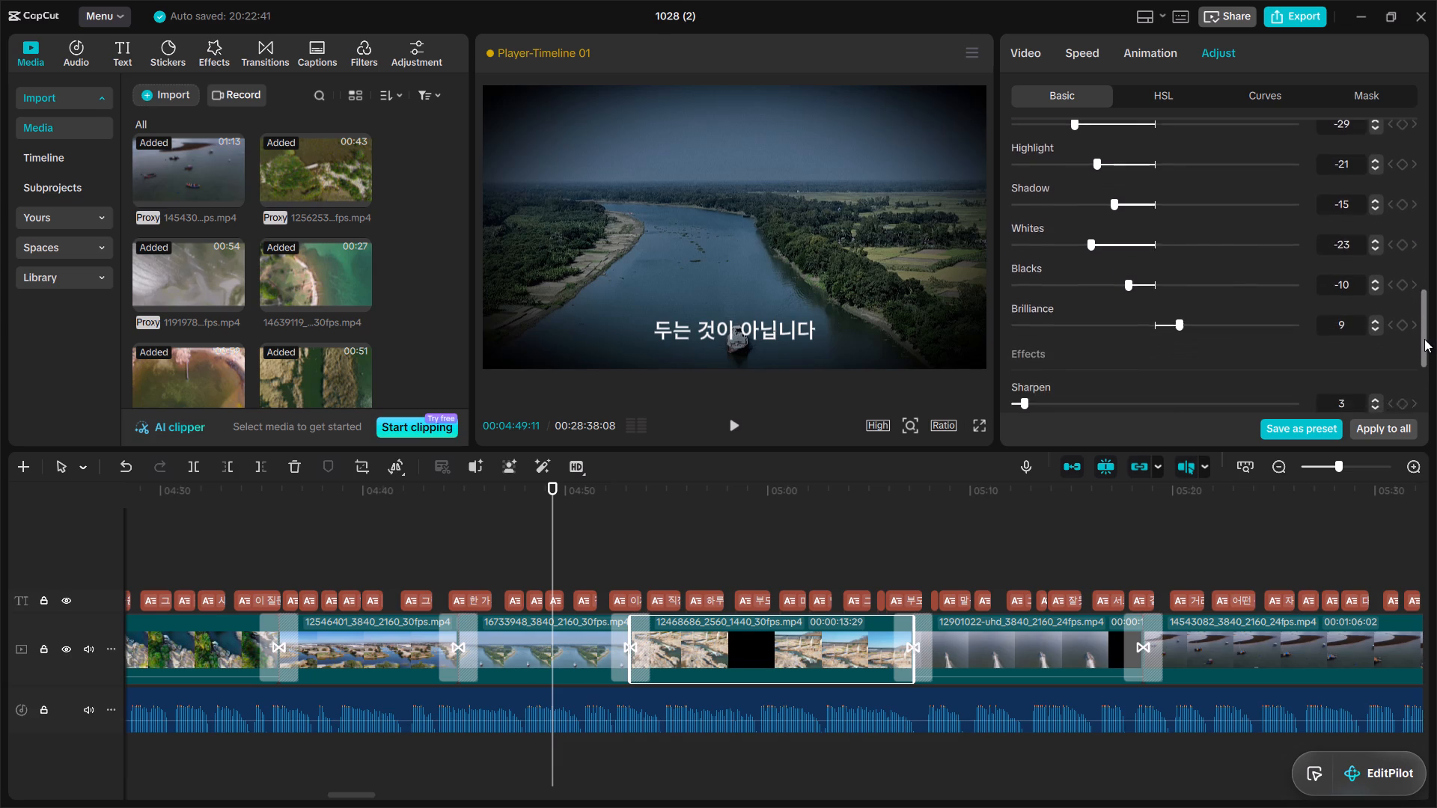
pyautogui.moveTo(1424, 339); pyautogui.dragTo(1425, 353)
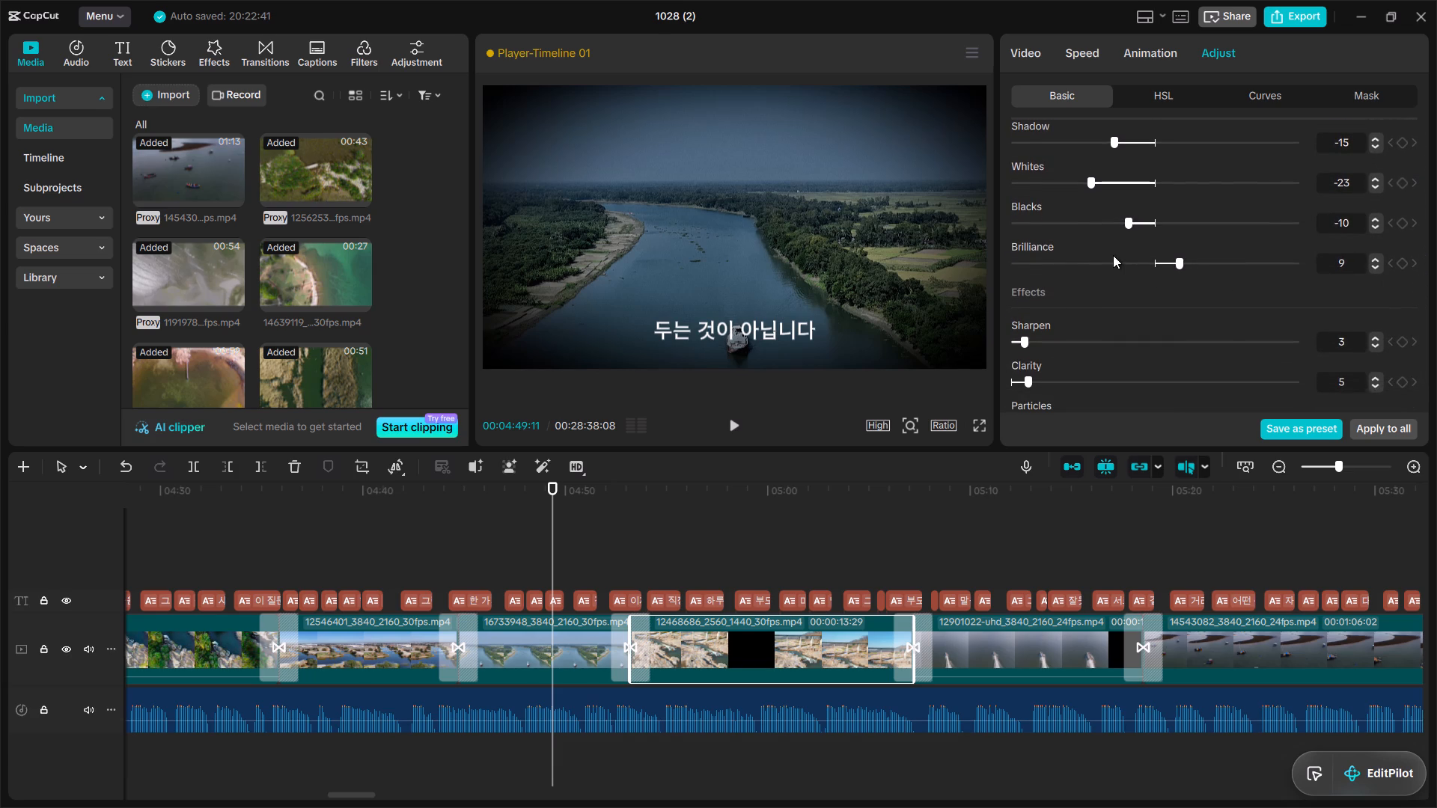
pyautogui.click(1111, 255)
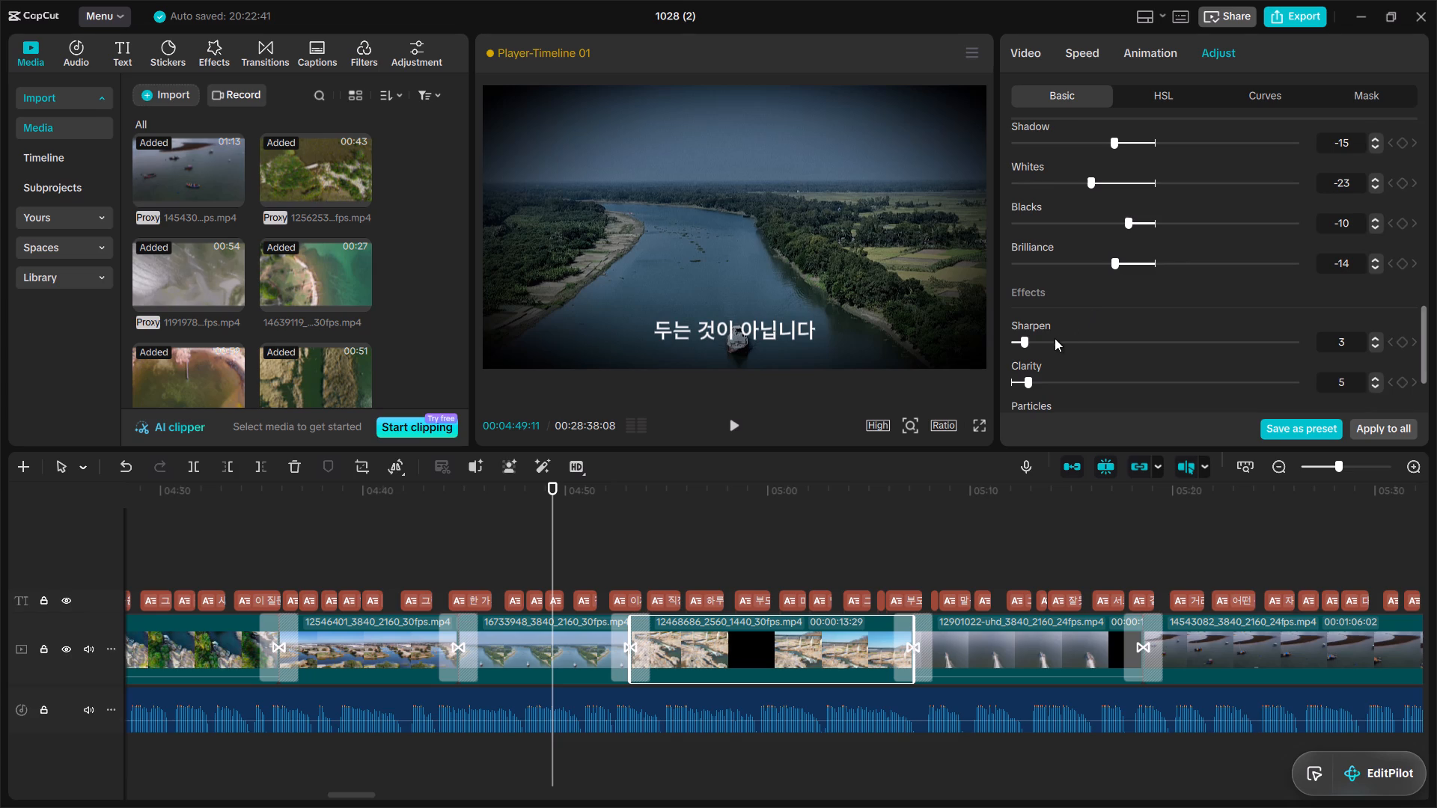
# Set bridge clip 12468686's effect values to Sharpen 20, Clarity 15, Particles 9, Fade 9 and Vignette -12.
pyautogui.moveTo(1049, 338); pyautogui.dragTo(1070, 379)
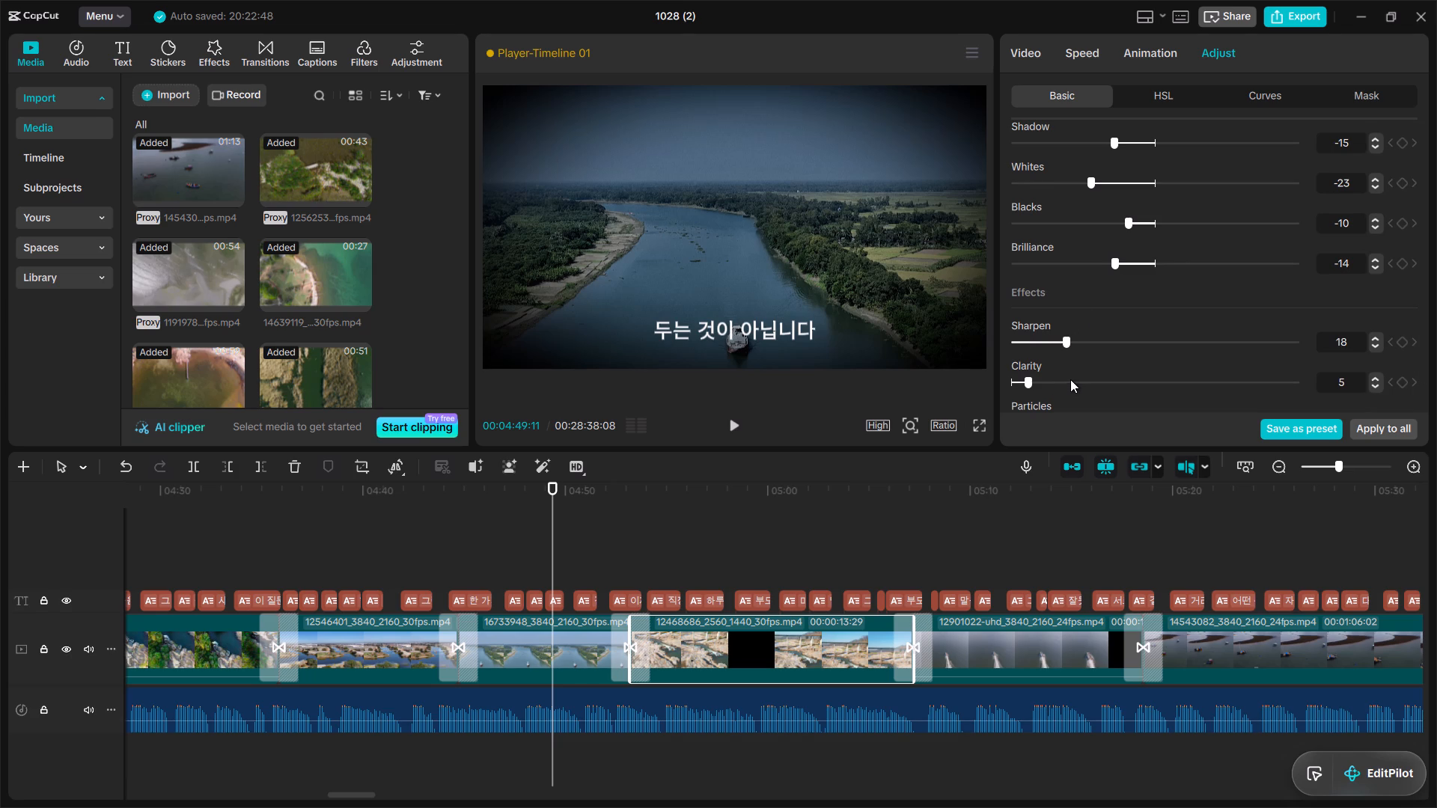
pyautogui.moveTo(1070, 379); pyautogui.dragTo(1071, 379)
pyautogui.click(1055, 376)
pyautogui.moveTo(1424, 348); pyautogui.dragTo(1426, 356)
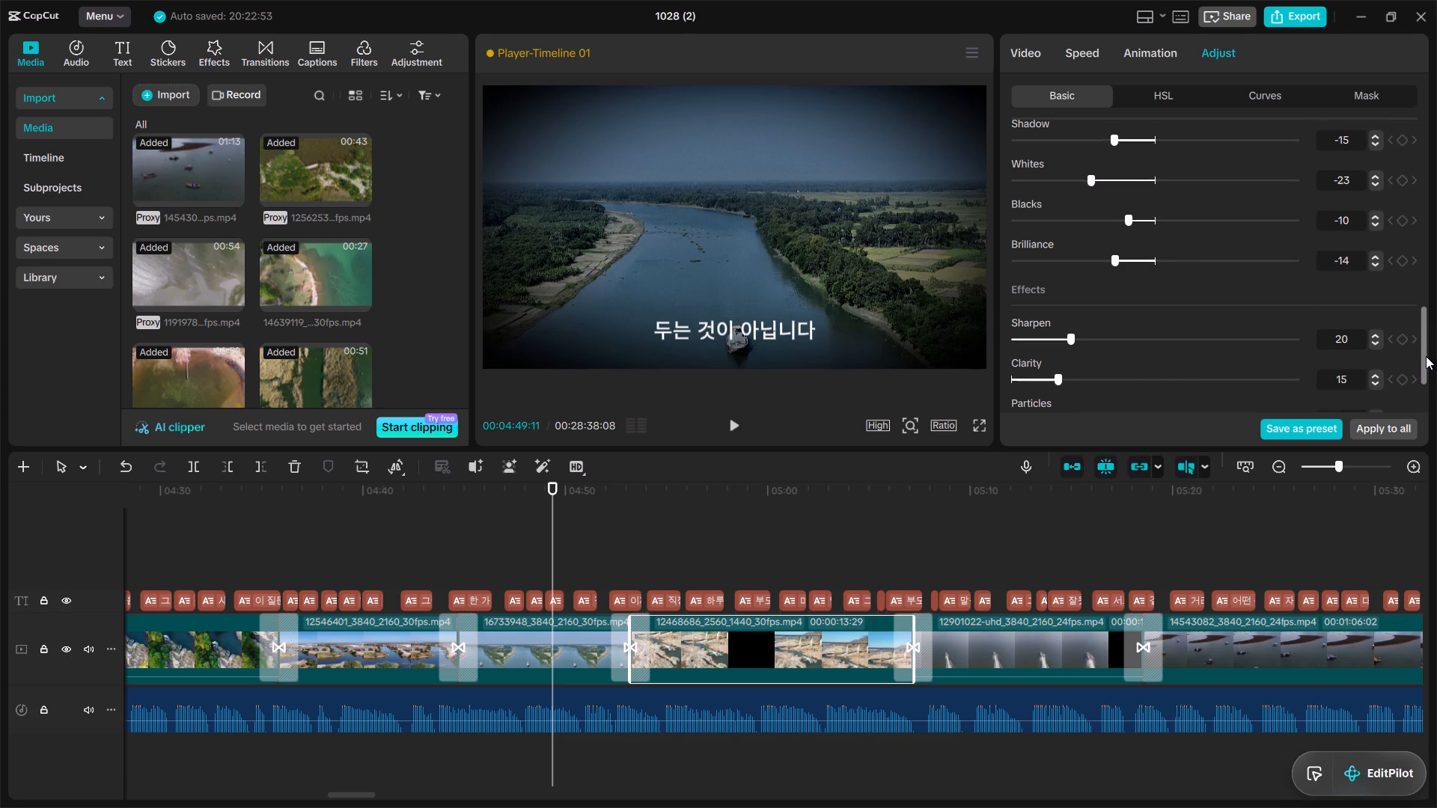
pyautogui.moveTo(1426, 356); pyautogui.dragTo(1430, 409)
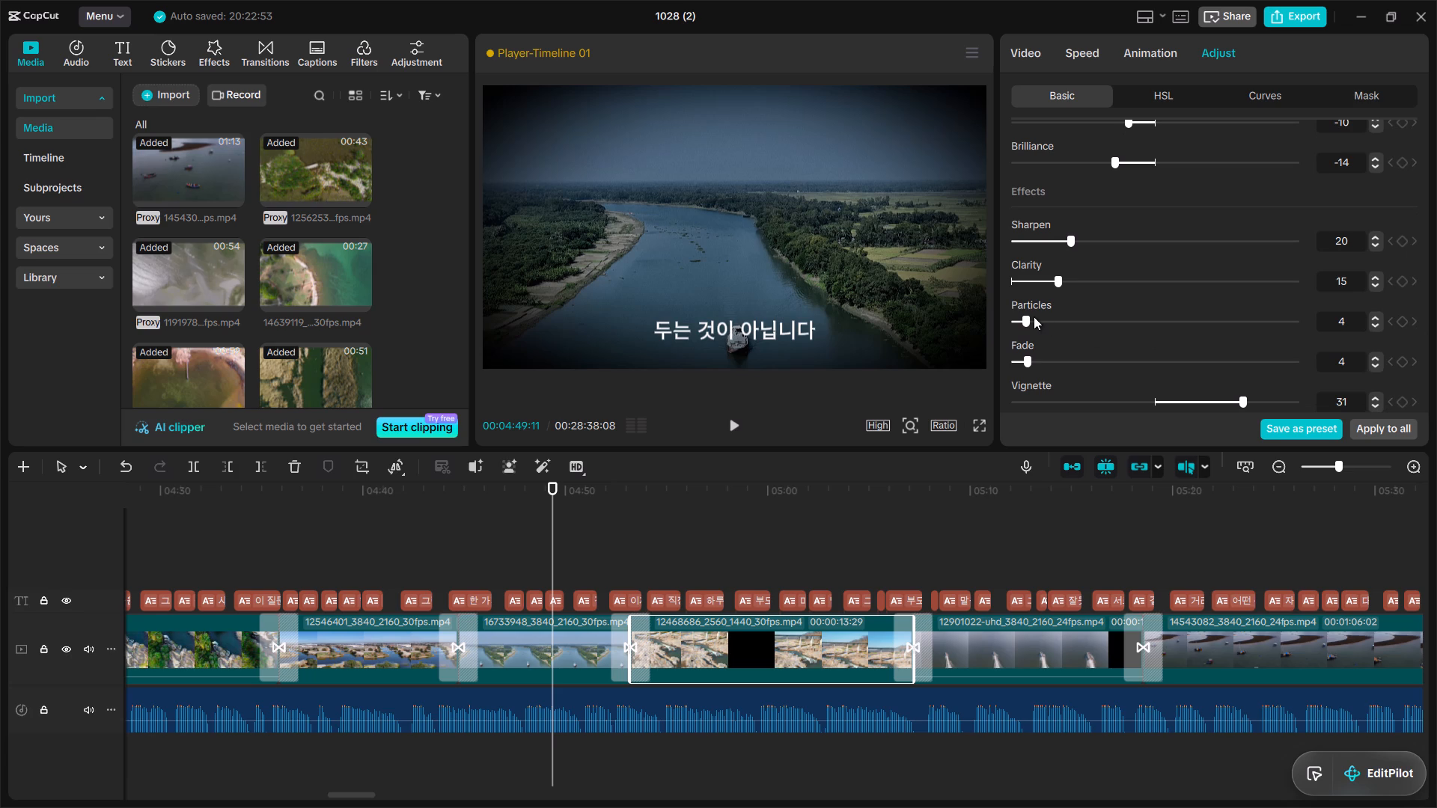
pyautogui.moveTo(1036, 315); pyautogui.dragTo(1040, 352)
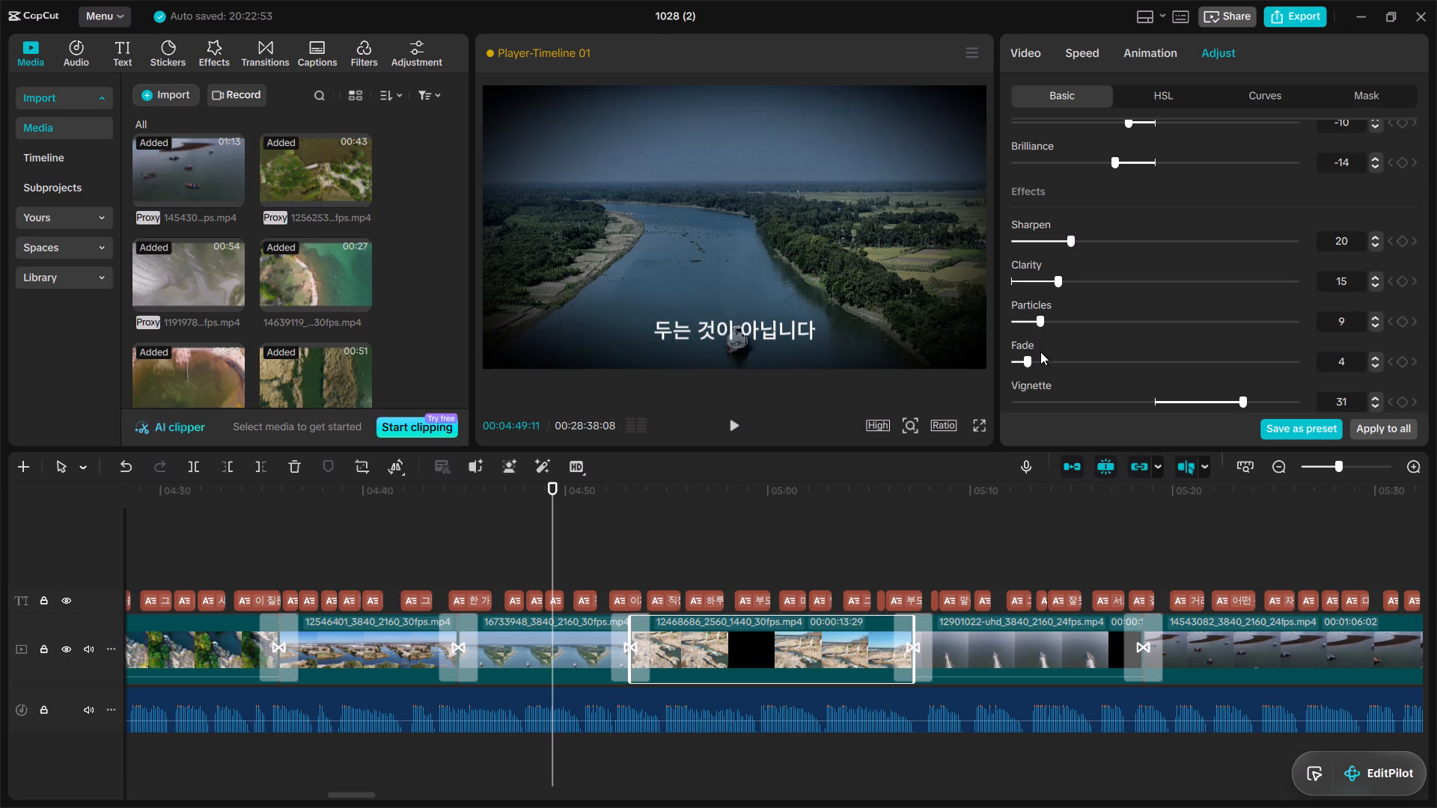
pyautogui.click(1040, 352)
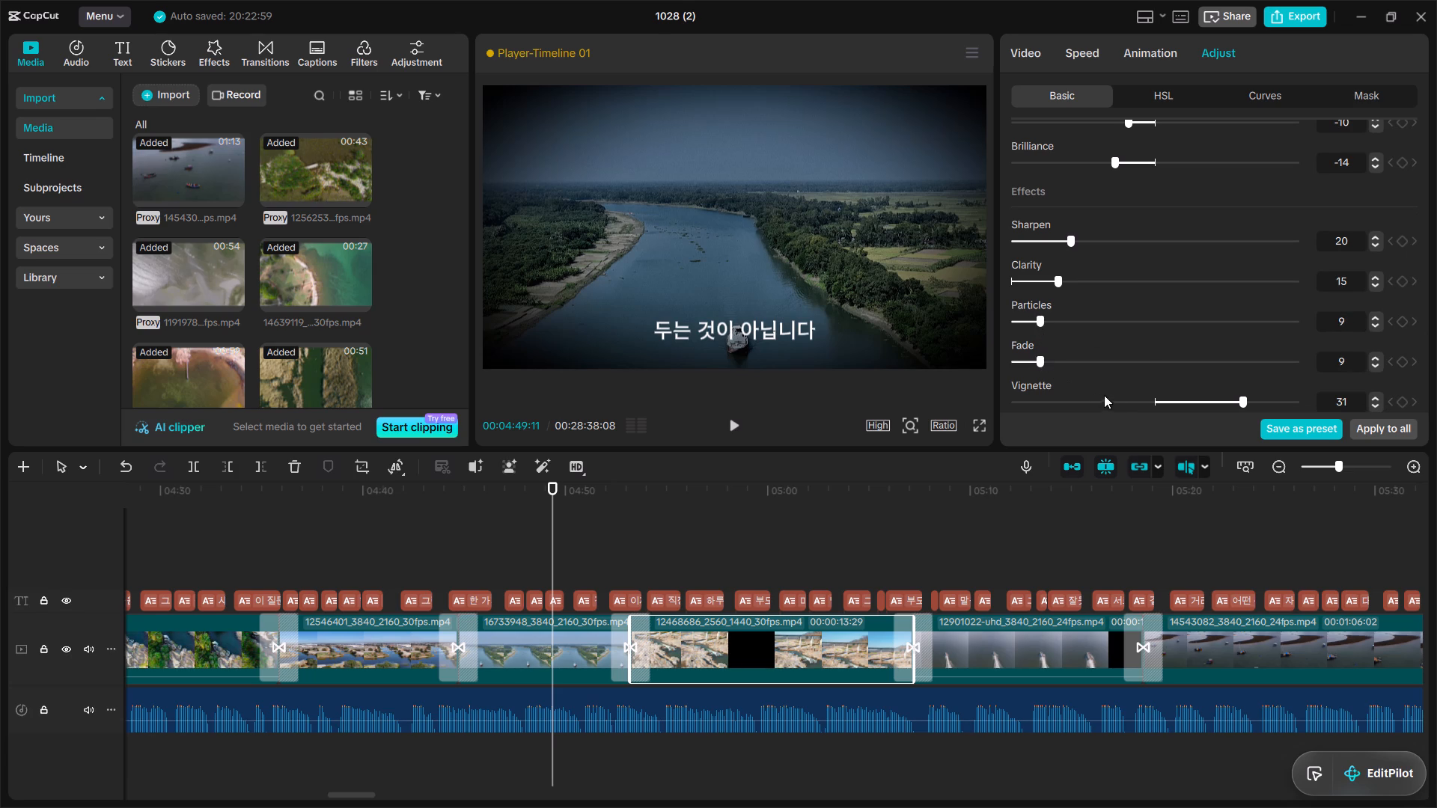
pyautogui.click(1117, 398)
pyautogui.moveTo(1425, 360); pyautogui.dragTo(1420, 400)
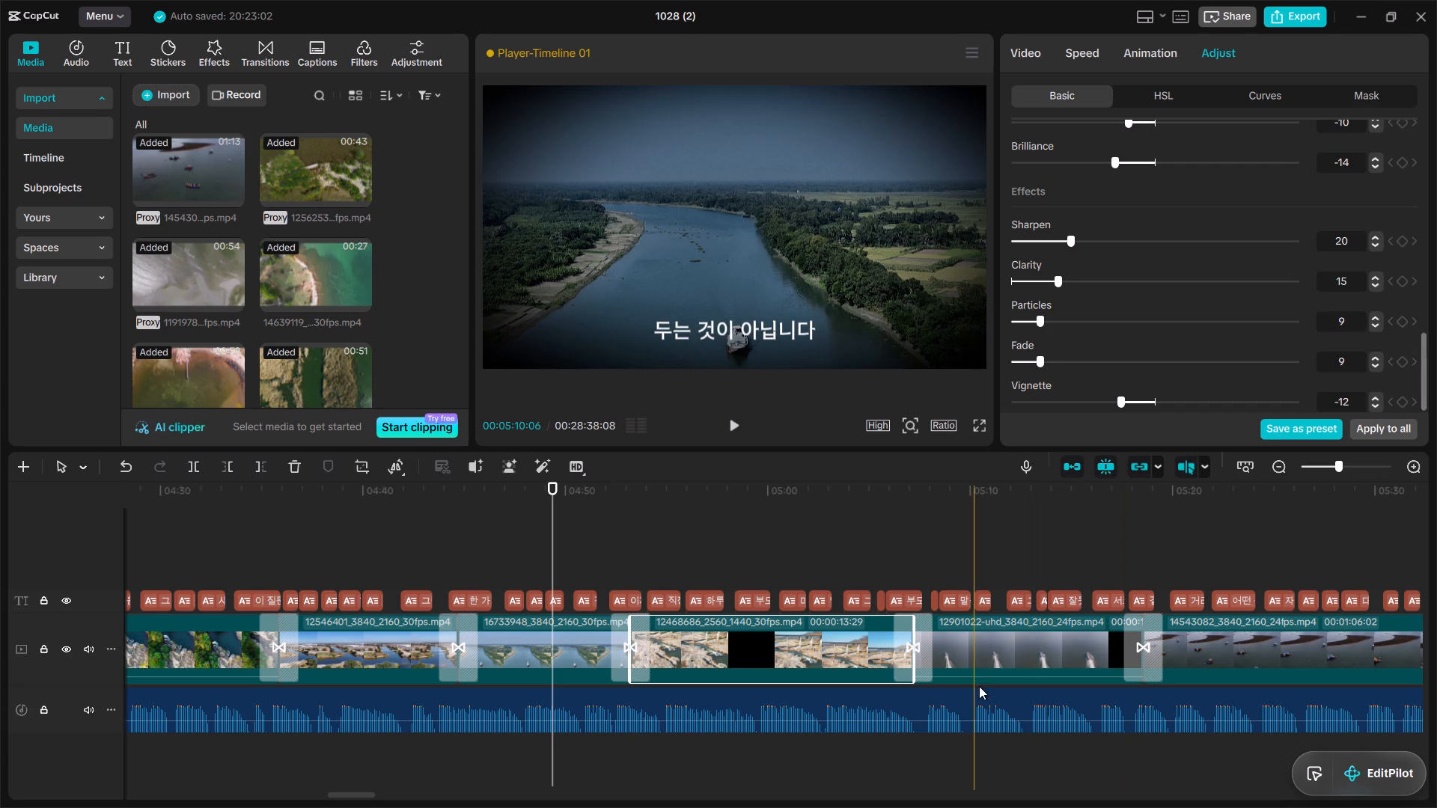
# Set the effect values of speedboat clip 12901022, which follows the bridge clip, to Fade 14, Particles 14, Sharpen 96 and Clarity 100.
pyautogui.click(1009, 650)
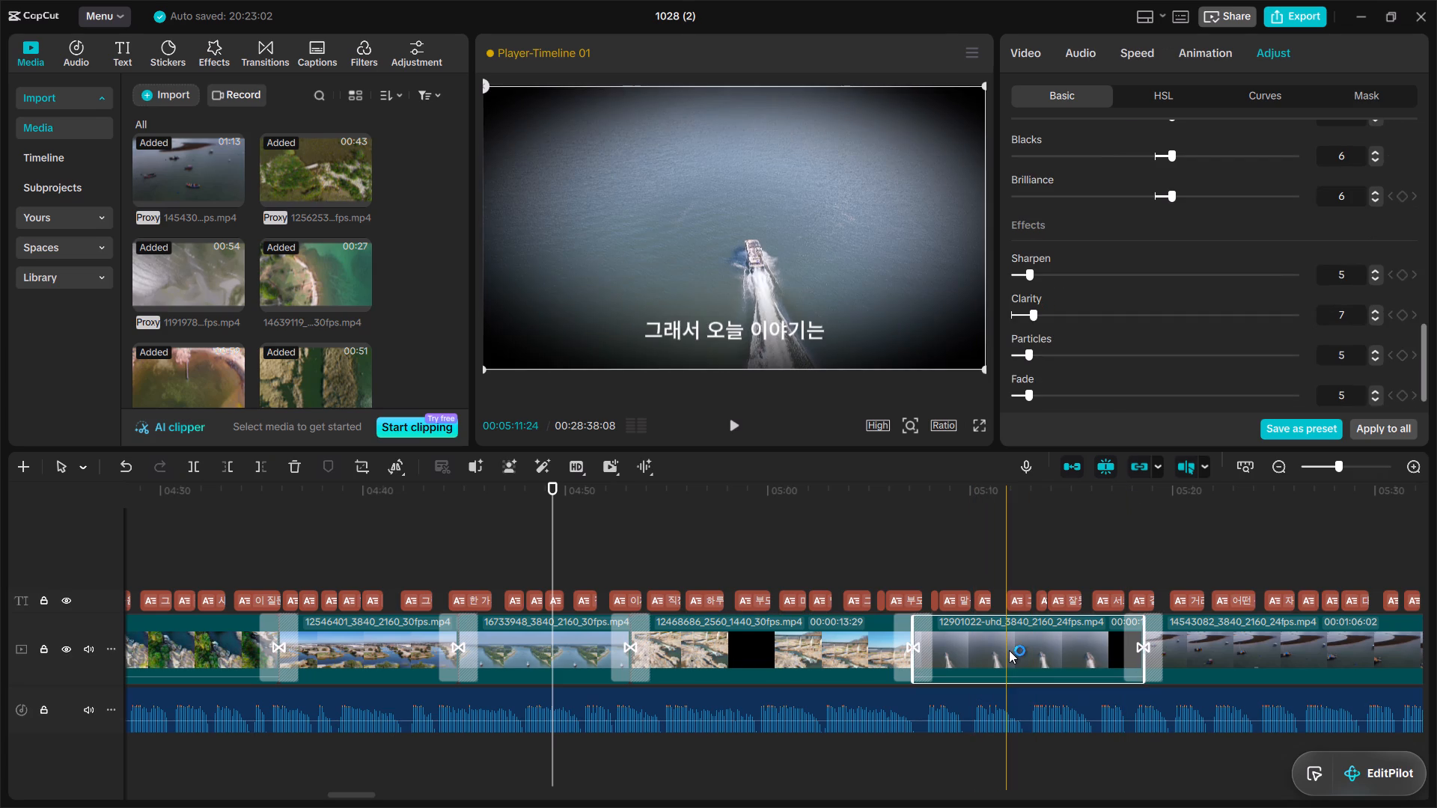
pyautogui.click(1053, 393)
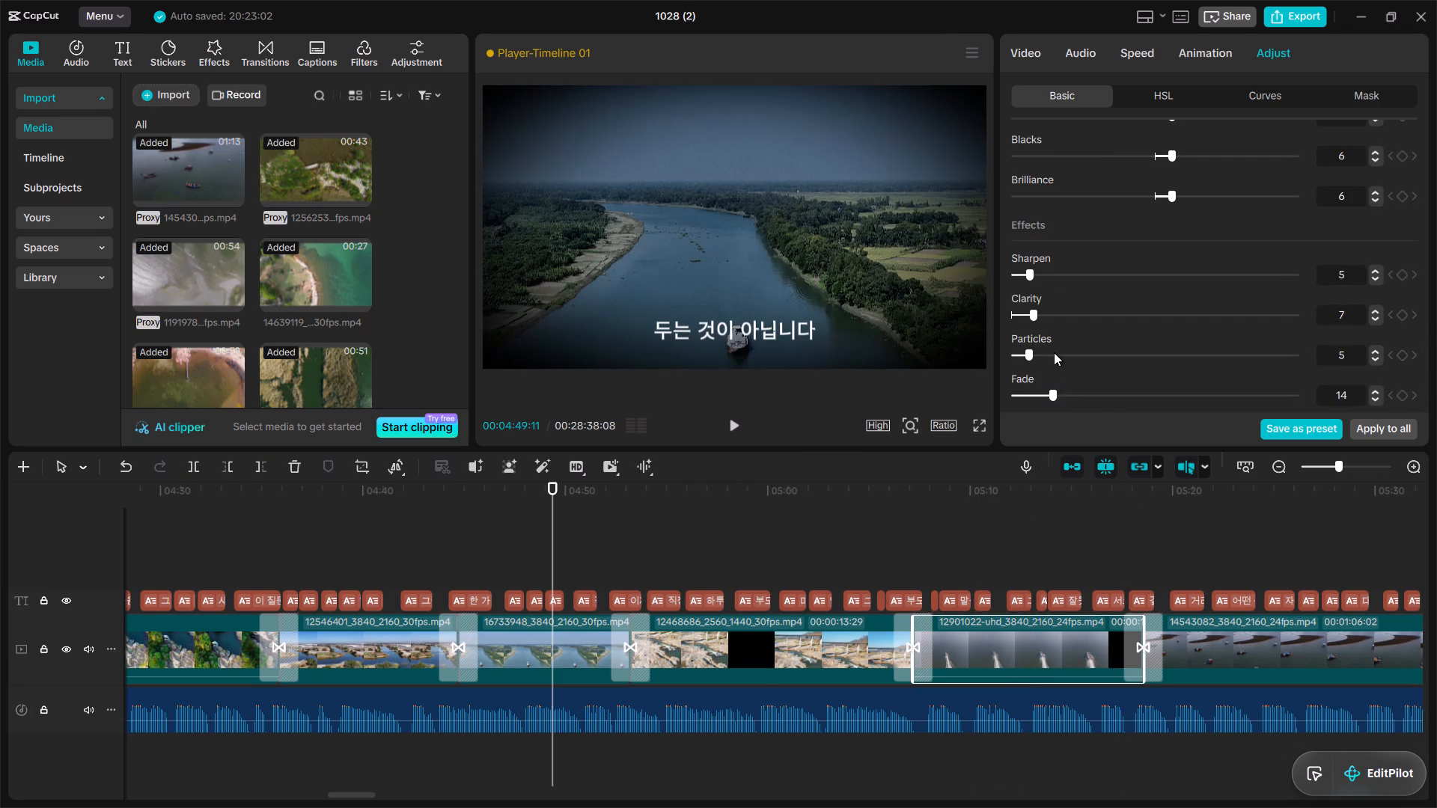
pyautogui.click(1054, 352)
pyautogui.click(1057, 307)
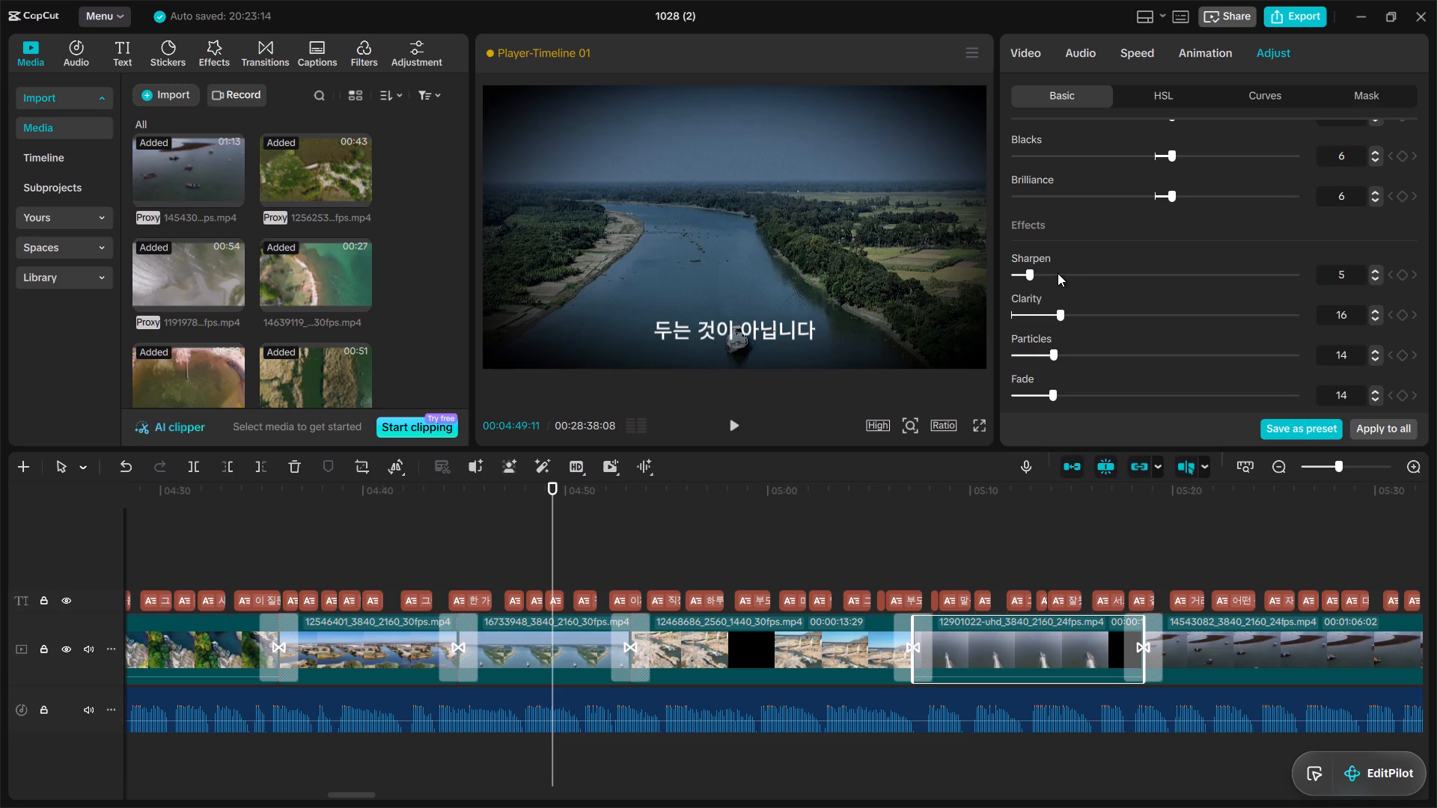
pyautogui.click(1047, 269)
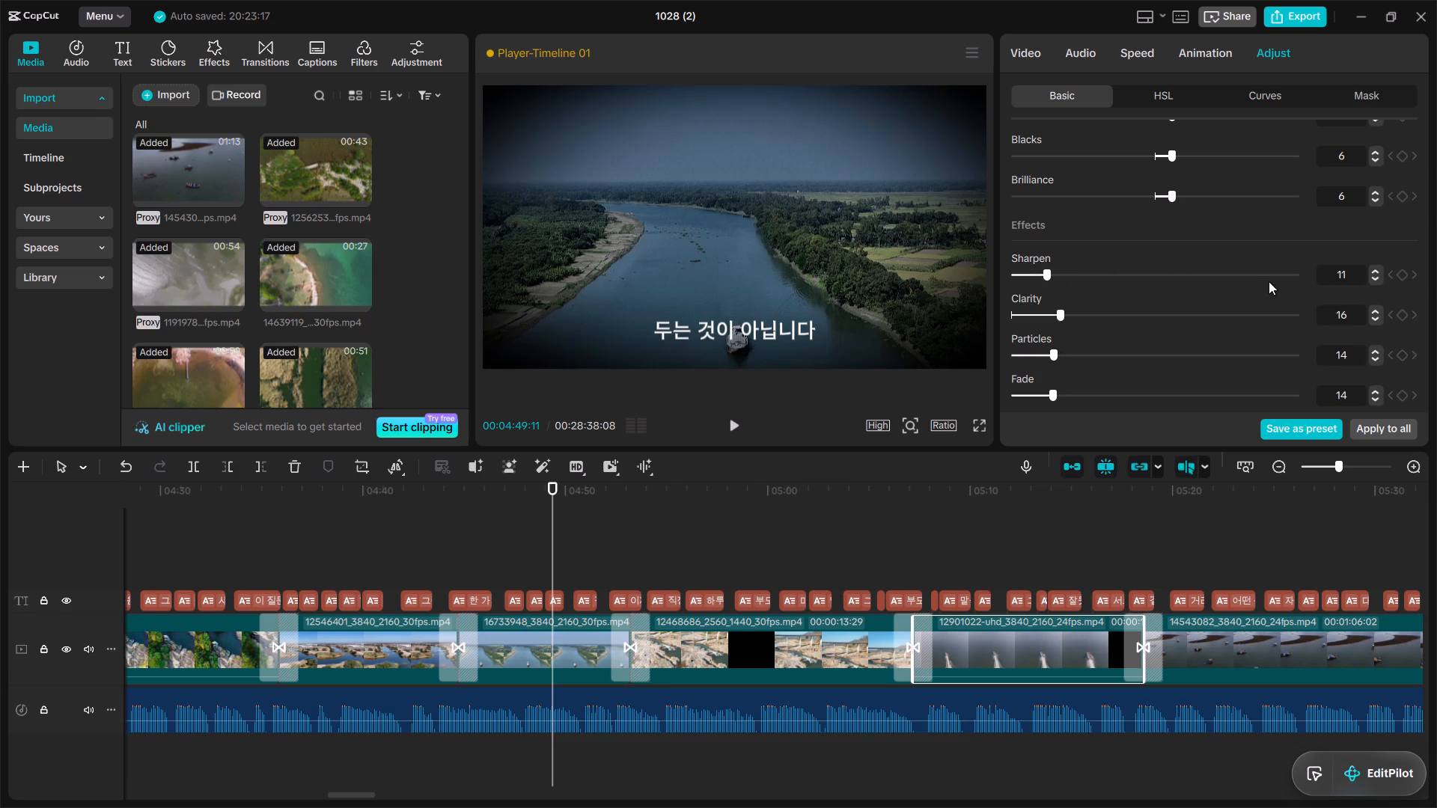
pyautogui.click(1284, 272)
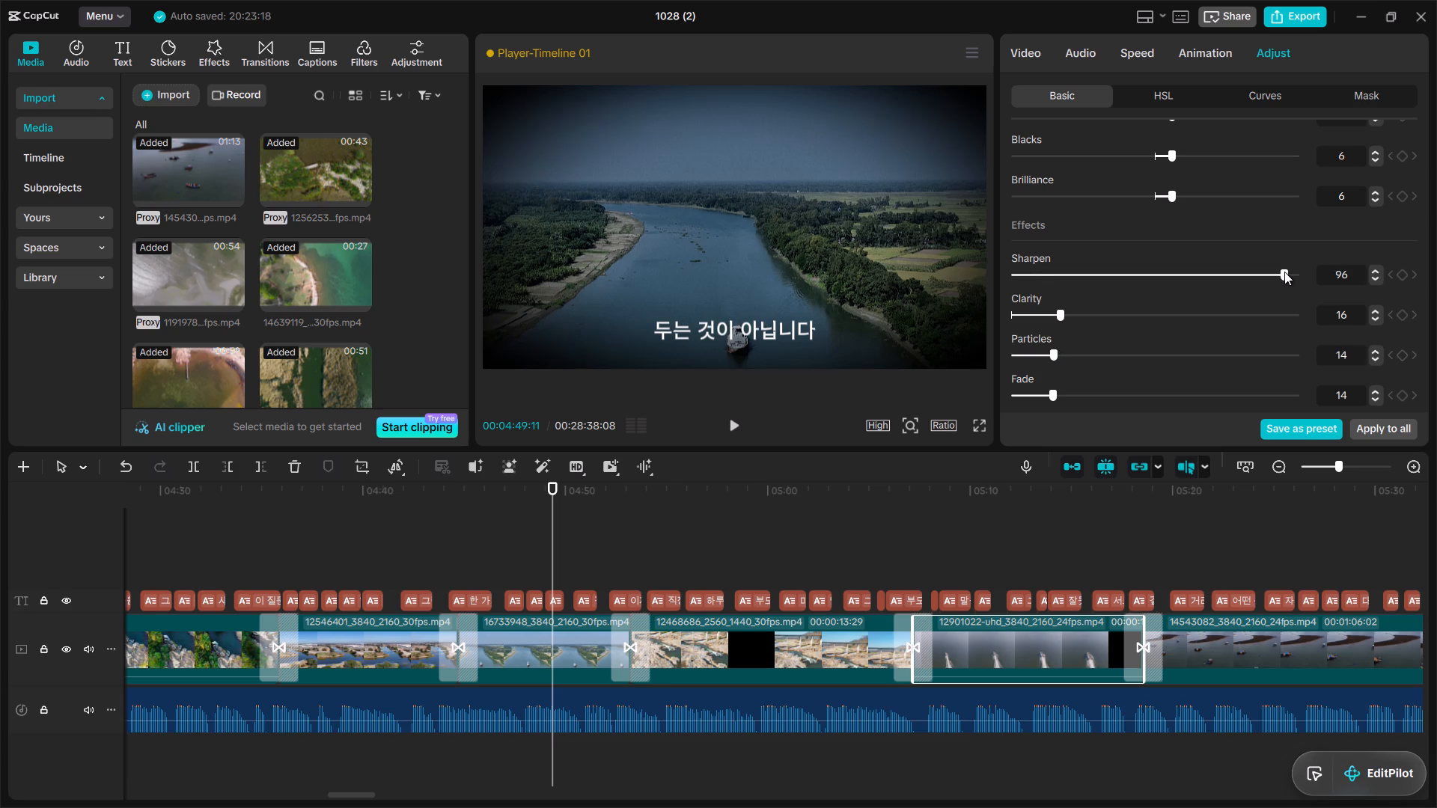
pyautogui.click(1295, 312)
# Set speedboat clip 12901022's lightness values to Exposure -16, Contrast -30, Highlight -21, Shadow -36, Whites -44, Blacks -6 and Brilliance -13.
pyautogui.click(1200, 189)
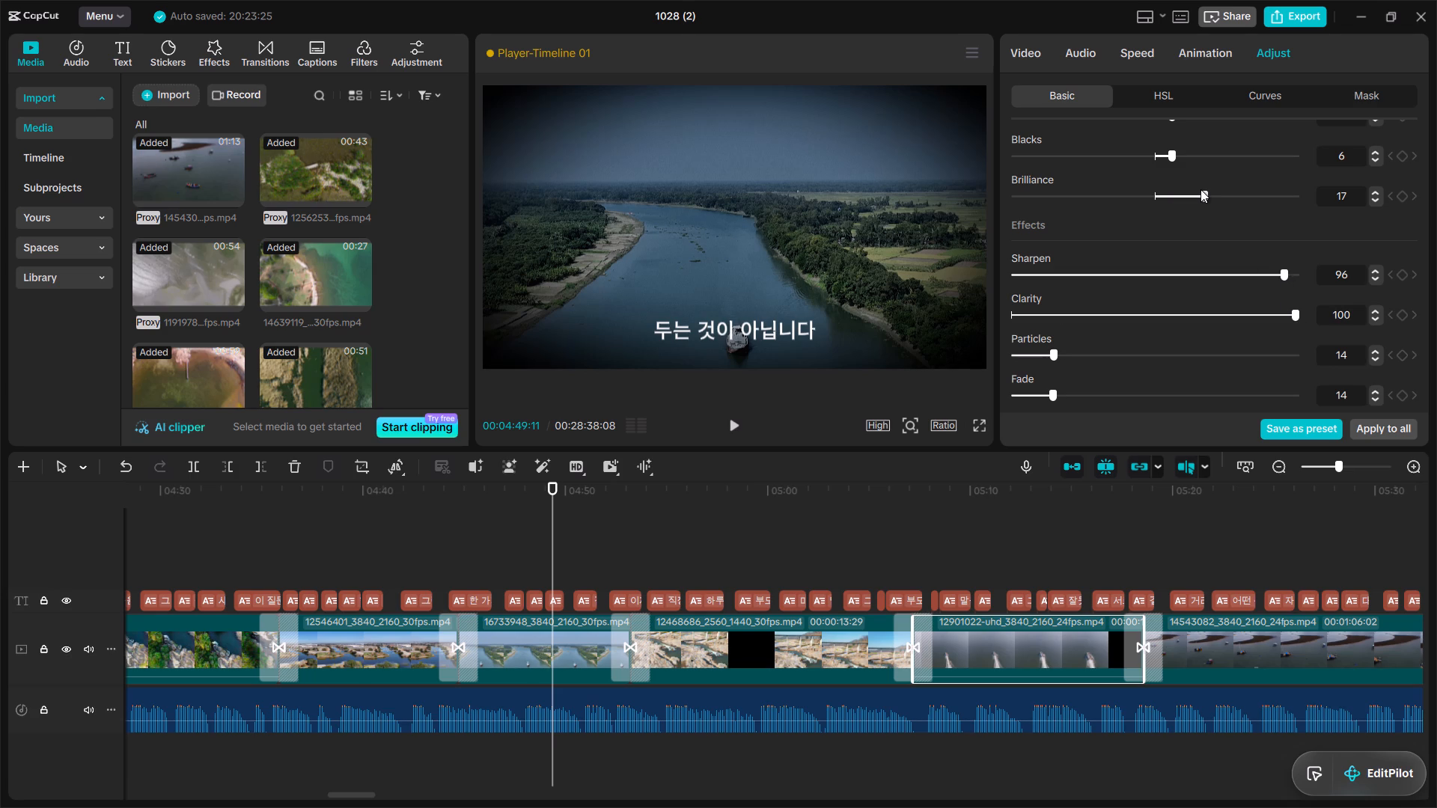
pyautogui.click(1134, 151)
pyautogui.click(1115, 189)
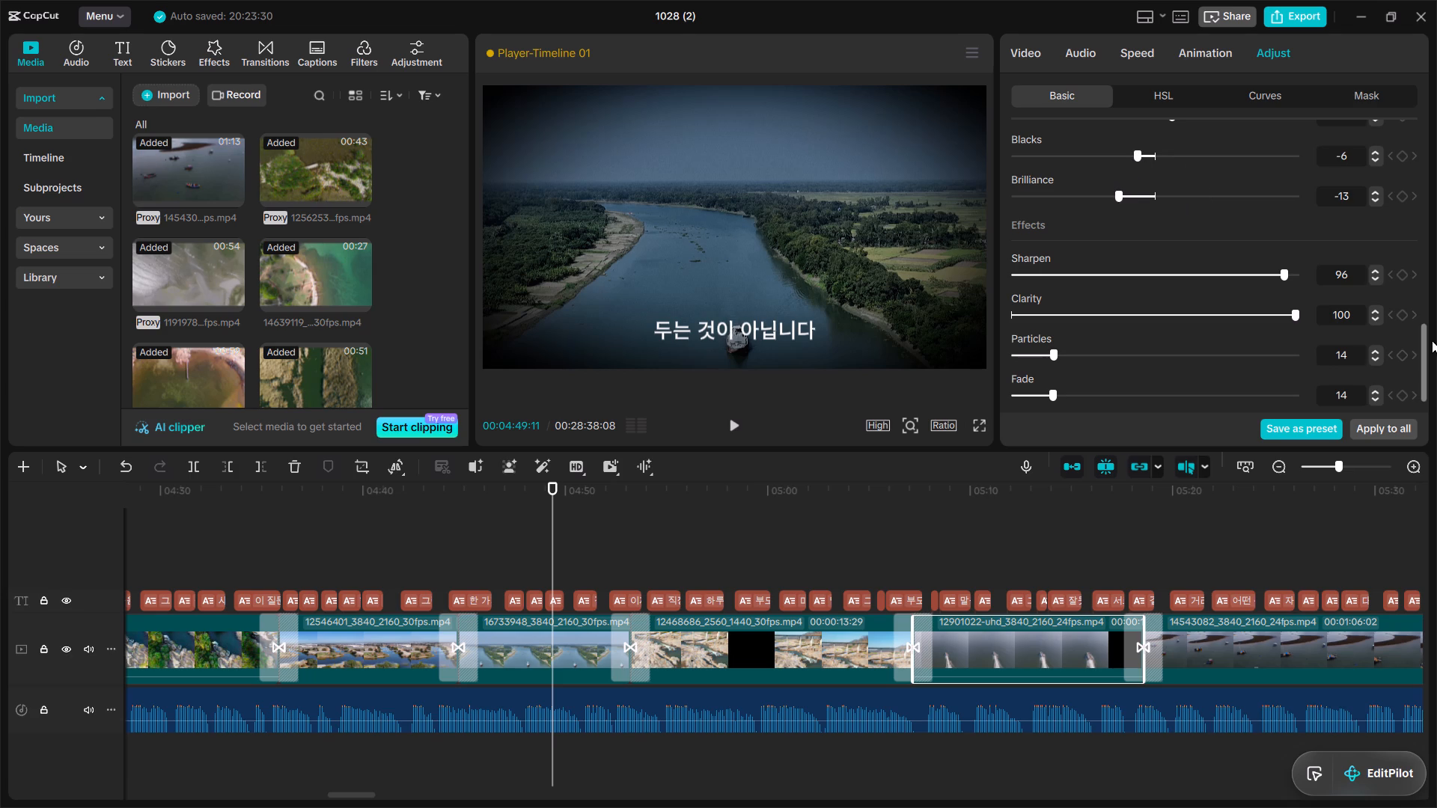
pyautogui.moveTo(1424, 382); pyautogui.dragTo(1424, 341)
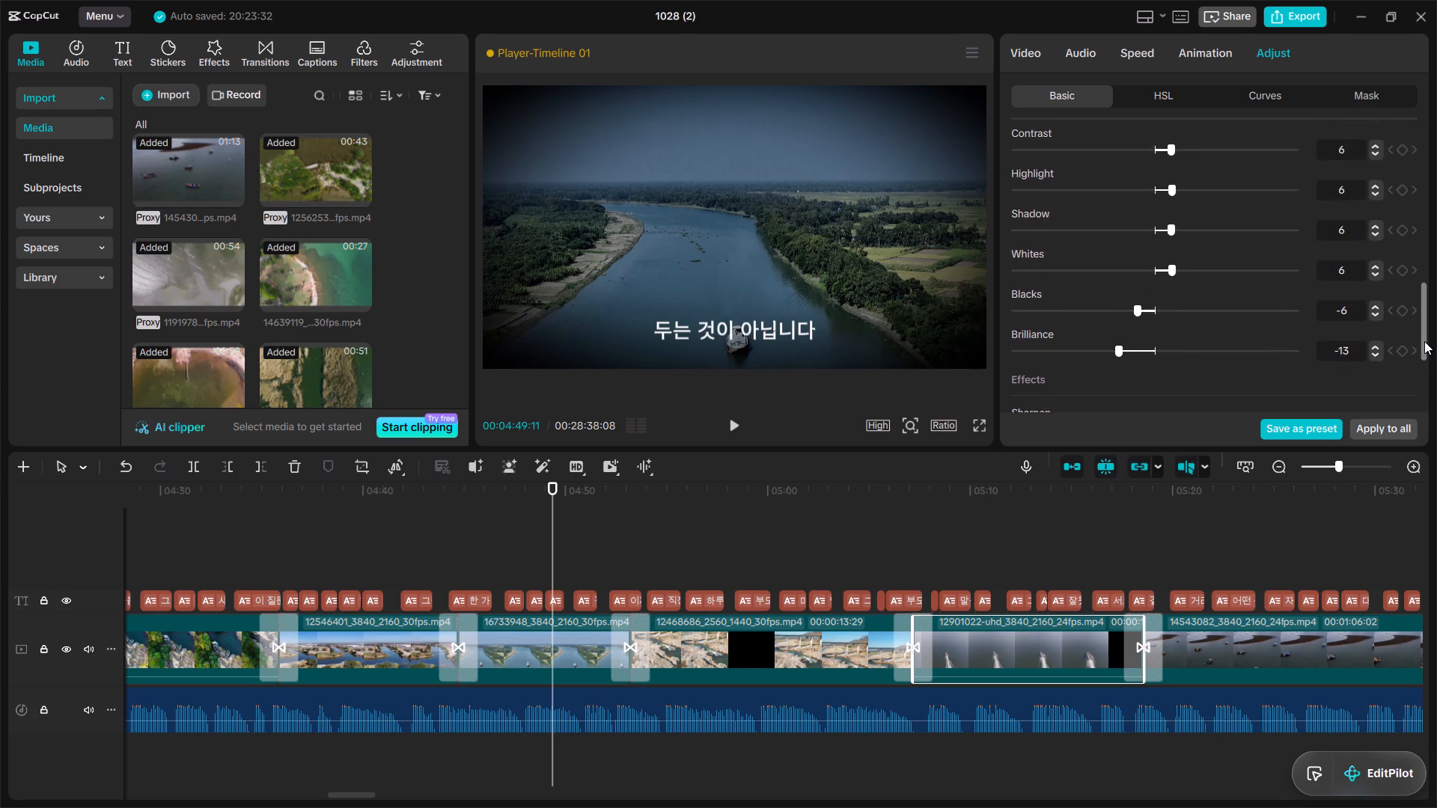
pyautogui.moveTo(1424, 341); pyautogui.dragTo(1426, 316)
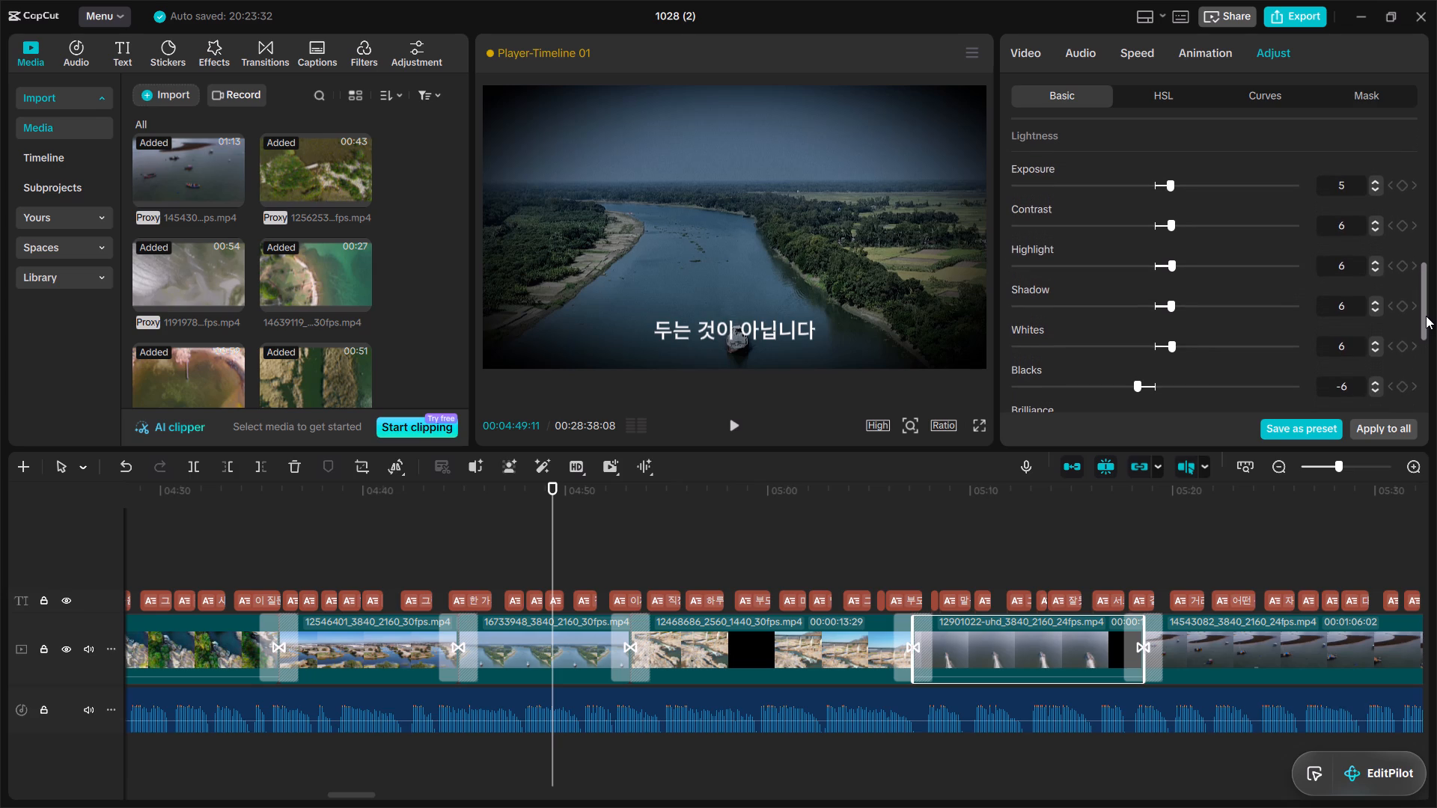
pyautogui.moveTo(1426, 316); pyautogui.dragTo(1426, 314)
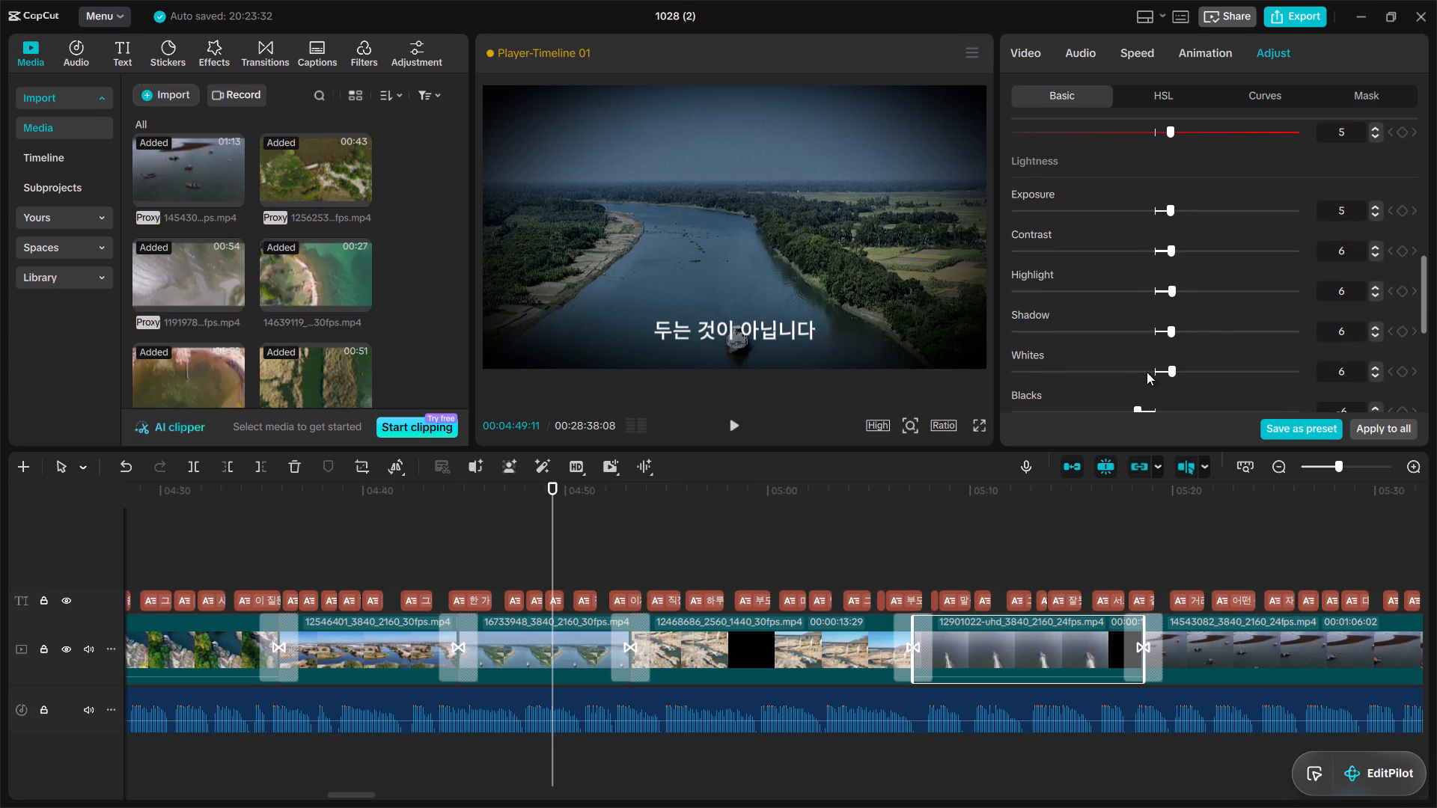
pyautogui.click(1145, 369)
pyautogui.click(1145, 369)
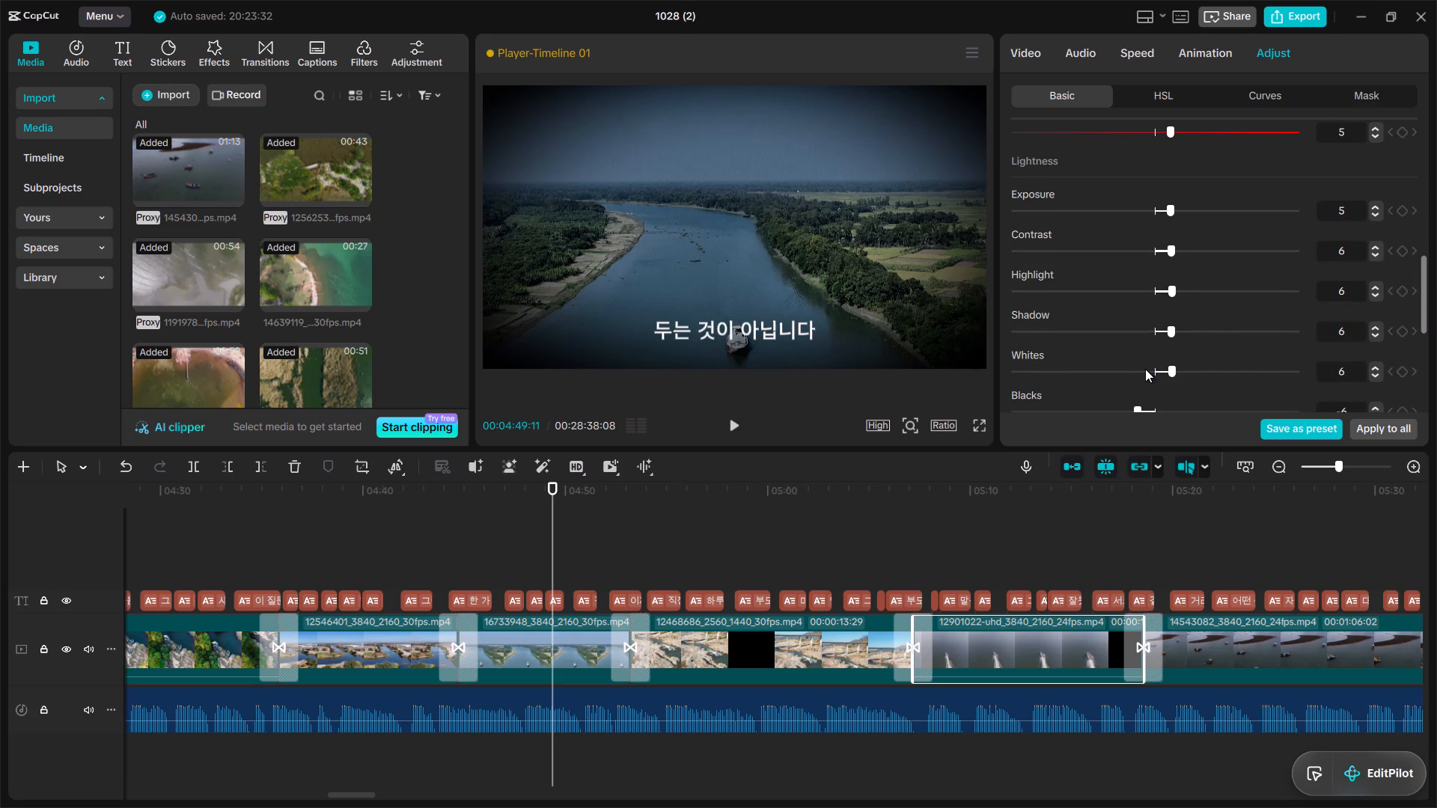
pyautogui.doubleClick(1145, 369)
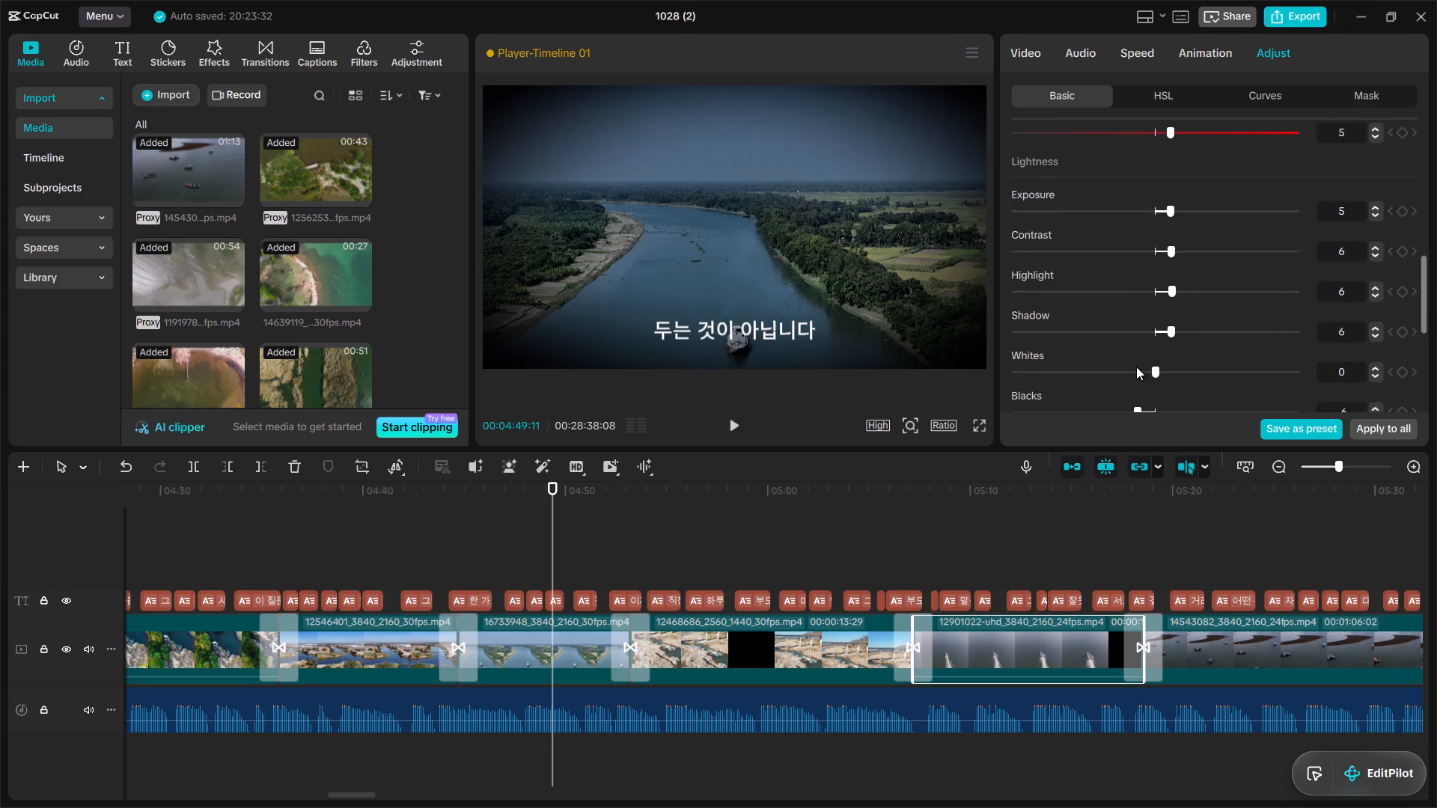
pyautogui.click(1136, 367)
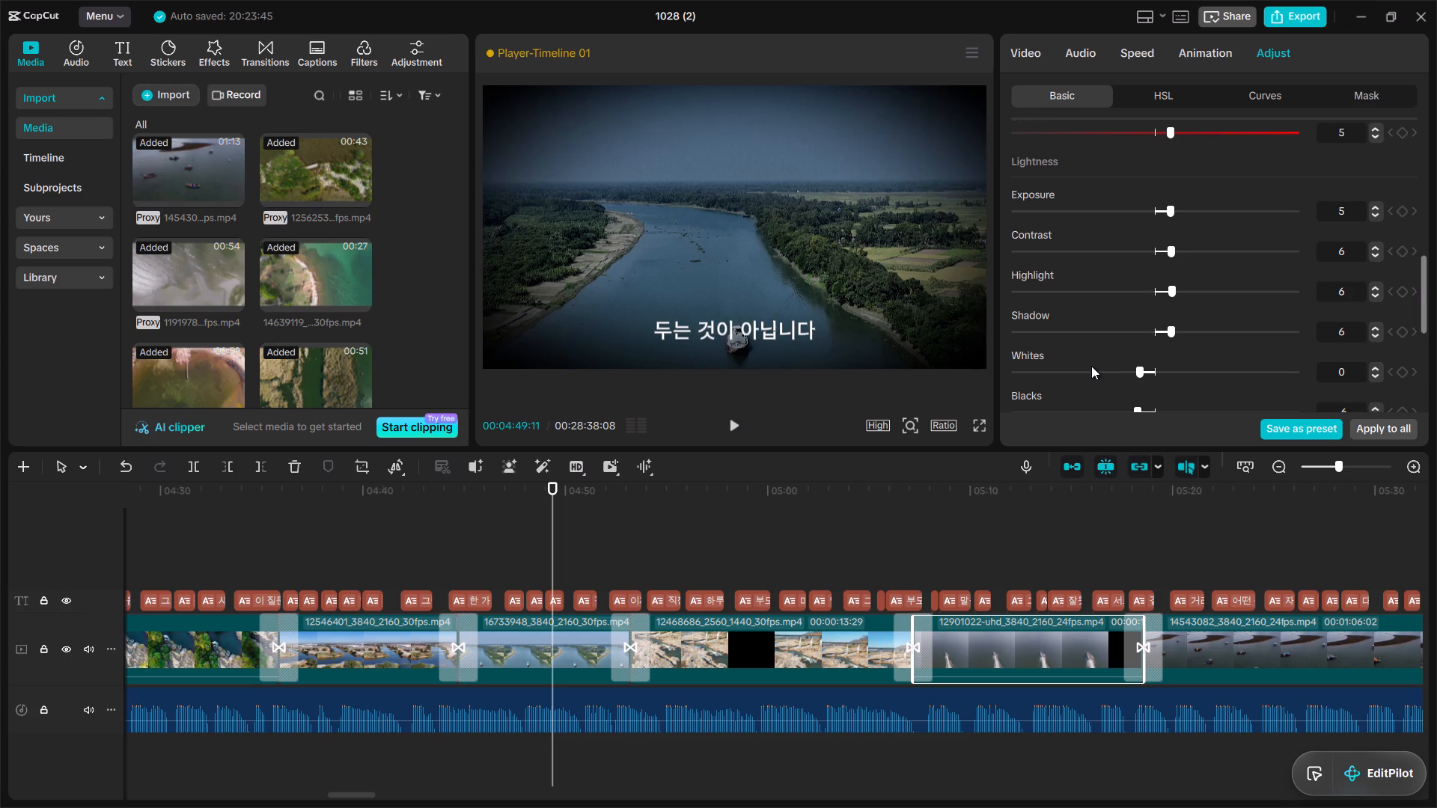
pyautogui.click(1091, 366)
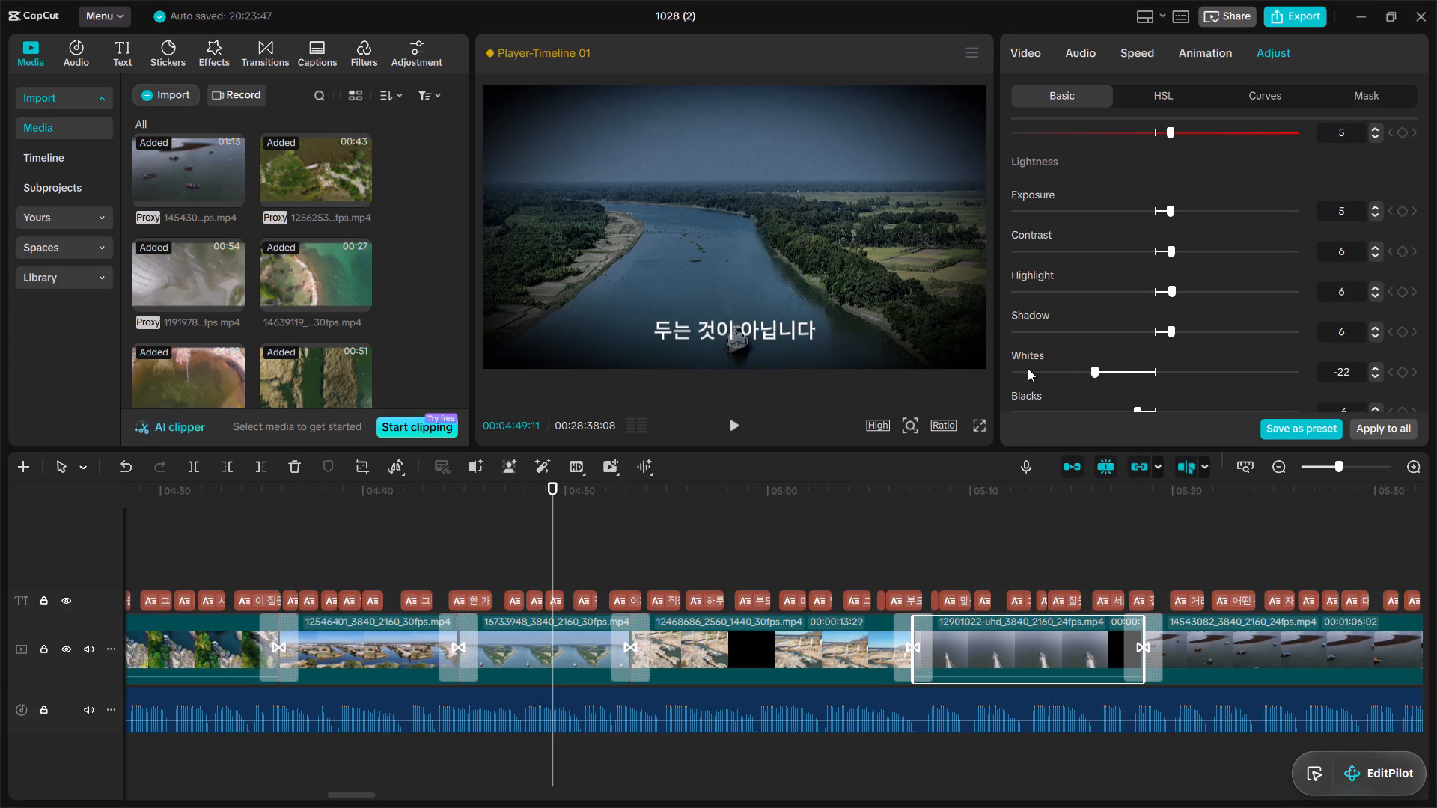
pyautogui.click(1028, 368)
pyautogui.click(1049, 327)
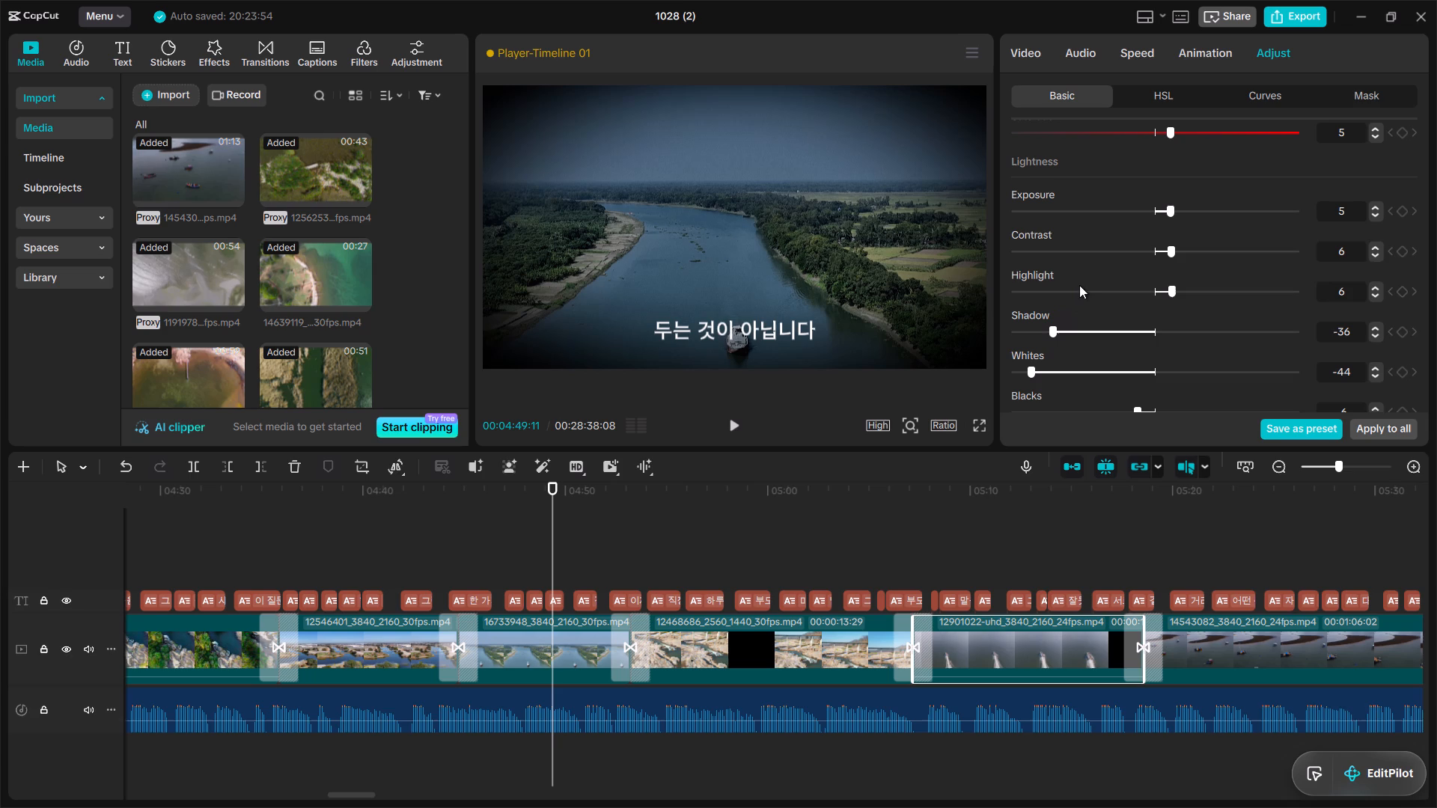
pyautogui.click(1093, 282)
pyautogui.click(1067, 245)
pyautogui.click(1105, 208)
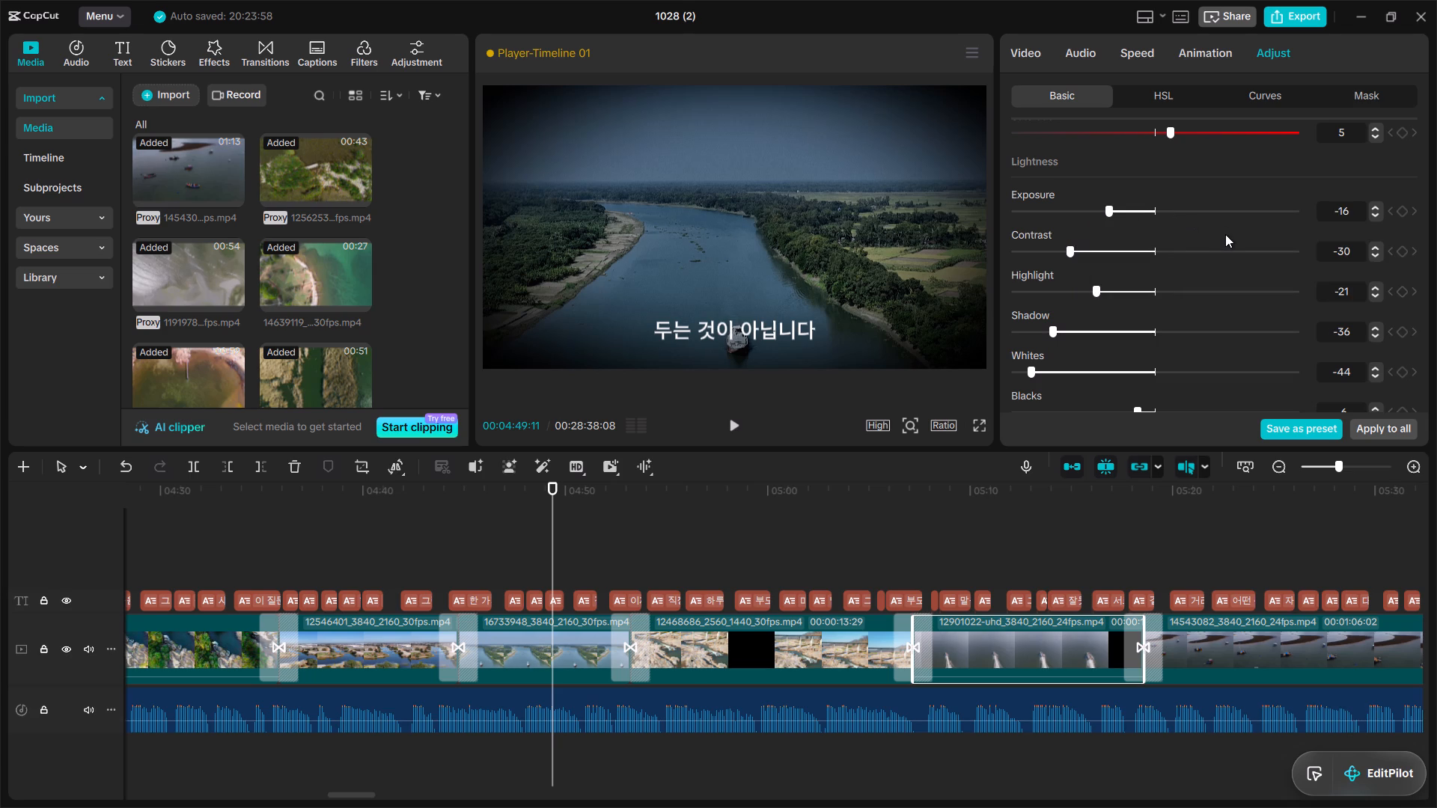
# Set speedboat clip 12901022's colour values to Temp 30, Tint 5 and Saturation 19.
pyautogui.moveTo(1422, 317); pyautogui.dragTo(1422, 302)
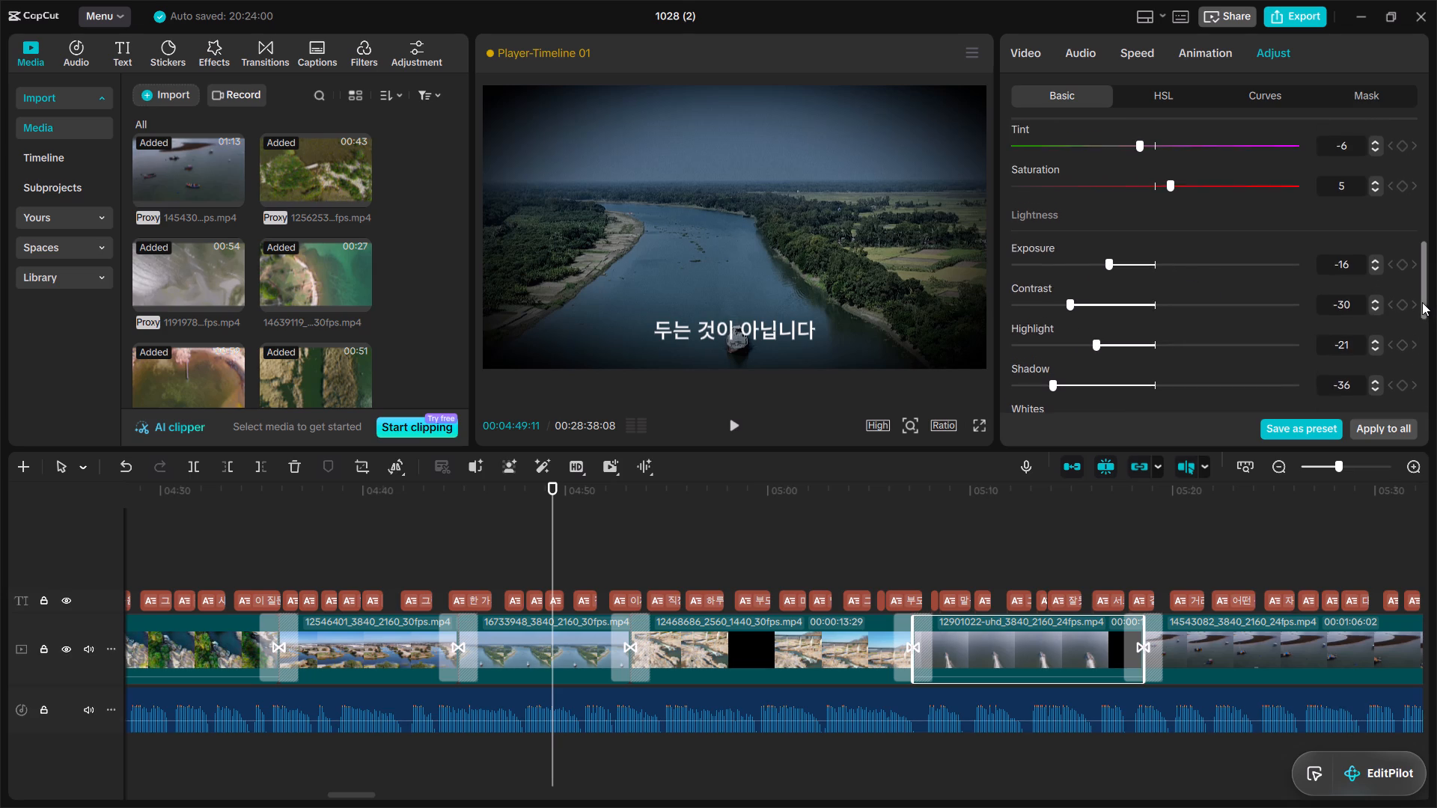
pyautogui.moveTo(1422, 302); pyautogui.dragTo(1421, 253)
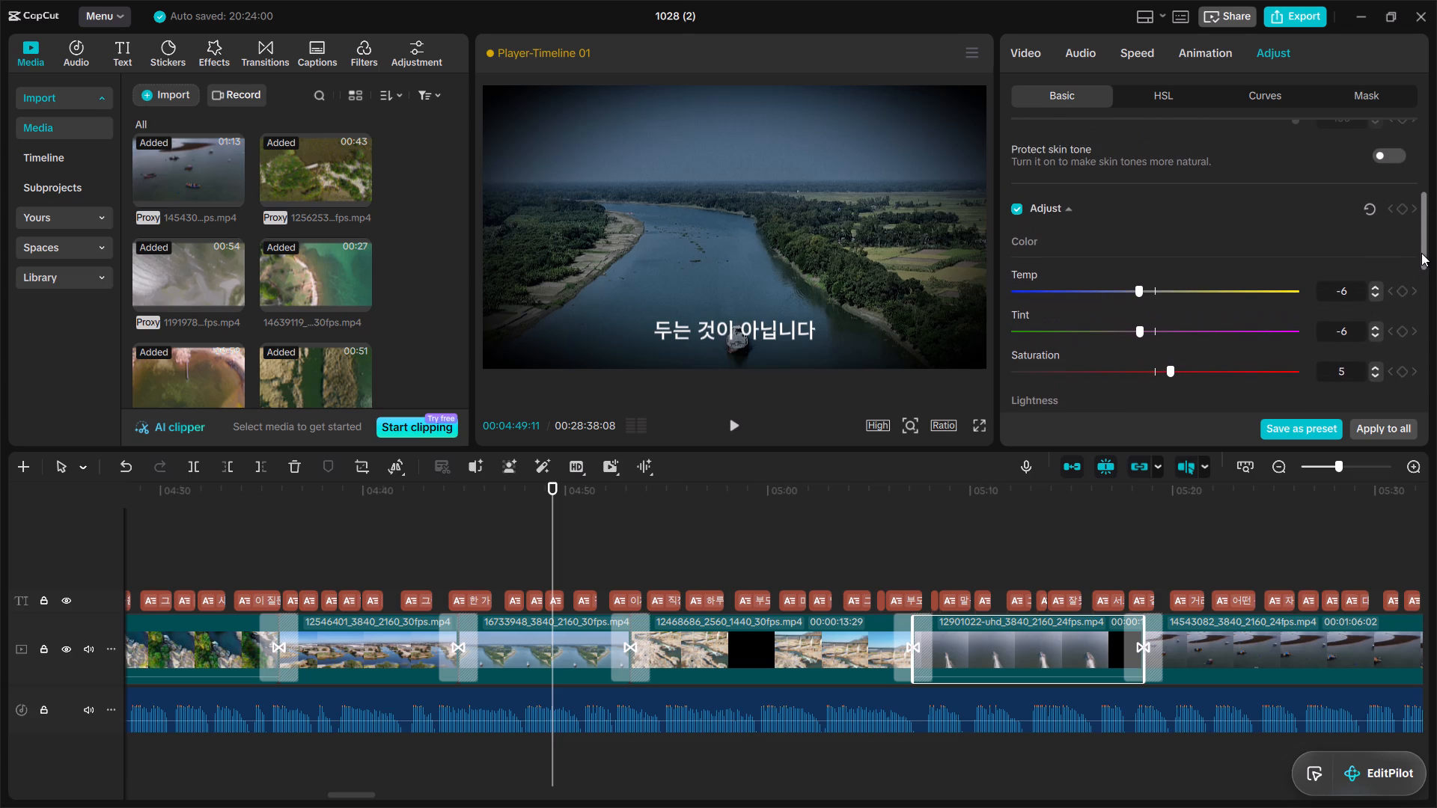
pyautogui.click(1206, 366)
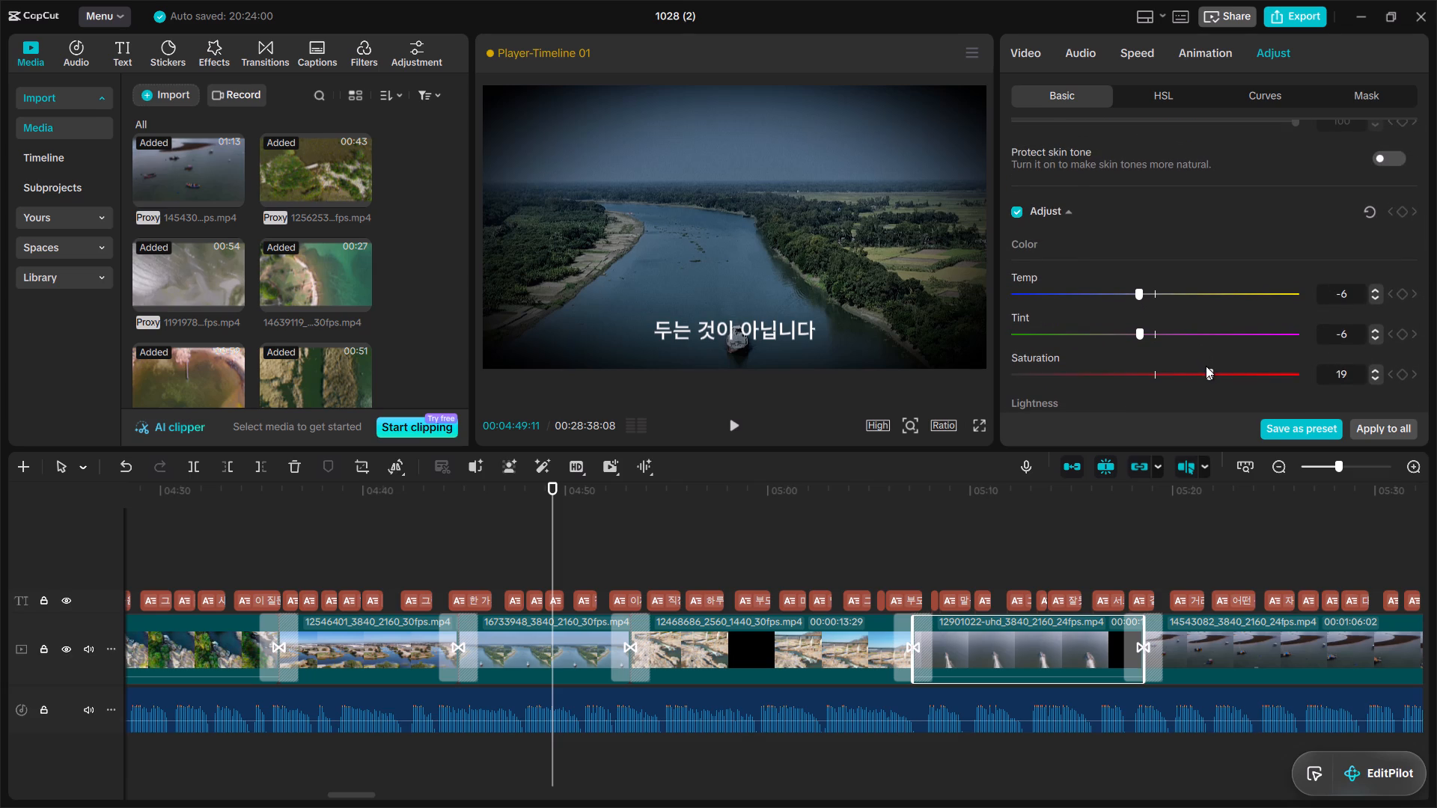
pyautogui.doubleClick(1167, 332)
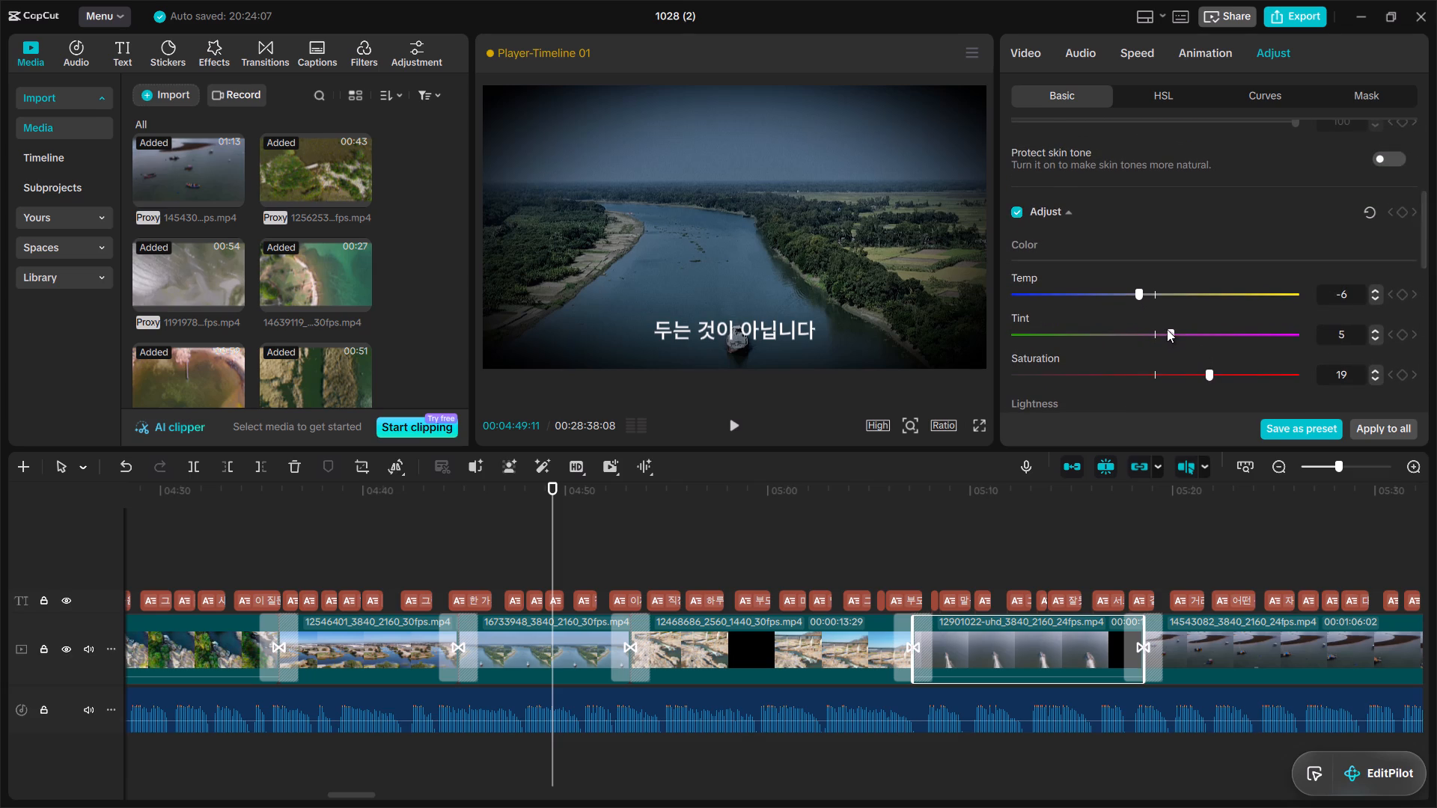
pyautogui.click(1240, 288)
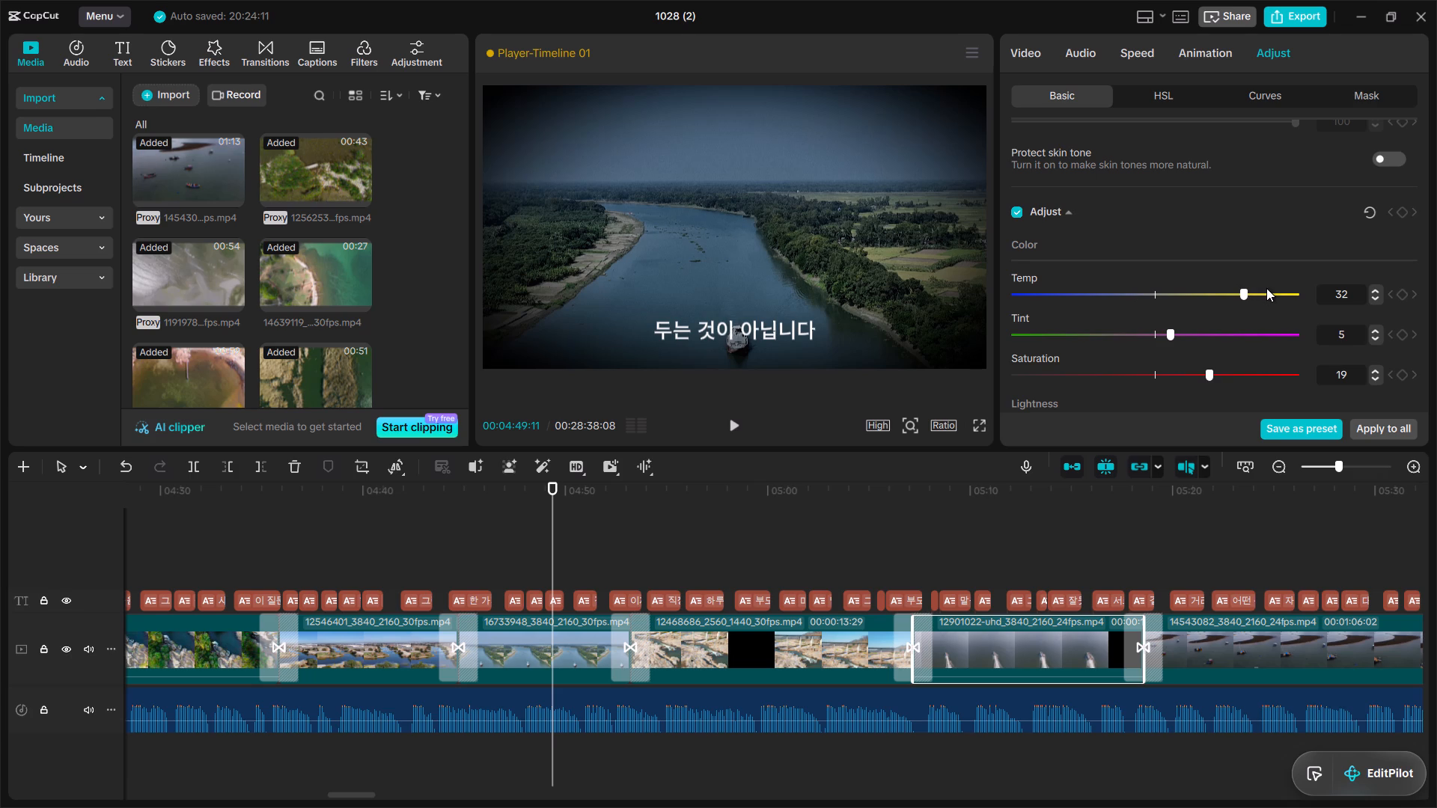
pyautogui.click(1266, 288)
pyautogui.click(1236, 288)
# Turn on skin tone protection in speedboat clip 12901022's LUT settings.
pyautogui.click(1388, 156)
# Enable Auto adjust on speedboat clip 12901022 and set its intensity to 9.
pyautogui.moveTo(1426, 236); pyautogui.dragTo(1422, 144)
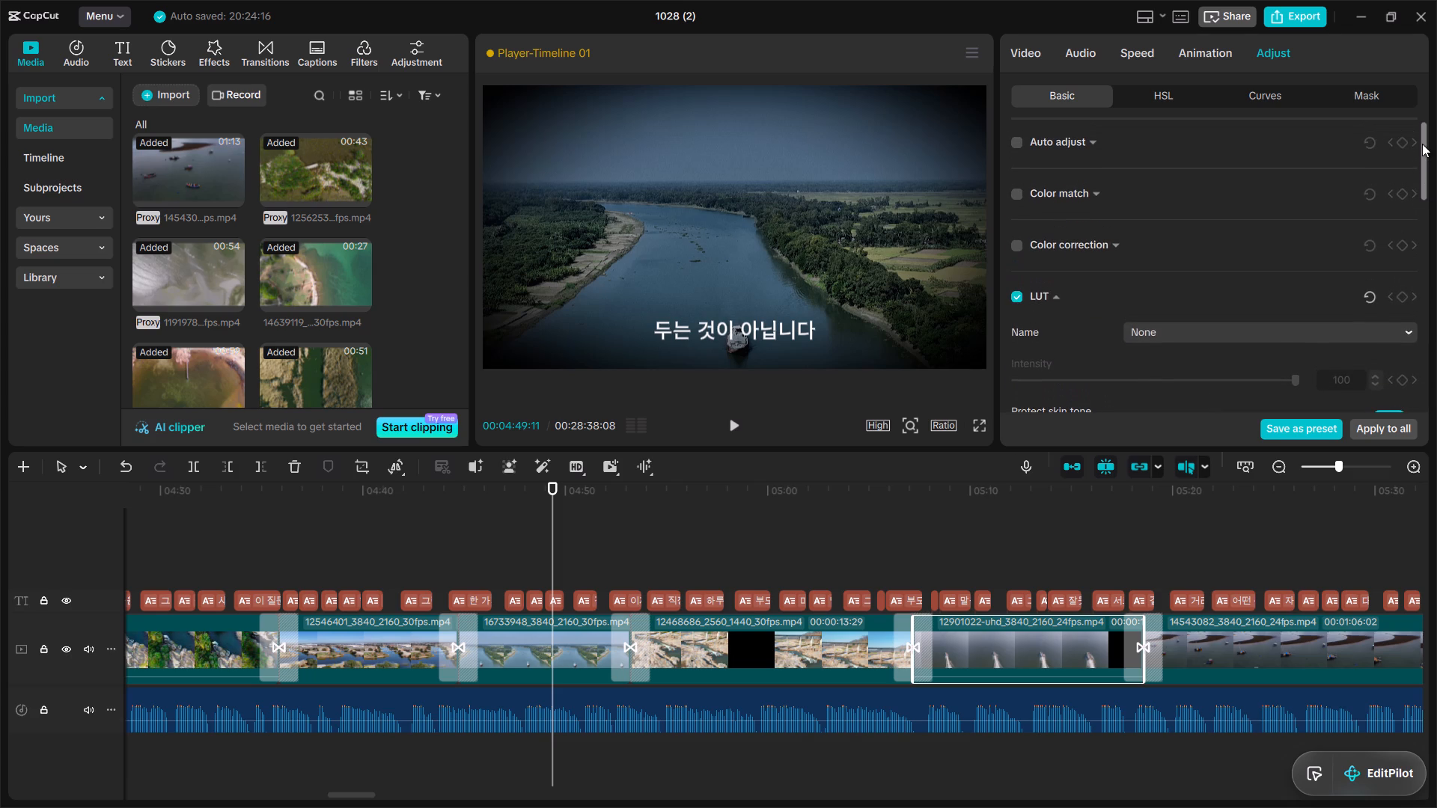
pyautogui.moveTo(1422, 144); pyautogui.dragTo(1421, 141)
pyautogui.click(1014, 141)
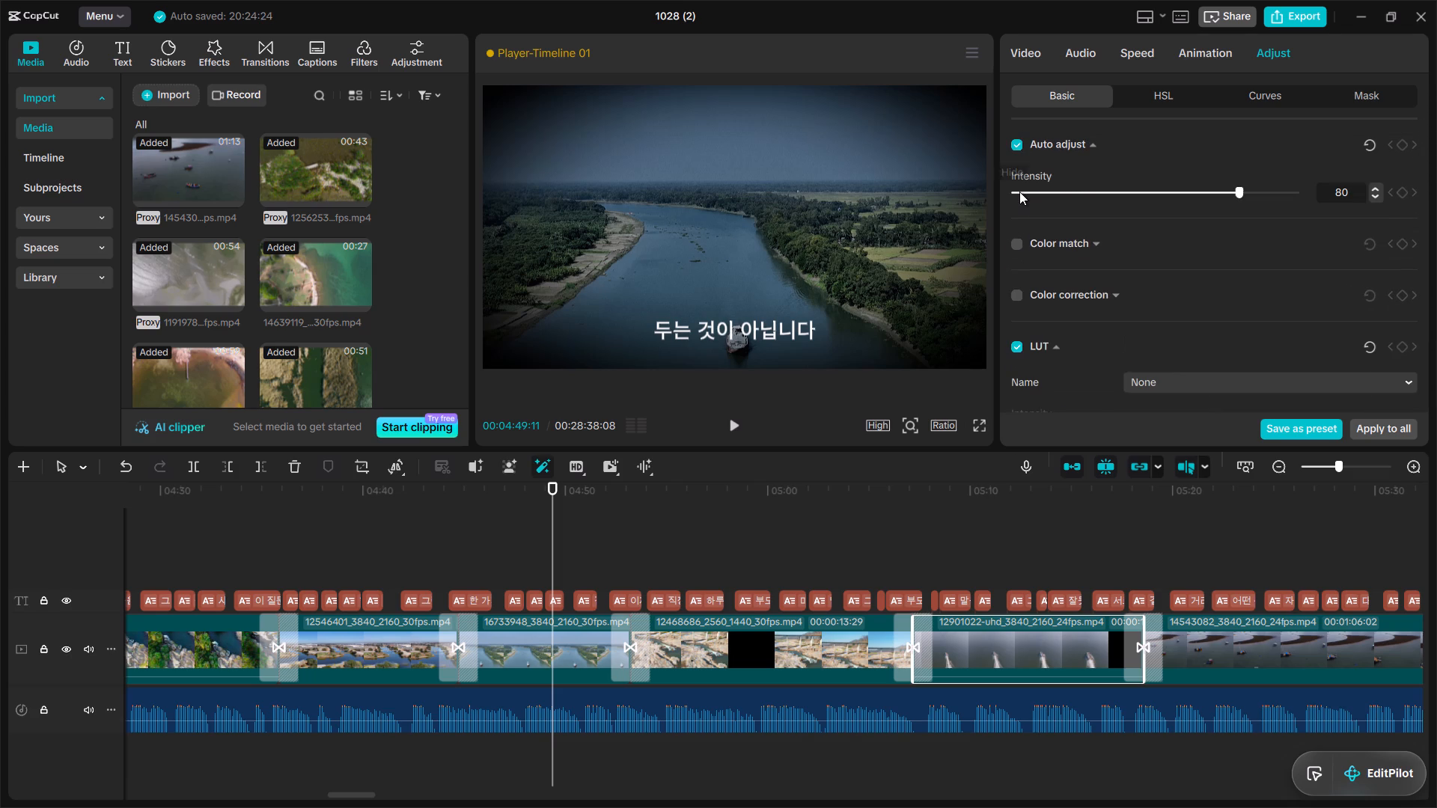
pyautogui.click(1041, 189)
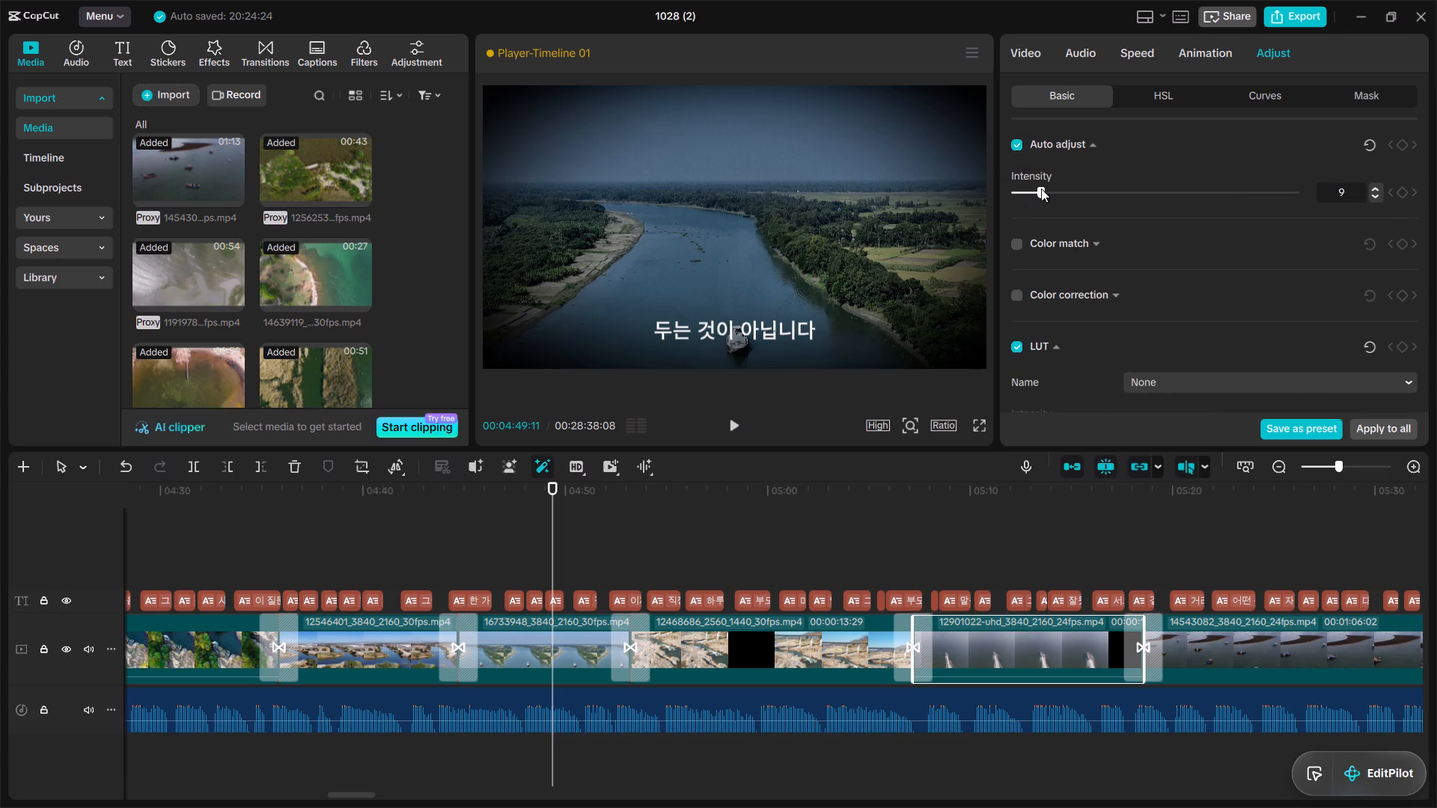
# Enable Color match on speedboat clip 12901022 without choosing a source frame.
pyautogui.click(1013, 246)
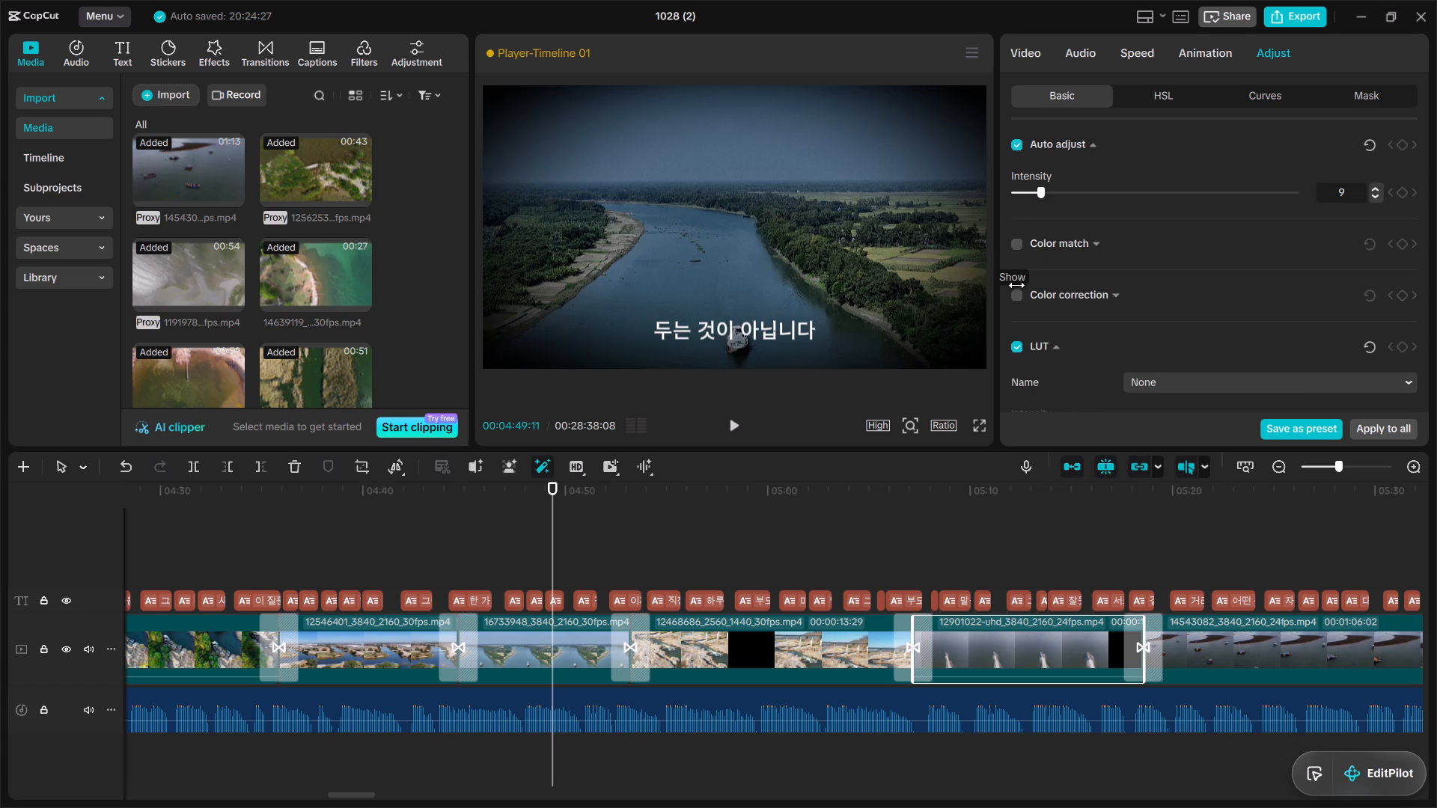
pyautogui.click(1016, 296)
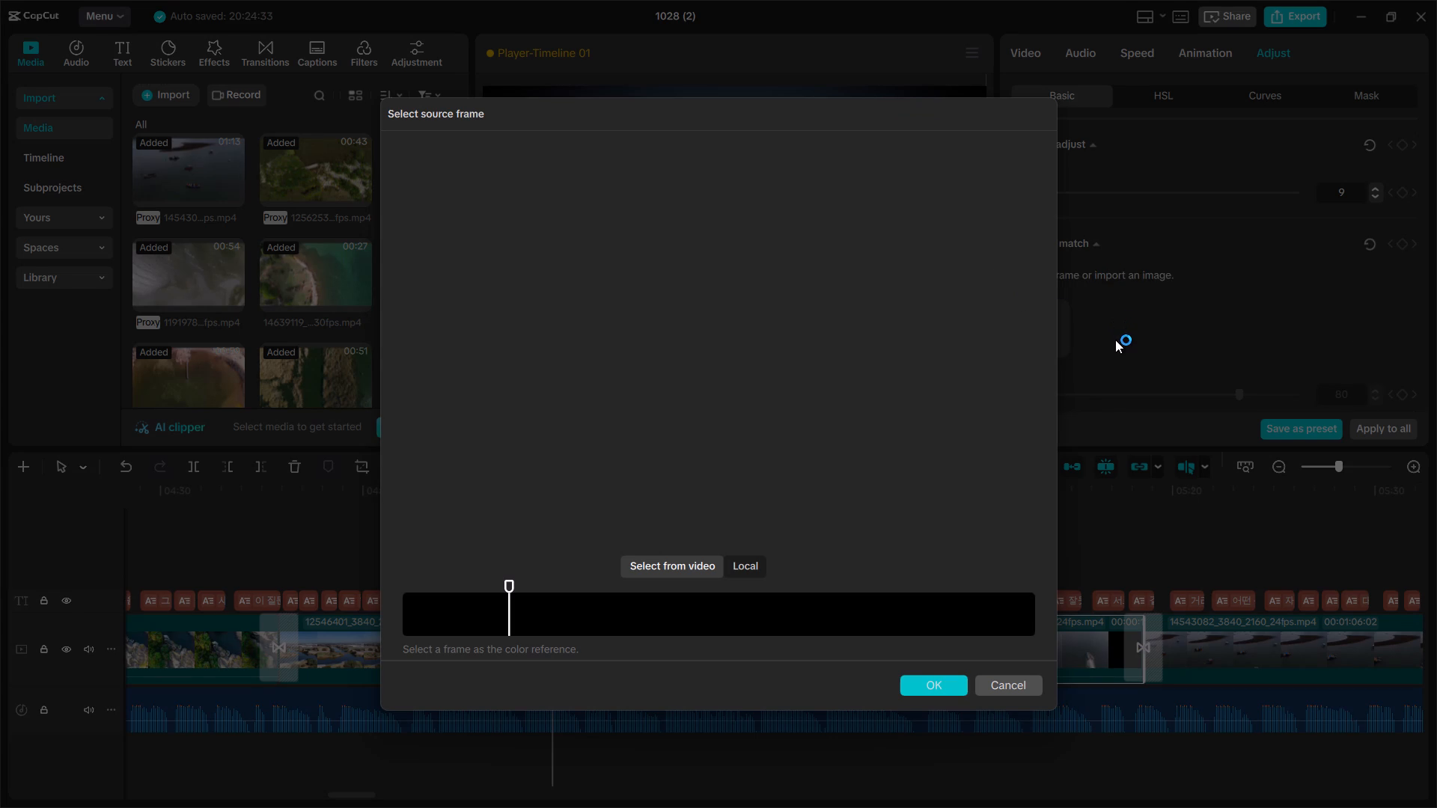
pyautogui.click(1116, 340)
pyautogui.click(1007, 681)
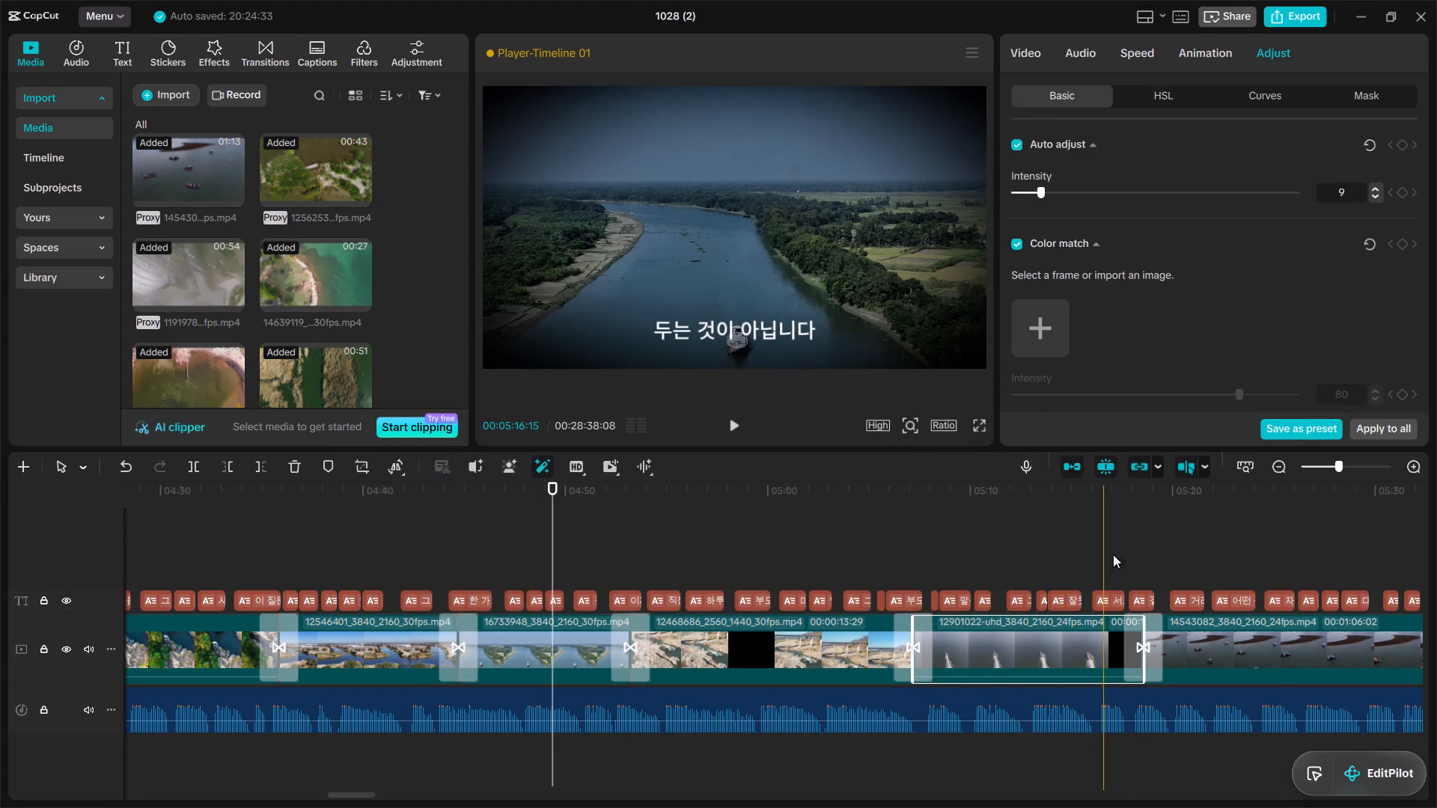
# Turn on skin tone protection in the LUT settings of moored-boats clip 14543082, which follows the speedboat clip, with the playhead at 00:05:22:09.
pyautogui.click(1195, 636)
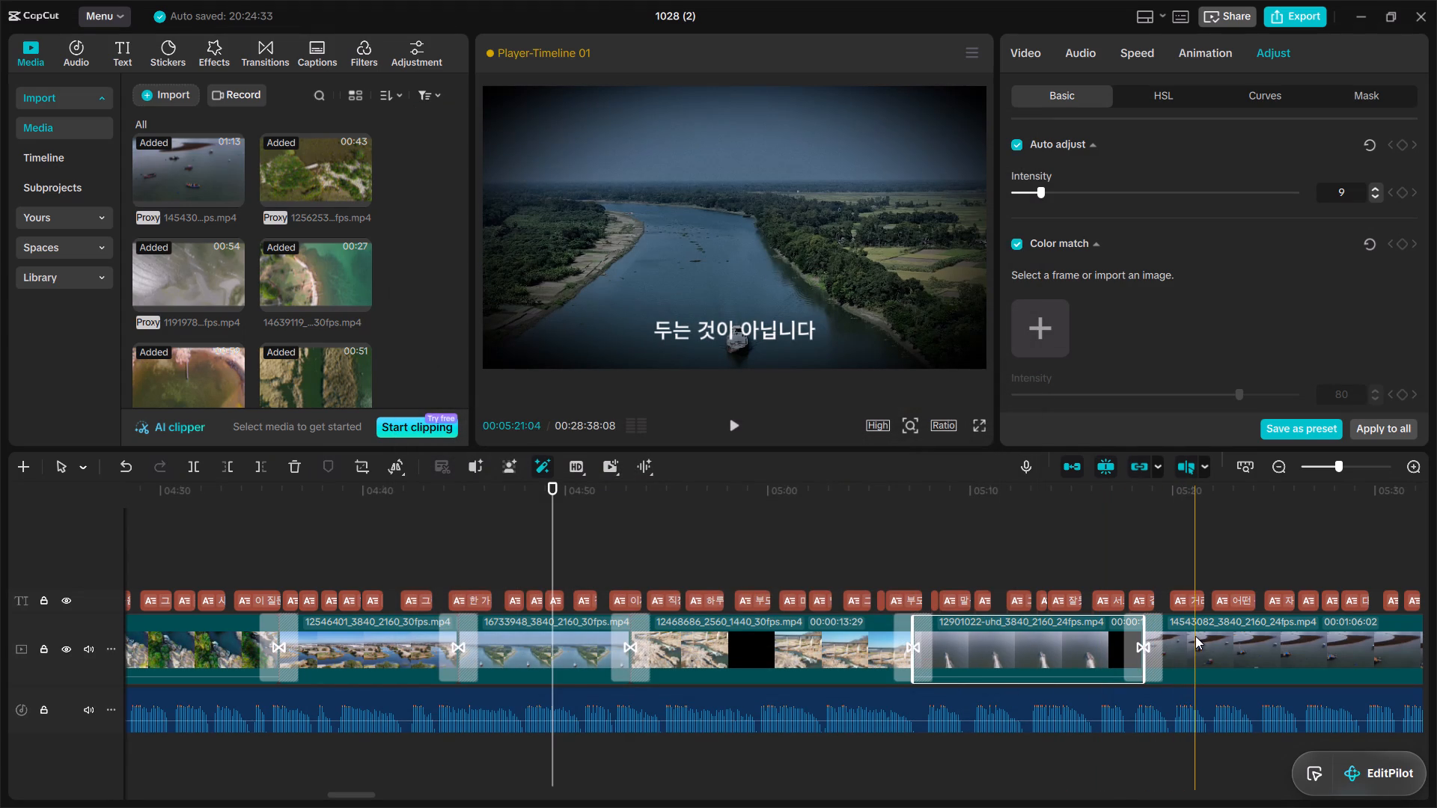
pyautogui.doubleClick(1219, 569)
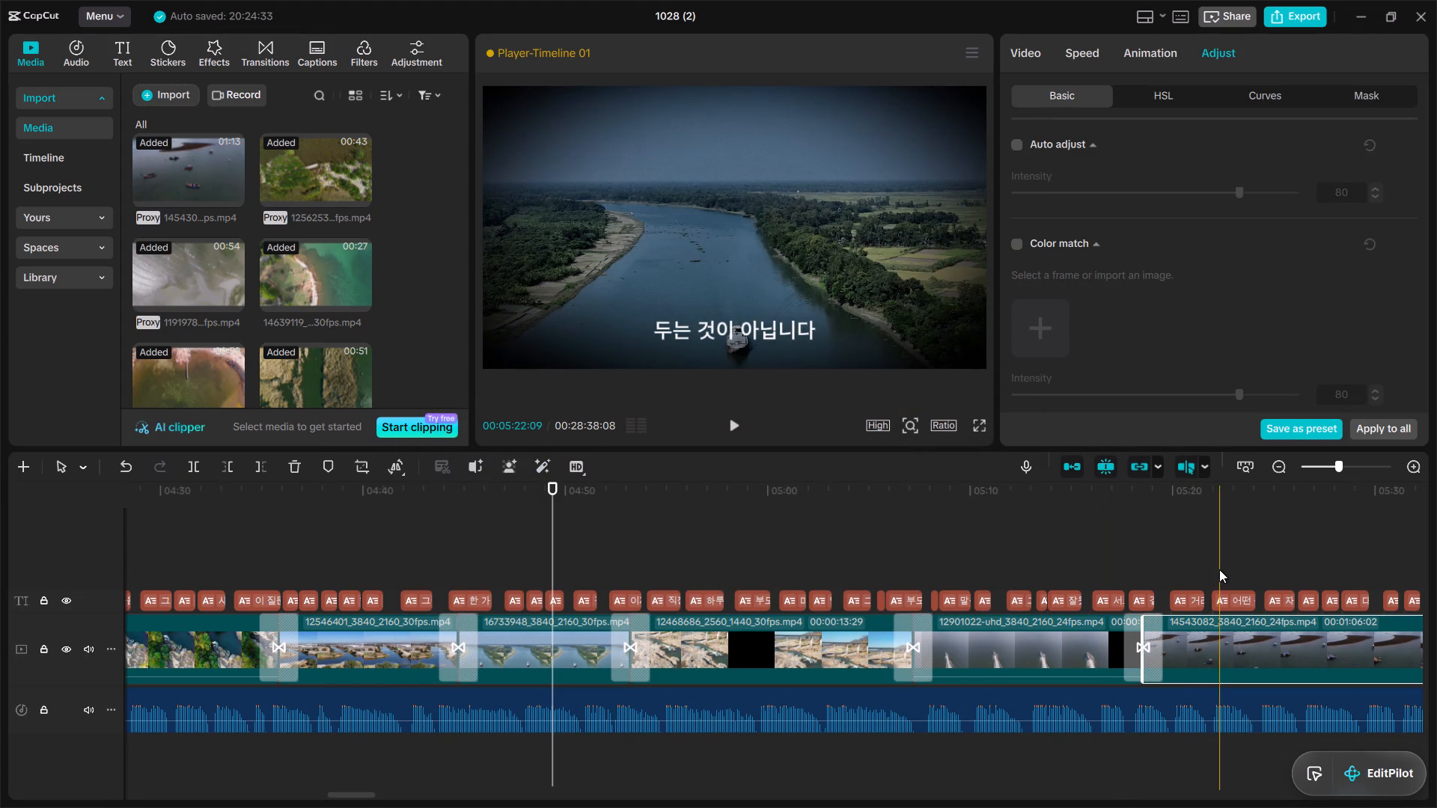
pyautogui.click(1221, 643)
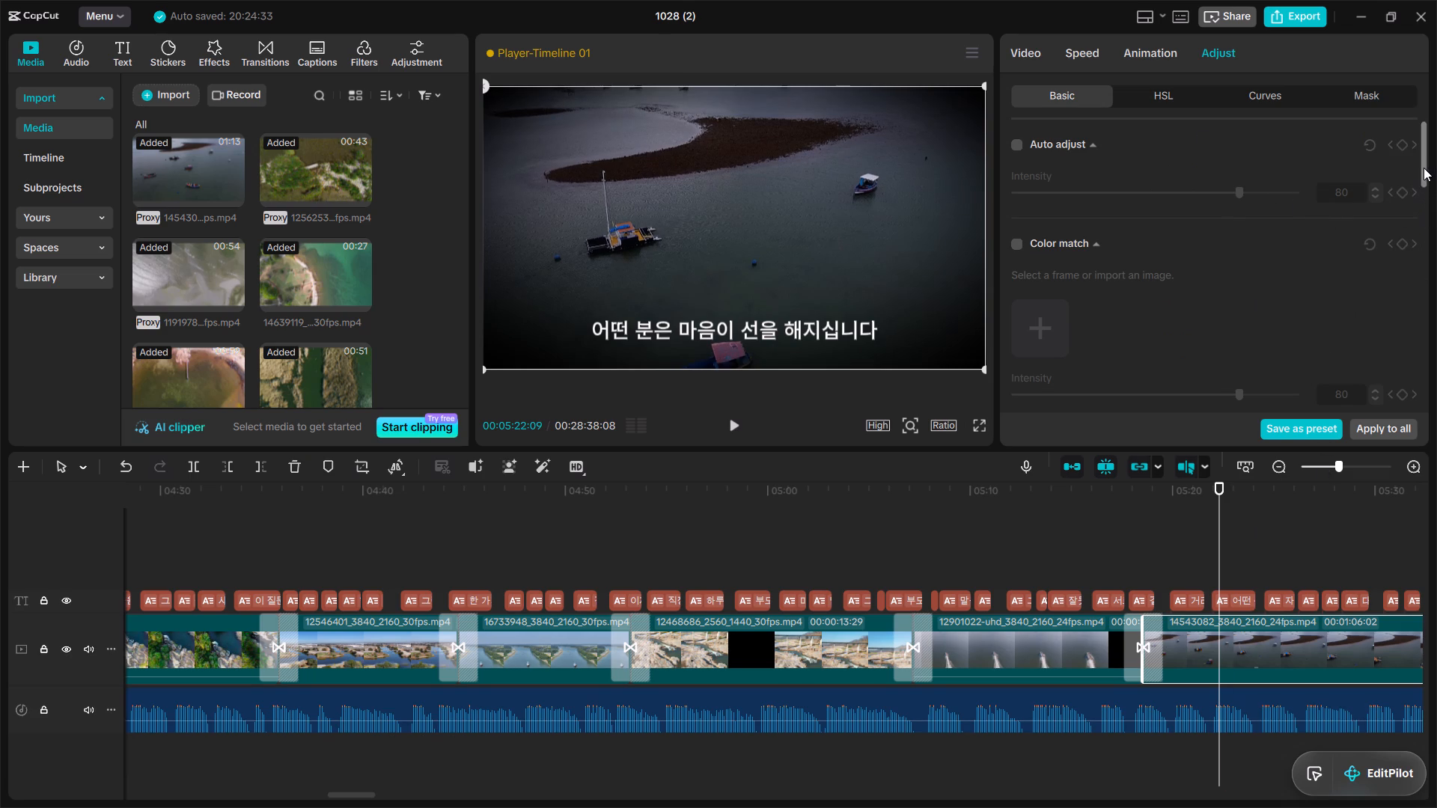
pyautogui.moveTo(1424, 168); pyautogui.dragTo(1429, 227)
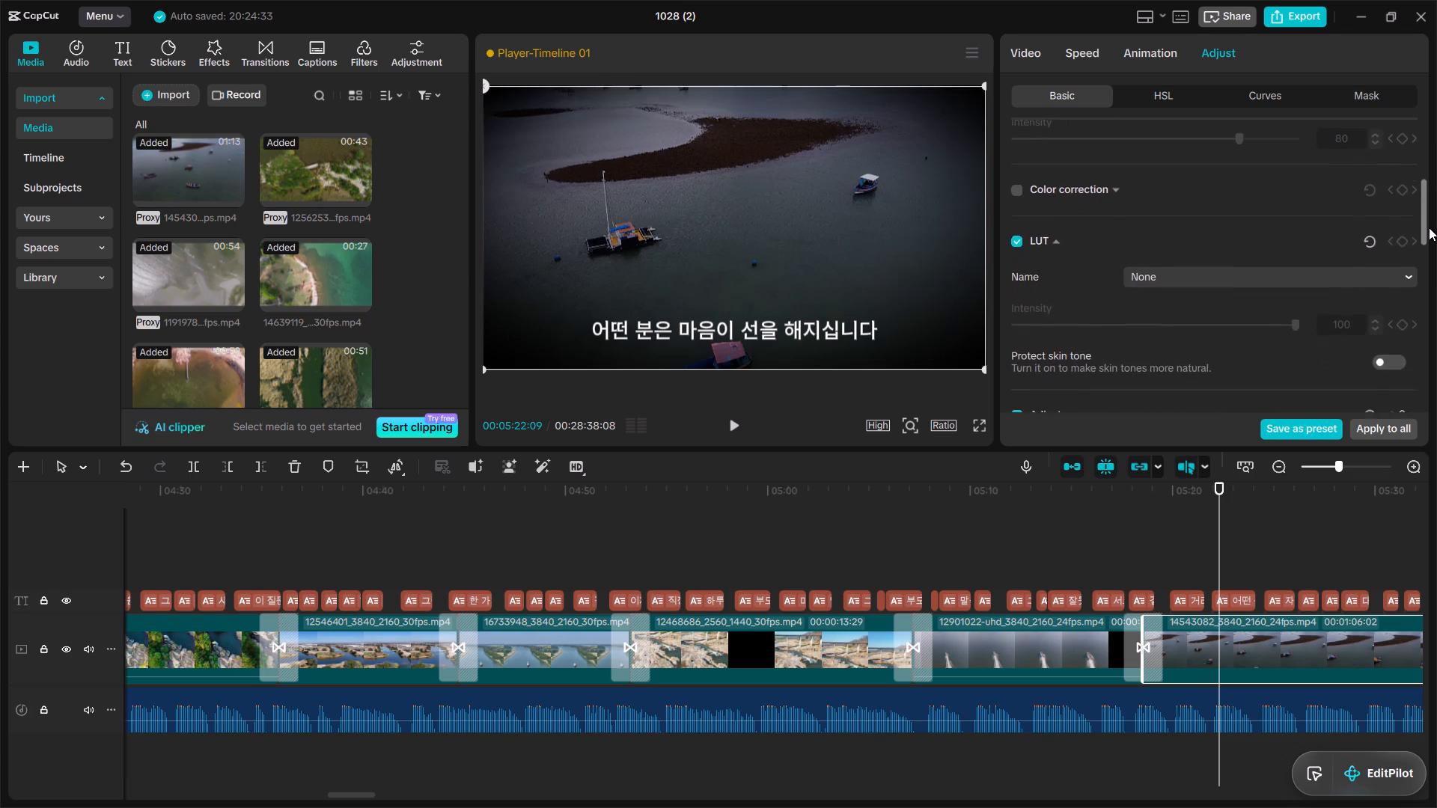
pyautogui.moveTo(1429, 227); pyautogui.dragTo(1433, 259)
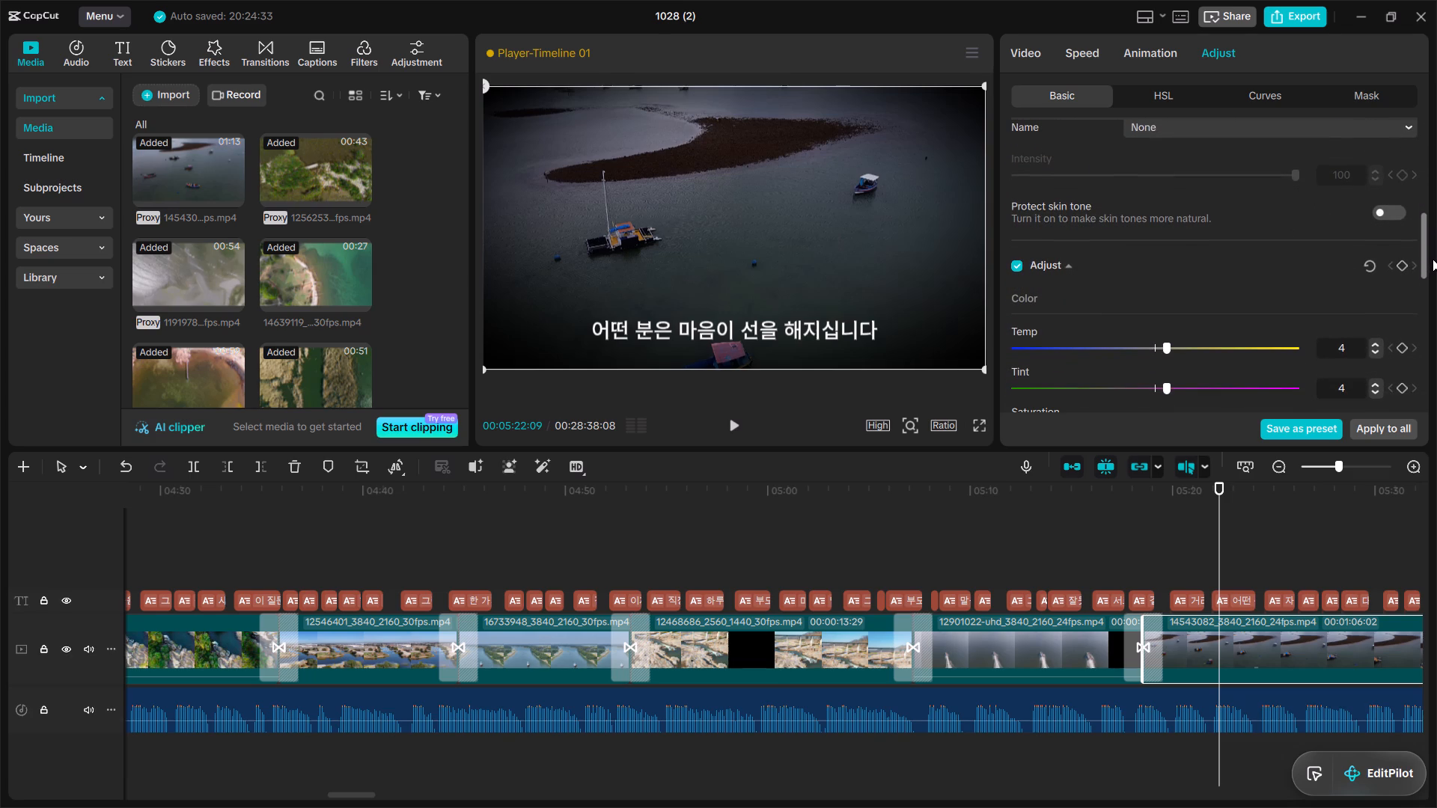
pyautogui.click(1393, 207)
# Set the Temp to -17, Tint to -24 and Saturation to -8 for moored-boats clip 14543082.
pyautogui.click(1105, 341)
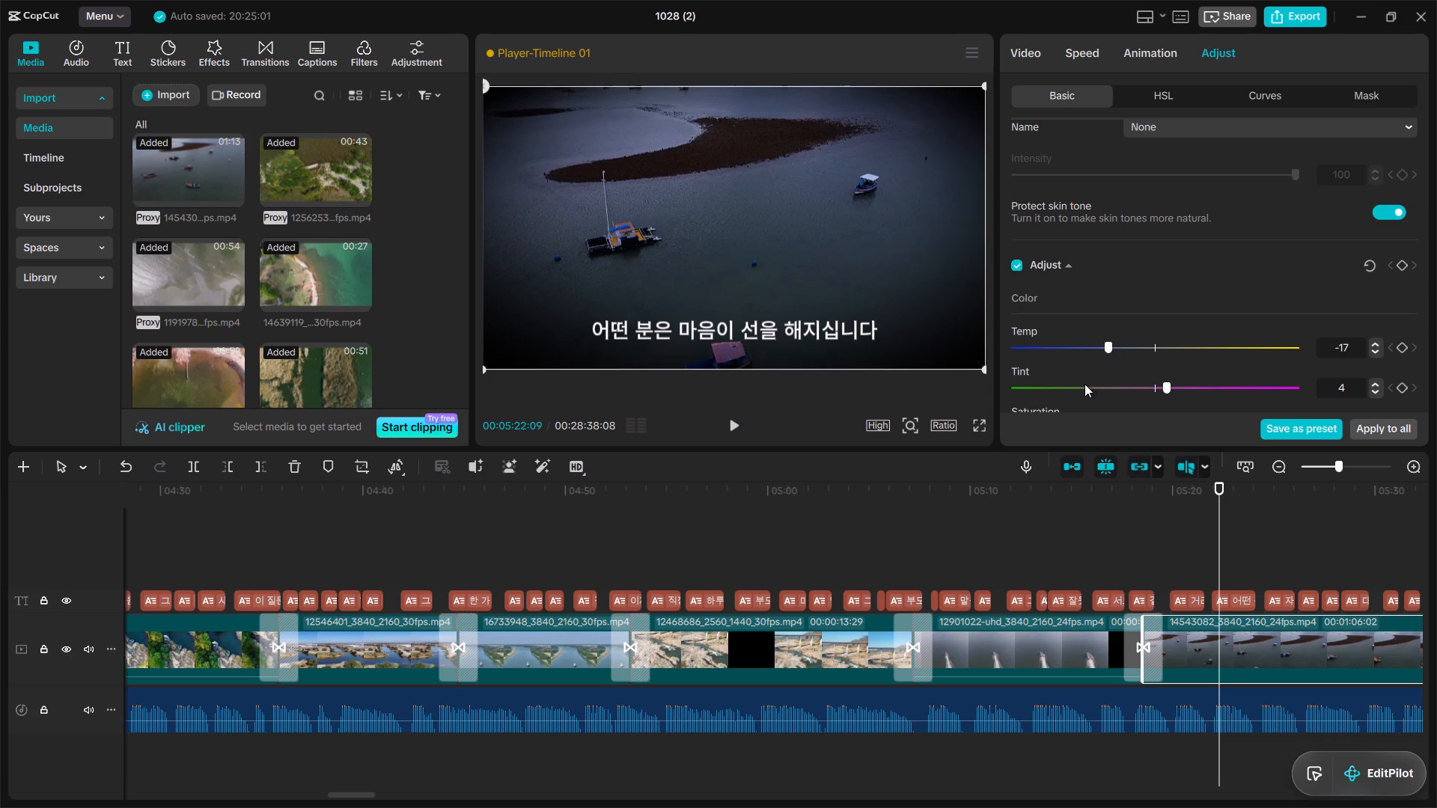
pyautogui.click(1084, 384)
pyautogui.moveTo(1424, 264); pyautogui.dragTo(1428, 306)
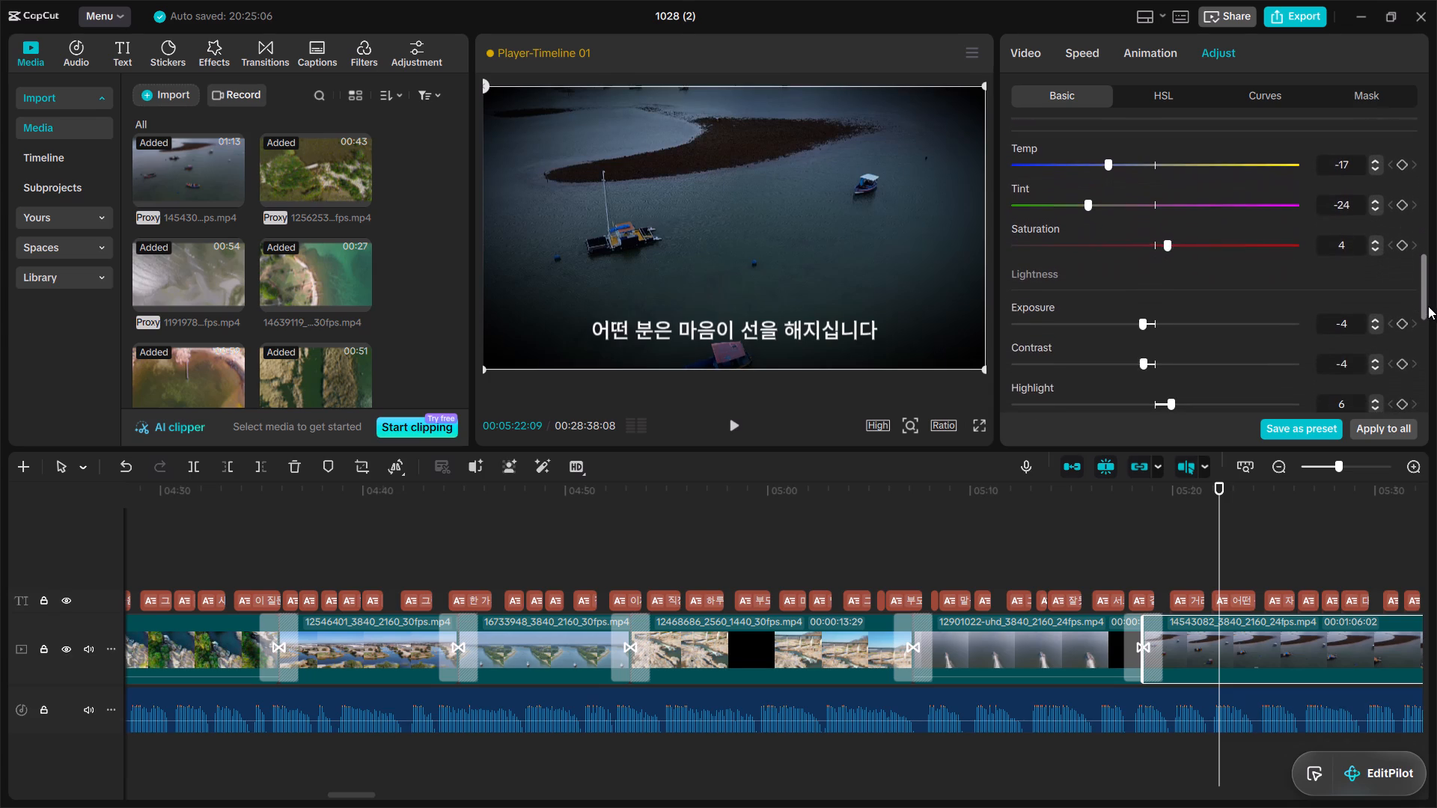
pyautogui.click(1129, 239)
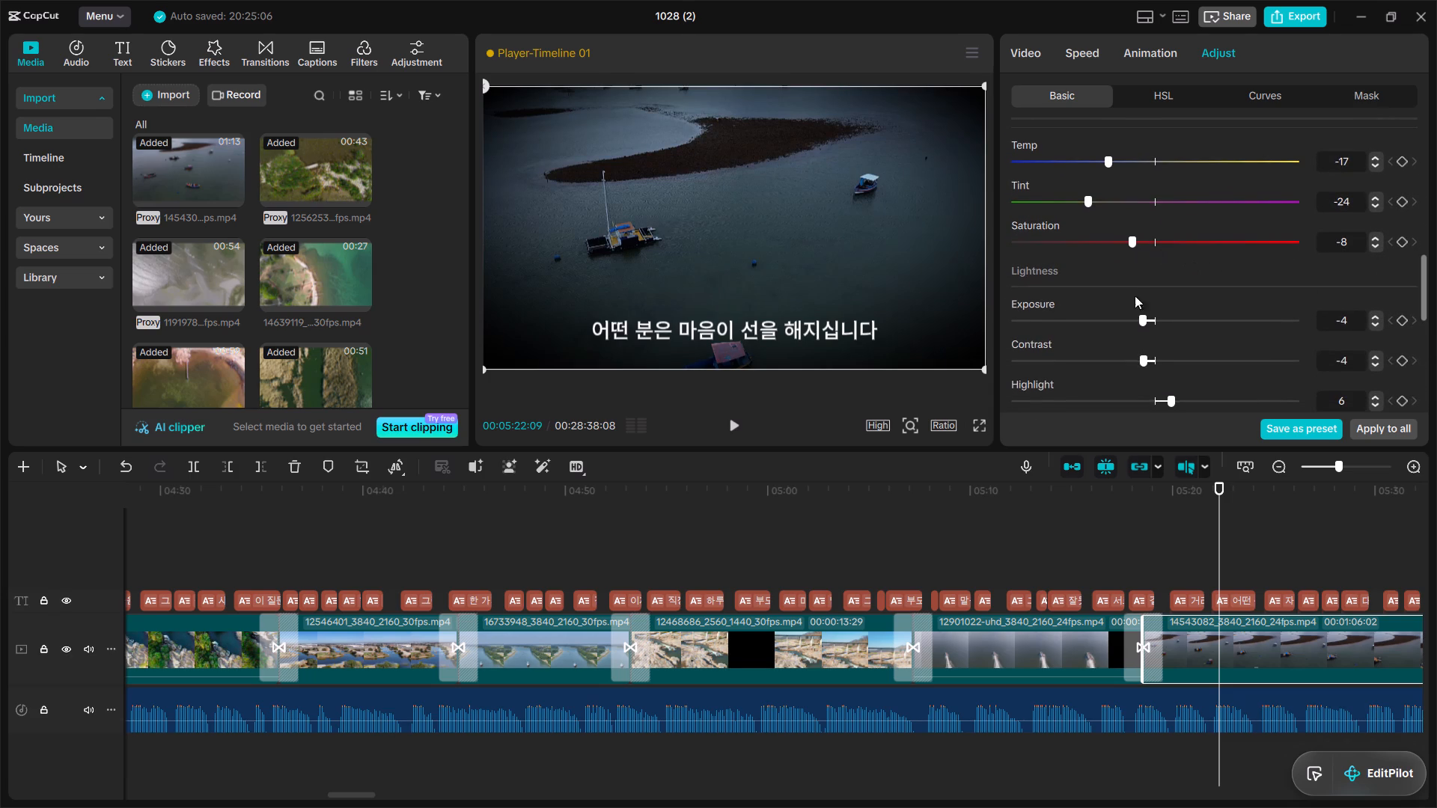
# Lower moored-boats clip 14543082's Exposure to -17, Contrast to -25 and Highlight to -15.
pyautogui.click(1105, 316)
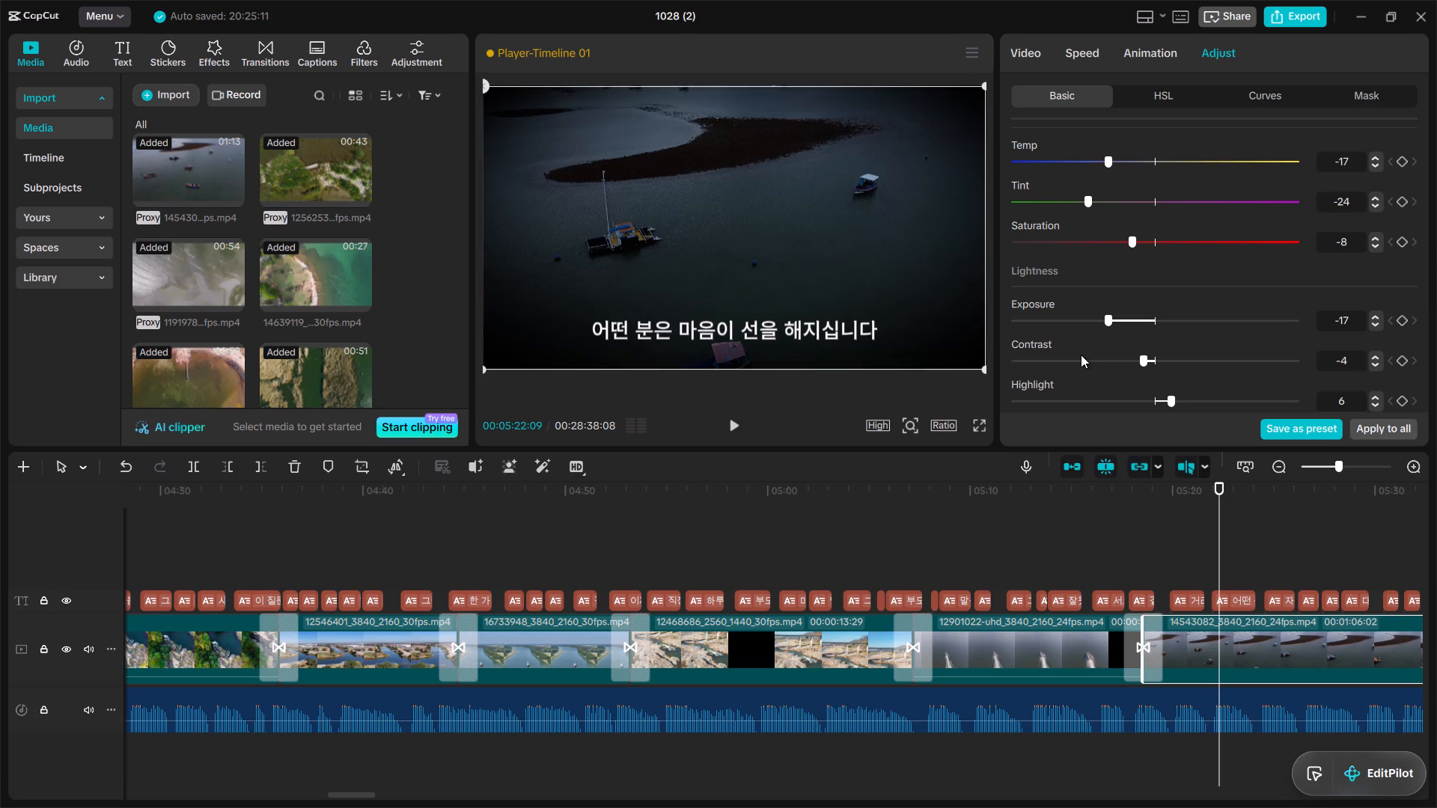
pyautogui.click(1081, 355)
pyautogui.click(1110, 396)
# Set moored-boats clip 14543082's Shadow to -17, Whites to -30, Blacks to -18 and Brilliance to -13.
pyautogui.moveTo(1426, 270); pyautogui.dragTo(1426, 294)
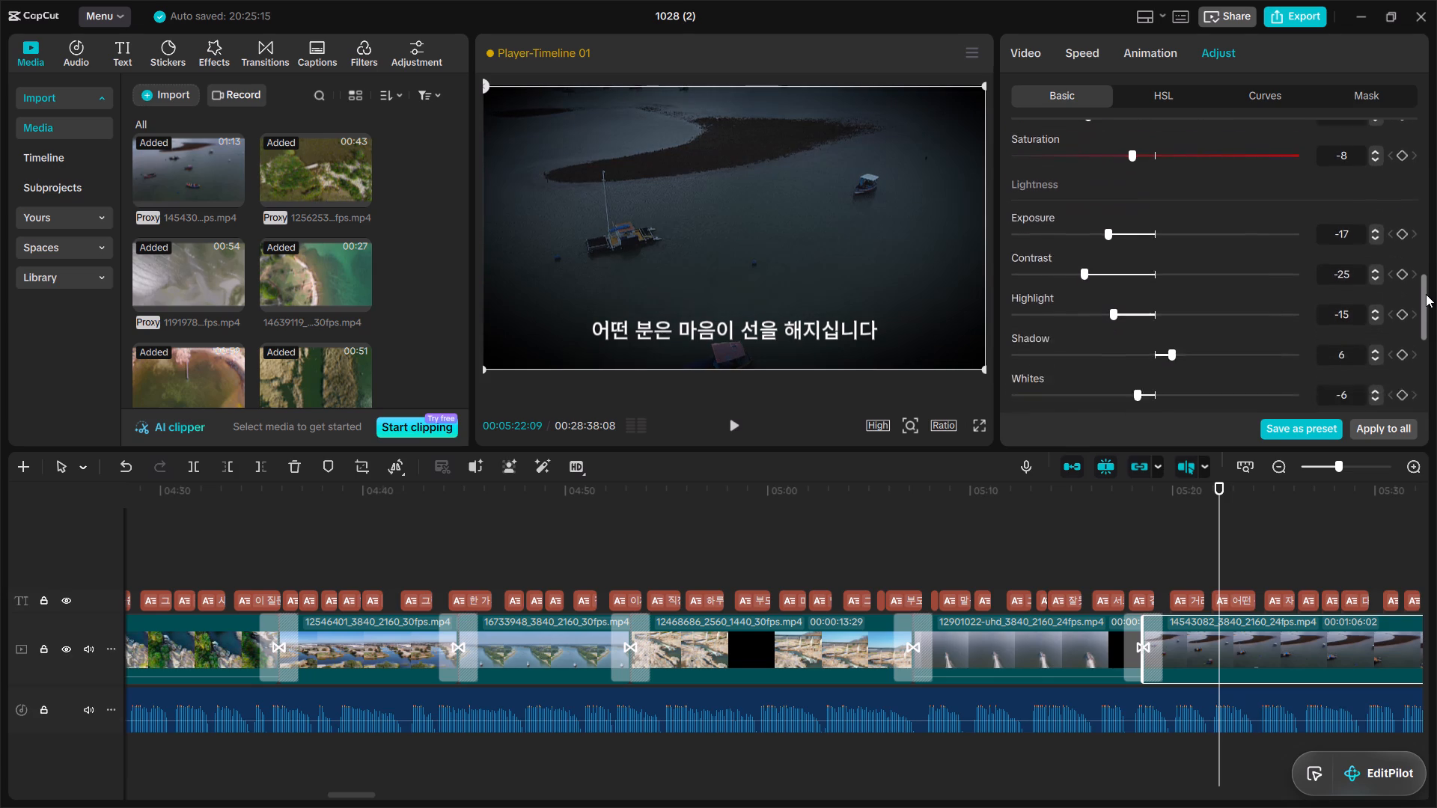
pyautogui.moveTo(1426, 294); pyautogui.dragTo(1426, 322)
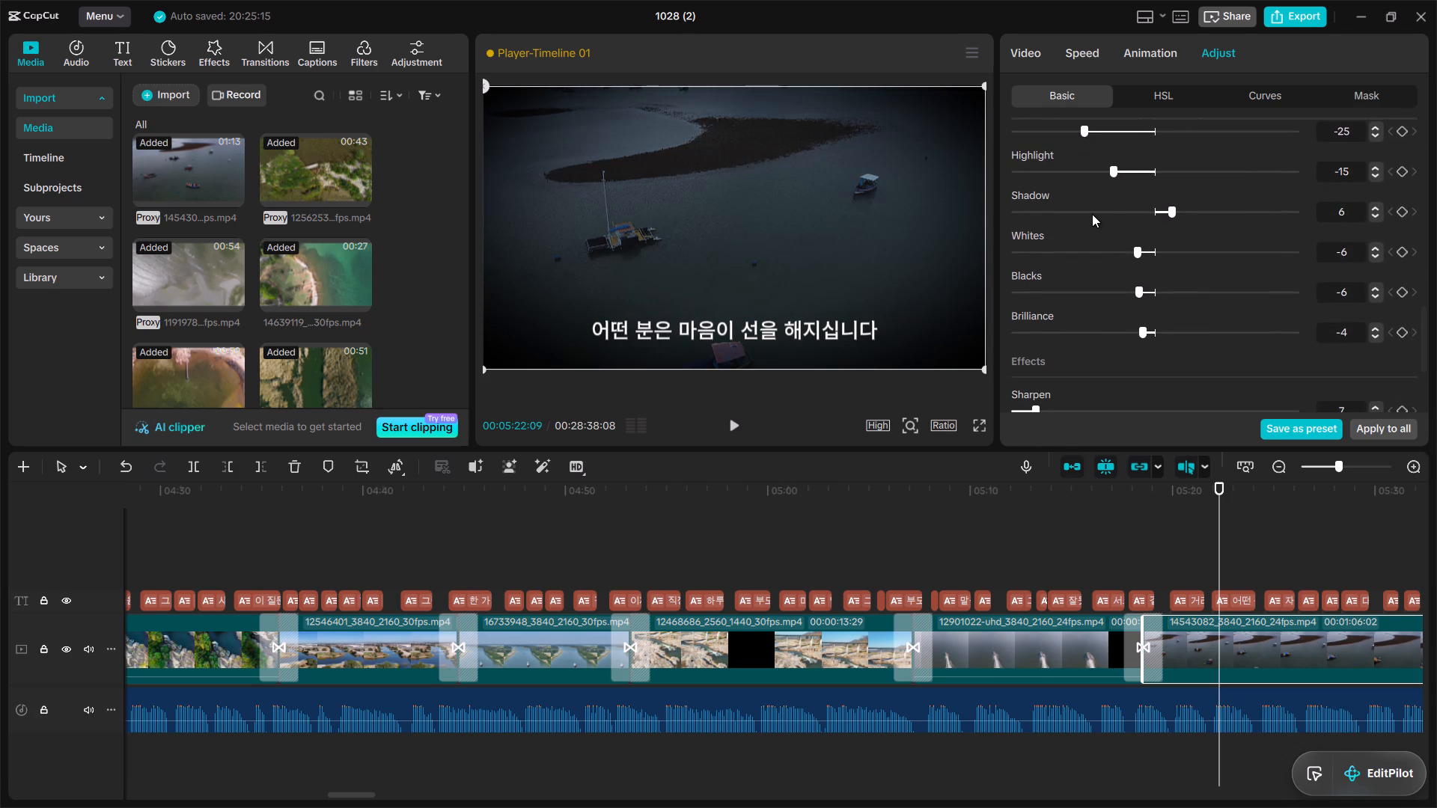
pyautogui.moveTo(1084, 212); pyautogui.dragTo(1103, 248)
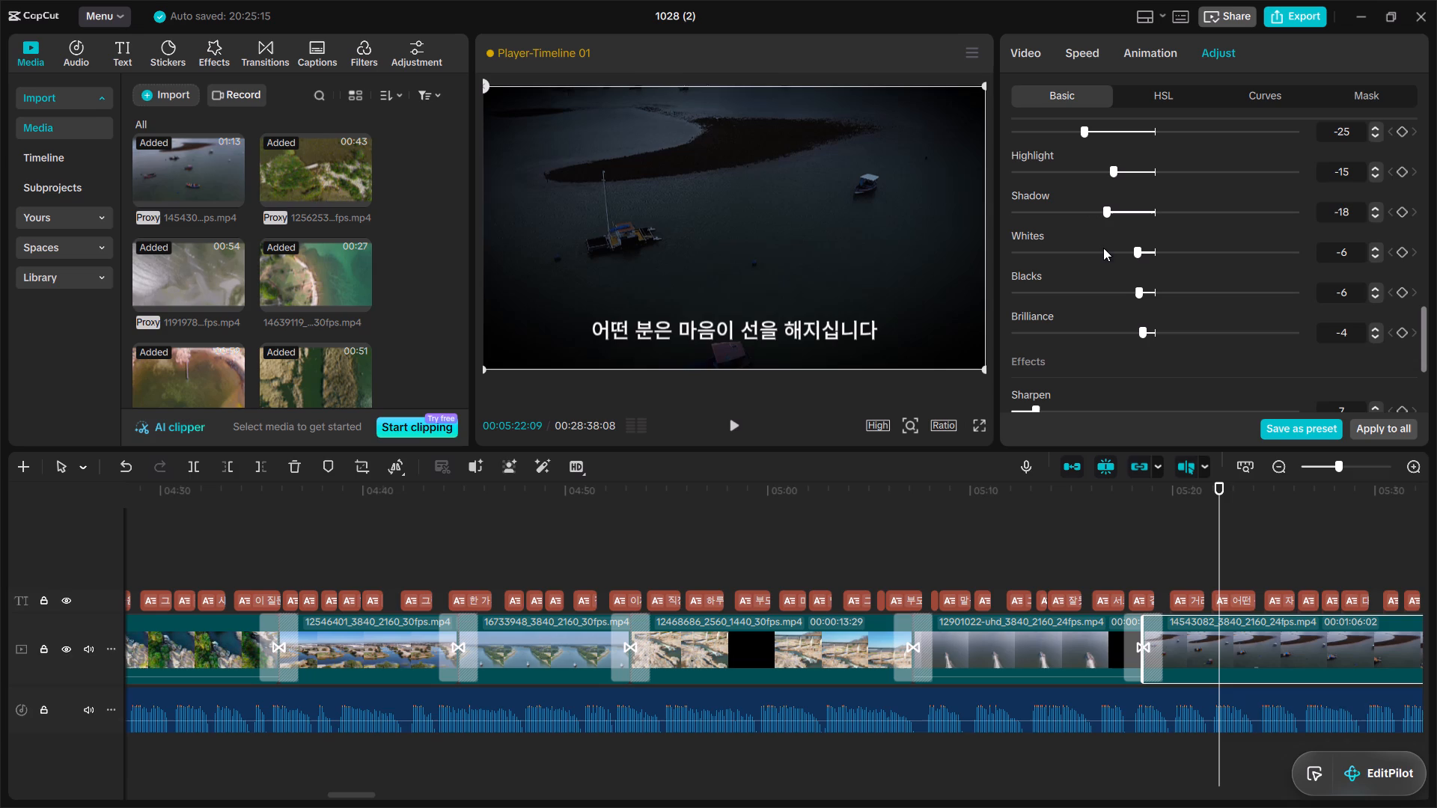
pyautogui.click(1103, 248)
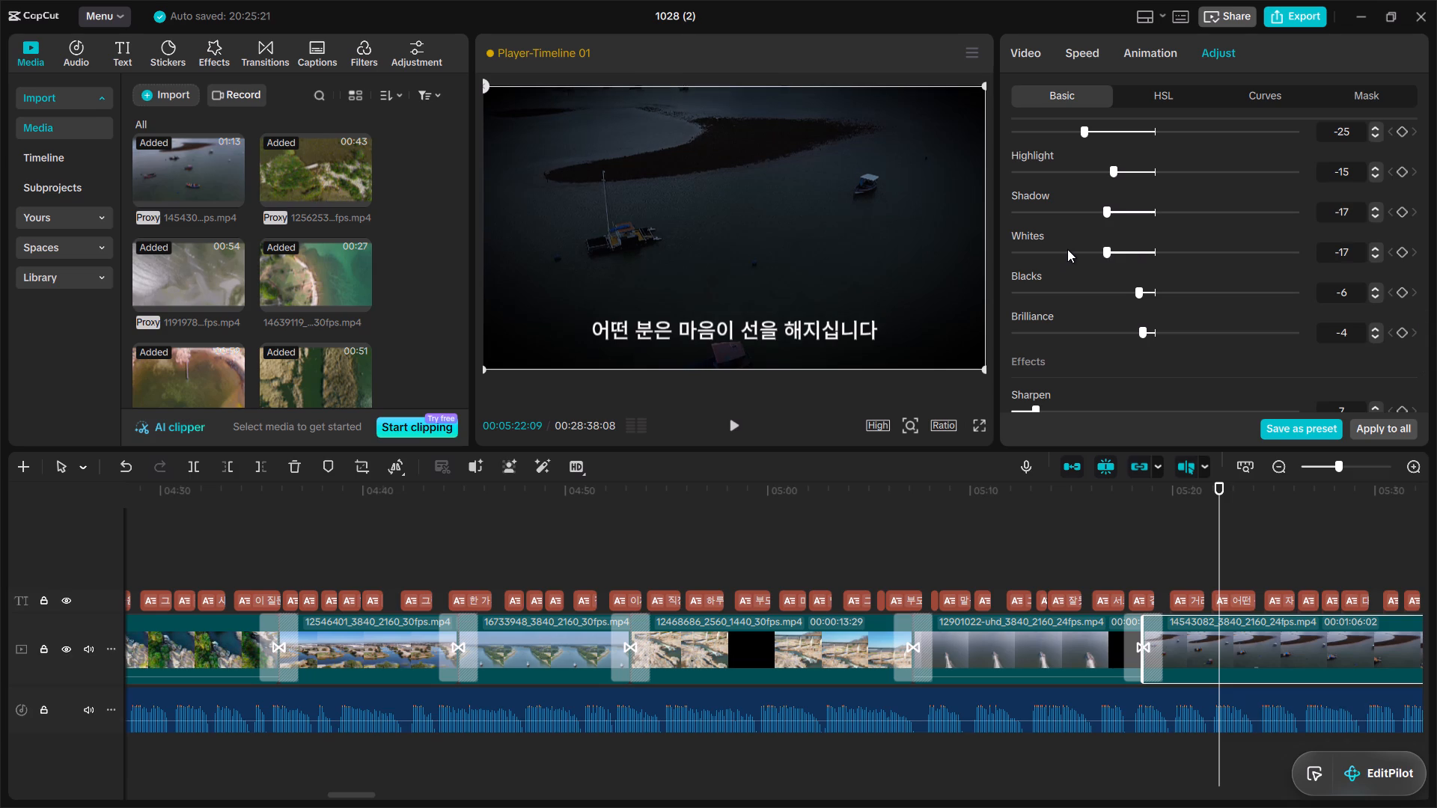
pyautogui.click(1067, 249)
pyautogui.click(1102, 296)
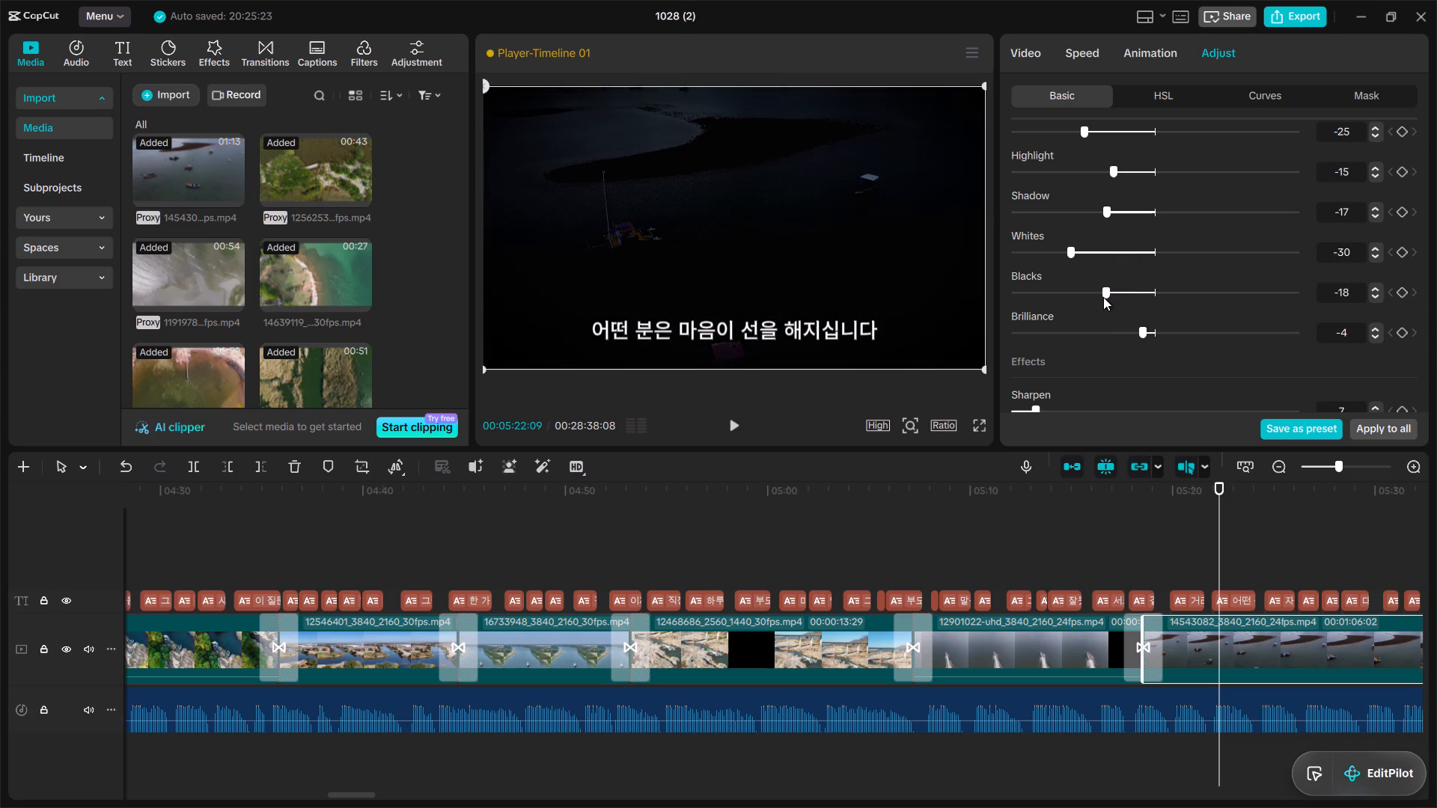
pyautogui.click(1116, 325)
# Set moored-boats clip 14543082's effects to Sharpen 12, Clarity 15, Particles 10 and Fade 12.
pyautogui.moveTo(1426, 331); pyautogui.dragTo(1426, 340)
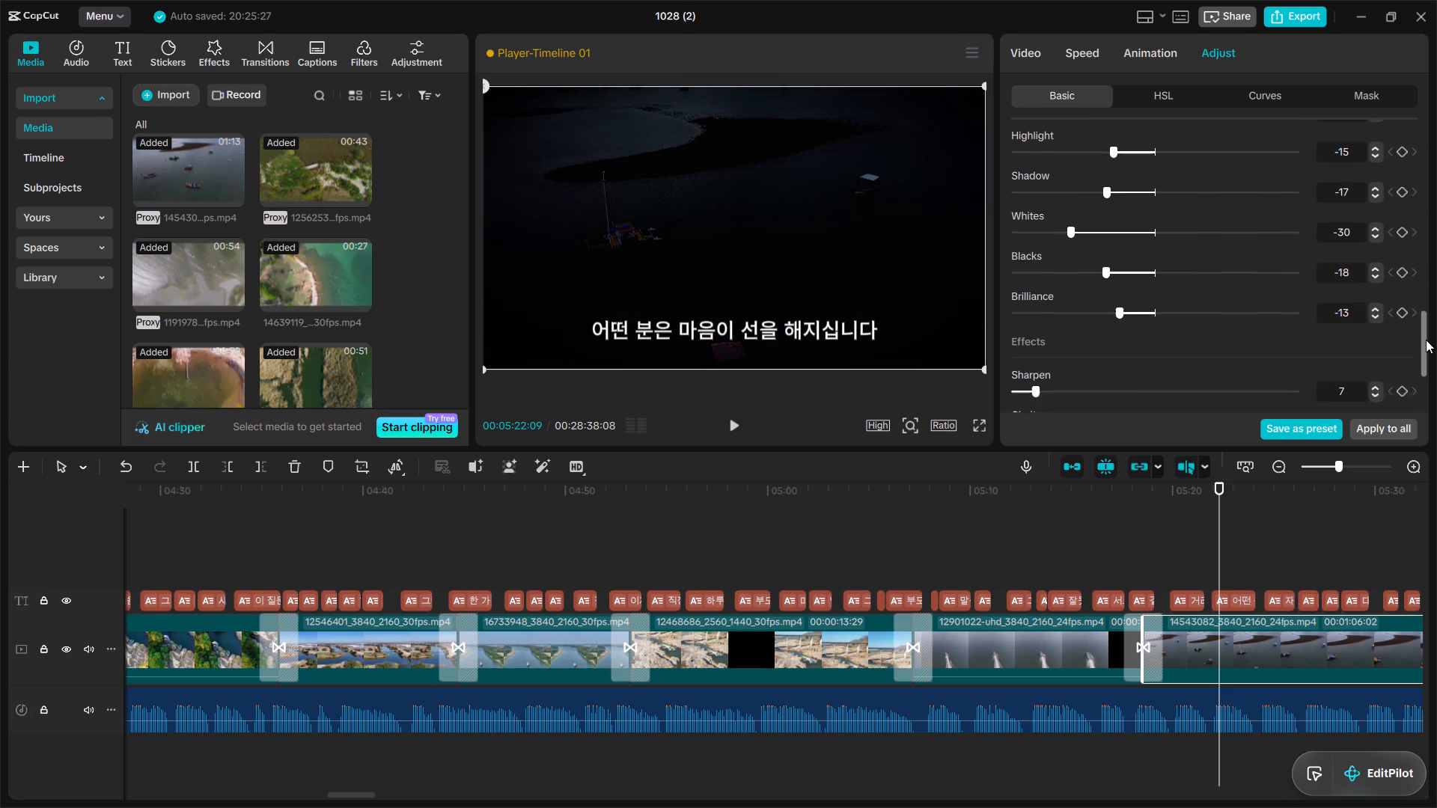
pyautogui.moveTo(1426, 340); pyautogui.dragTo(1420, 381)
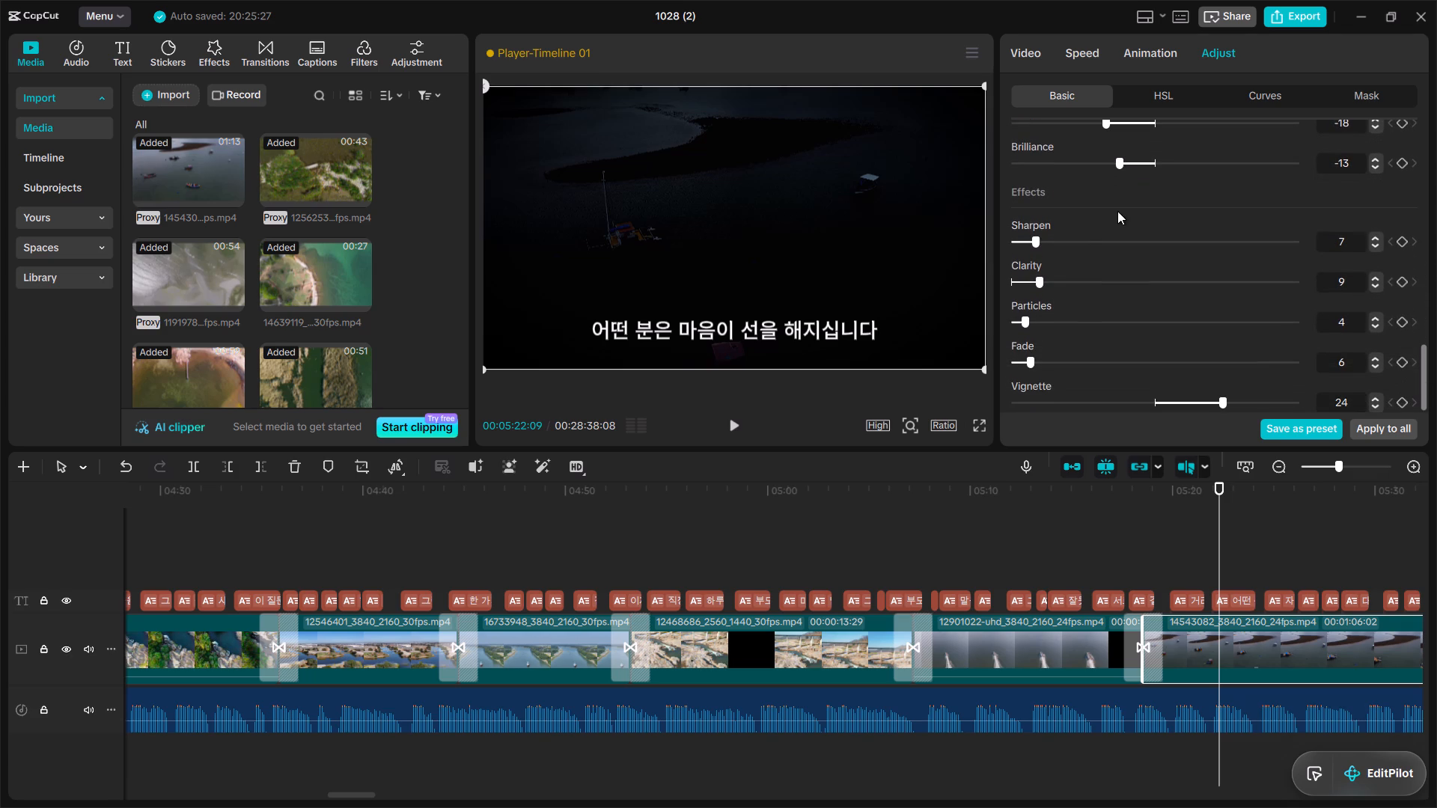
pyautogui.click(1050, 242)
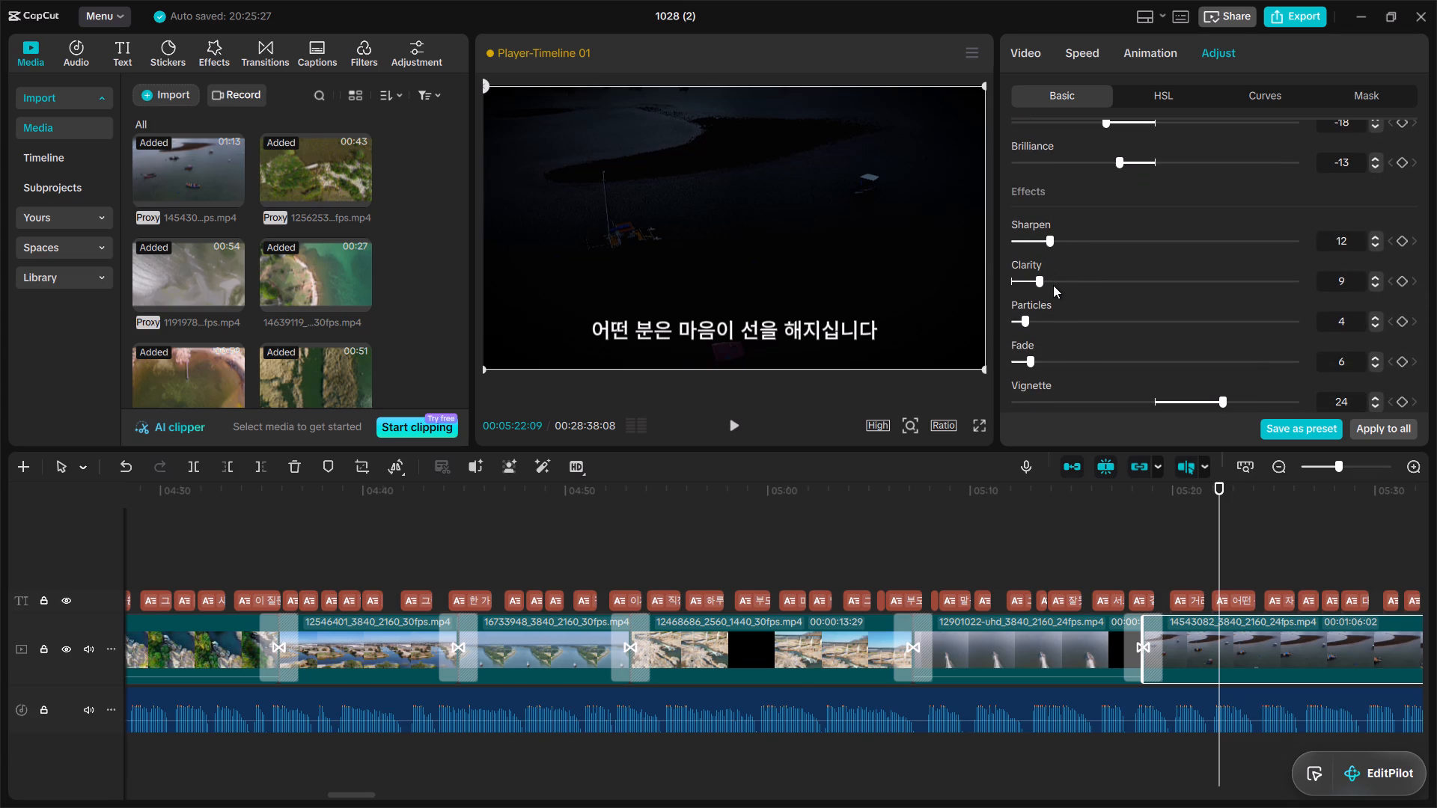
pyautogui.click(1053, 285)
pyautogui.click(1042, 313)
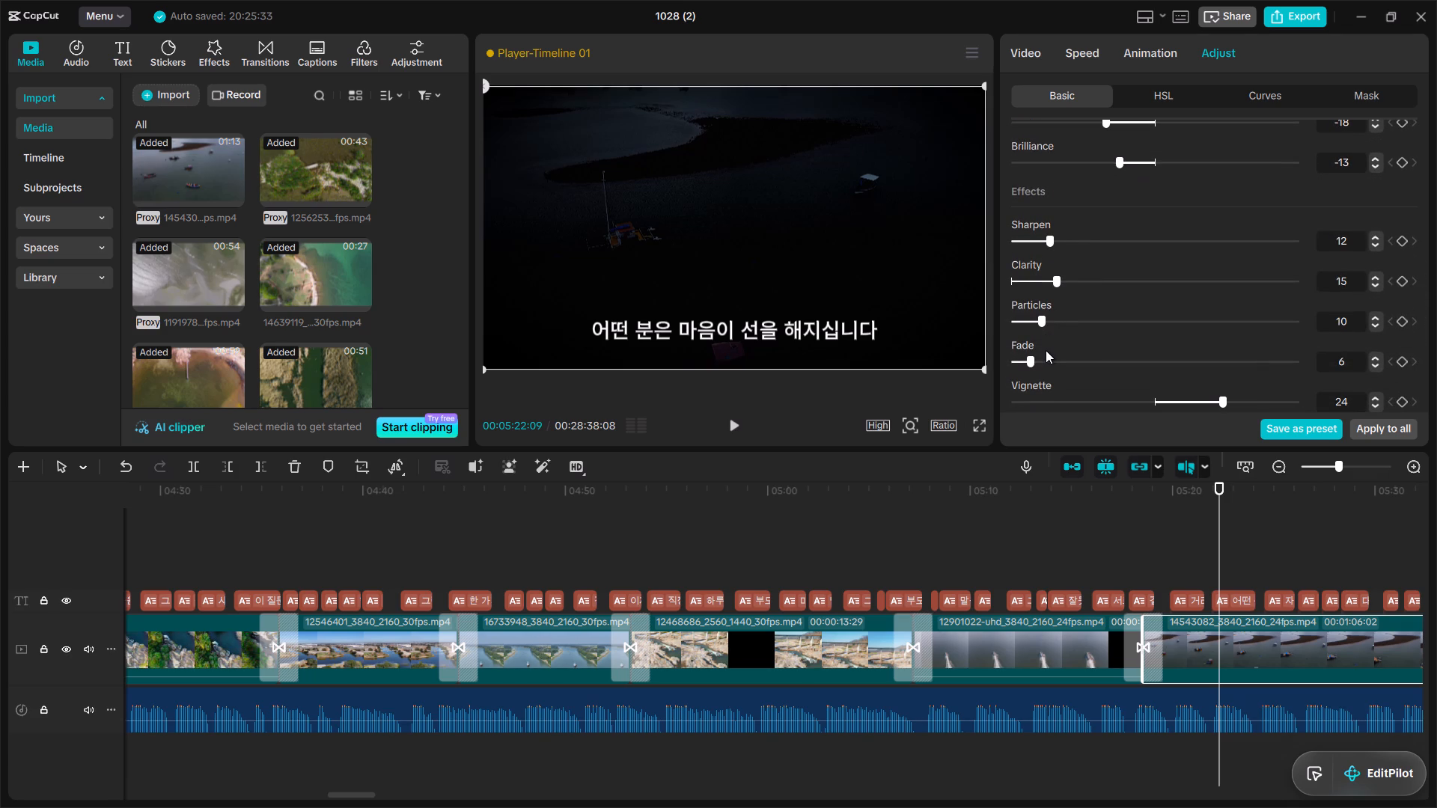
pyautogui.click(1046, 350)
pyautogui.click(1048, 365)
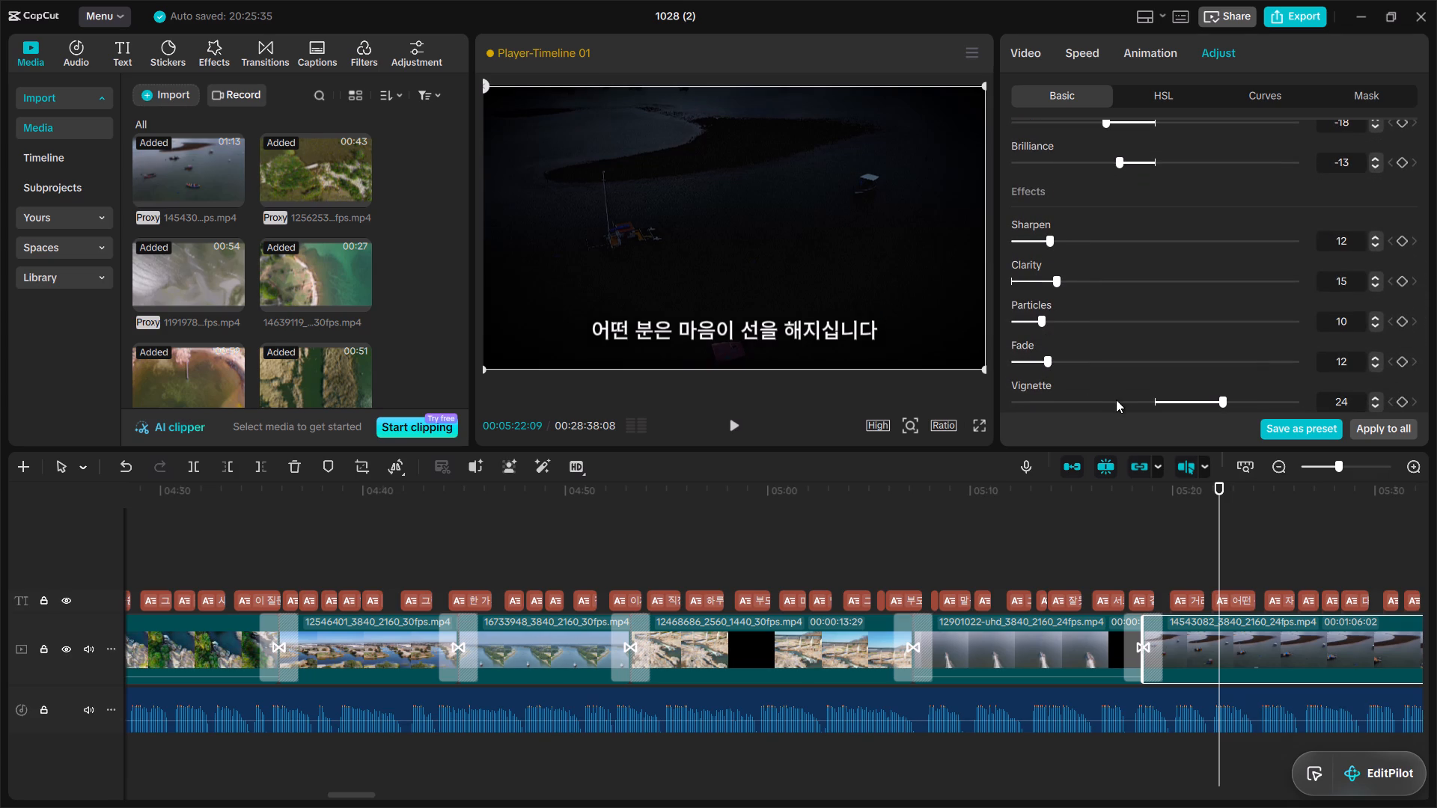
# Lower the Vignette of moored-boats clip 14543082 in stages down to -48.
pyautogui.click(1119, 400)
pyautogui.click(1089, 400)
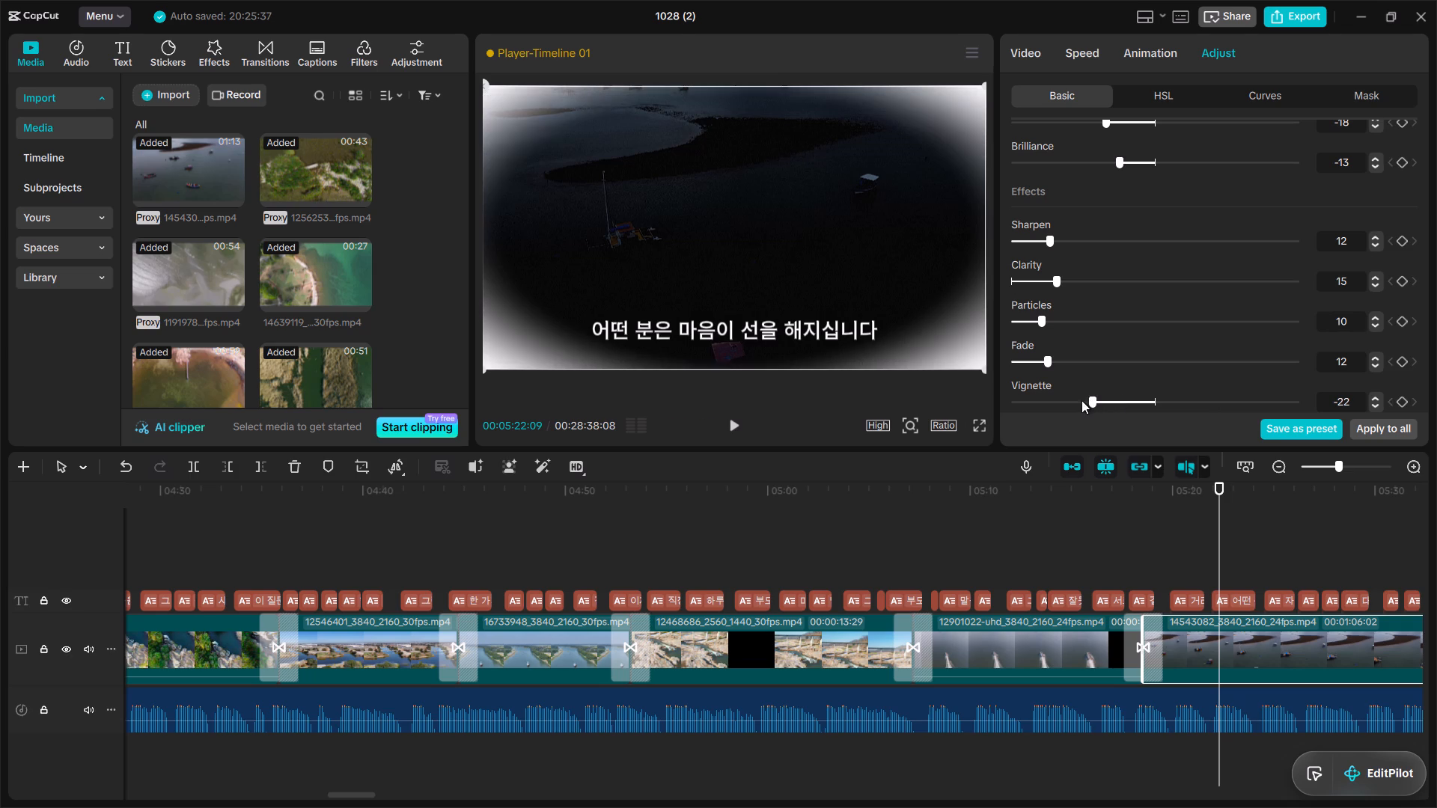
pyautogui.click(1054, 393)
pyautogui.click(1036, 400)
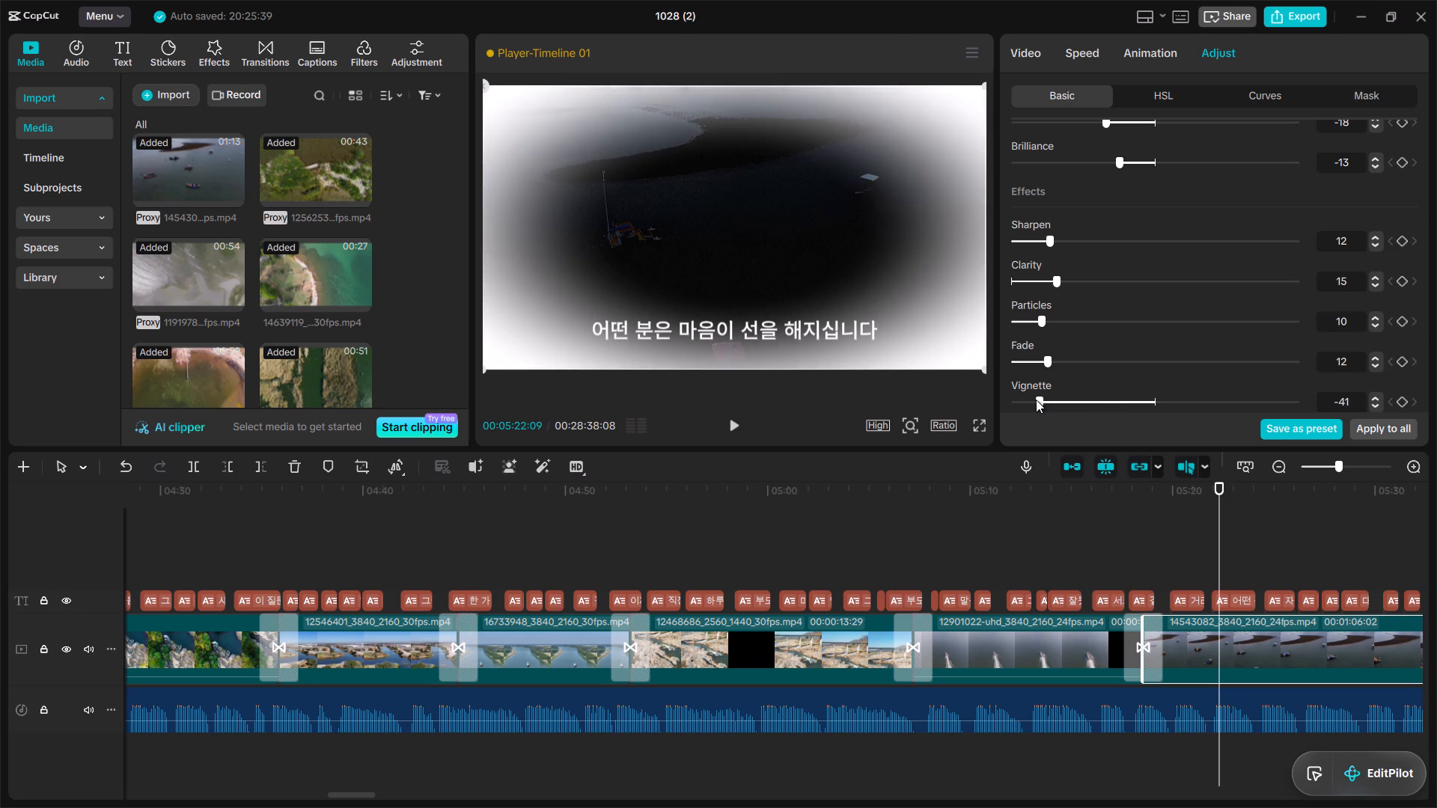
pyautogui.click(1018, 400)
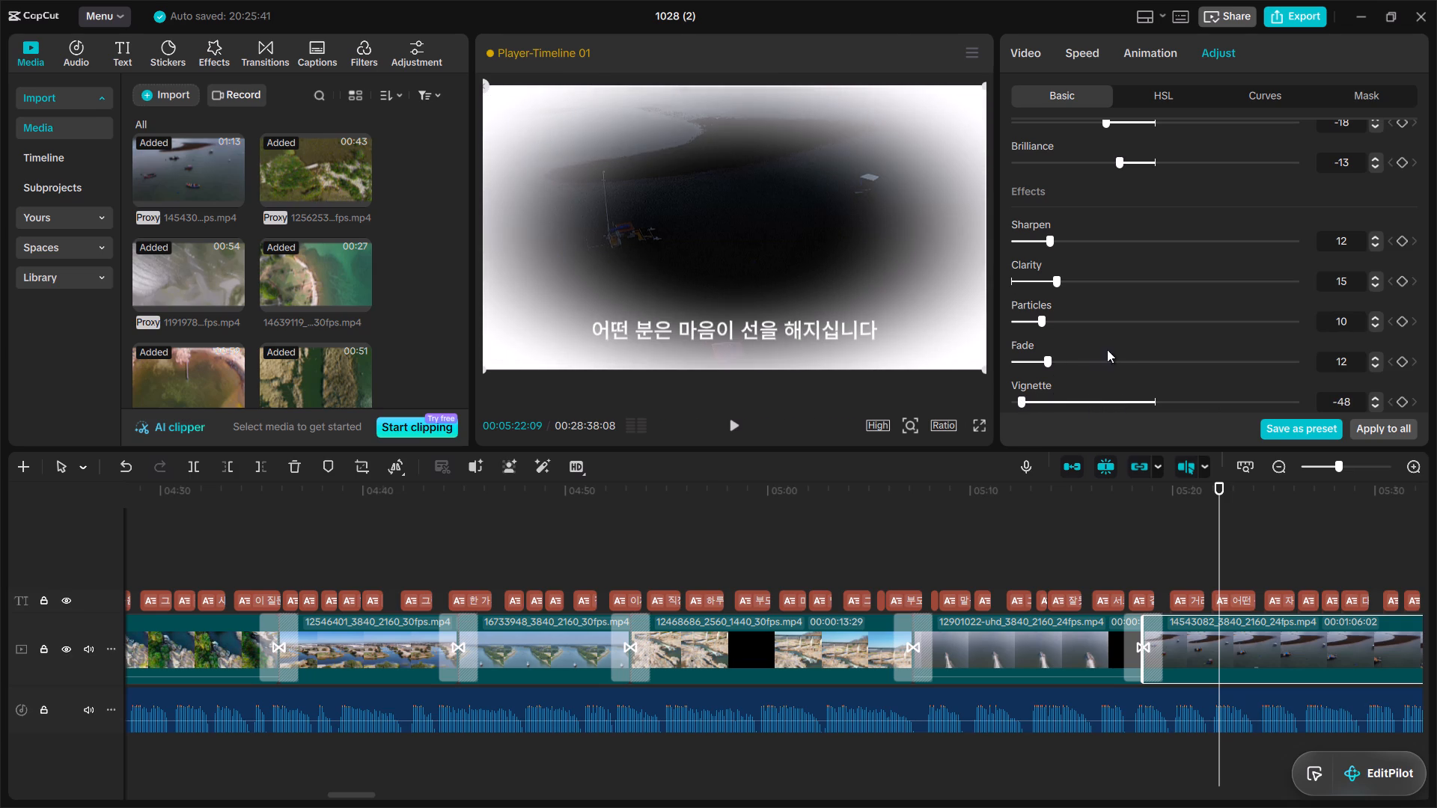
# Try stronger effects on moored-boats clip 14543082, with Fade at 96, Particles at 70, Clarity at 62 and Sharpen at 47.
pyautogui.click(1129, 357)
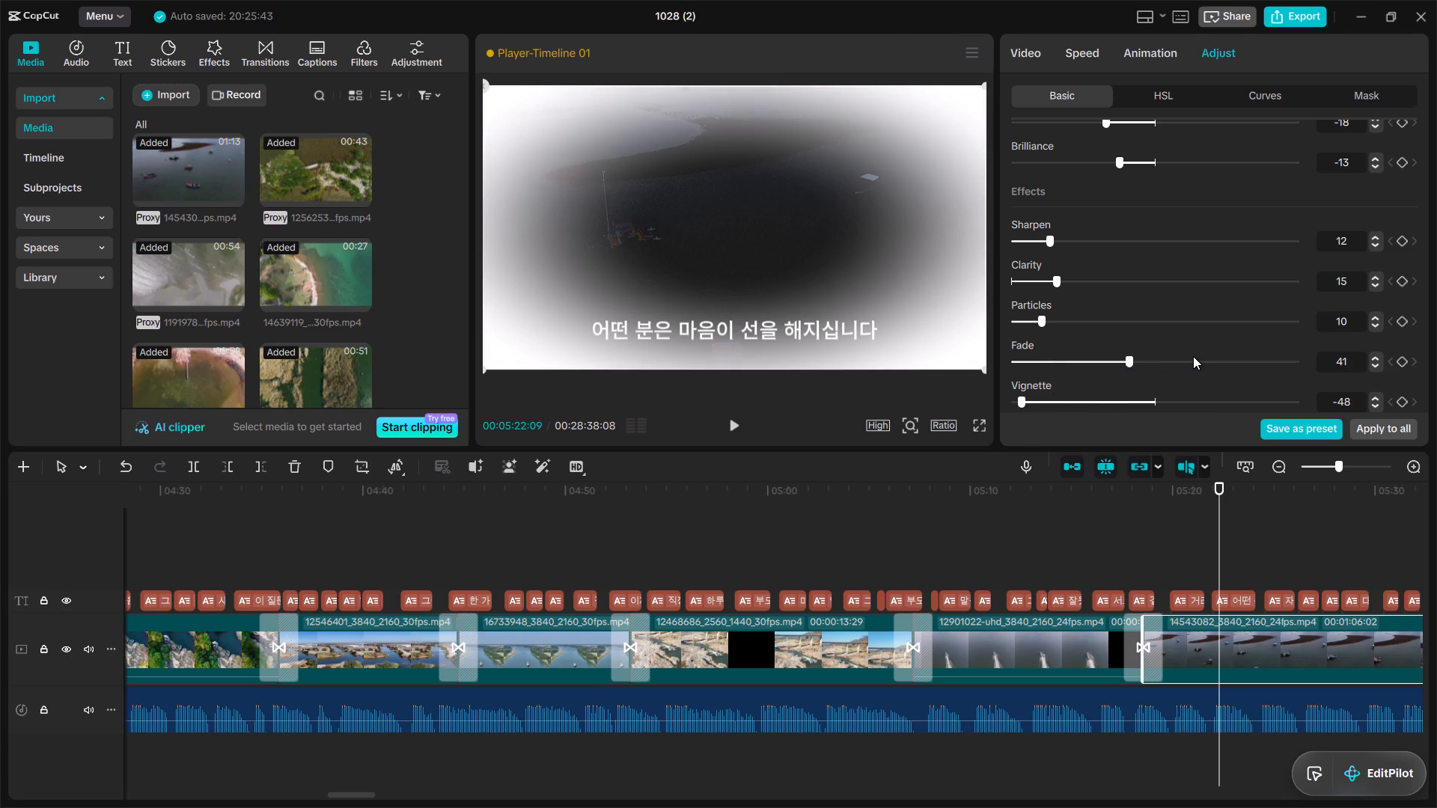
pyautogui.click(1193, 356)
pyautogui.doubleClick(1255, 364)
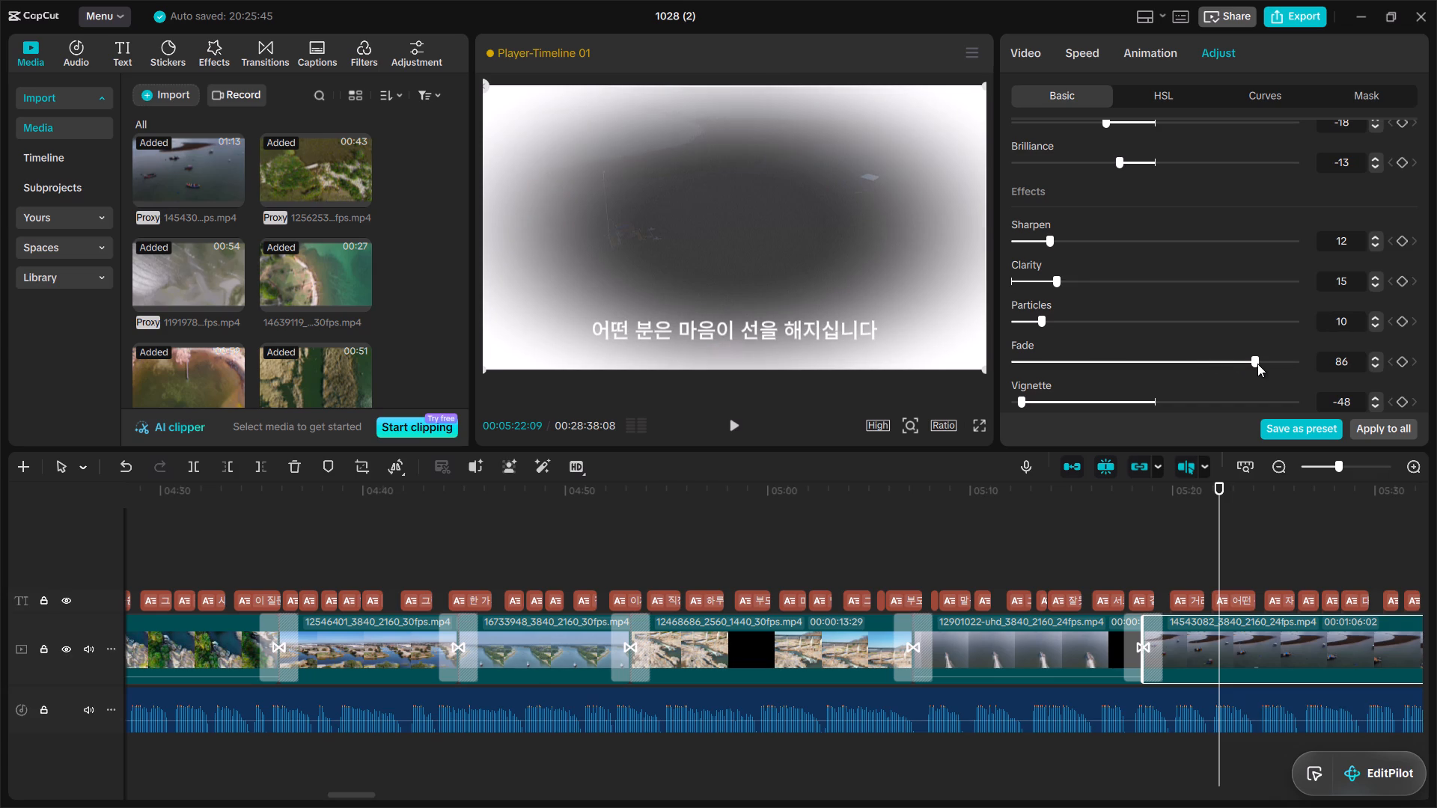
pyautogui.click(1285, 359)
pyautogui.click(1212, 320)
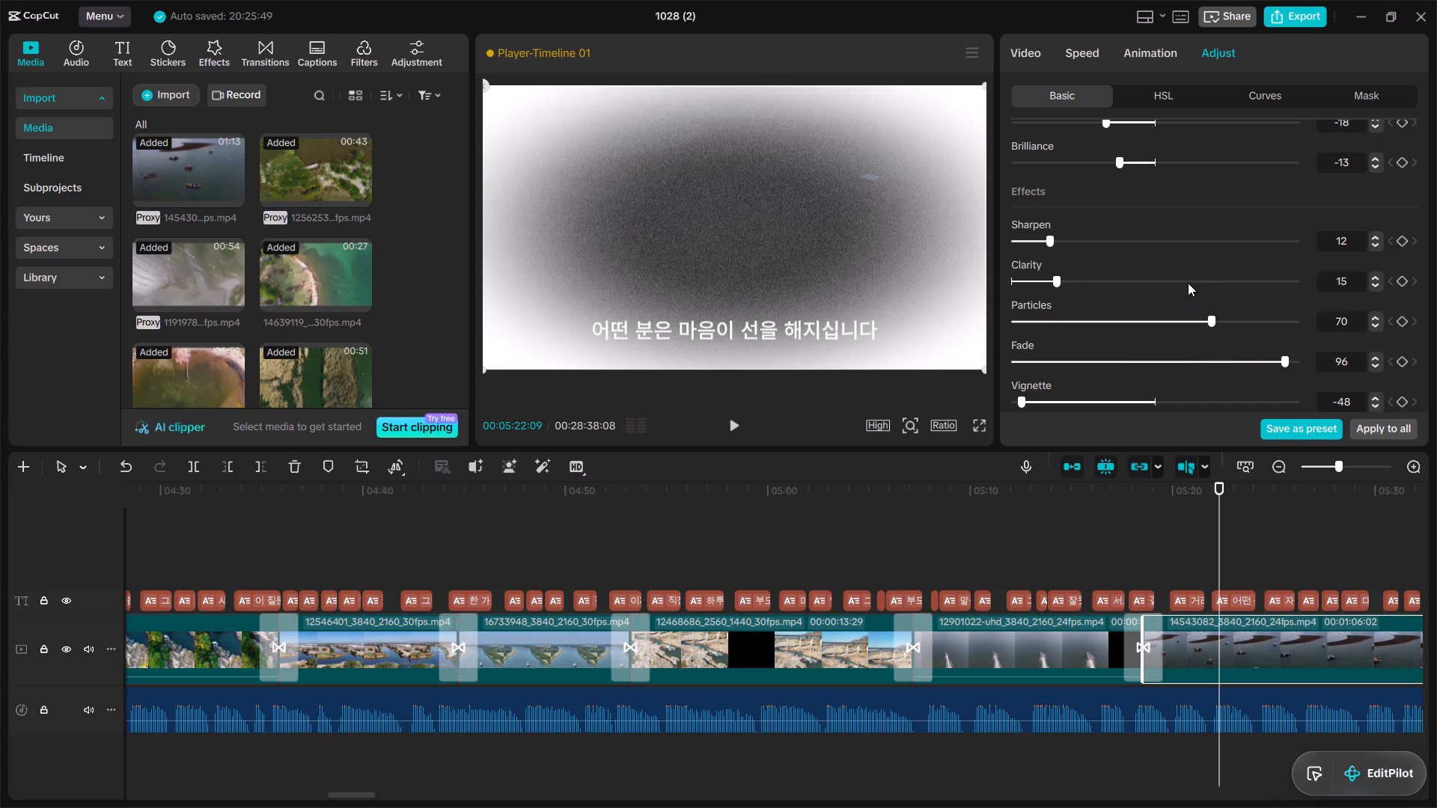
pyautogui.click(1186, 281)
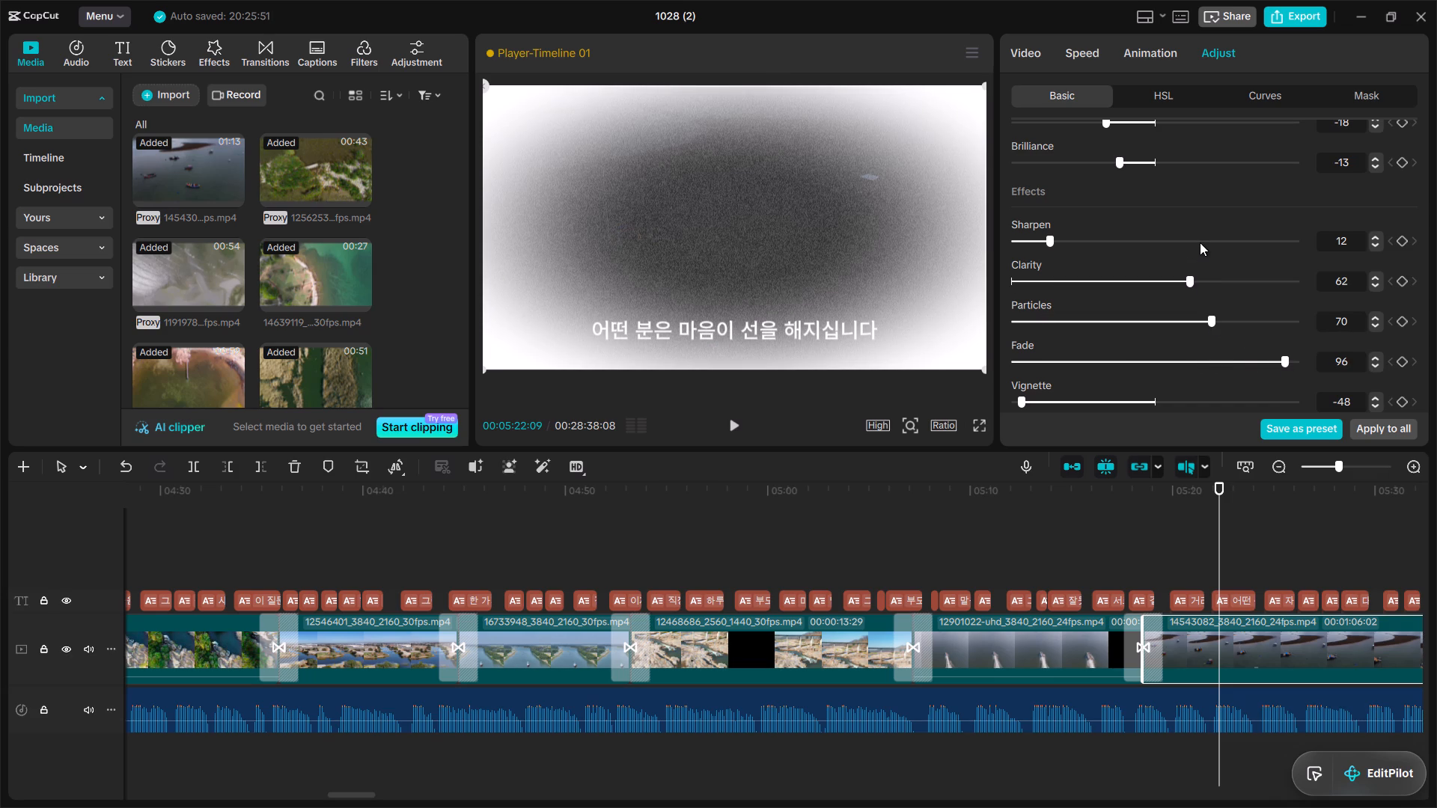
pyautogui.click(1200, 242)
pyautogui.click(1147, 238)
# Raise the Brilliance of moored-boats clip 14543082 to 22.
pyautogui.click(1215, 162)
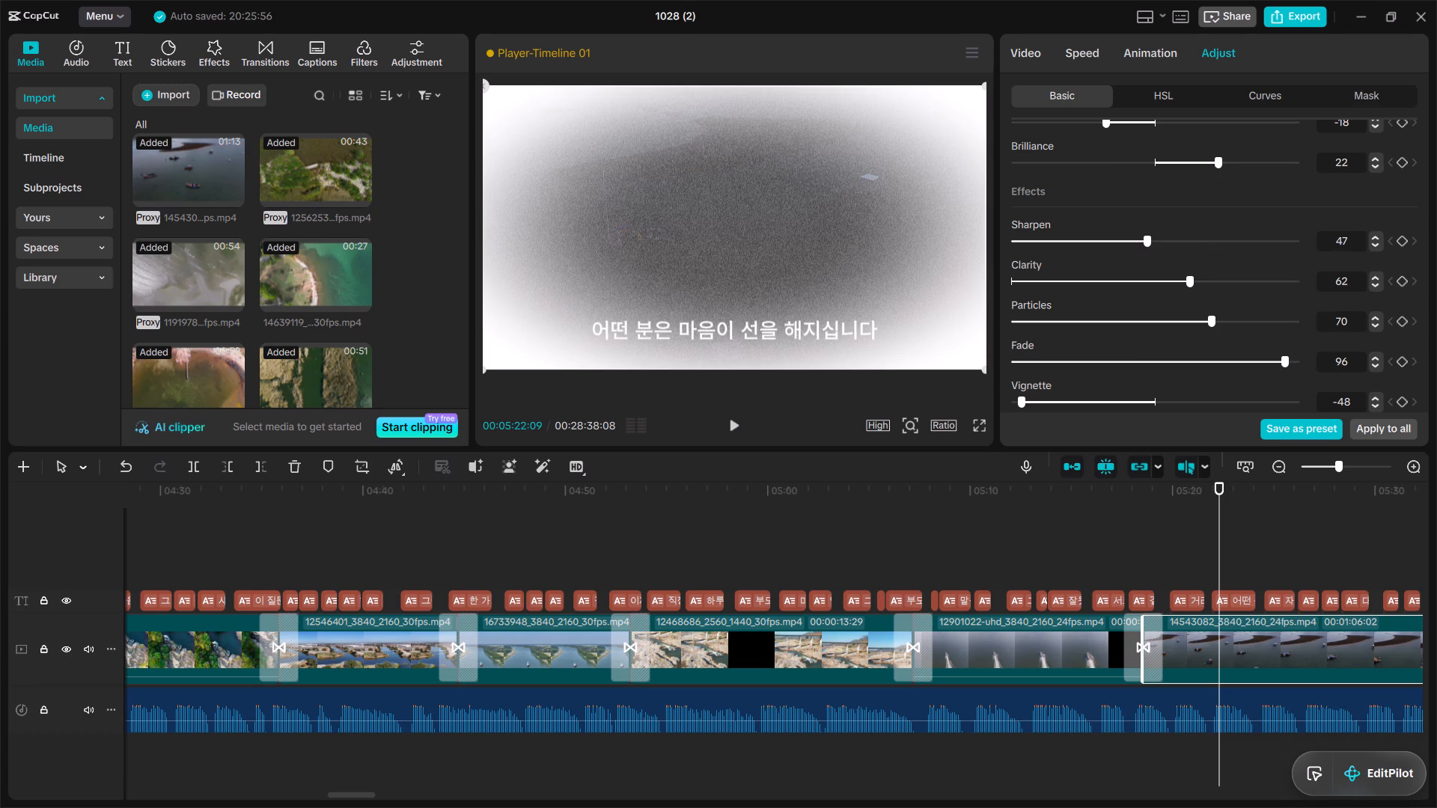
# Set moored-boats clip 14543082's effects to Fade 9, Particles 10, Vignette -19, Clarity 31 and Sharpen 19.
pyautogui.moveTo(1424, 355); pyautogui.dragTo(1427, 389)
pyautogui.moveTo(1427, 389); pyautogui.dragTo(1424, 367)
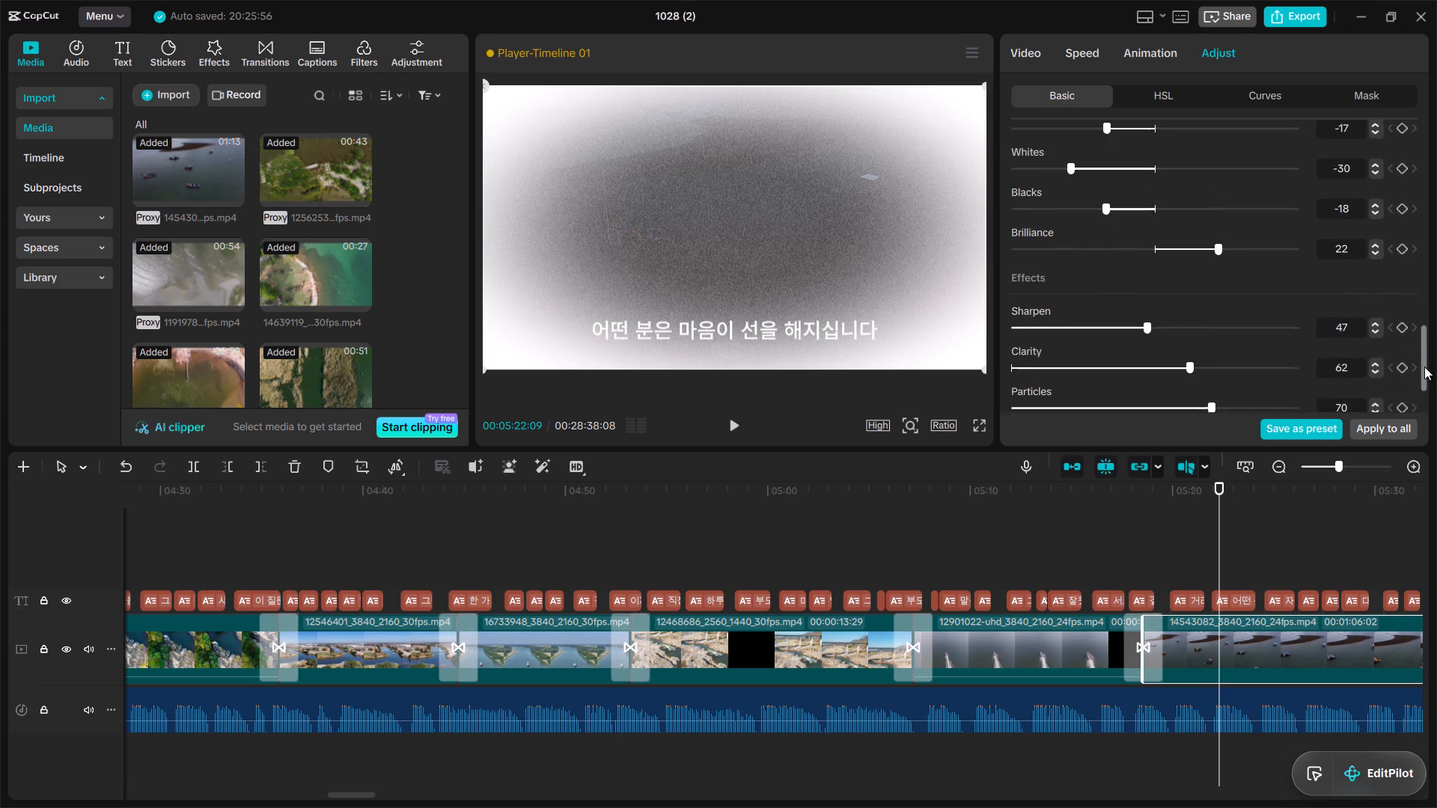
pyautogui.moveTo(1424, 367); pyautogui.dragTo(1416, 416)
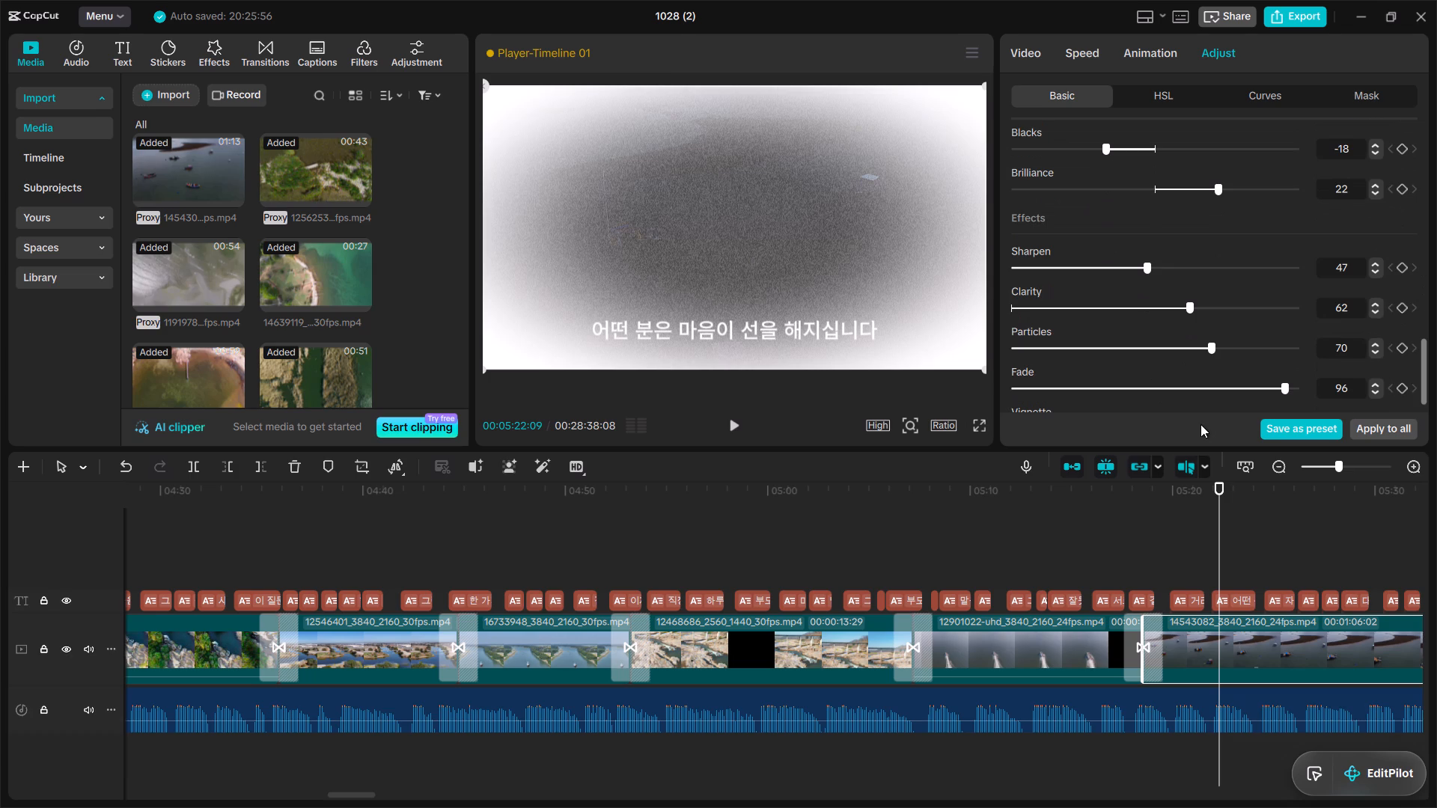
pyautogui.click(1040, 355)
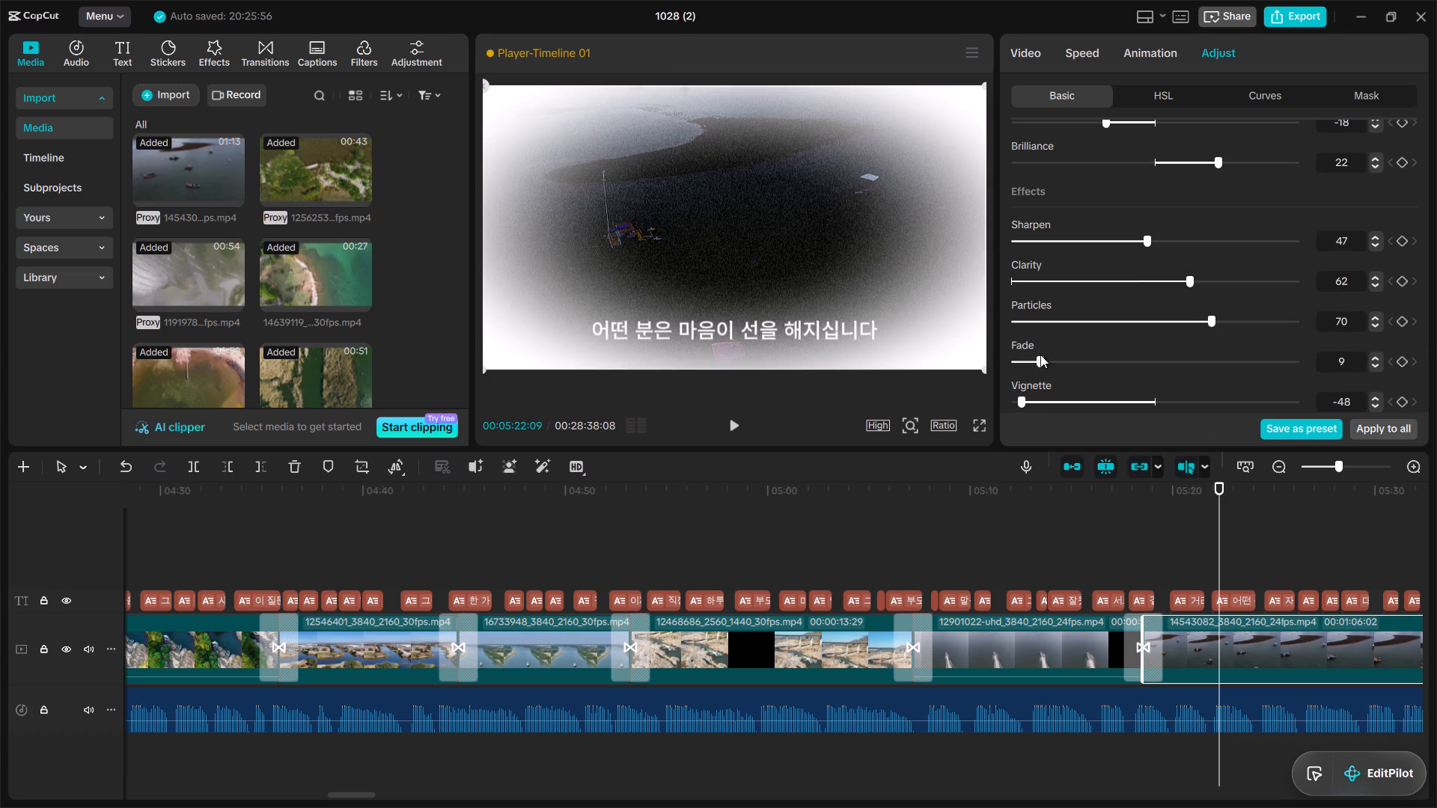
pyautogui.click(1044, 319)
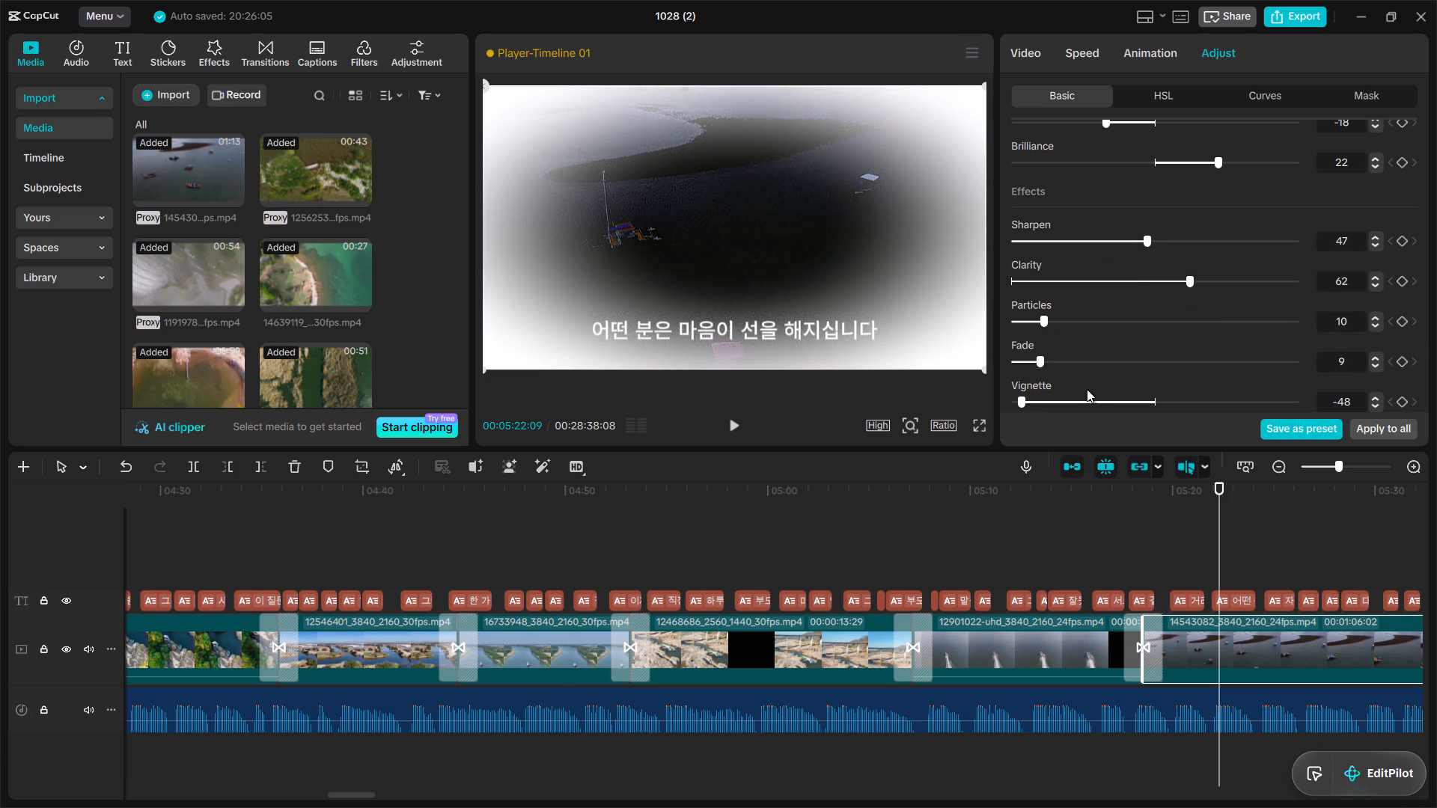
pyautogui.click(1098, 395)
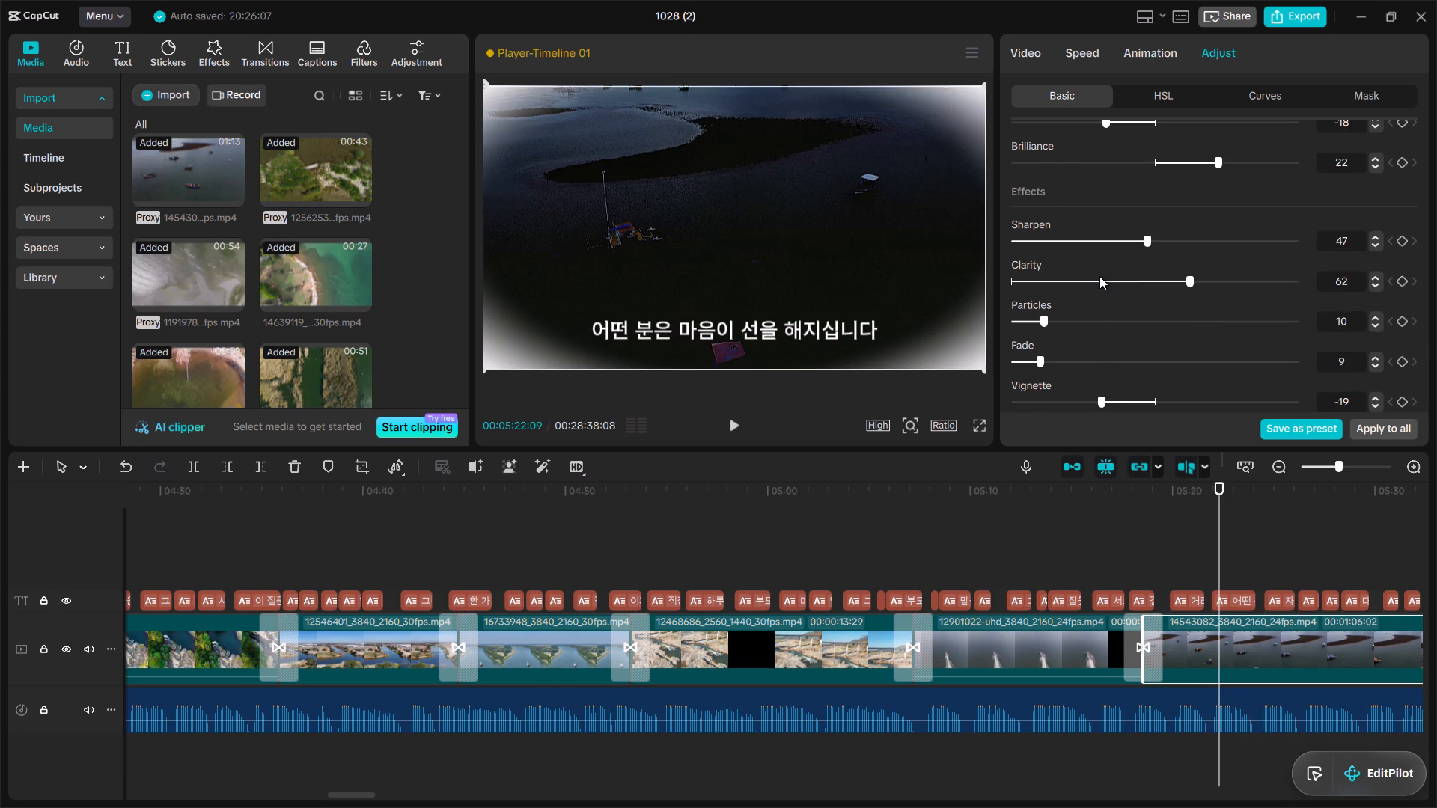
pyautogui.click(1099, 276)
pyautogui.click(1068, 234)
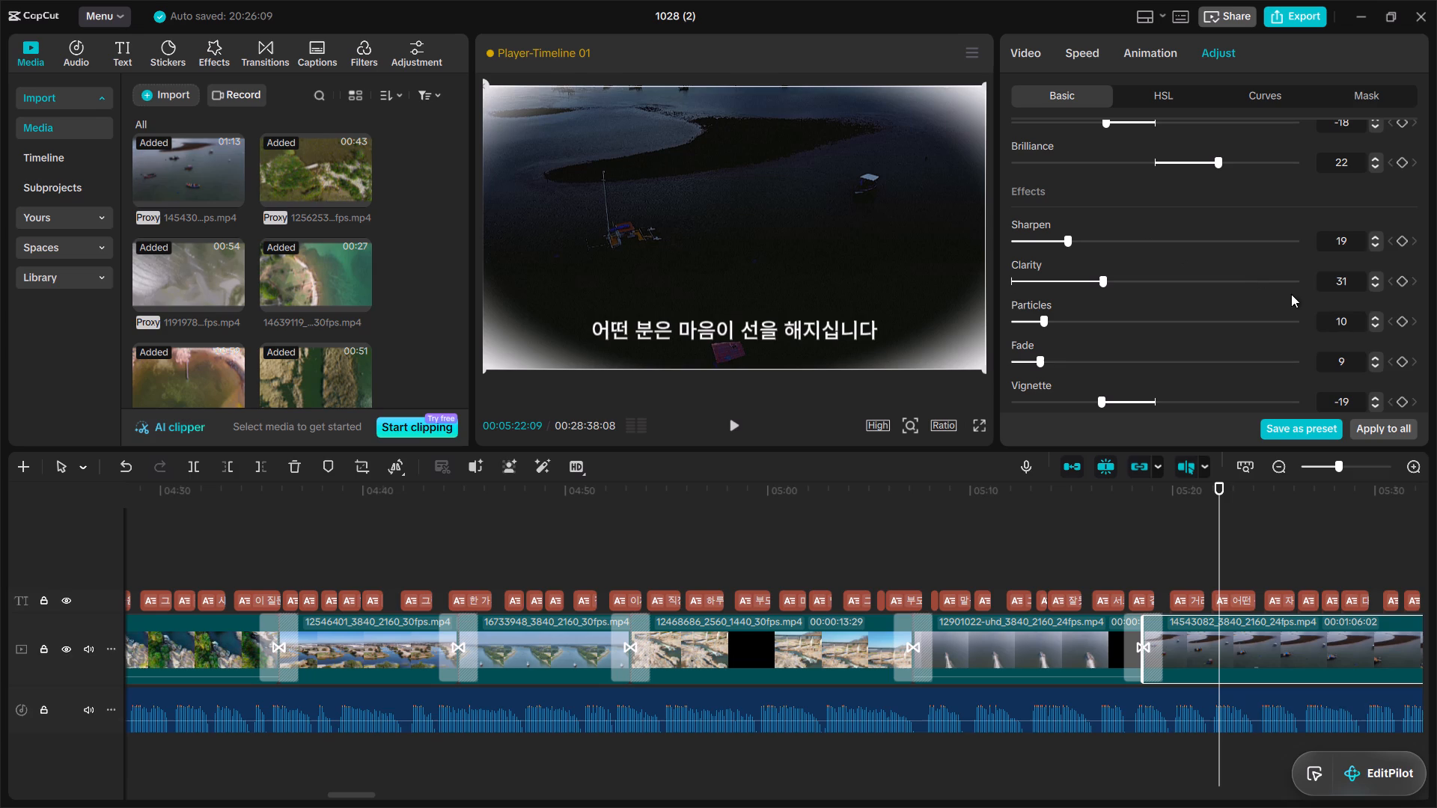
pyautogui.moveTo(1424, 352); pyautogui.dragTo(1424, 400)
pyautogui.moveTo(1424, 400); pyautogui.dragTo(1410, 106)
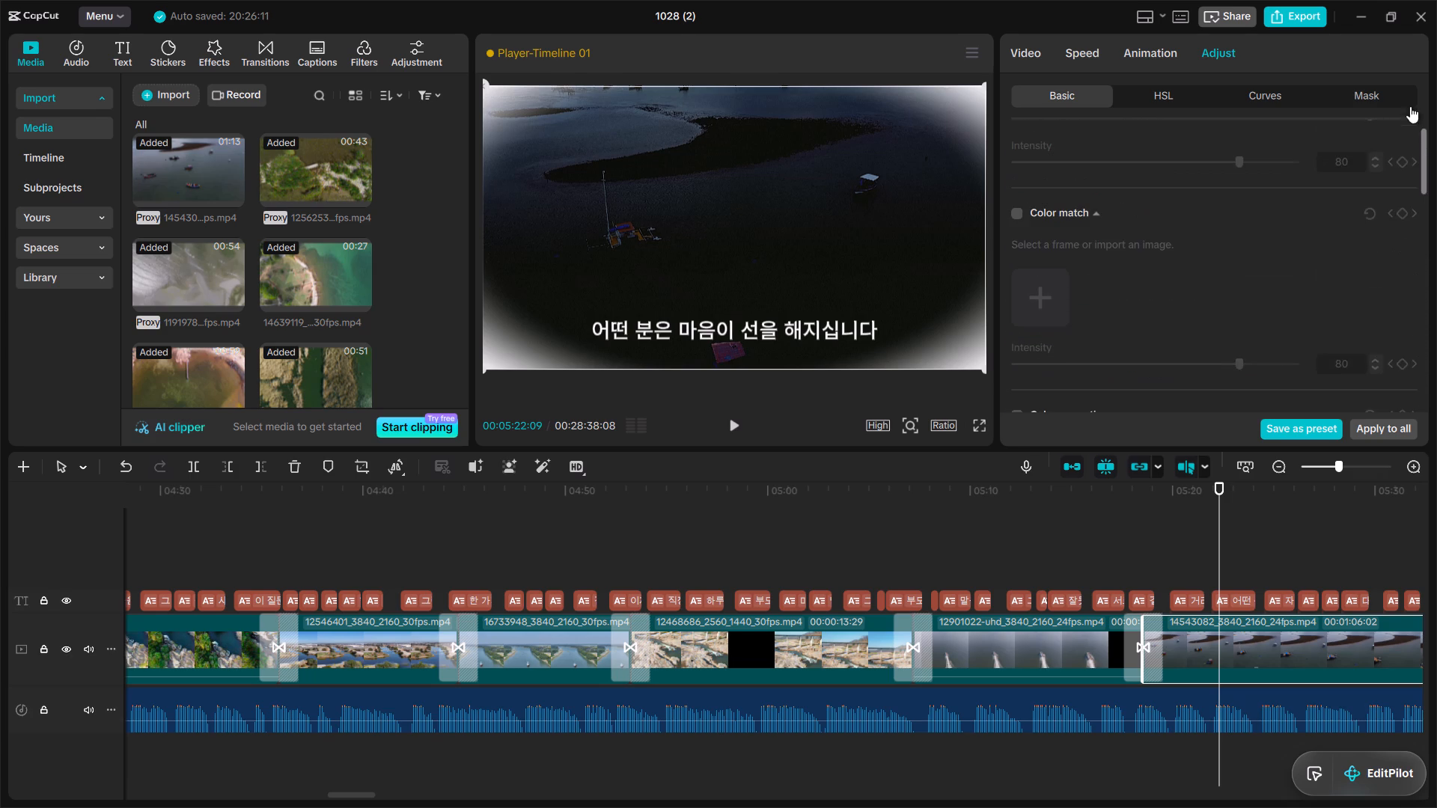
# Set riverbank clip 12562539's effects to Vignette -14, Fade 17, Particles 16, Clarity 15 and Sharpen 12.
pyautogui.moveTo(1410, 106); pyautogui.dragTo(1380, 512)
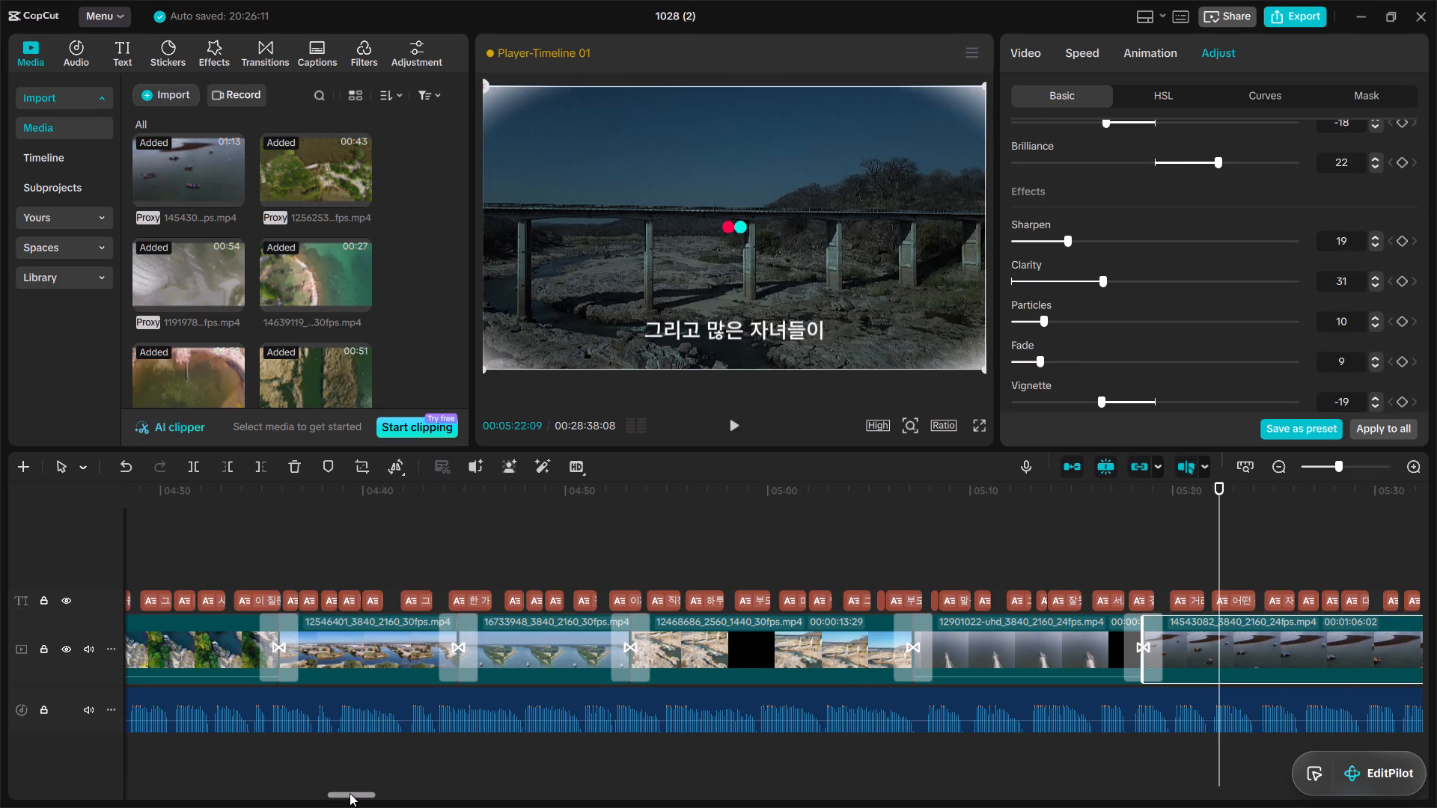
pyautogui.moveTo(350, 793); pyautogui.dragTo(364, 793)
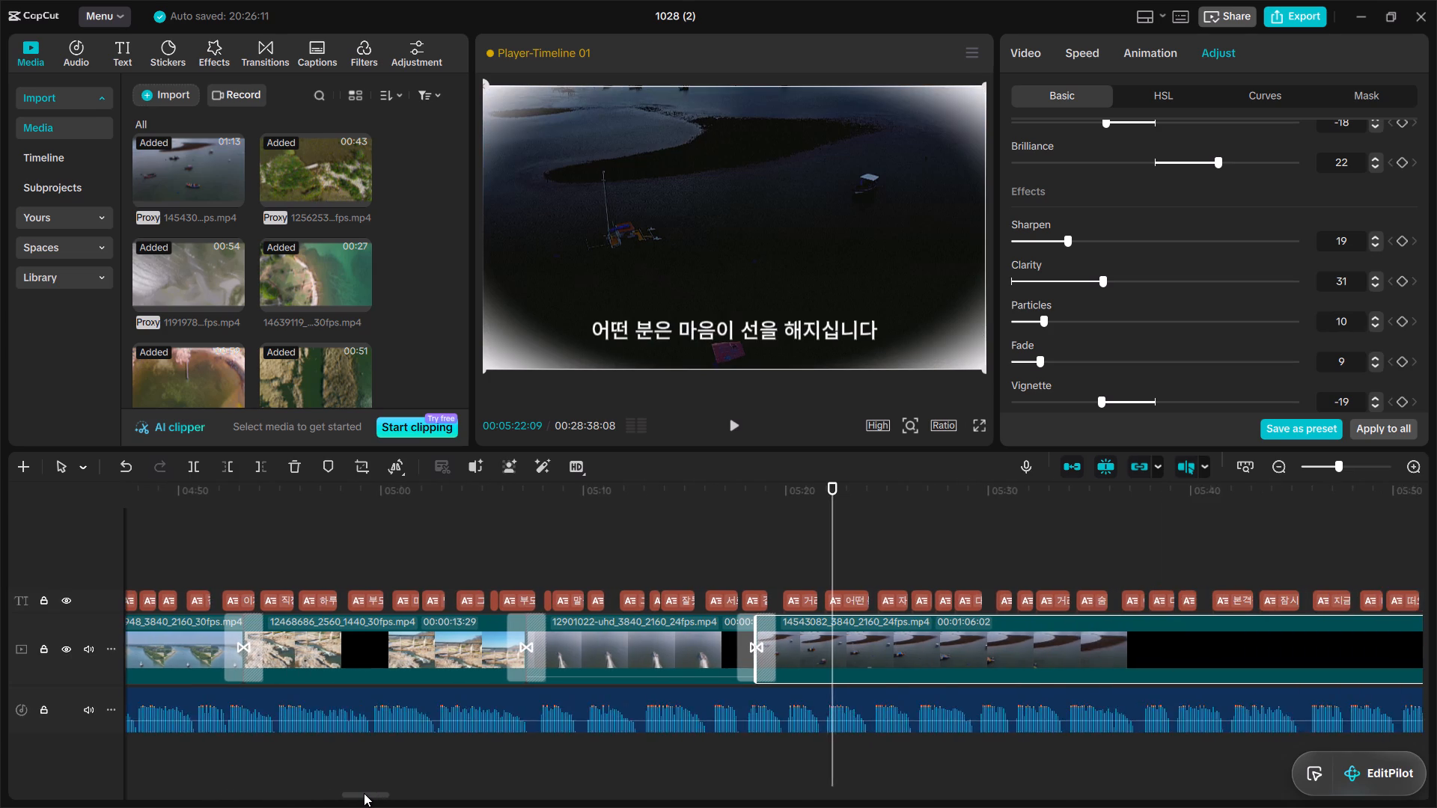
pyautogui.moveTo(364, 793); pyautogui.dragTo(388, 796)
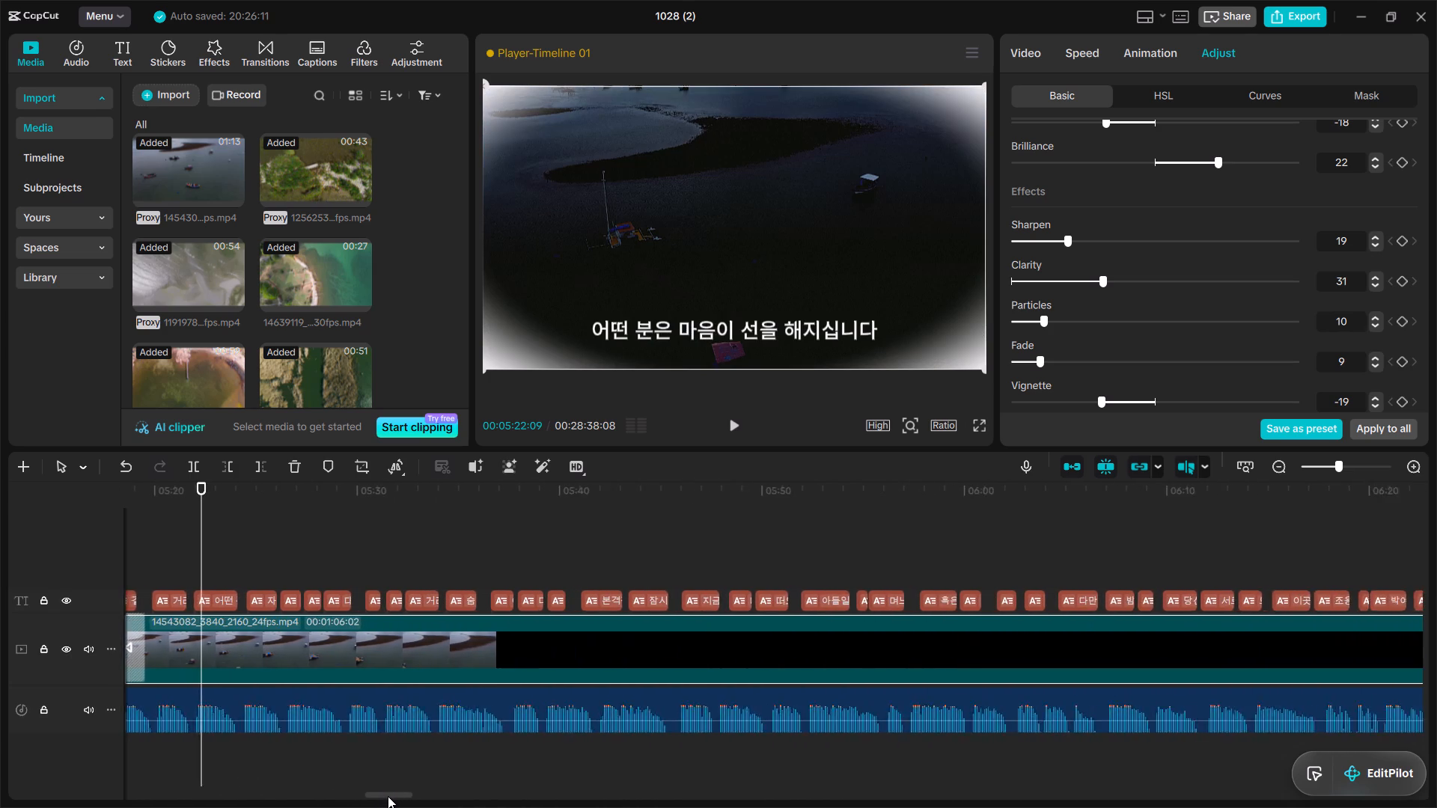
pyautogui.moveTo(388, 796); pyautogui.dragTo(413, 804)
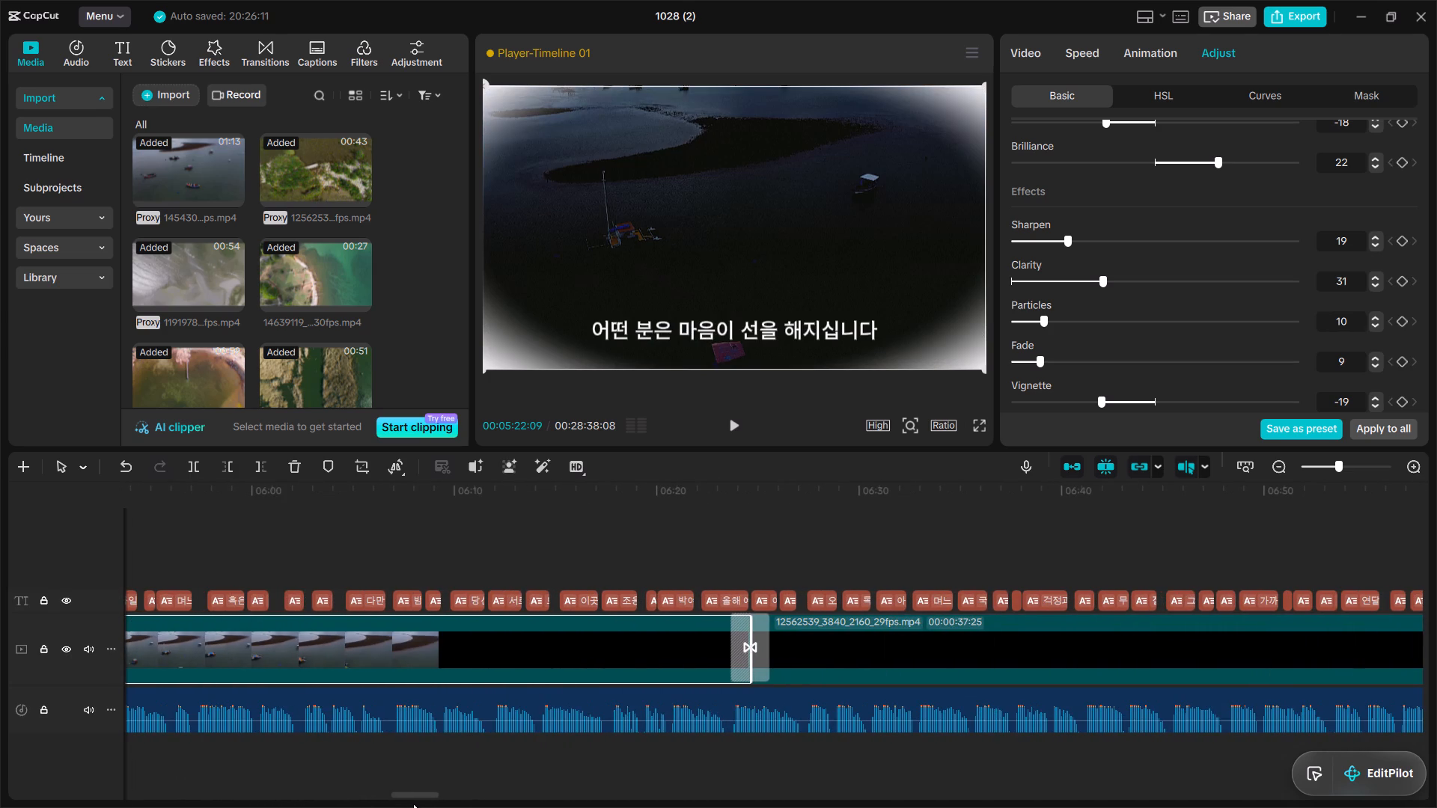
pyautogui.moveTo(413, 804); pyautogui.dragTo(416, 804)
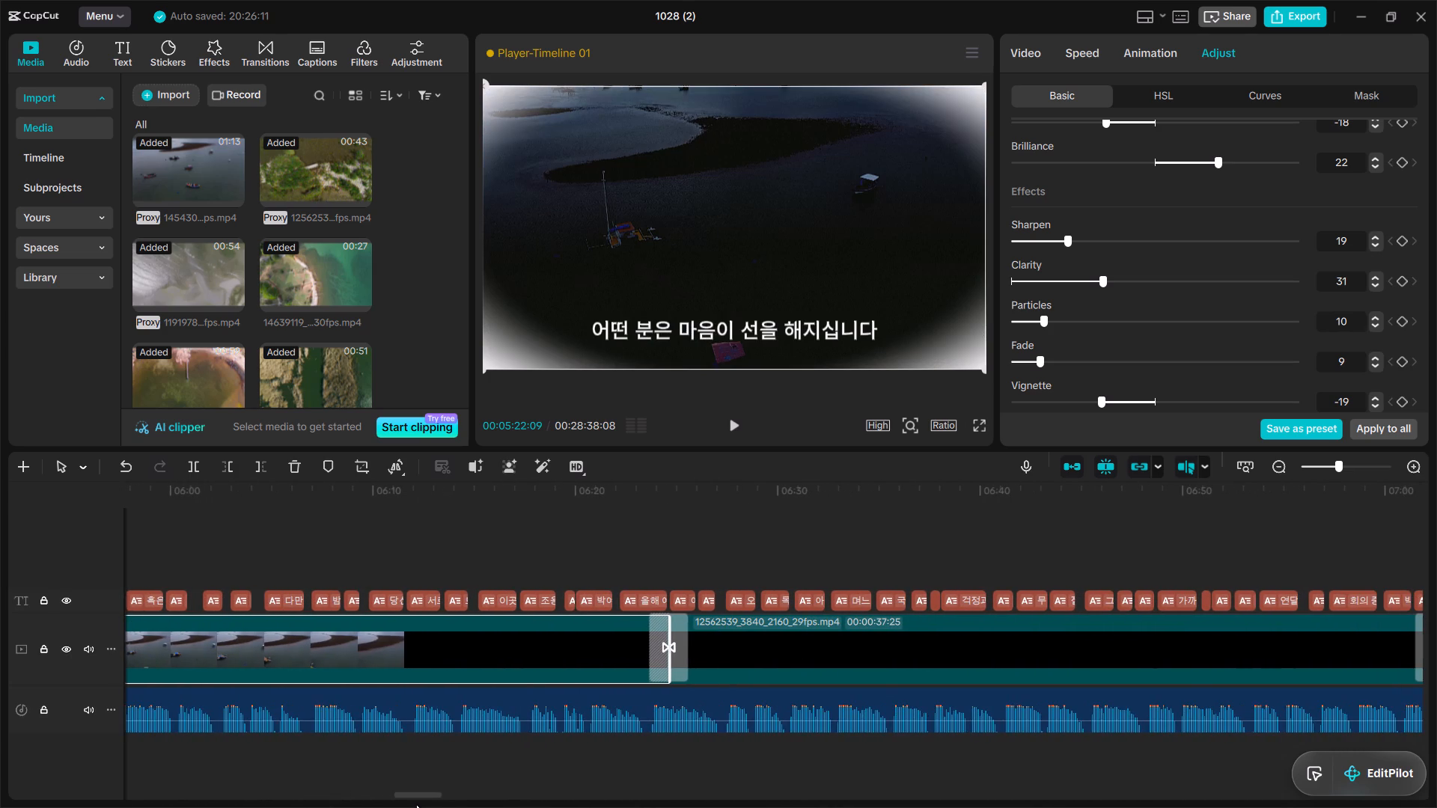
pyautogui.moveTo(416, 804); pyautogui.dragTo(427, 807)
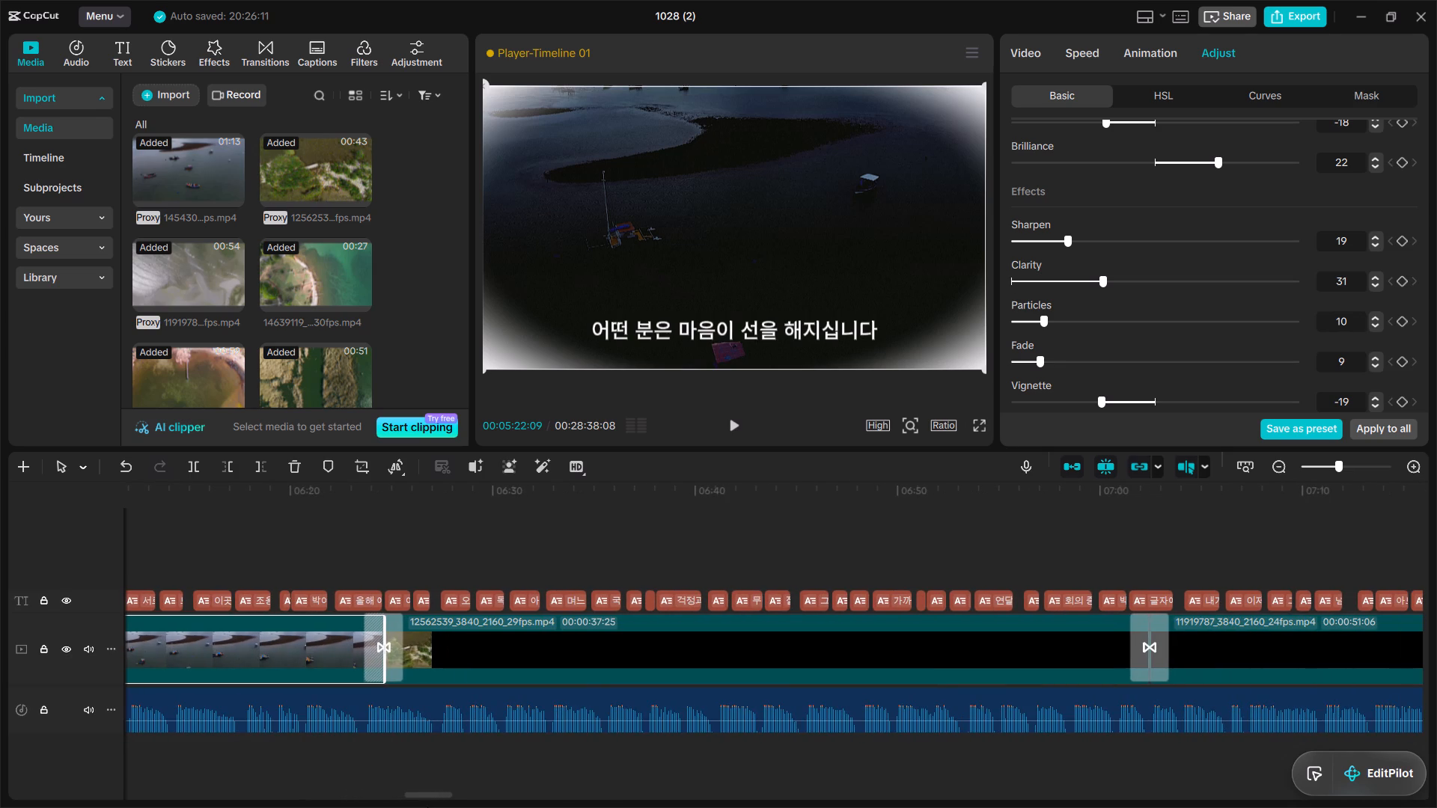
pyautogui.moveTo(427, 807); pyautogui.dragTo(434, 807)
pyautogui.click(445, 674)
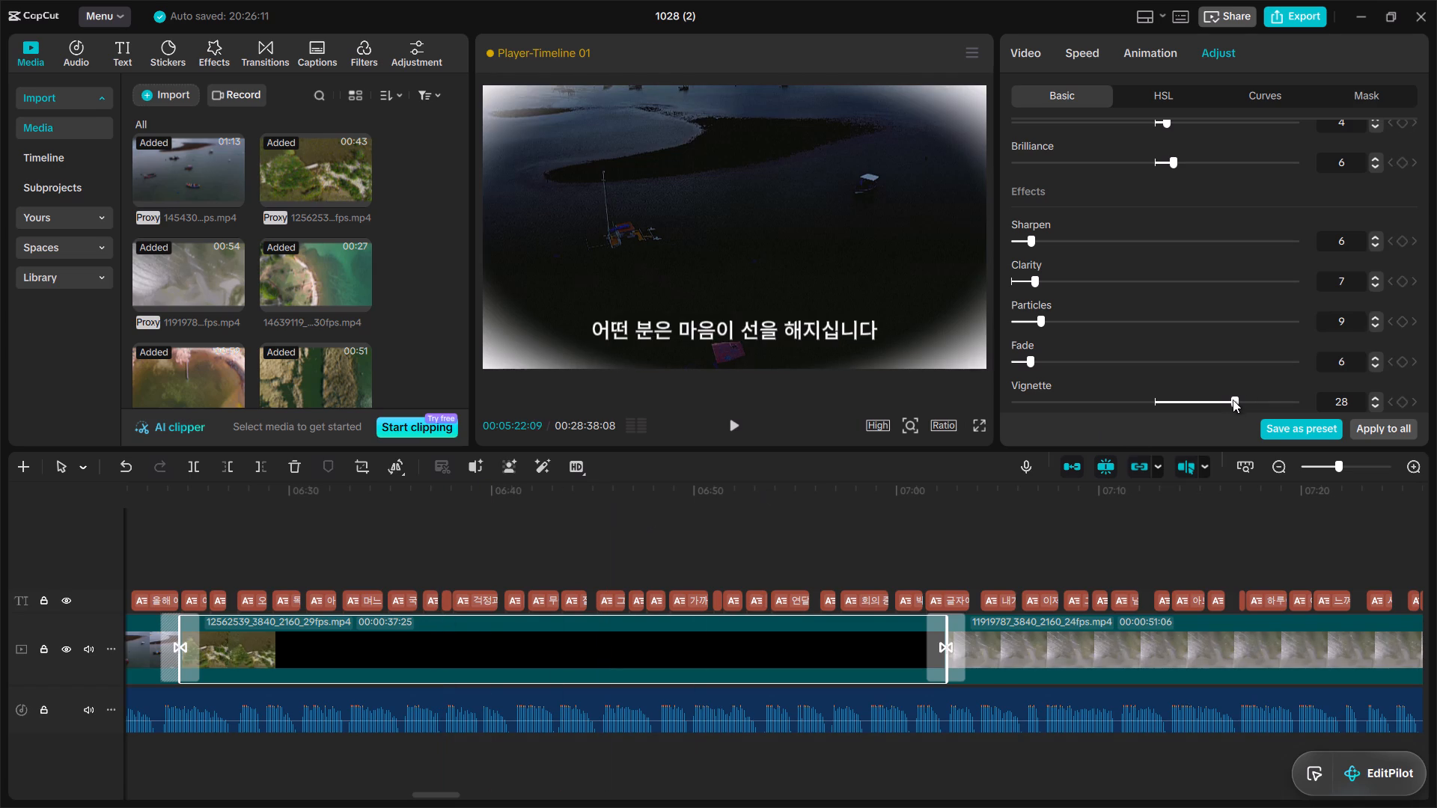
pyautogui.click(1112, 400)
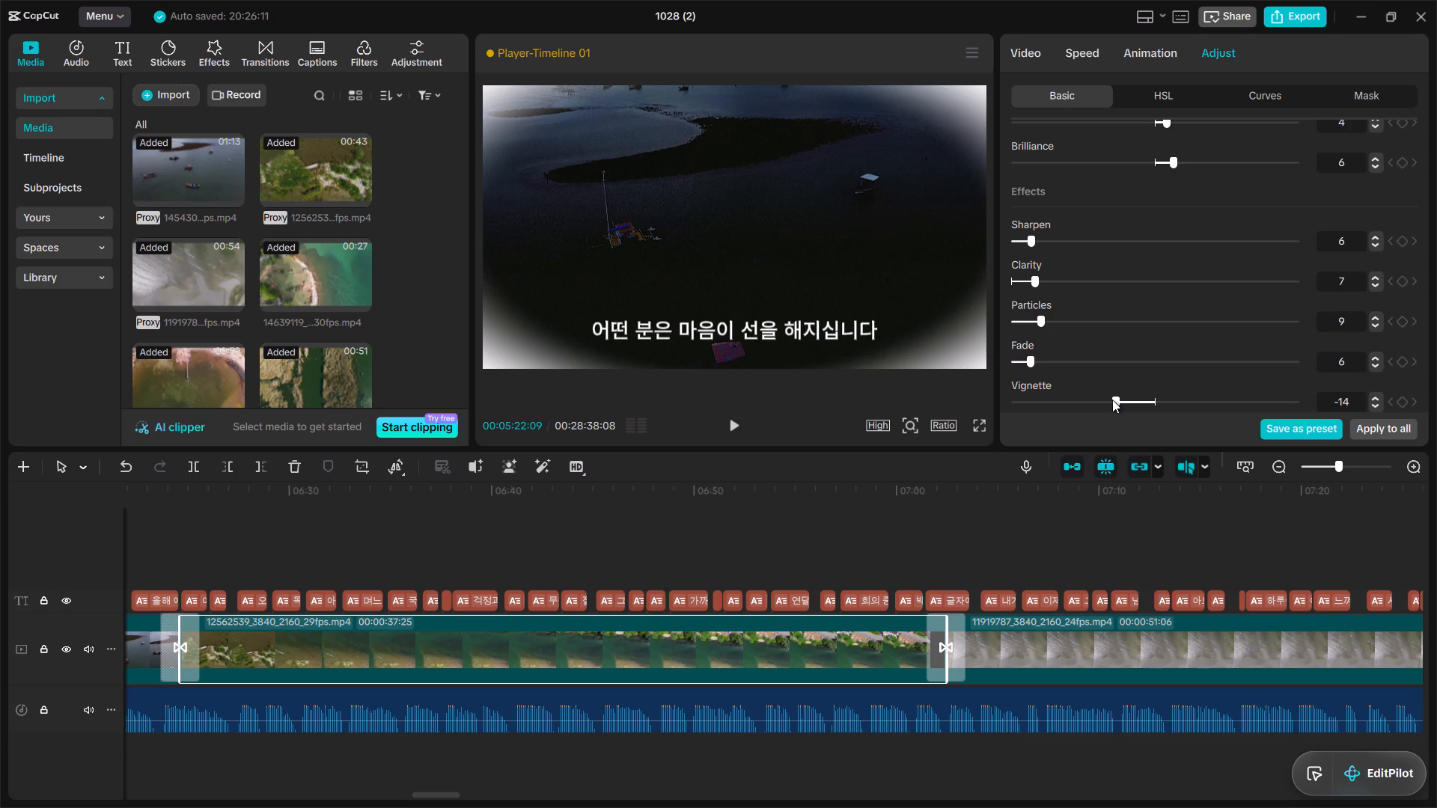
pyautogui.click(1063, 357)
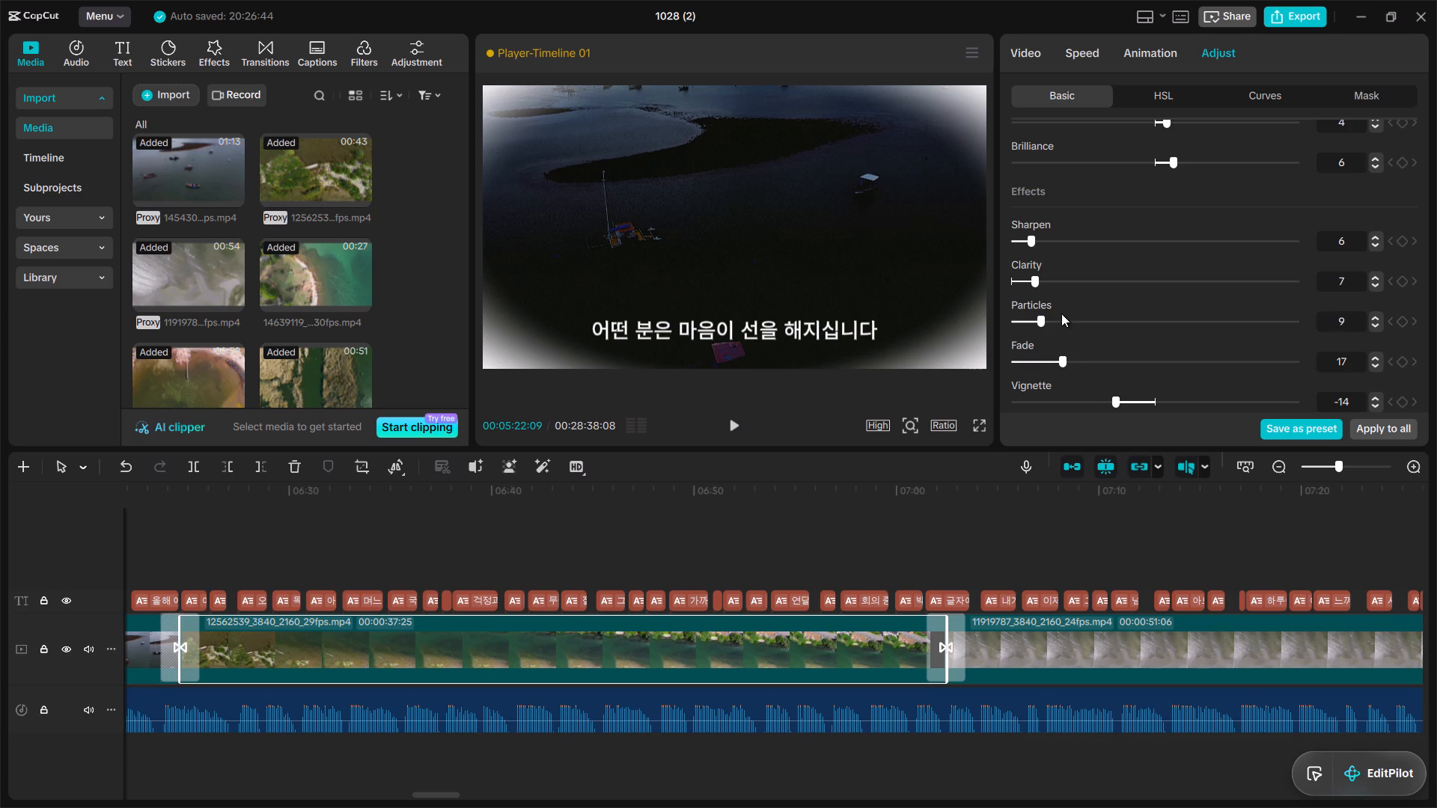
pyautogui.click(1061, 313)
pyautogui.click(1054, 277)
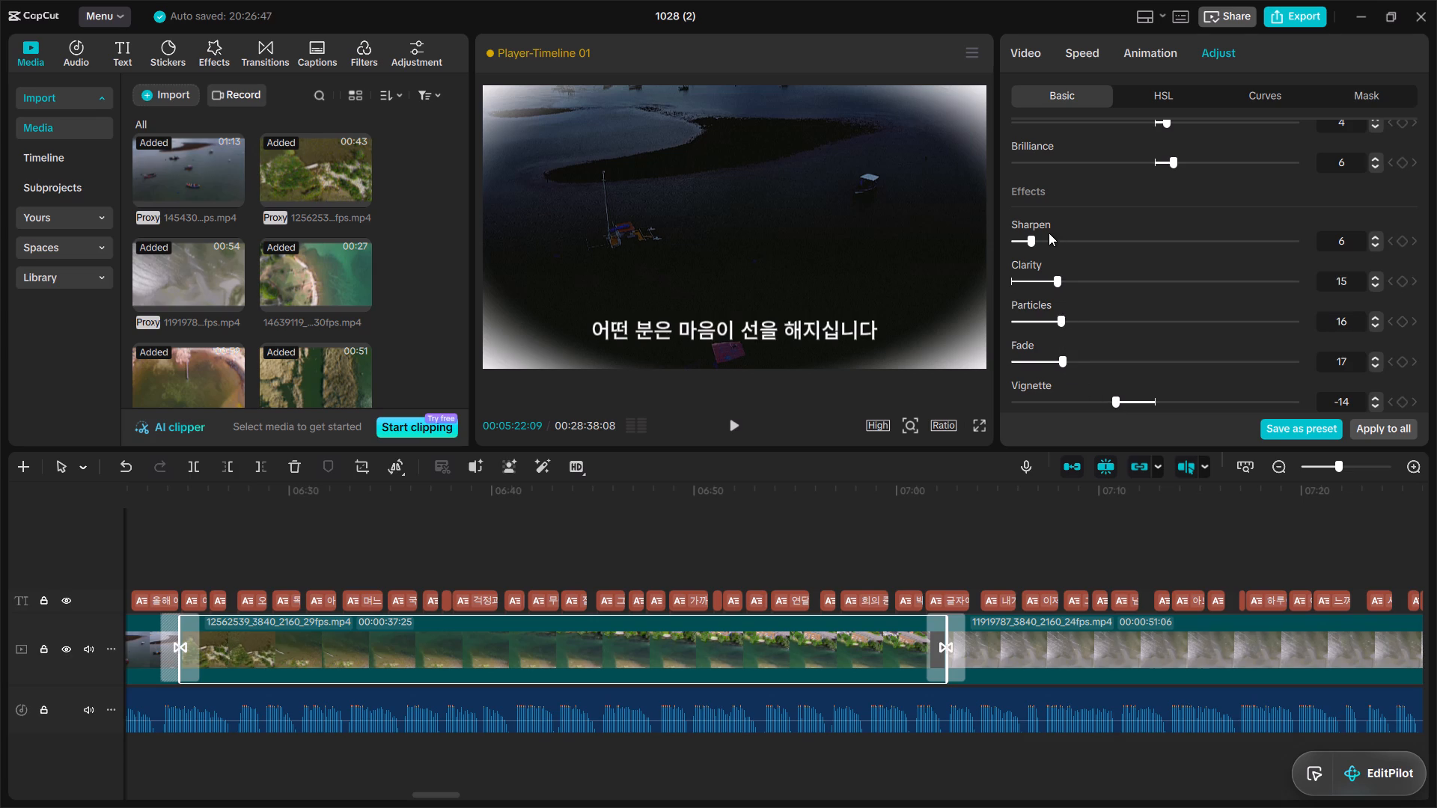
pyautogui.click(1049, 233)
# Set clip 12562539's lightness to Brilliance 17, Blacks -7, Whites -16, Shadow -22, Highlight -30, Contrast -36 and Exposure -42.
pyautogui.click(1200, 162)
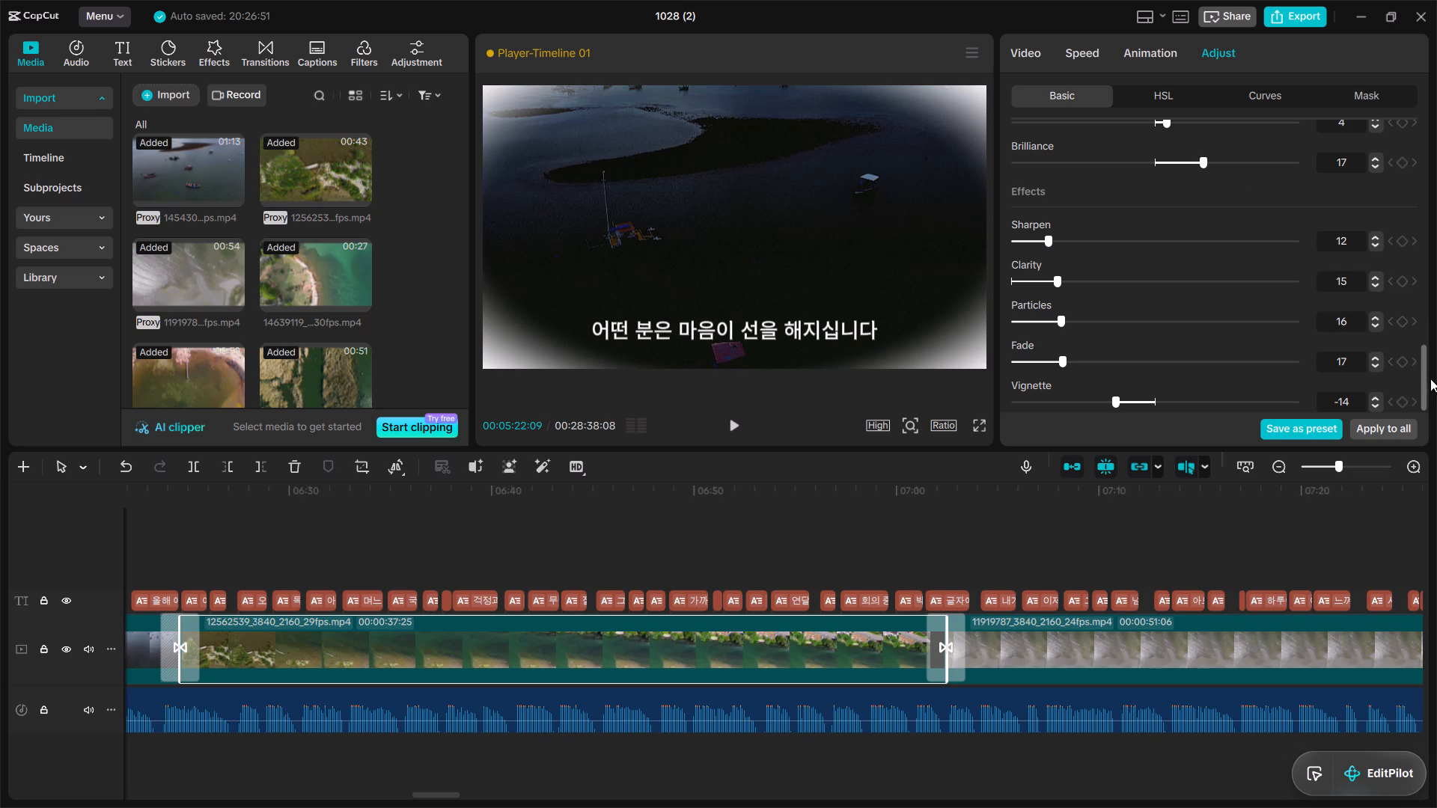
pyautogui.moveTo(1426, 389); pyautogui.dragTo(1421, 381)
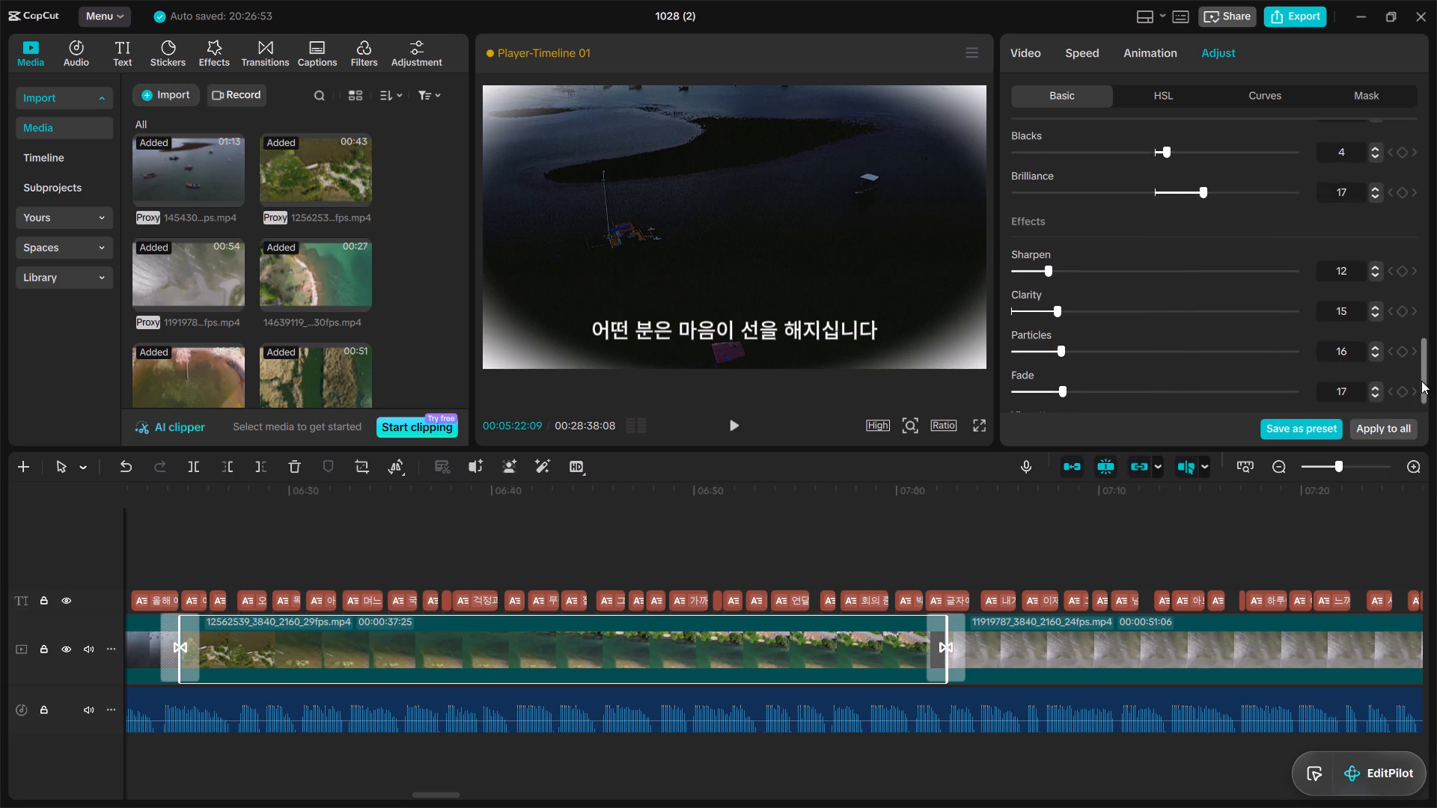
pyautogui.moveTo(1421, 381); pyautogui.dragTo(1418, 333)
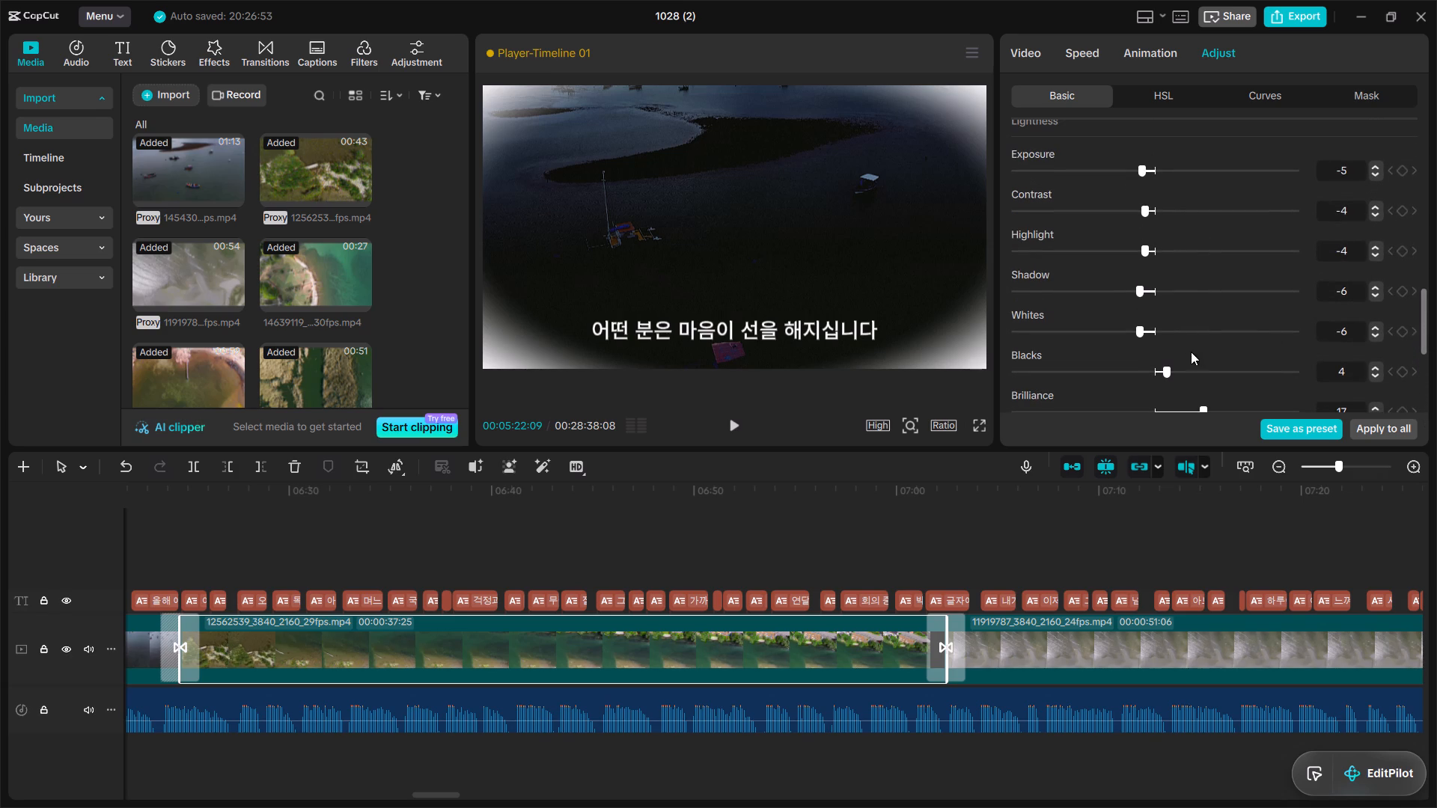
pyautogui.click(1132, 367)
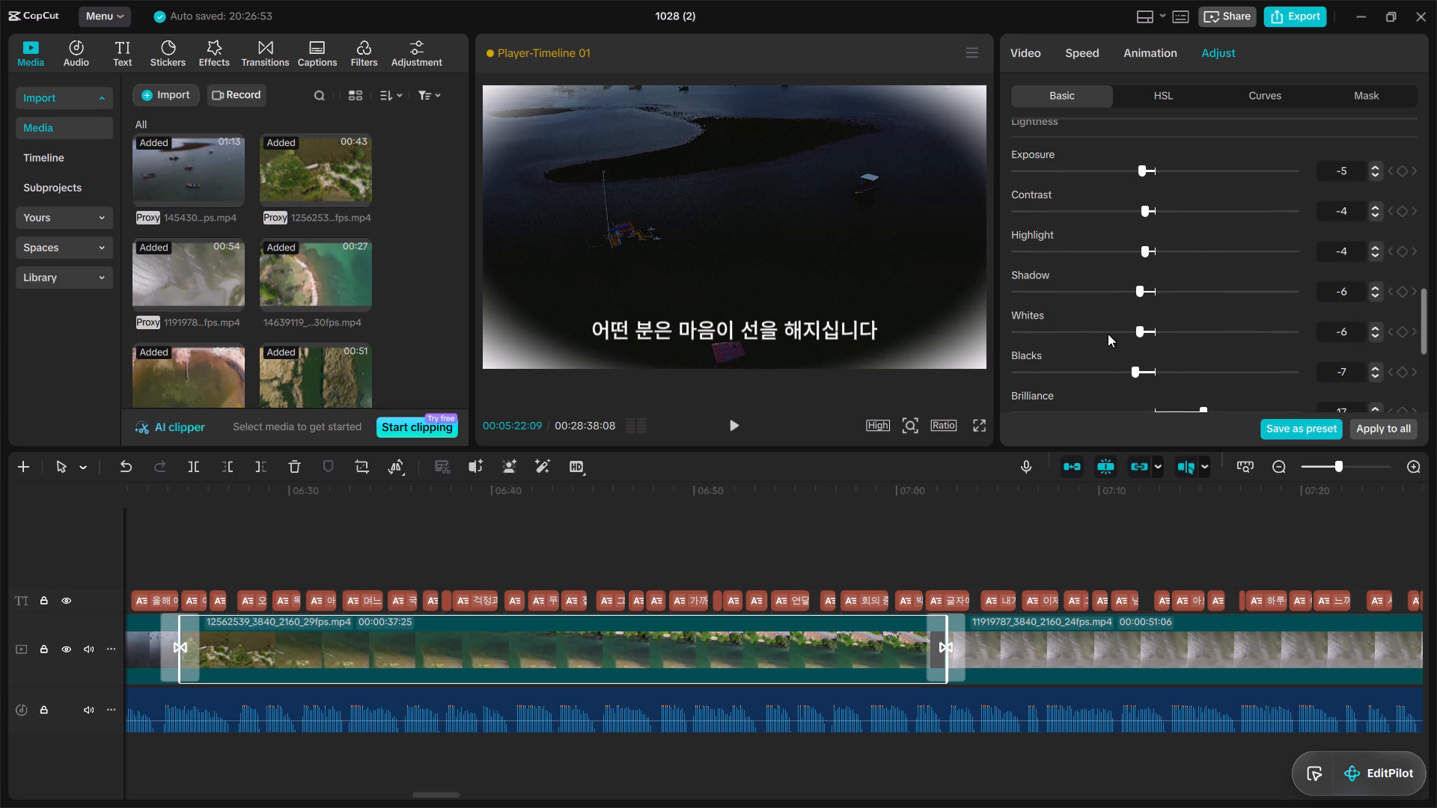
pyautogui.click(1108, 334)
pyautogui.click(1090, 294)
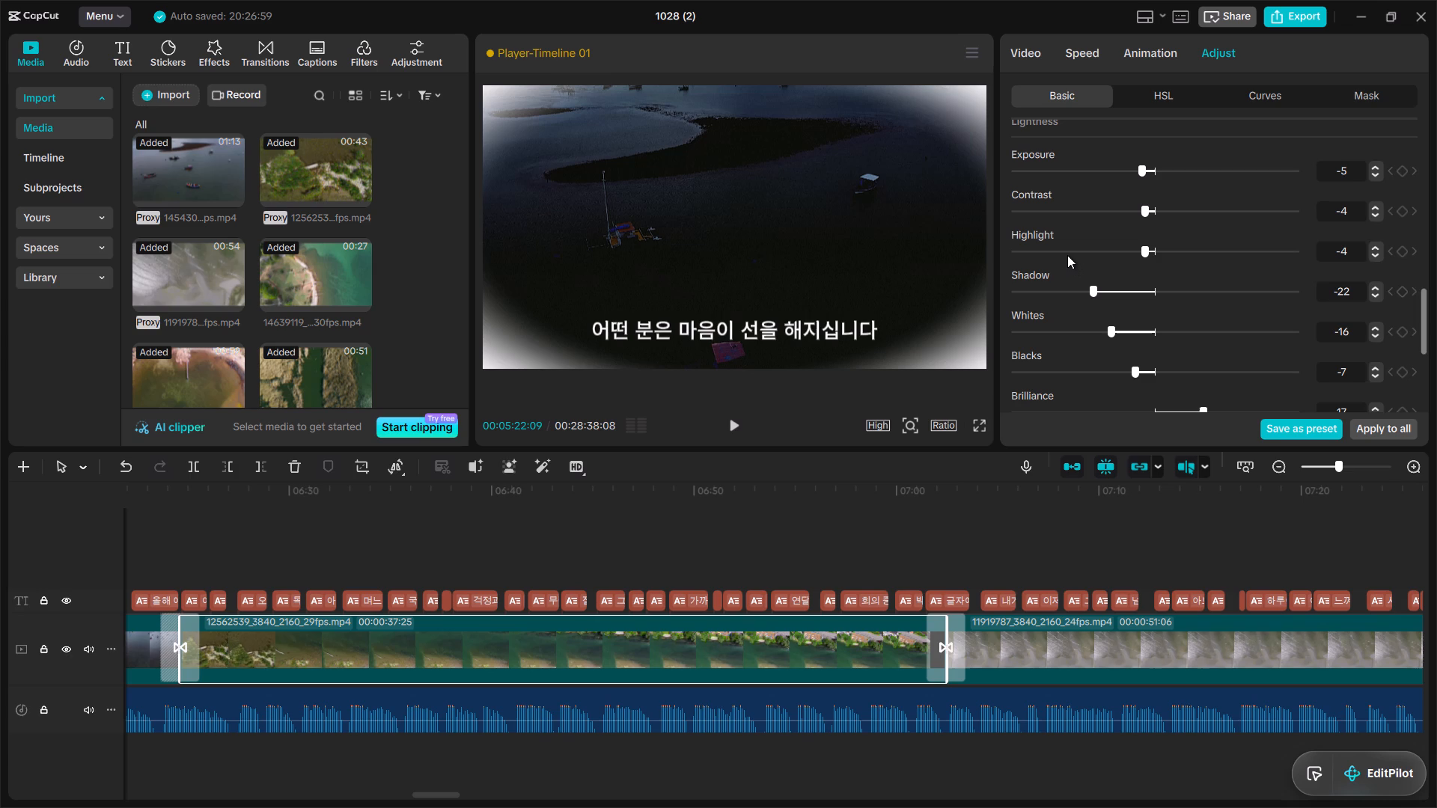
pyautogui.click(1067, 249)
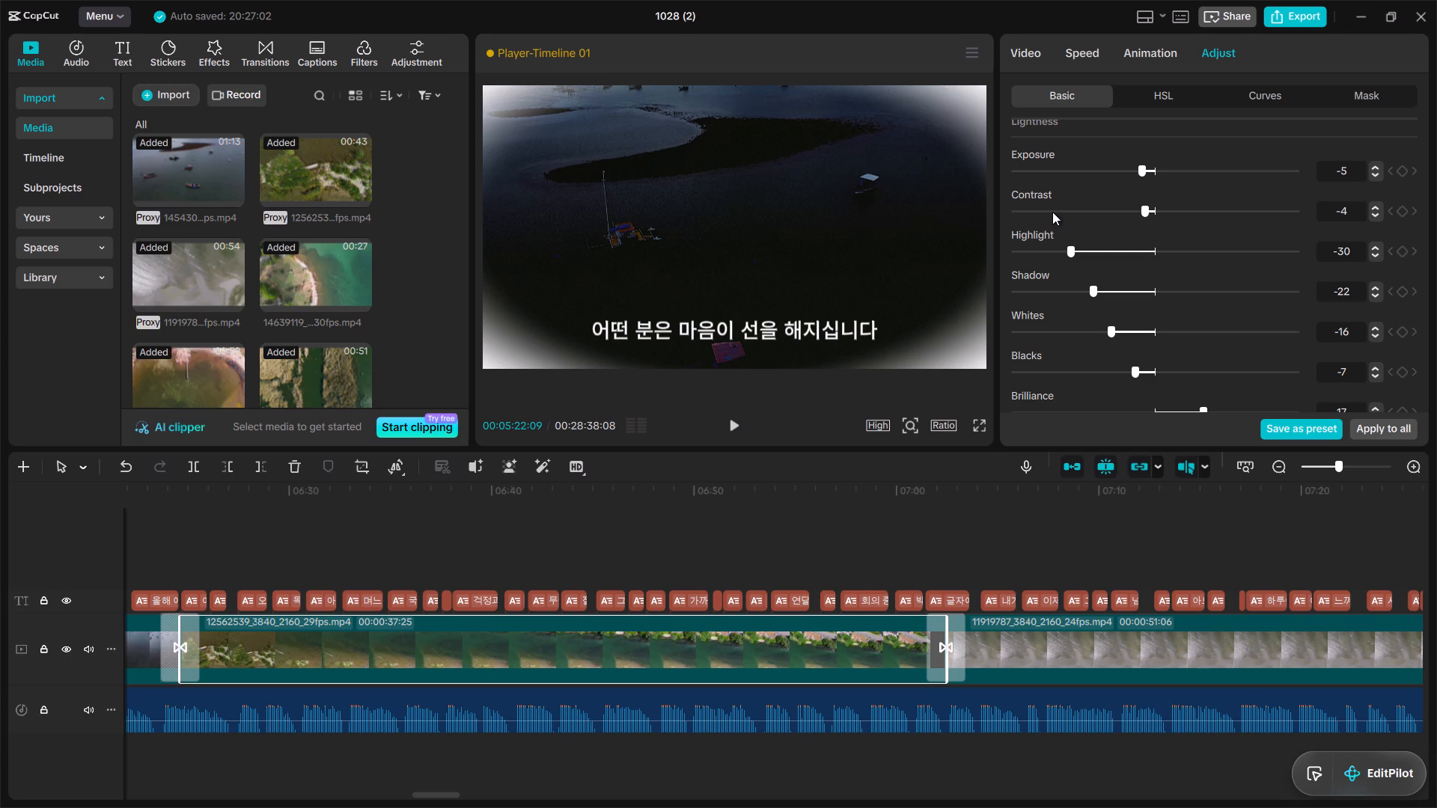
pyautogui.click(1049, 208)
pyautogui.click(1035, 168)
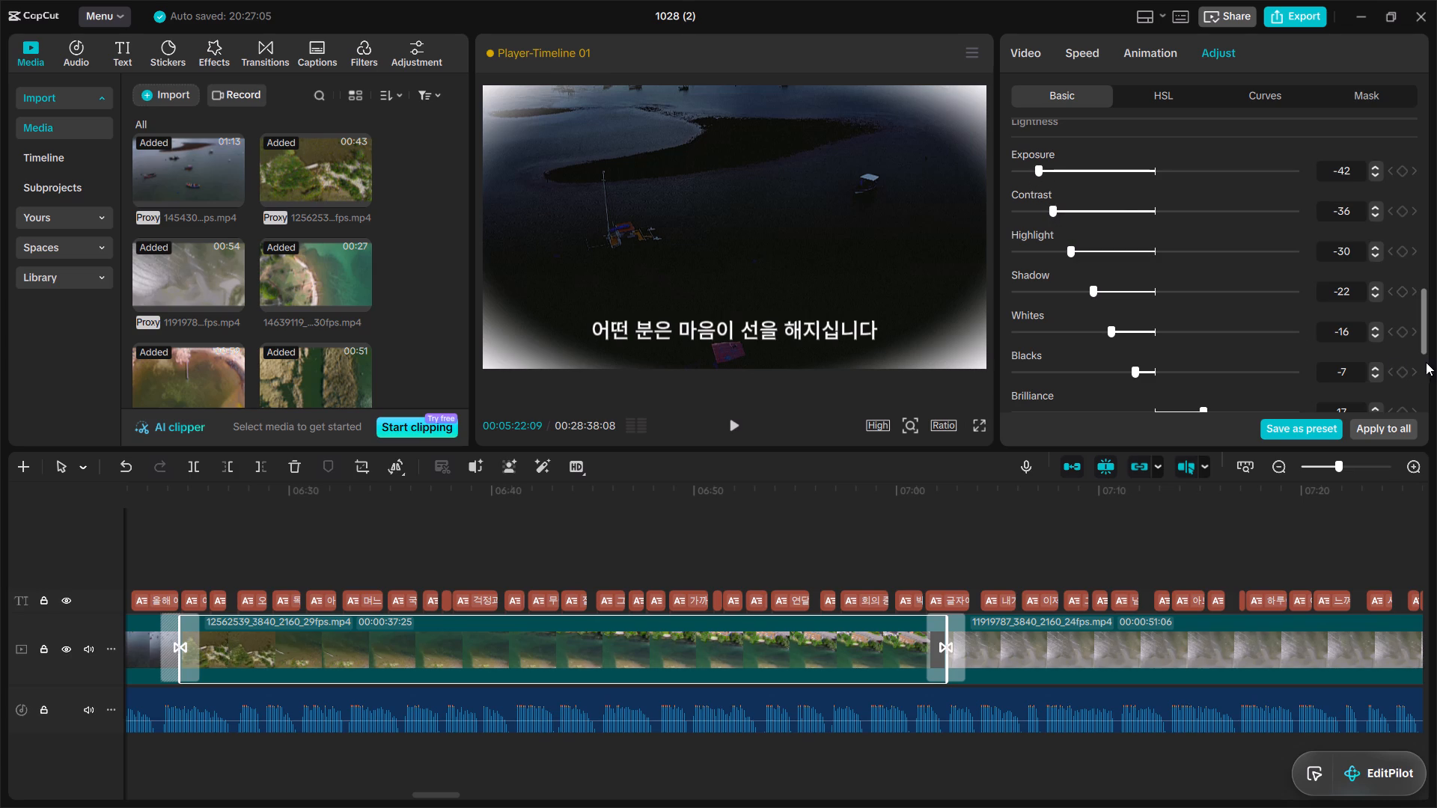
# Set the colour of clip 12562539 to Saturation -10, Tint -19 and Temp -7.
pyautogui.moveTo(1425, 346); pyautogui.dragTo(1424, 292)
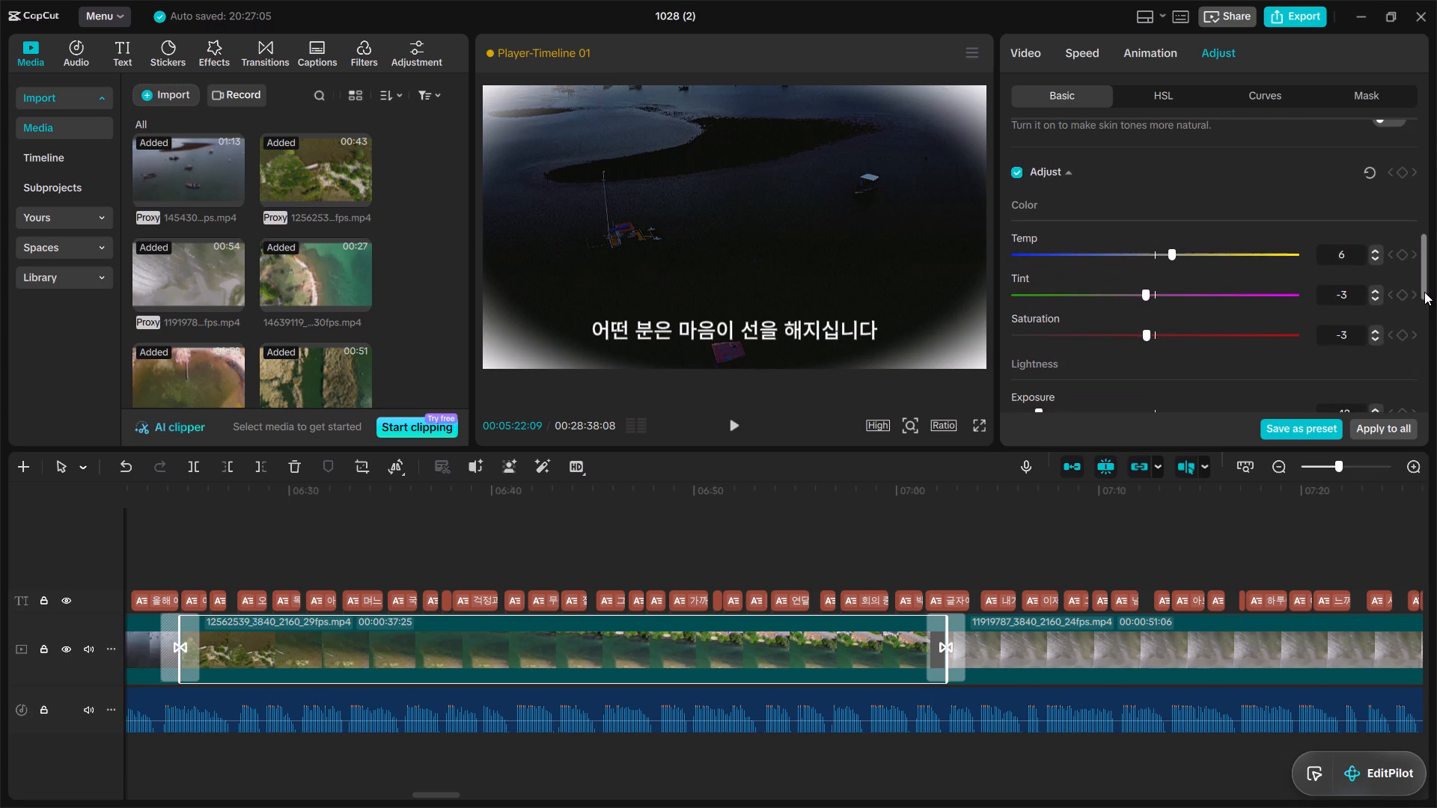
pyautogui.click(1123, 336)
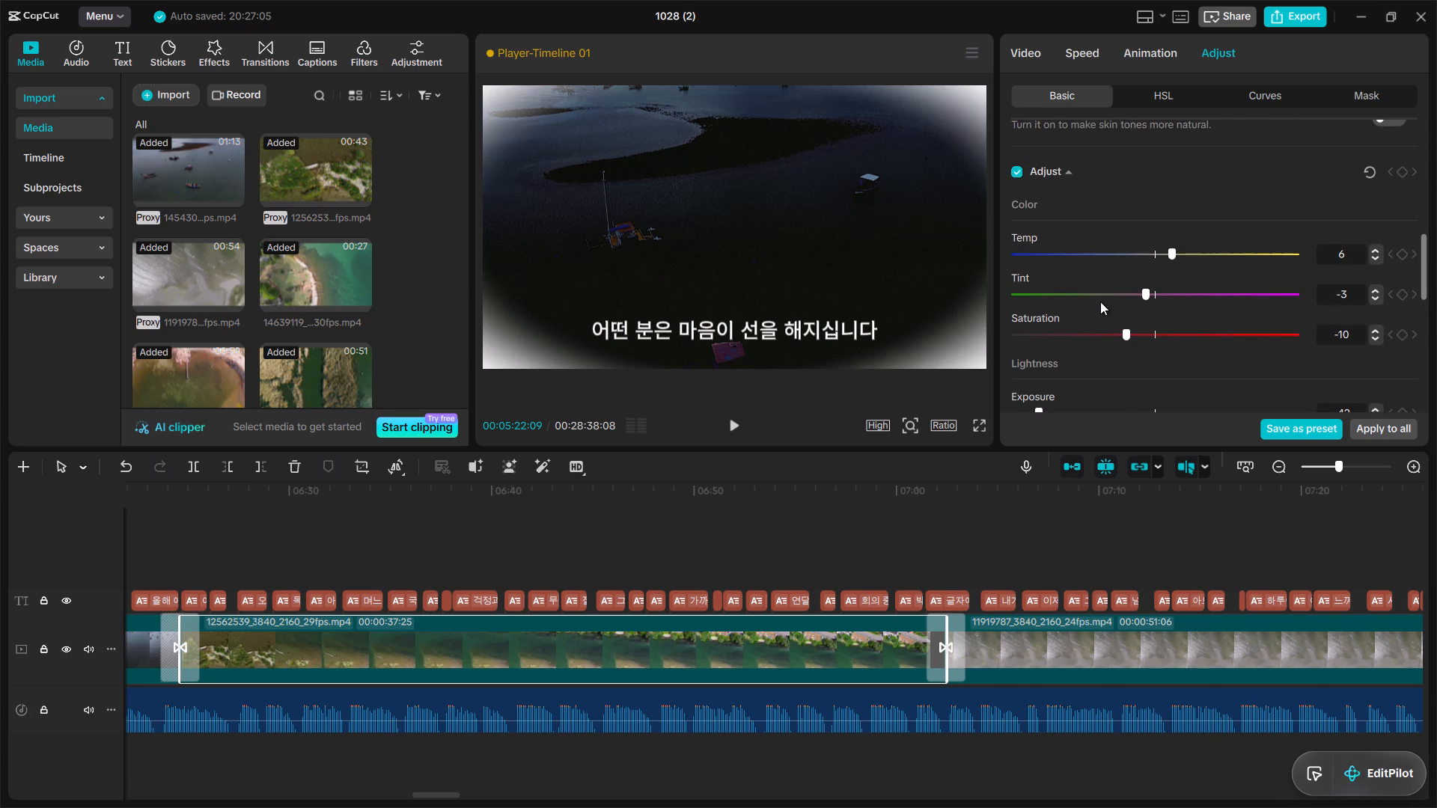
pyautogui.click(1098, 295)
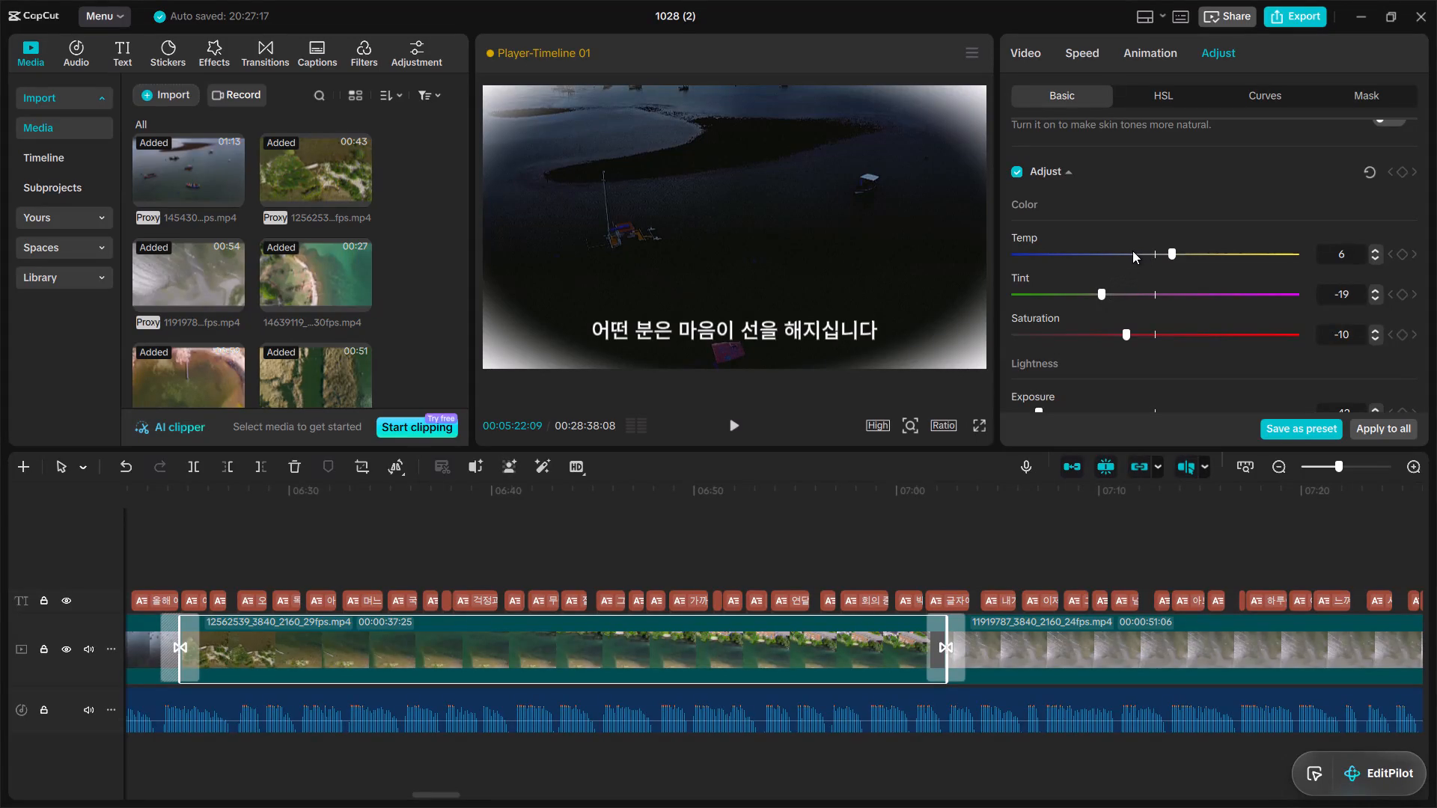
pyautogui.click(1132, 251)
# Turn on skin tone protection in the LUT settings of clip 12562539.
pyautogui.moveTo(1421, 287); pyautogui.dragTo(1423, 245)
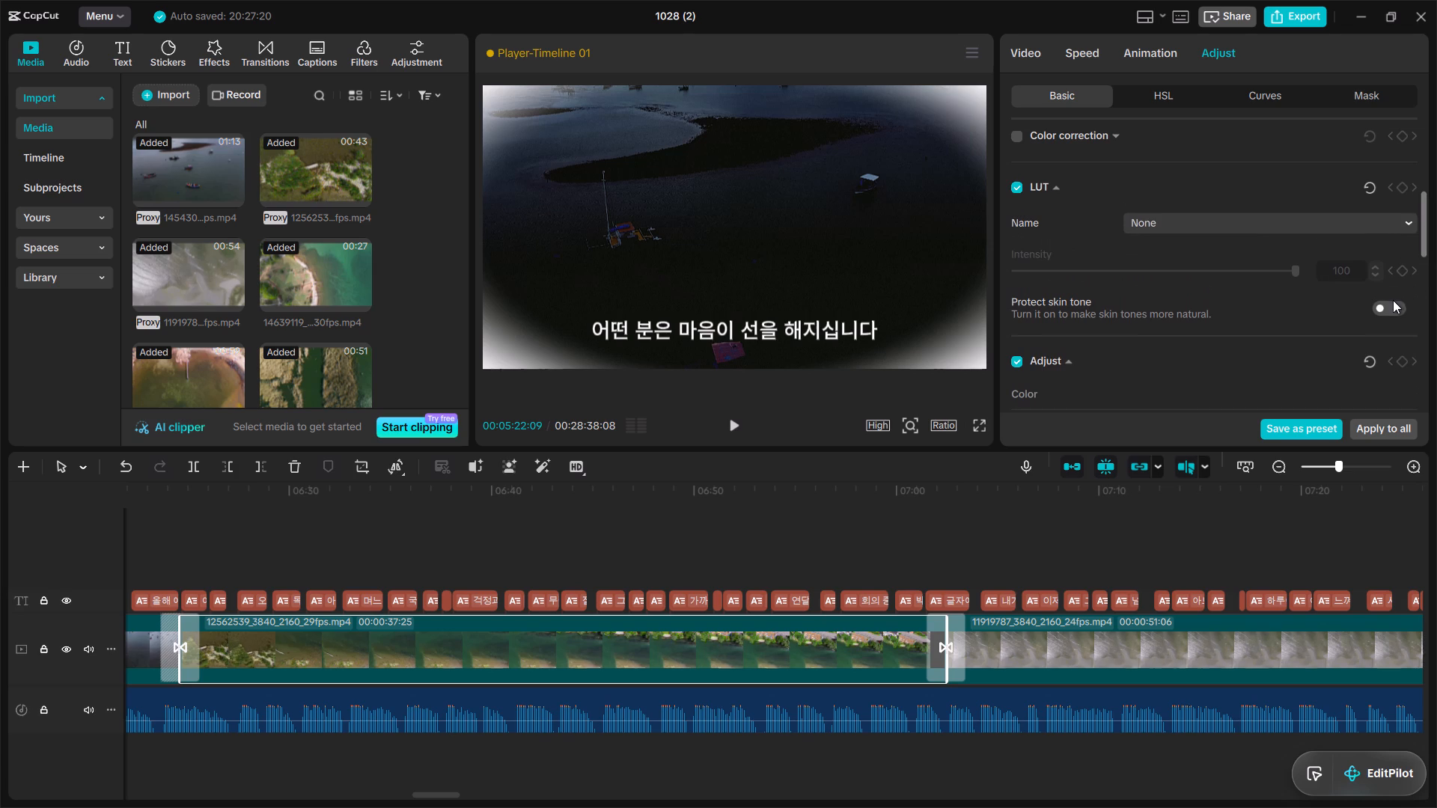
pyautogui.click(1391, 302)
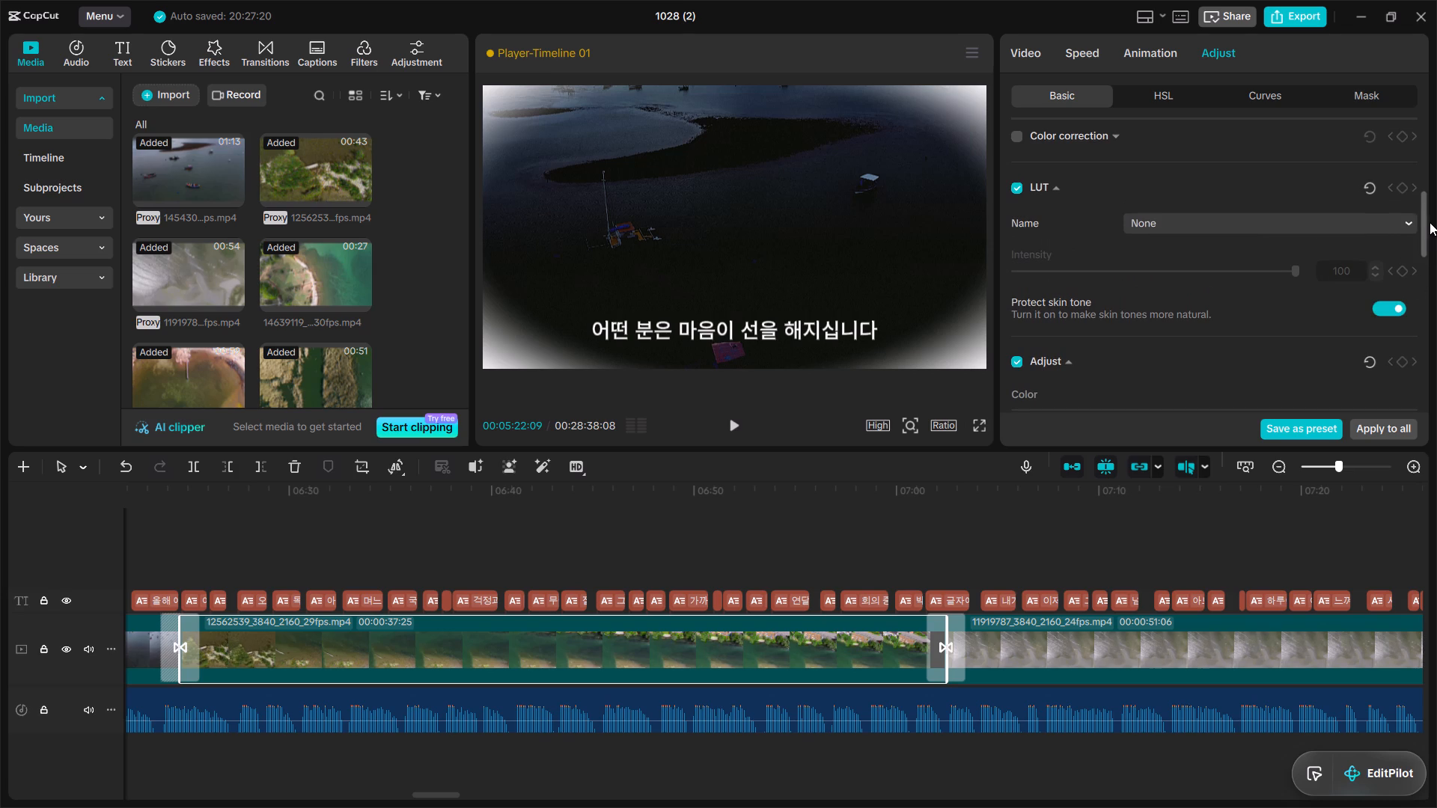
pyautogui.moveTo(1429, 221); pyautogui.dragTo(1424, 232)
pyautogui.moveTo(1424, 232); pyautogui.dragTo(1424, 209)
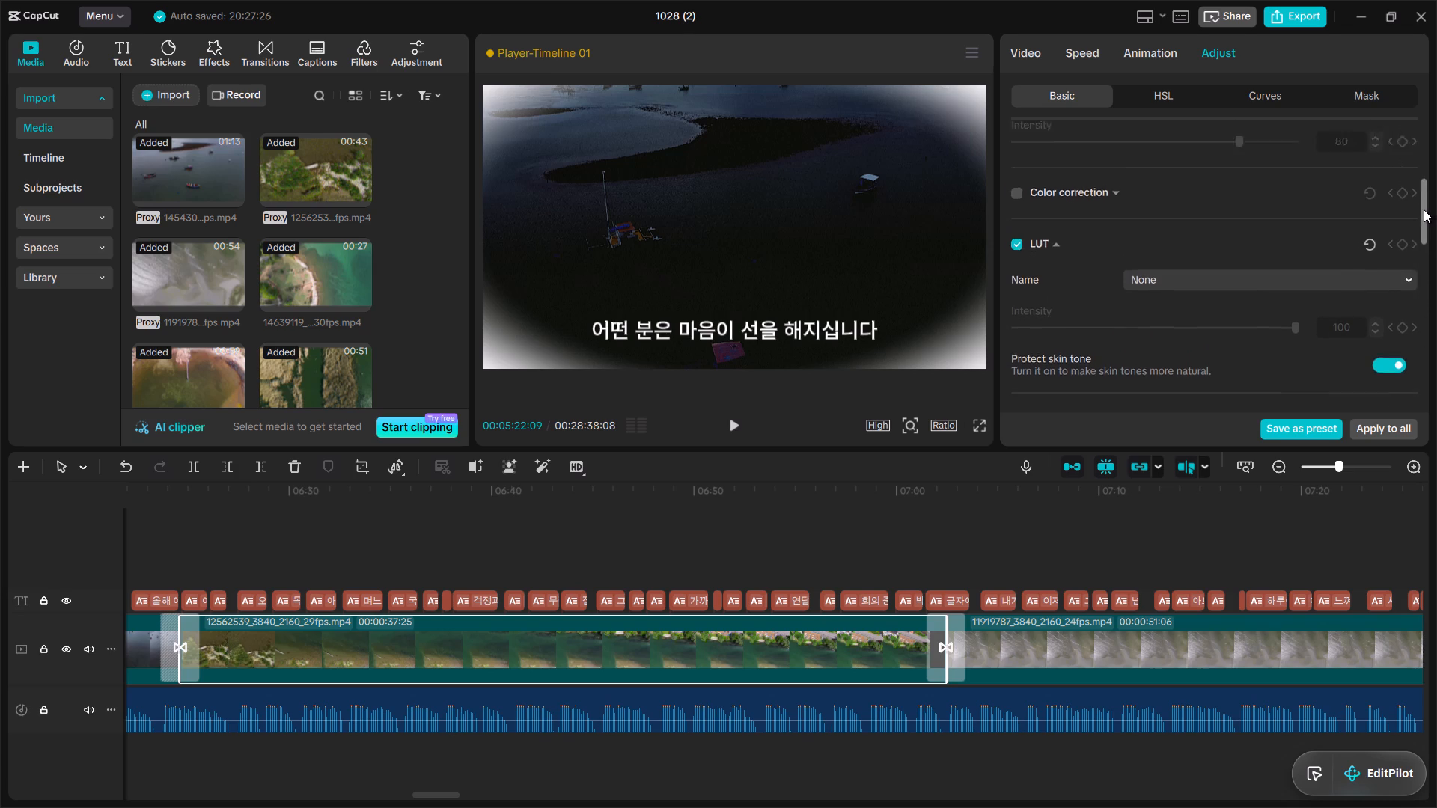
pyautogui.moveTo(1424, 209); pyautogui.dragTo(1413, 147)
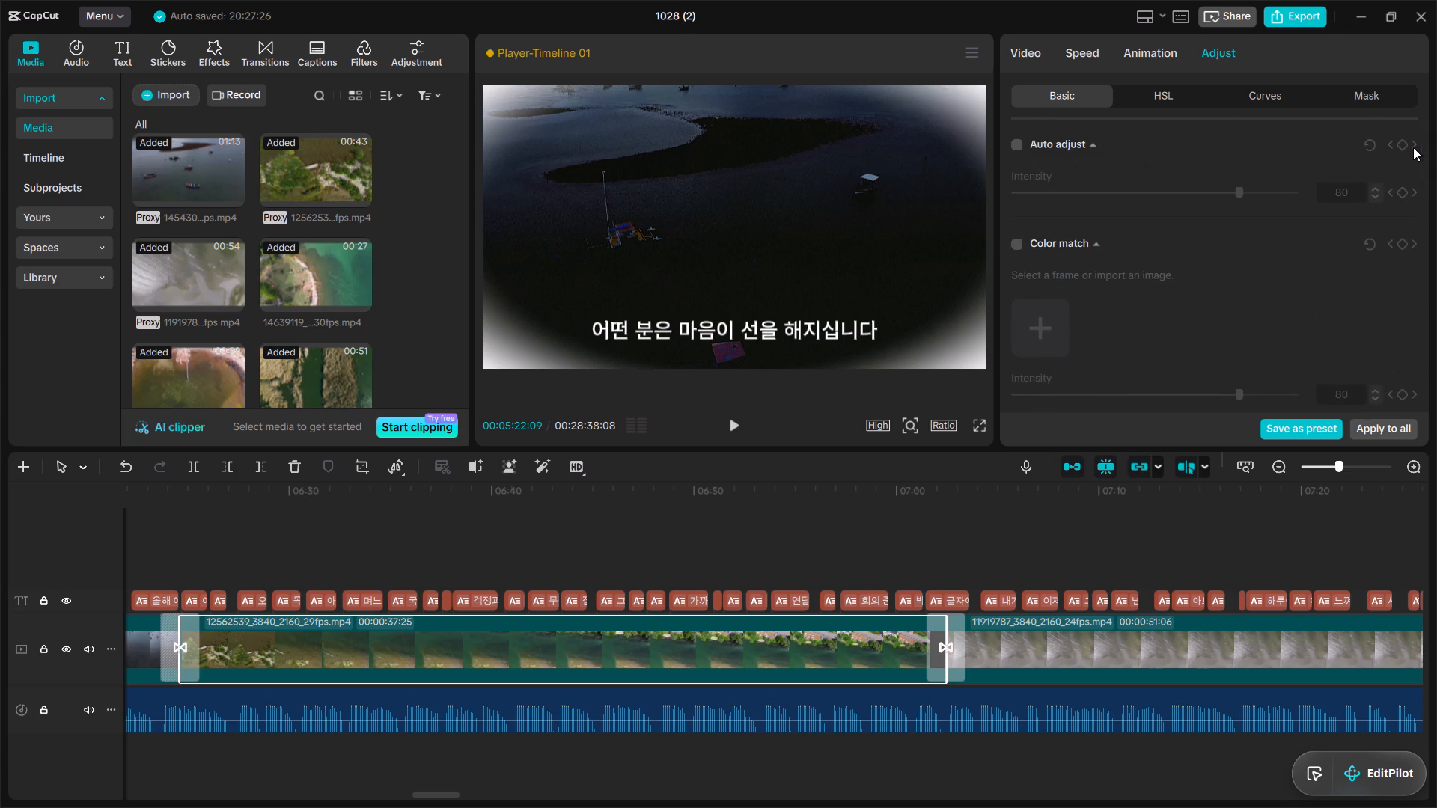
# Turn on skin tone protection in the LUT settings of the following clip, 11919787.
pyautogui.click(1026, 666)
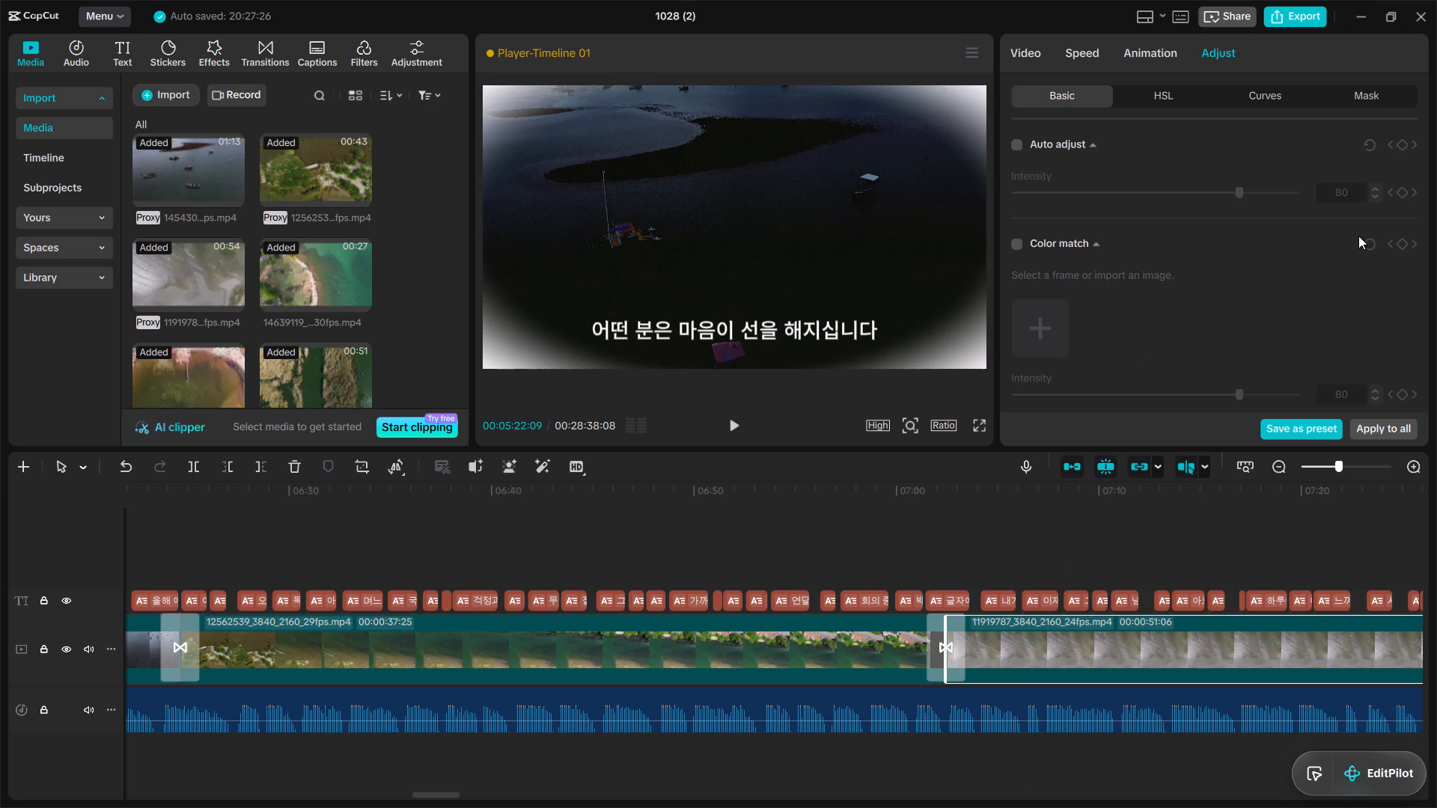
pyautogui.moveTo(1424, 158); pyautogui.dragTo(1425, 209)
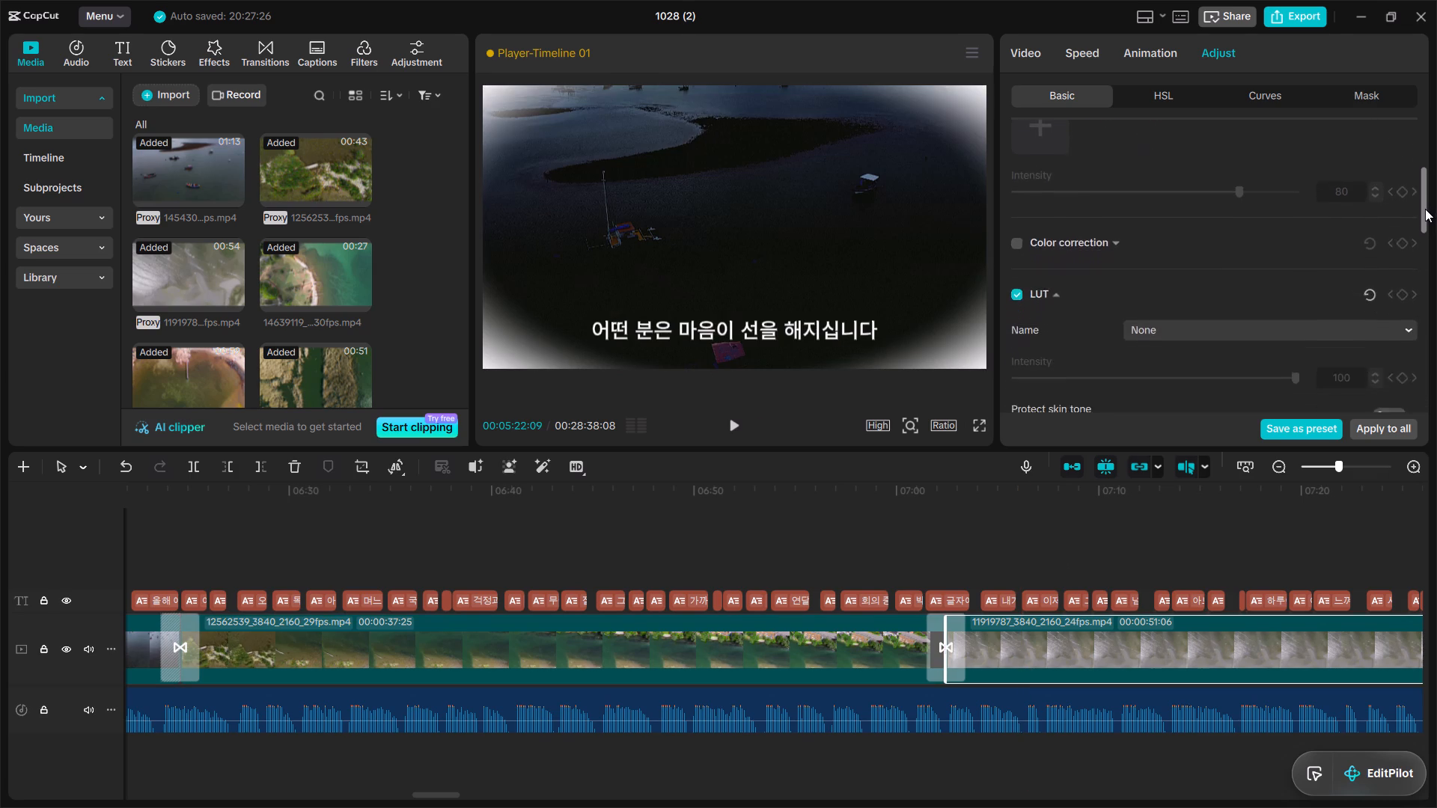
pyautogui.moveTo(1425, 209); pyautogui.dragTo(1421, 251)
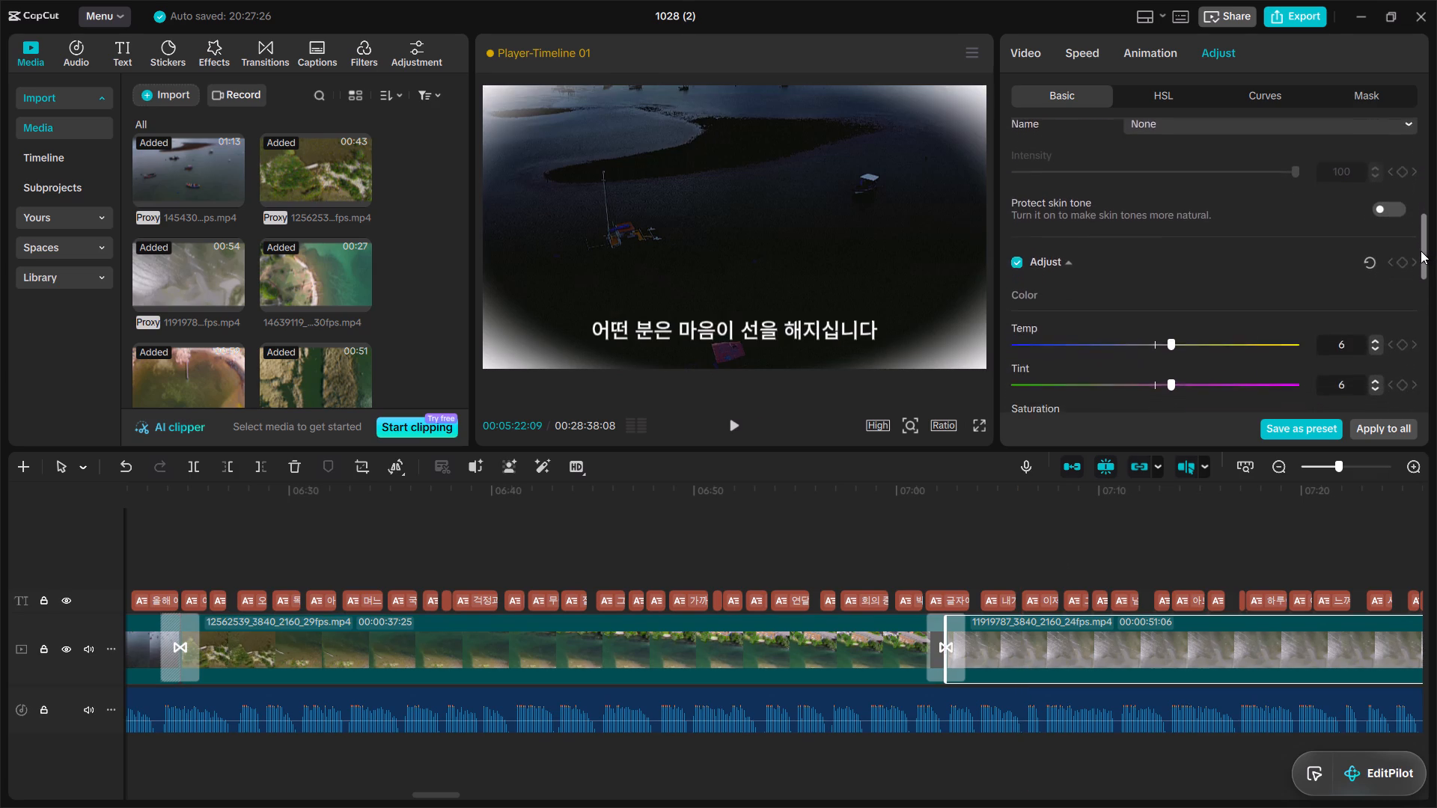
pyautogui.moveTo(1421, 251); pyautogui.dragTo(1421, 254)
pyautogui.click(1383, 183)
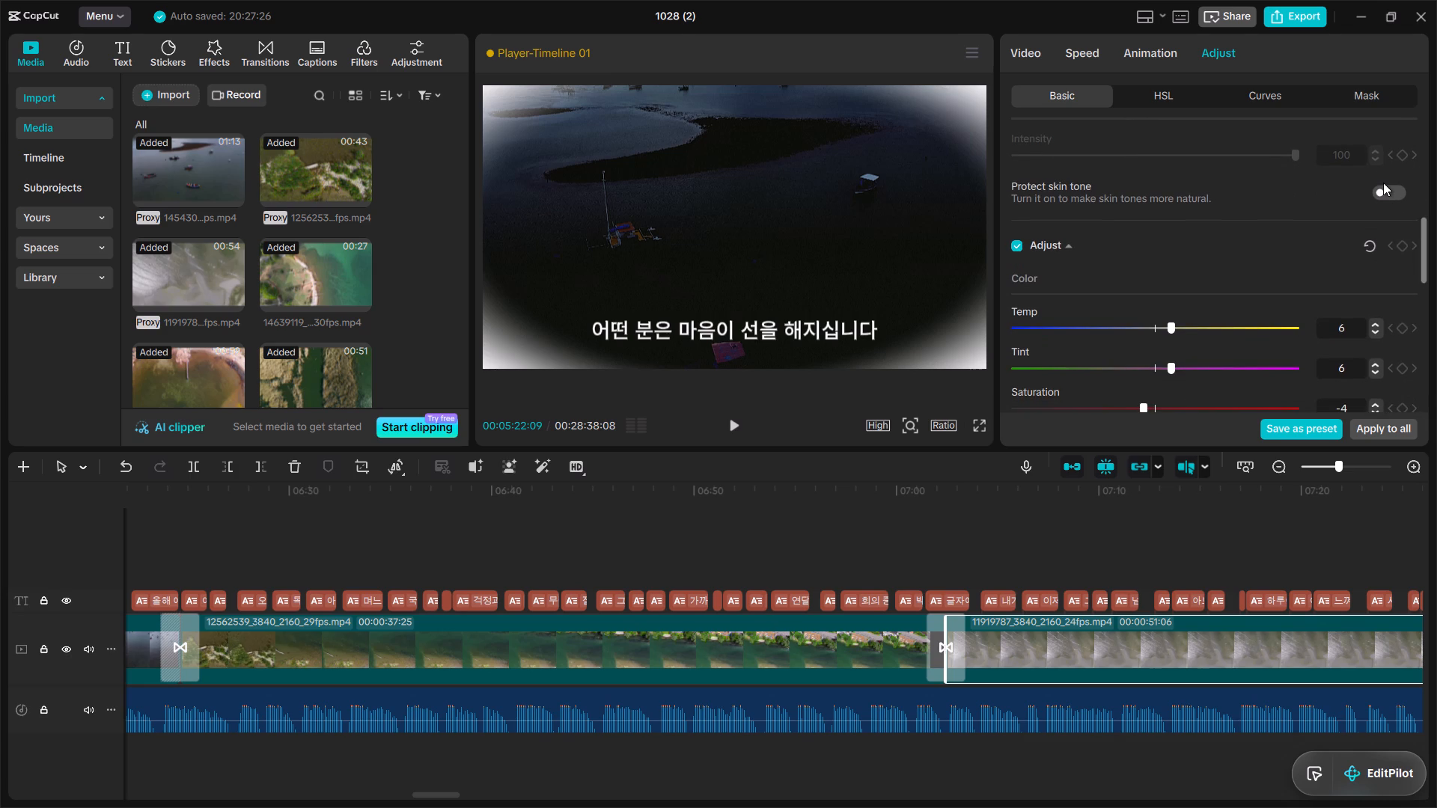
pyautogui.moveTo(1424, 237); pyautogui.dragTo(1424, 248)
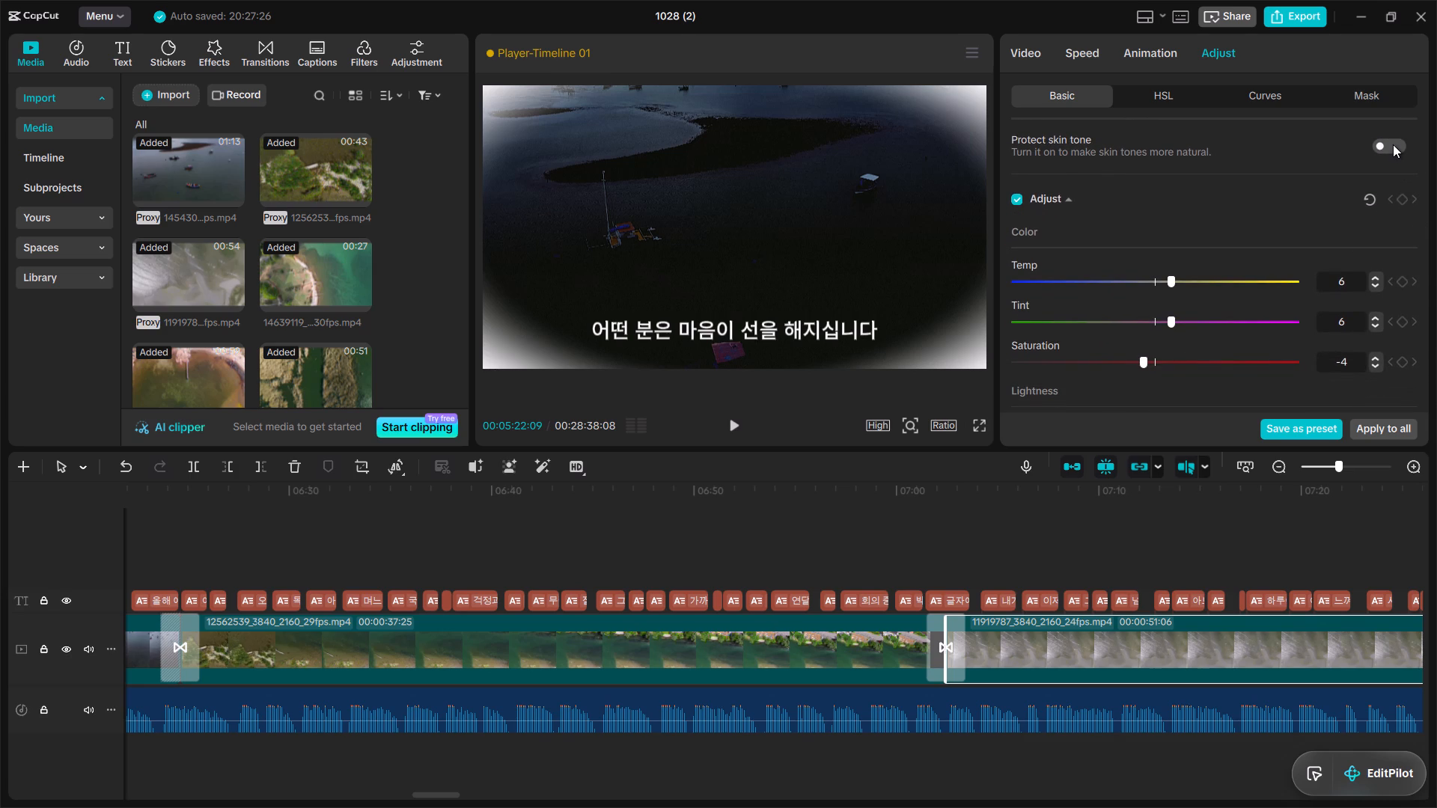
pyautogui.click(1393, 144)
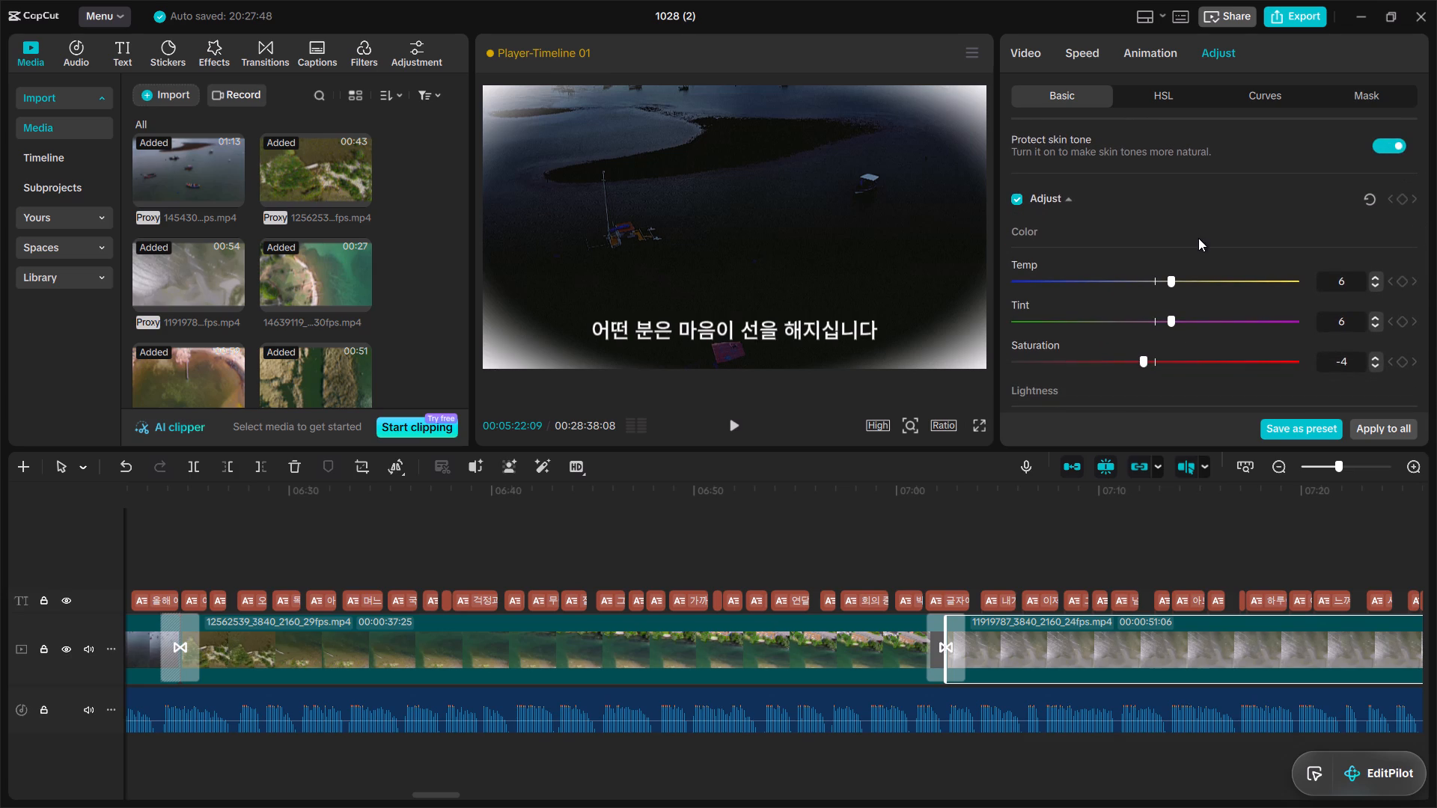
# Set the colour of clip 11919787 to Temp -13, Tint -22 and Saturation -40.
pyautogui.click(1116, 275)
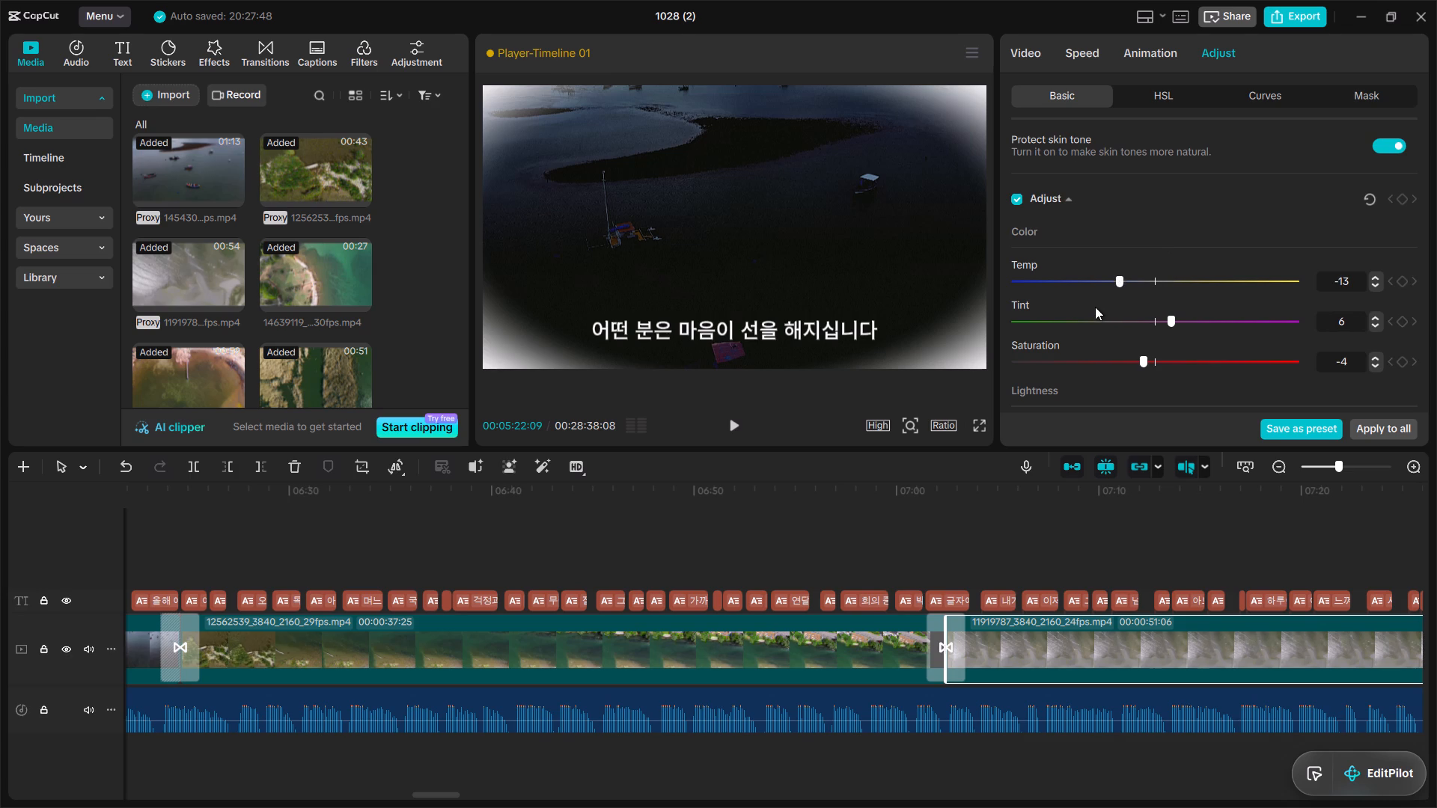
pyautogui.click(1090, 313)
pyautogui.click(1039, 355)
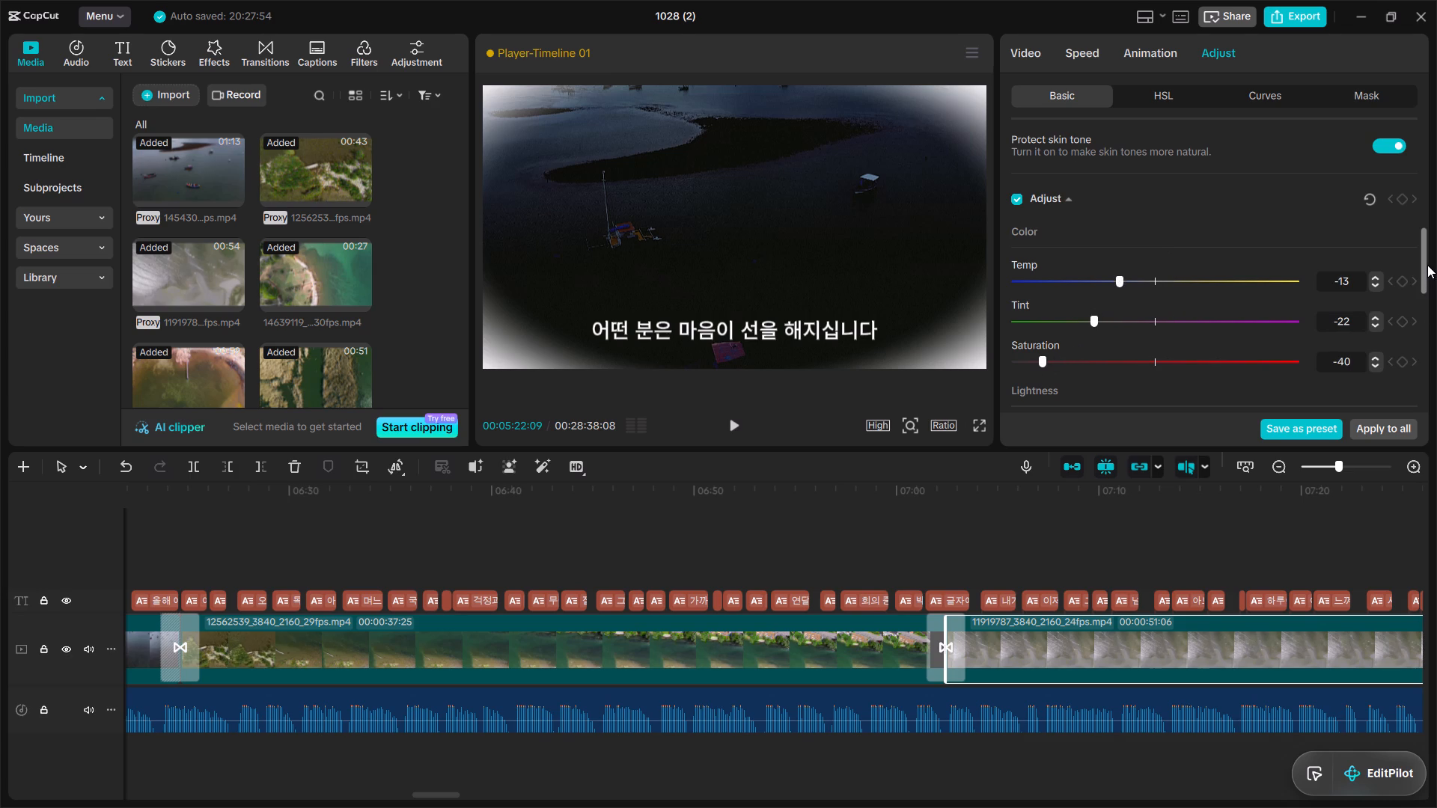
pyautogui.moveTo(1424, 261); pyautogui.dragTo(1424, 284)
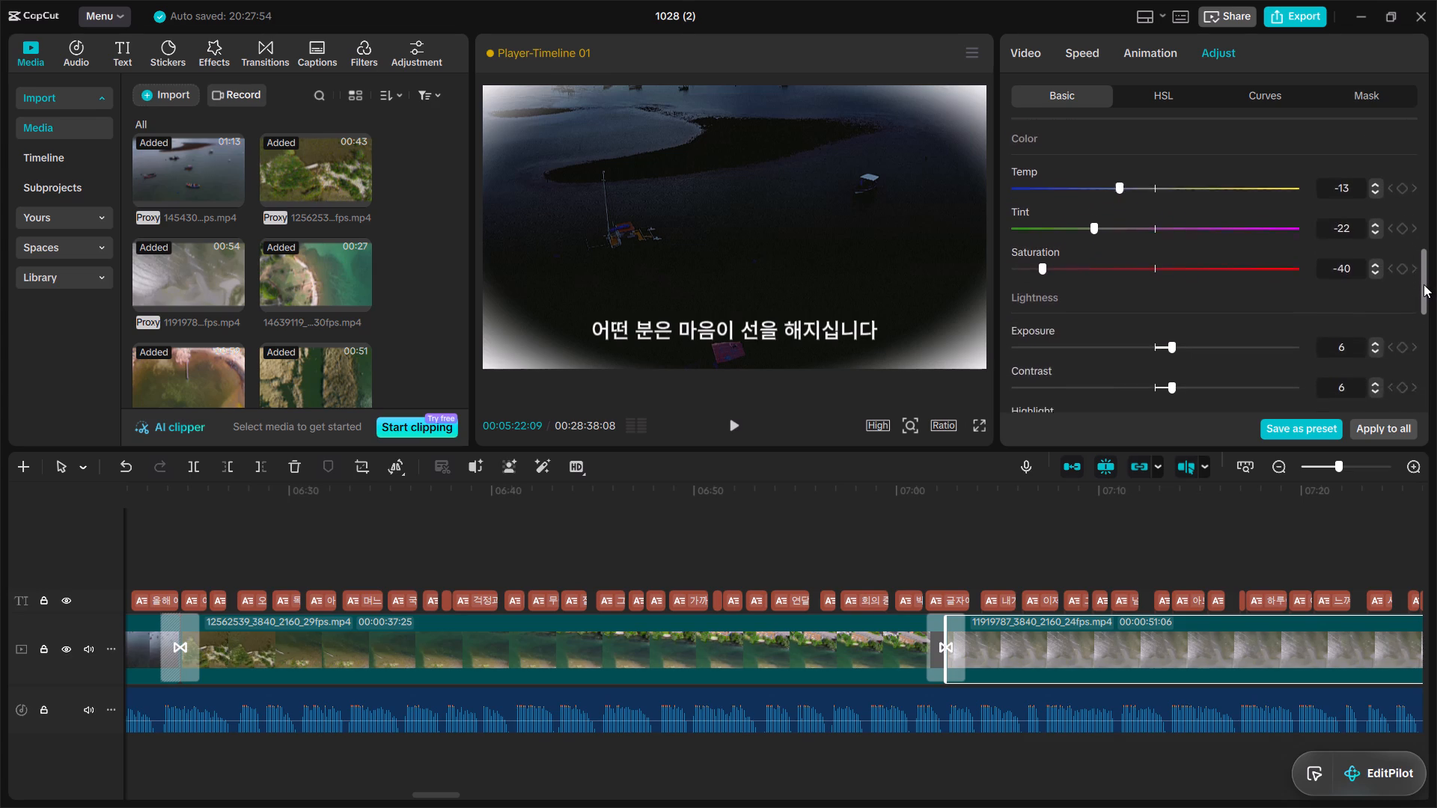
# Set the lightness of clip 11919787 to Exposure -8, Contrast -14, Highlight -23, Shadow -28, Whites -35, Blacks -41 and Brilliance -47.
pyautogui.moveTo(1424, 284); pyautogui.dragTo(1424, 320)
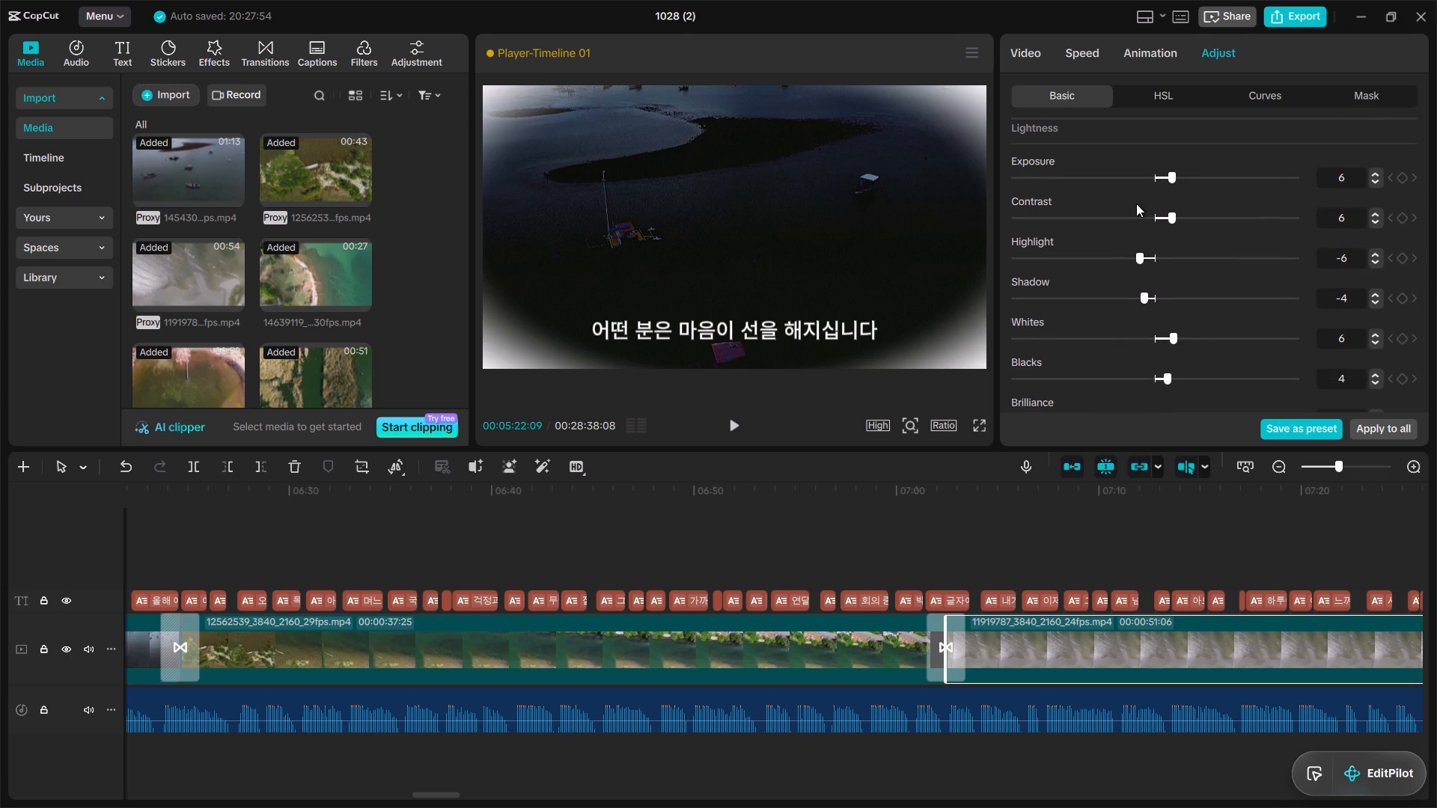
pyautogui.click(1130, 176)
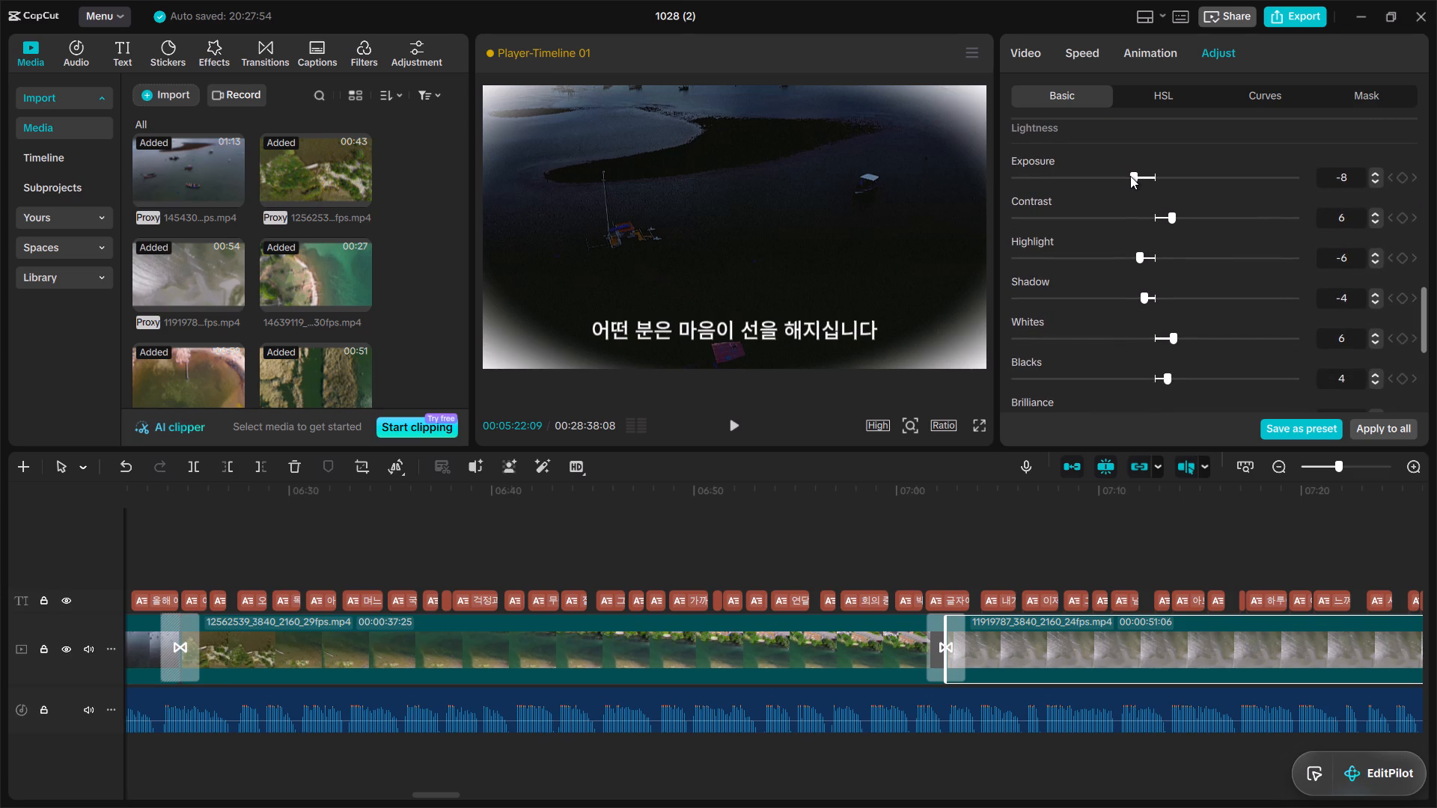
pyautogui.click(1114, 211)
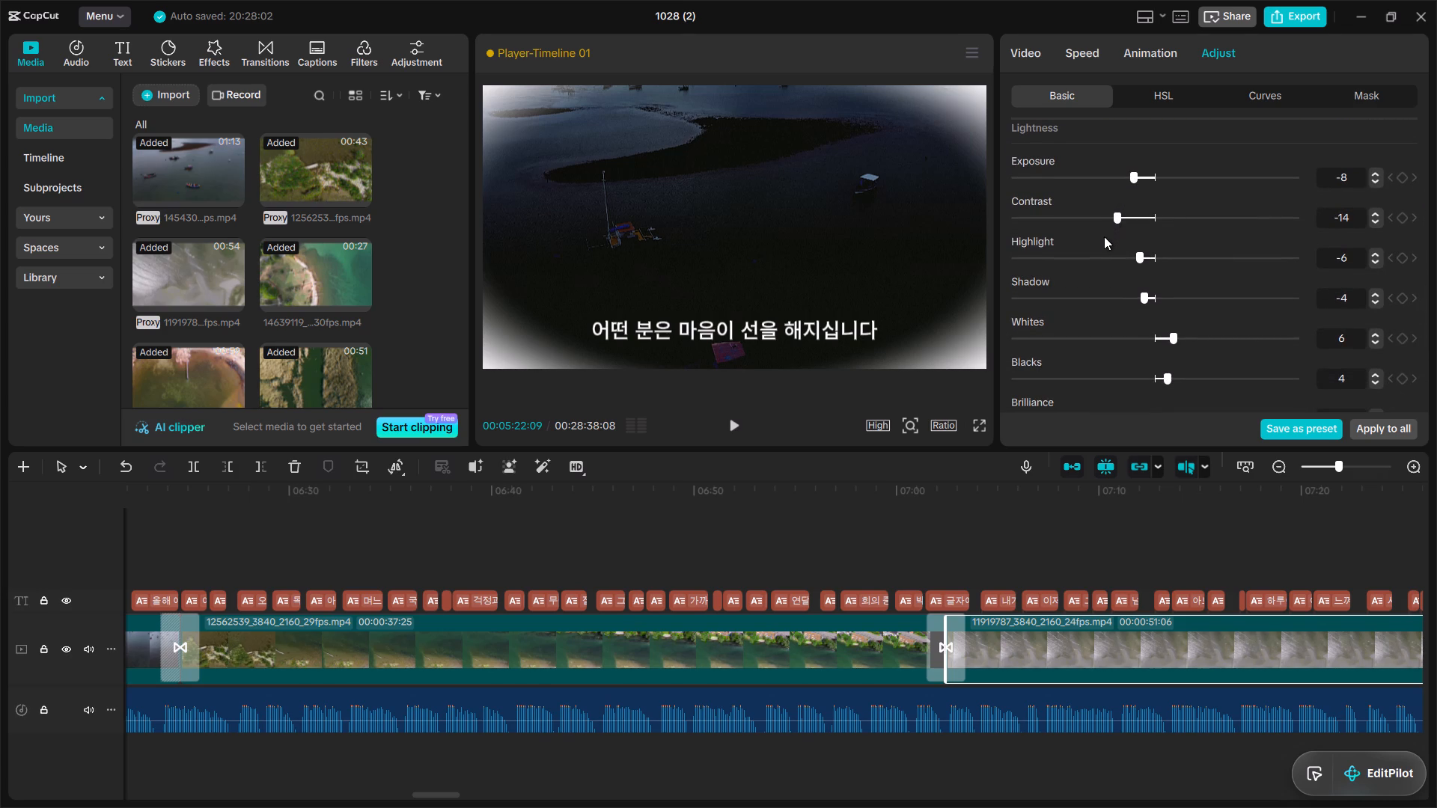
pyautogui.moveTo(1097, 254); pyautogui.dragTo(1079, 296)
pyautogui.moveTo(1079, 296); pyautogui.dragTo(1086, 295)
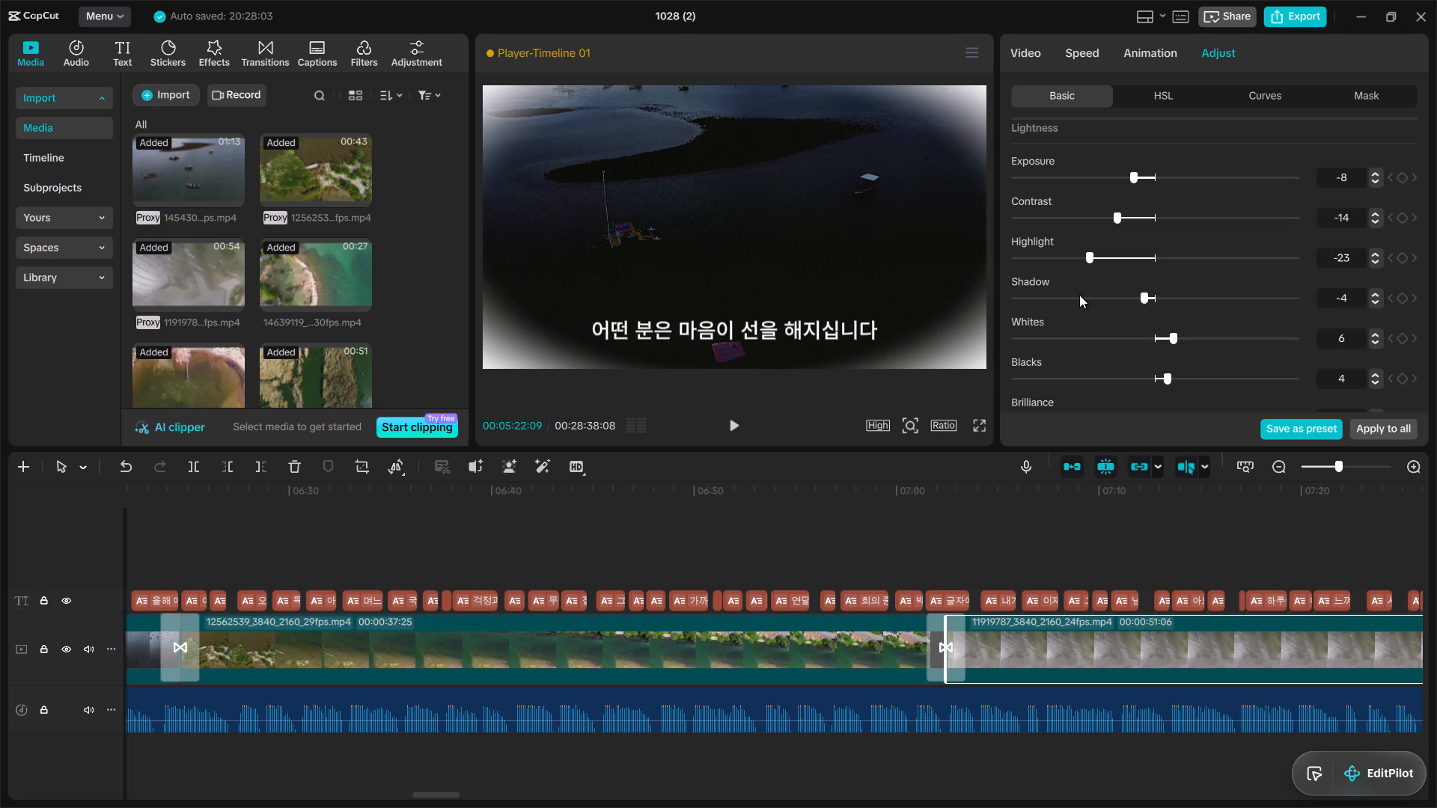
pyautogui.click(1073, 294)
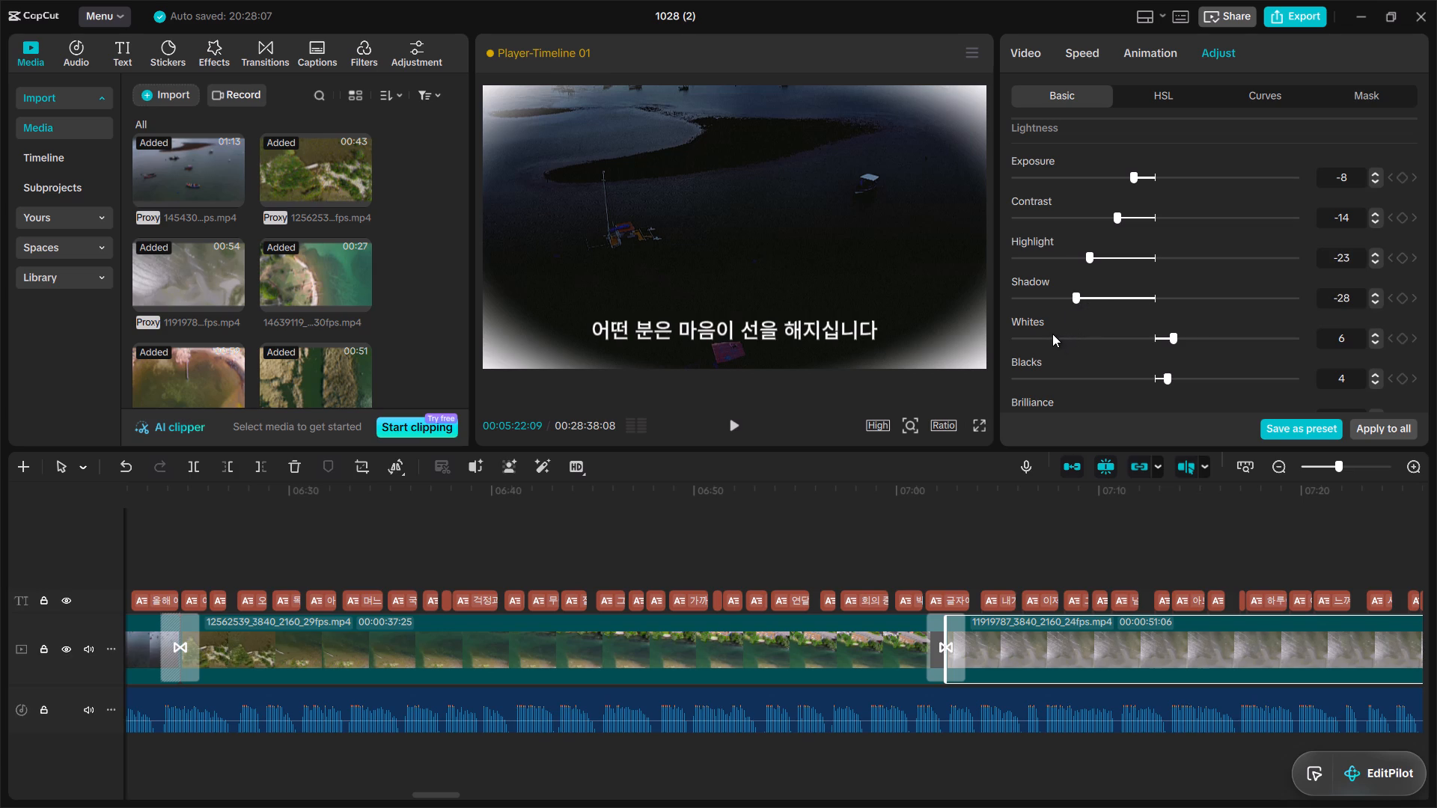
pyautogui.click(1052, 334)
pyautogui.click(1036, 375)
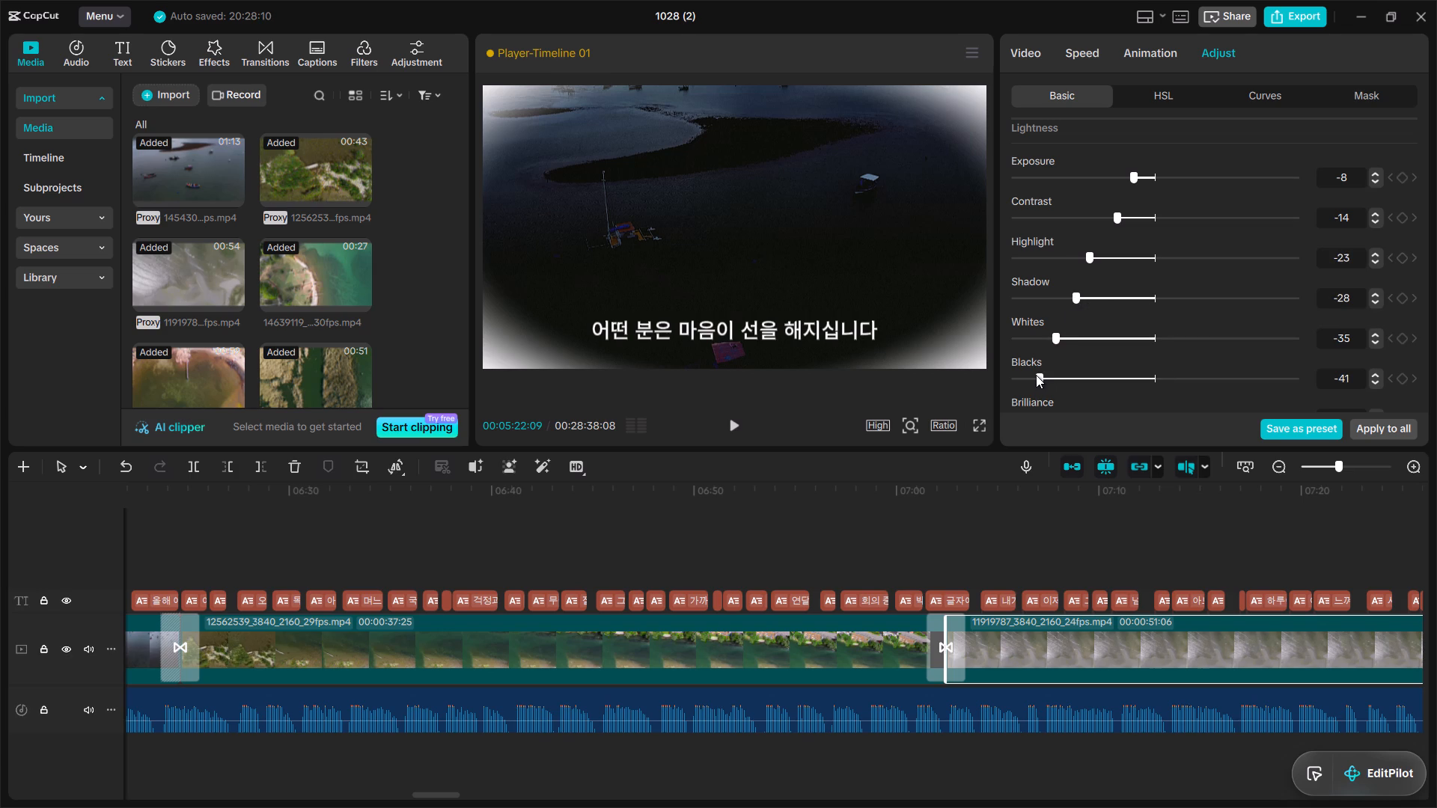
pyautogui.moveTo(1425, 322); pyautogui.dragTo(1427, 353)
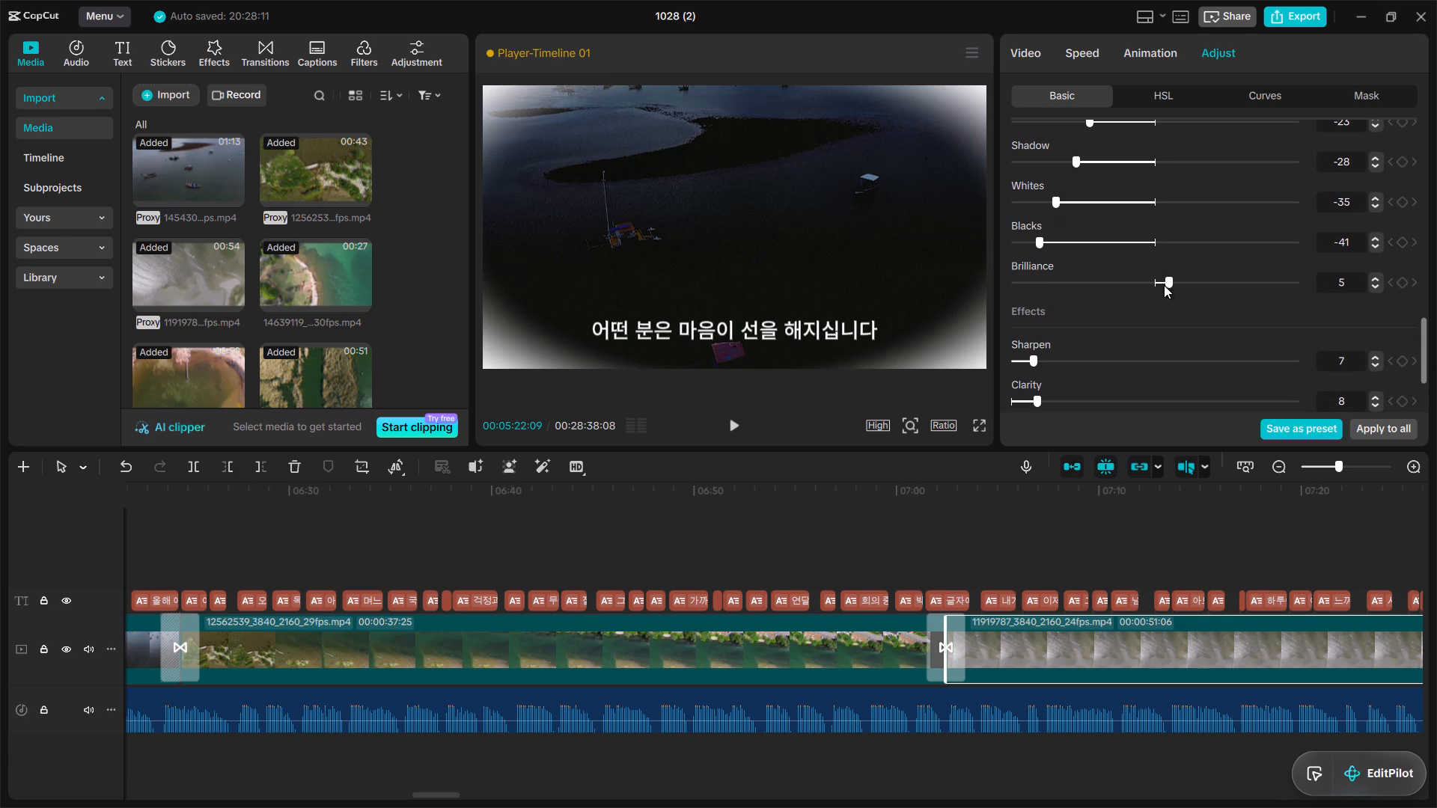
pyautogui.click(1020, 278)
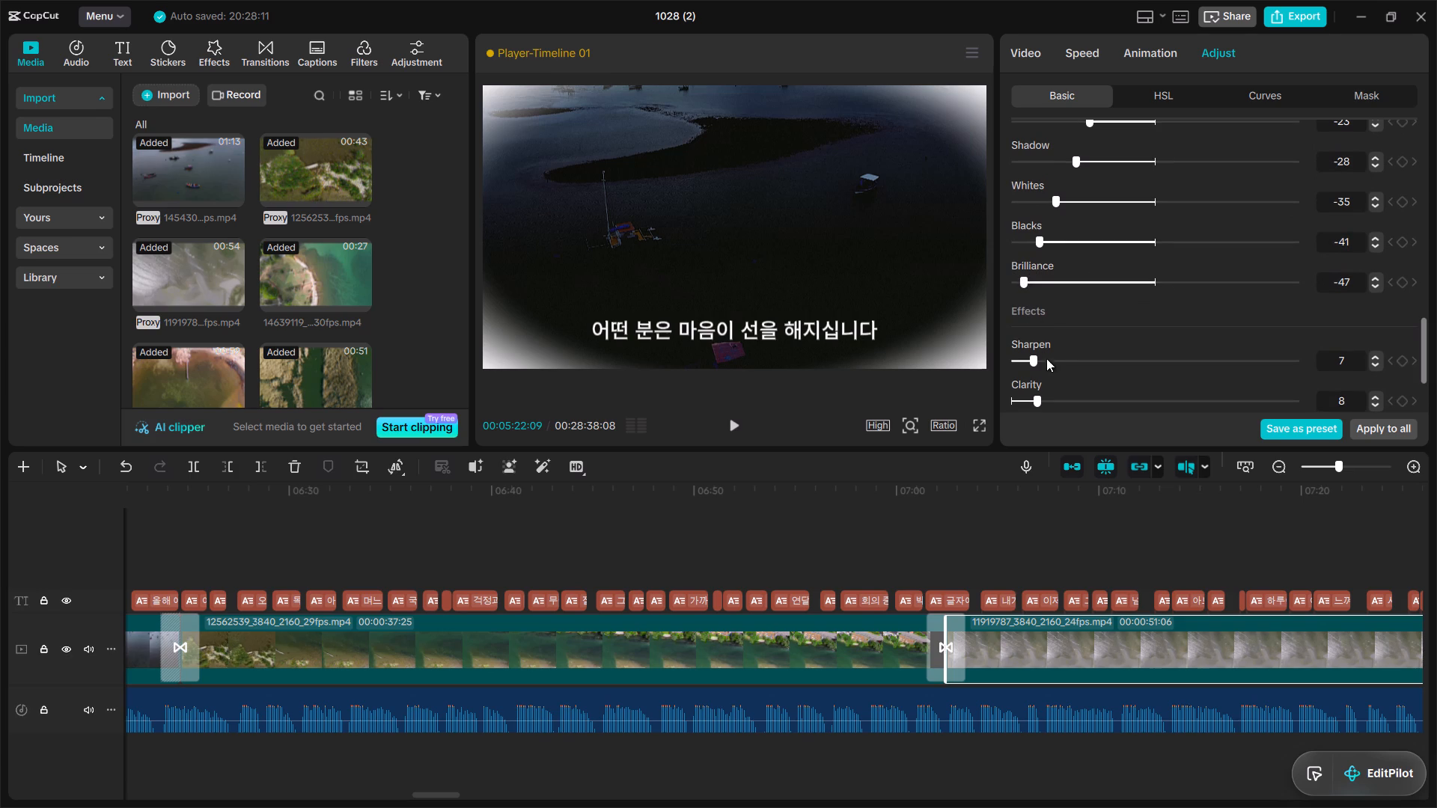
# Set the effects of clip 11919787 to Sharpen 12, Clarity 80, Particles 34, Fade 54 and Vignette 45.
pyautogui.click(1050, 360)
pyautogui.moveTo(1058, 394); pyautogui.dragTo(1235, 377)
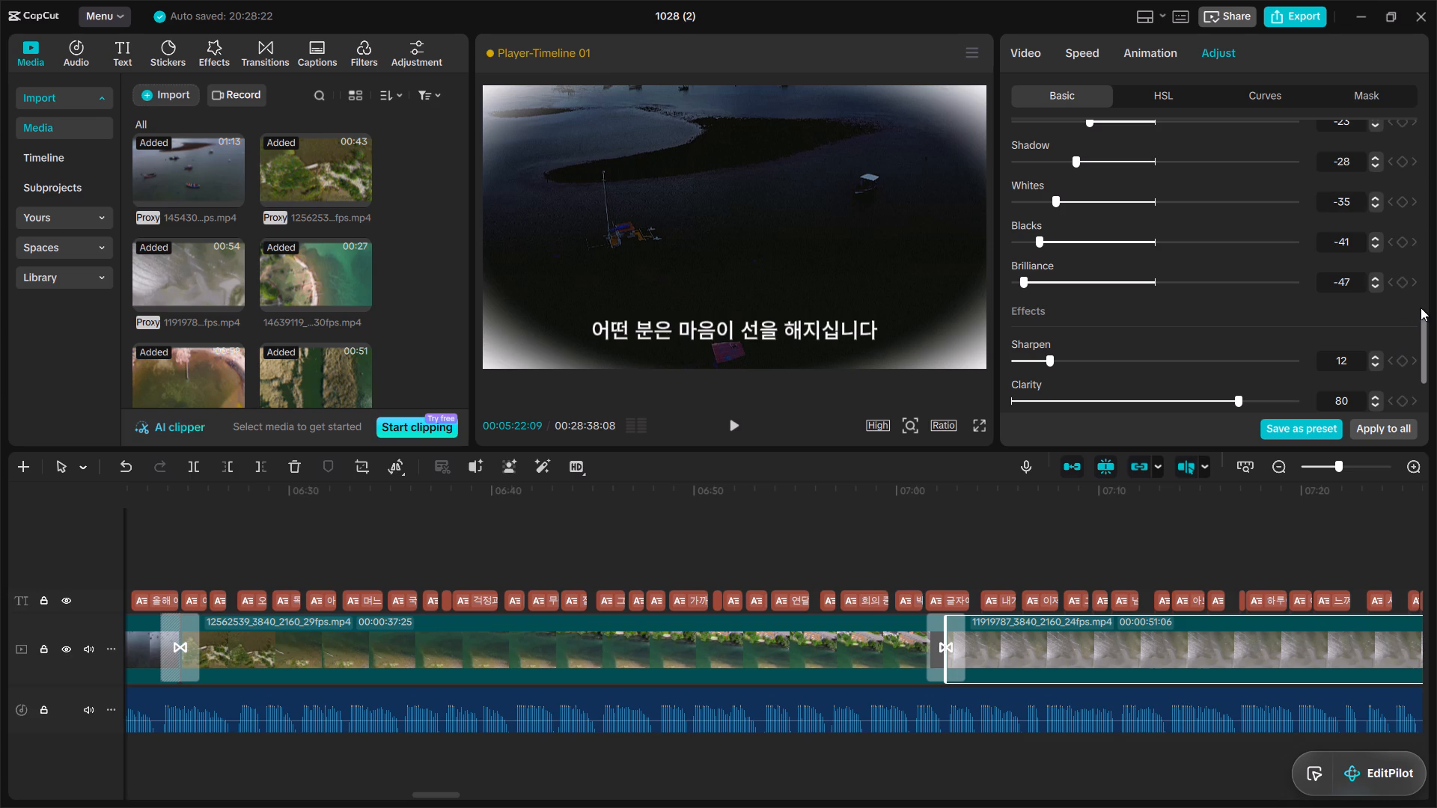
pyautogui.moveTo(1421, 322); pyautogui.dragTo(1428, 370)
pyautogui.click(1109, 319)
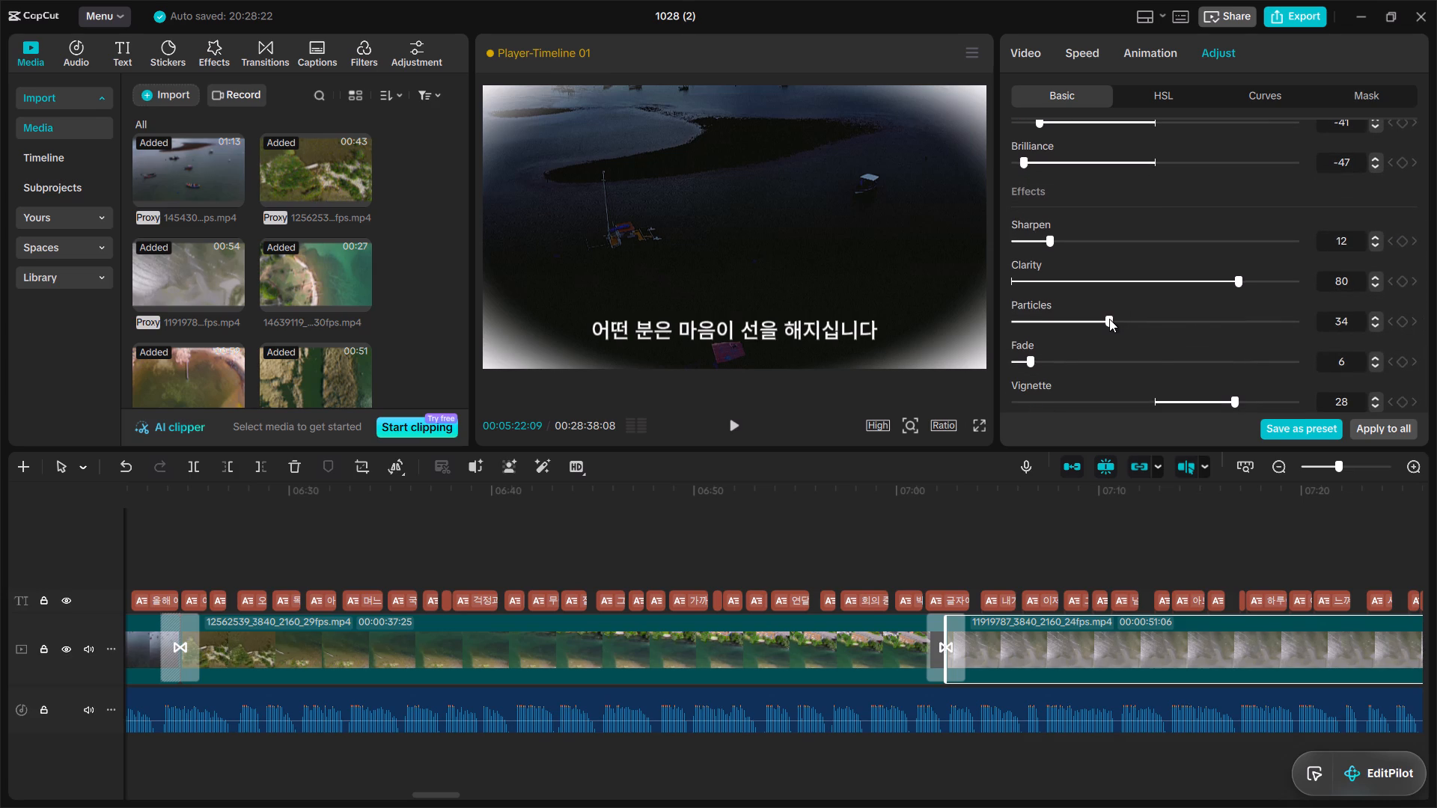
pyautogui.click(1167, 356)
pyautogui.click(1277, 397)
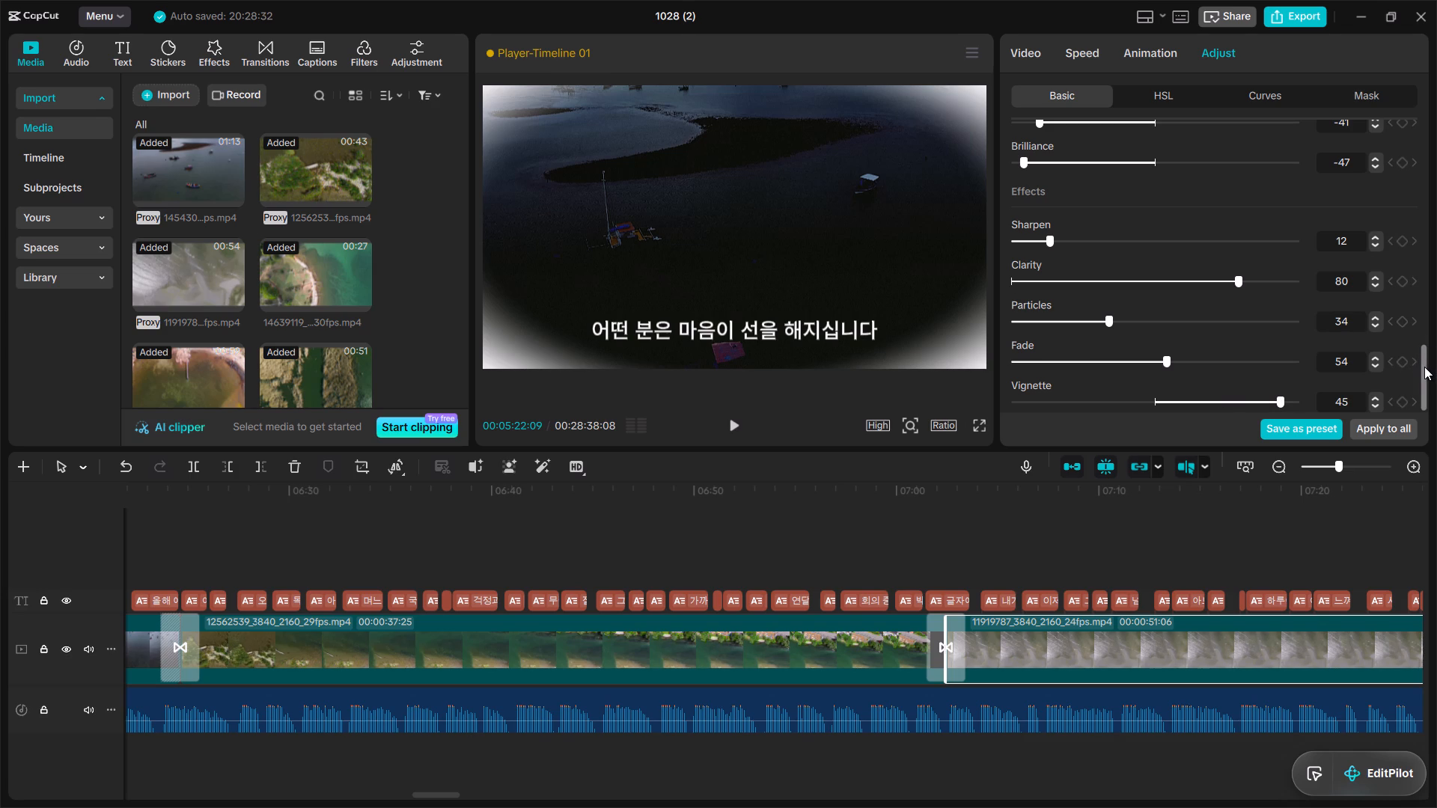
pyautogui.moveTo(1424, 367); pyautogui.dragTo(1426, 398)
# Set the effects of the following clip, 14639119, to Vignette -29, Fade 21, Particles 29, Clarity 39 and Sharpen 47.
pyautogui.moveTo(420, 792); pyautogui.dragTo(439, 792)
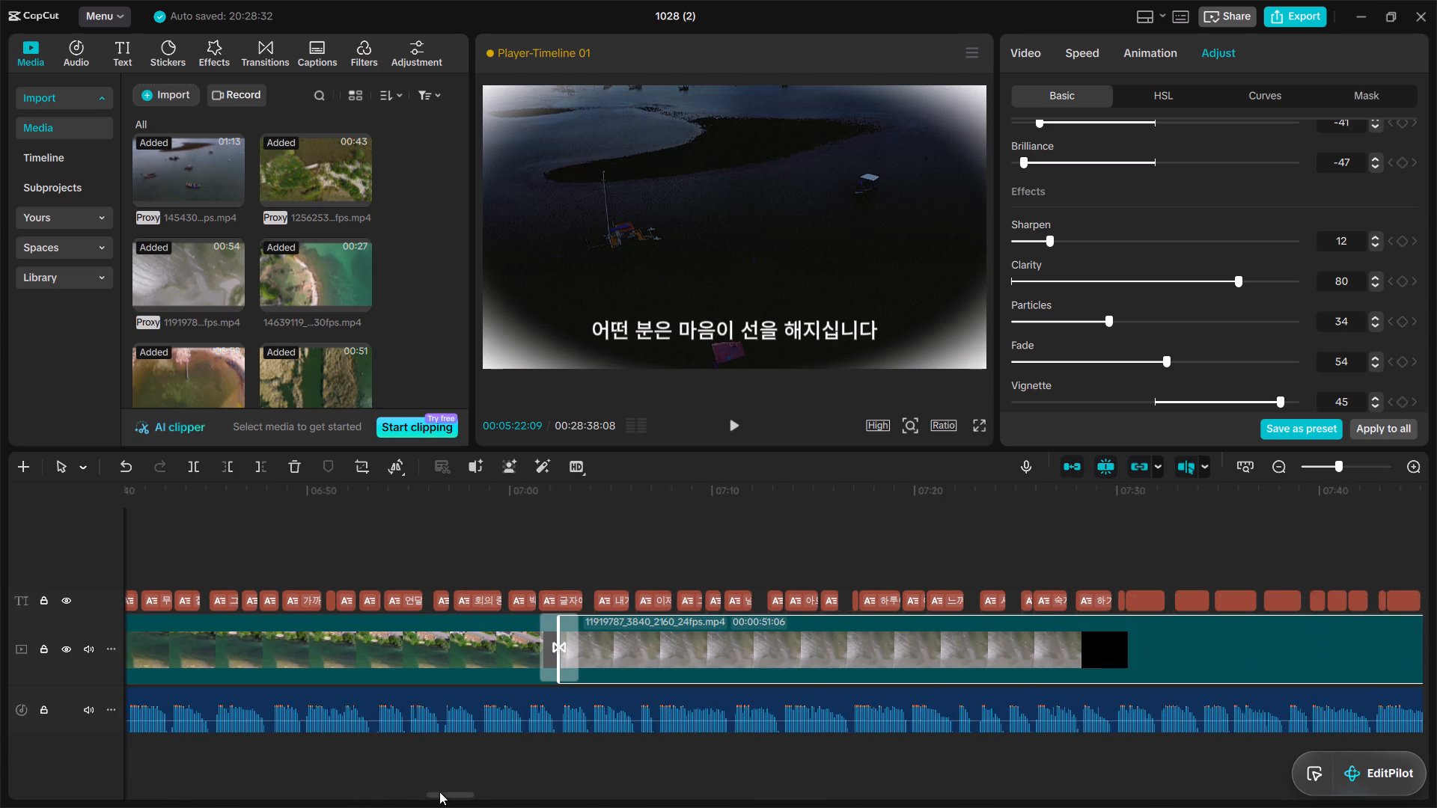
pyautogui.moveTo(439, 792); pyautogui.dragTo(445, 794)
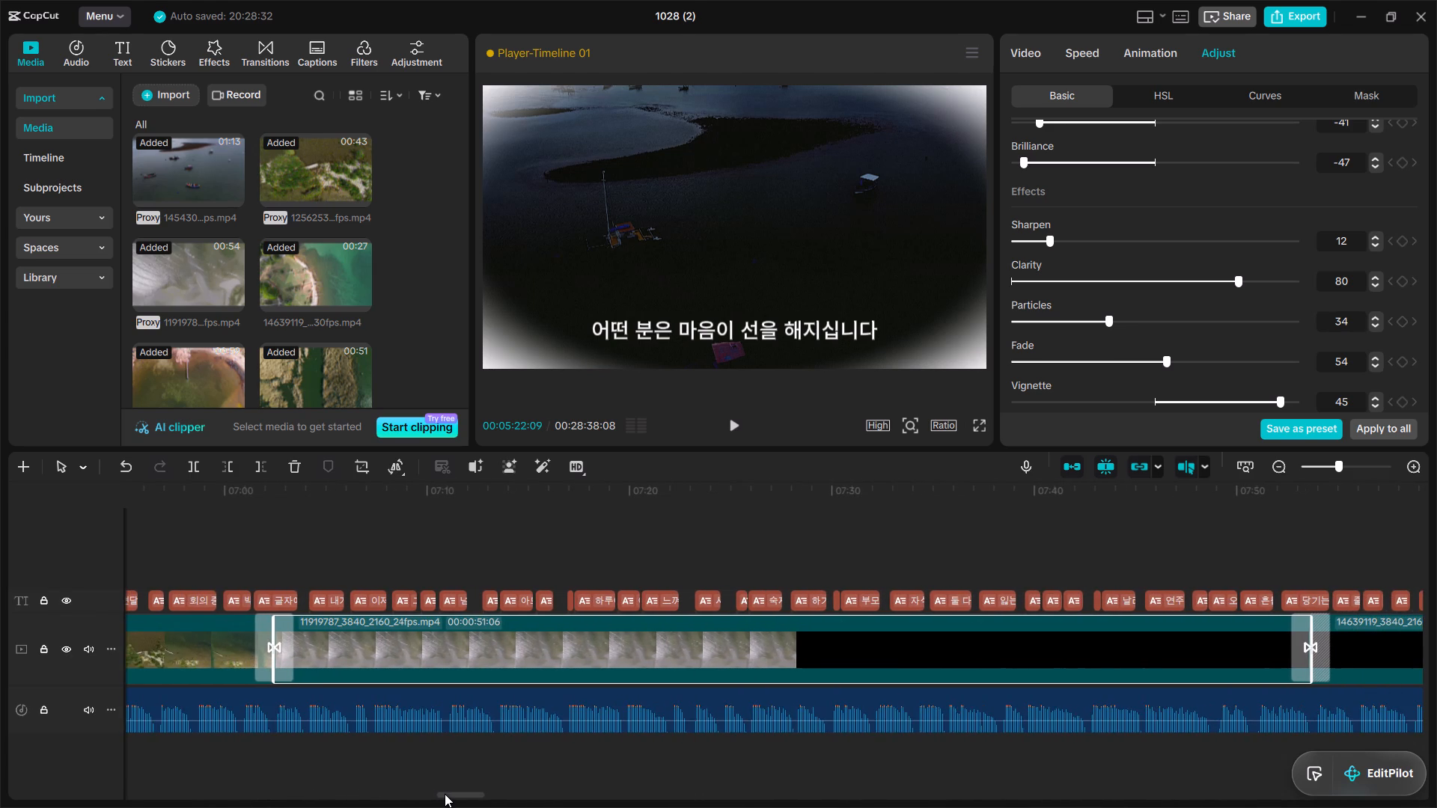
pyautogui.moveTo(445, 794); pyautogui.dragTo(461, 801)
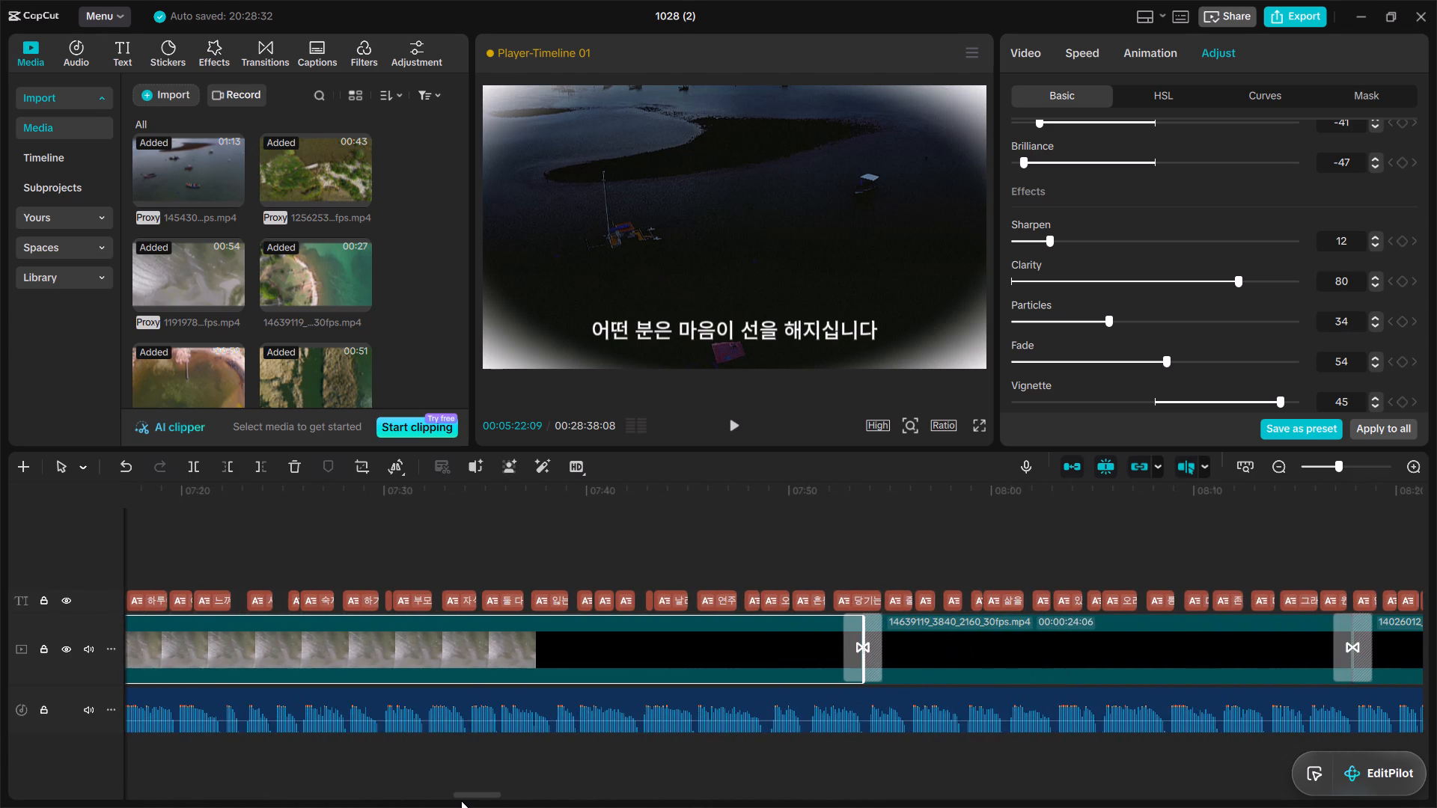
pyautogui.moveTo(461, 801); pyautogui.dragTo(464, 803)
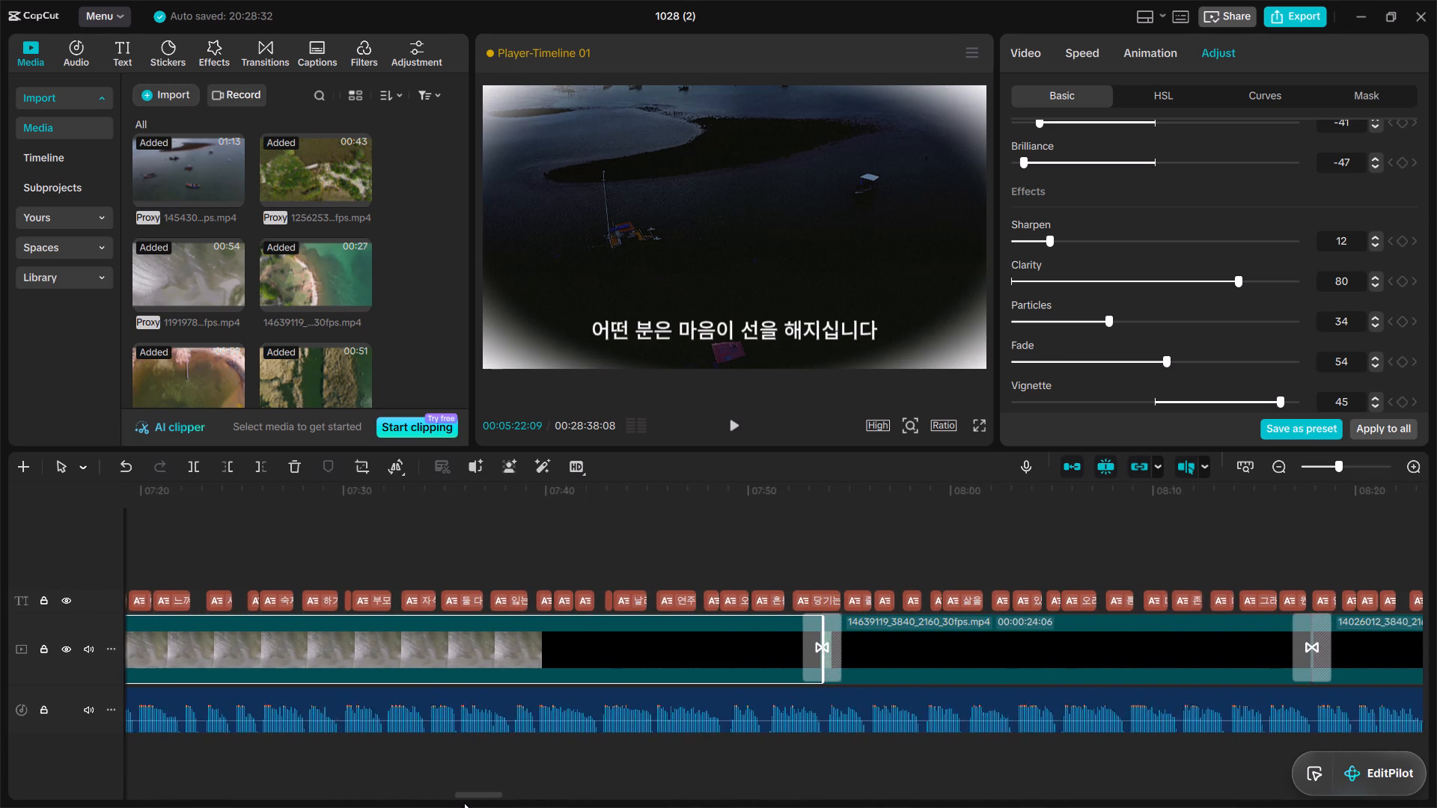
pyautogui.moveTo(464, 803); pyautogui.dragTo(472, 806)
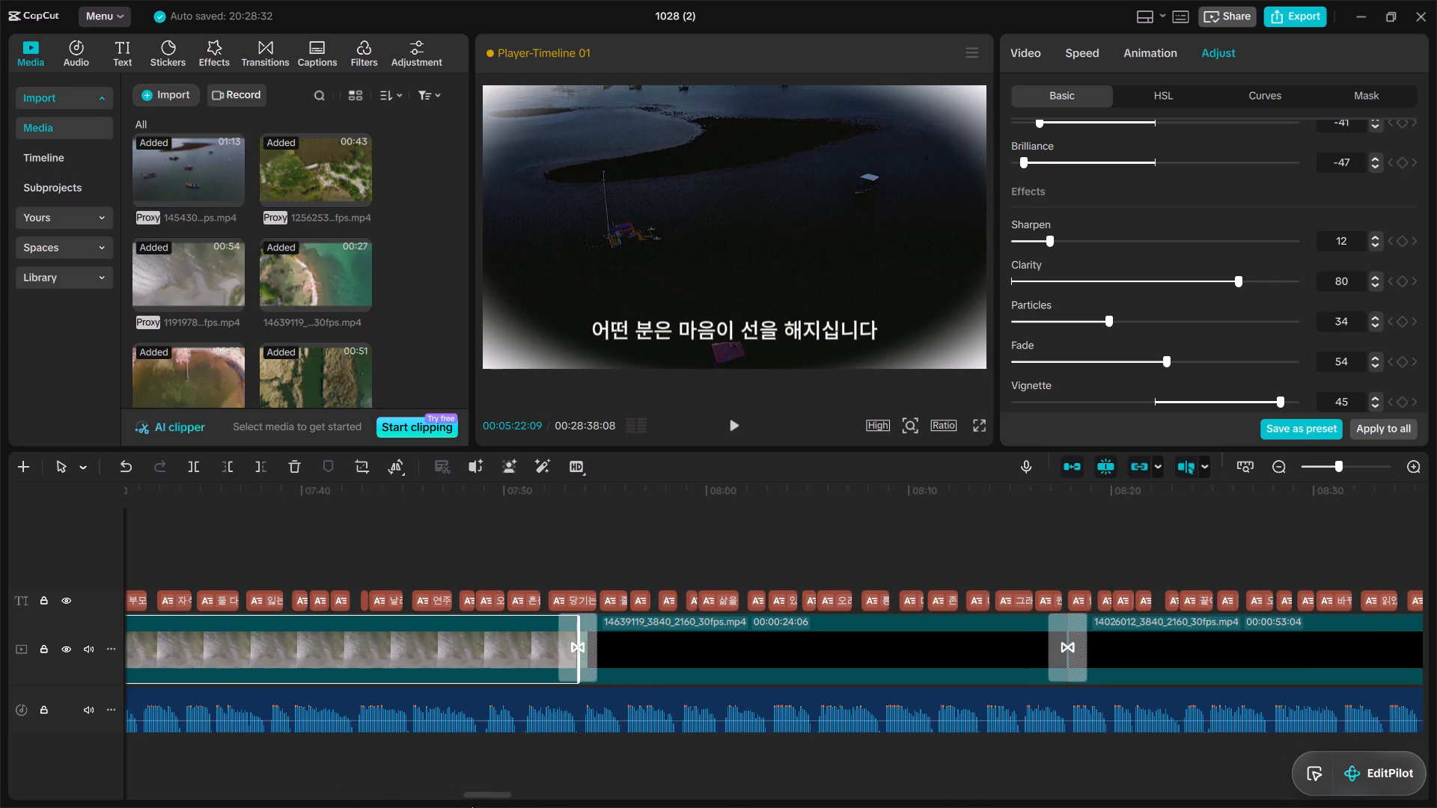
pyautogui.moveTo(472, 806); pyautogui.dragTo(479, 807)
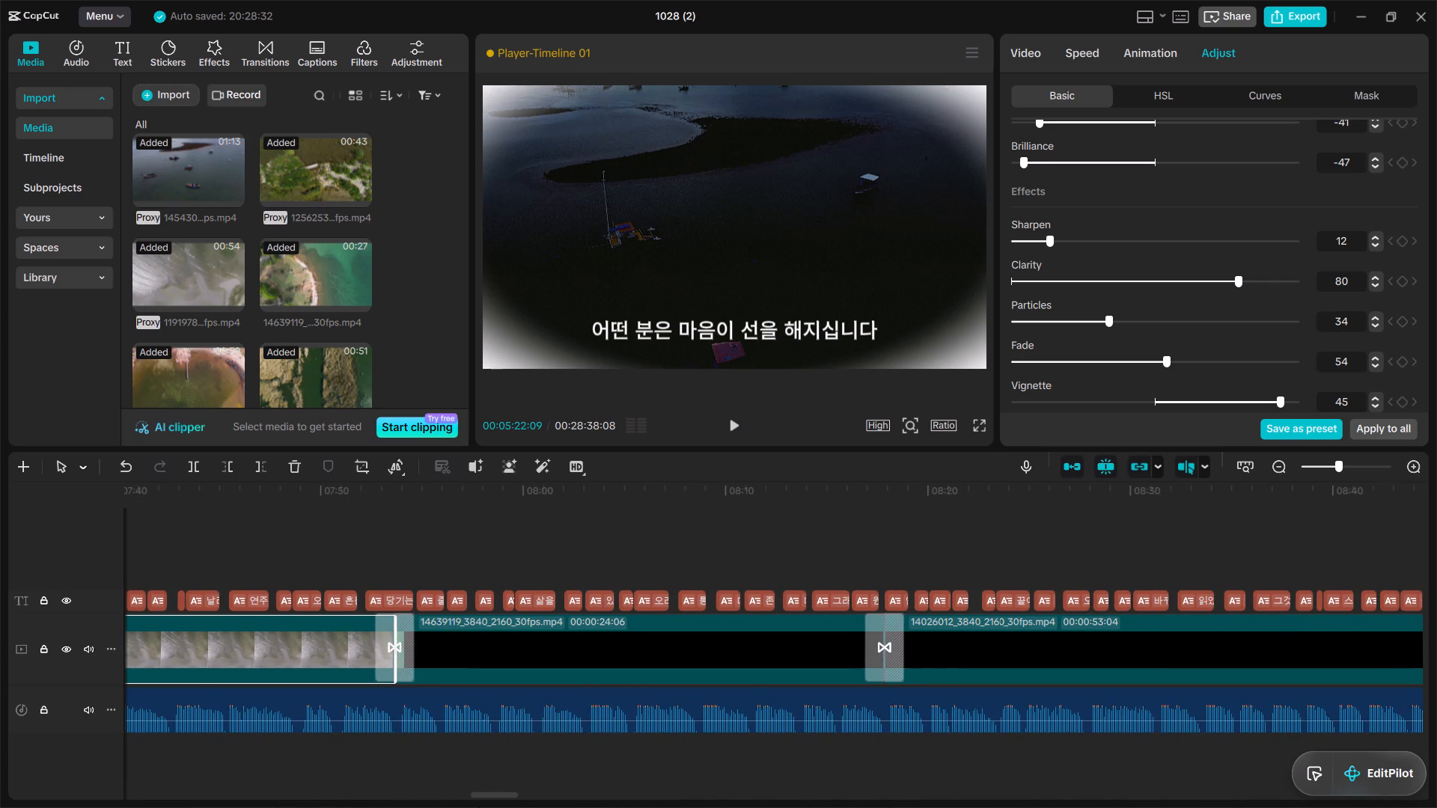
pyautogui.moveTo(479, 807); pyautogui.dragTo(486, 807)
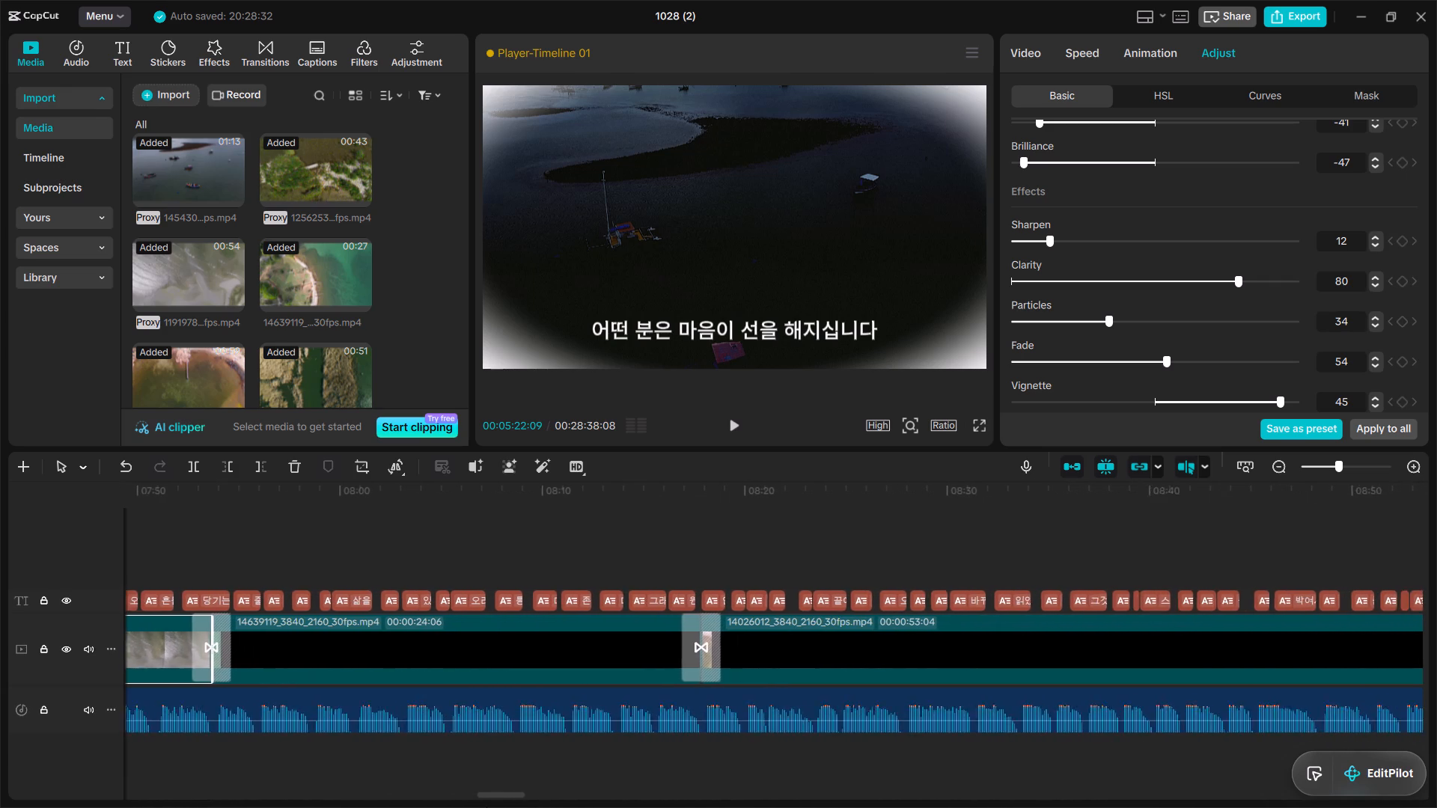
pyautogui.moveTo(486, 807); pyautogui.dragTo(487, 807)
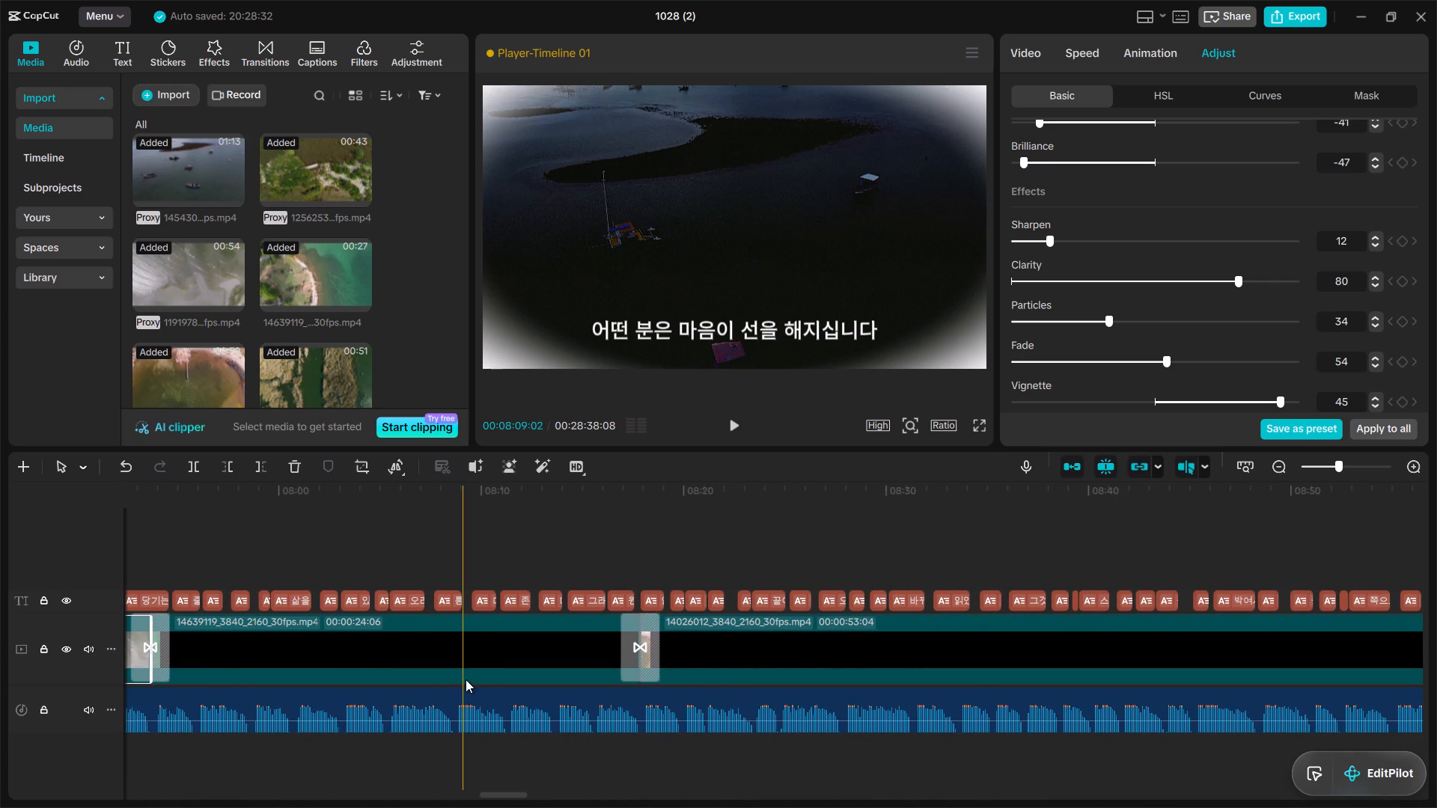
pyautogui.click(471, 653)
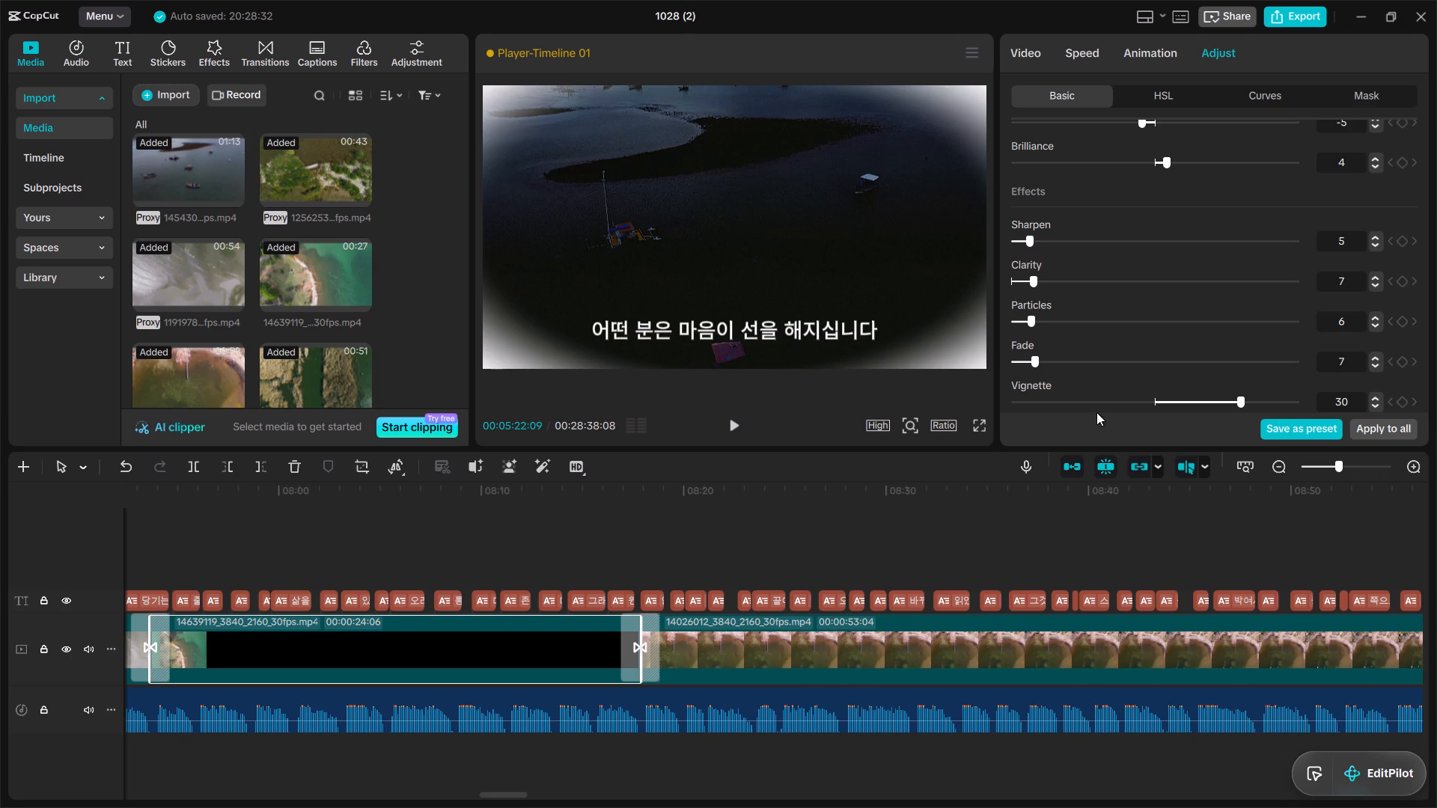
pyautogui.click(1071, 397)
pyautogui.click(1075, 358)
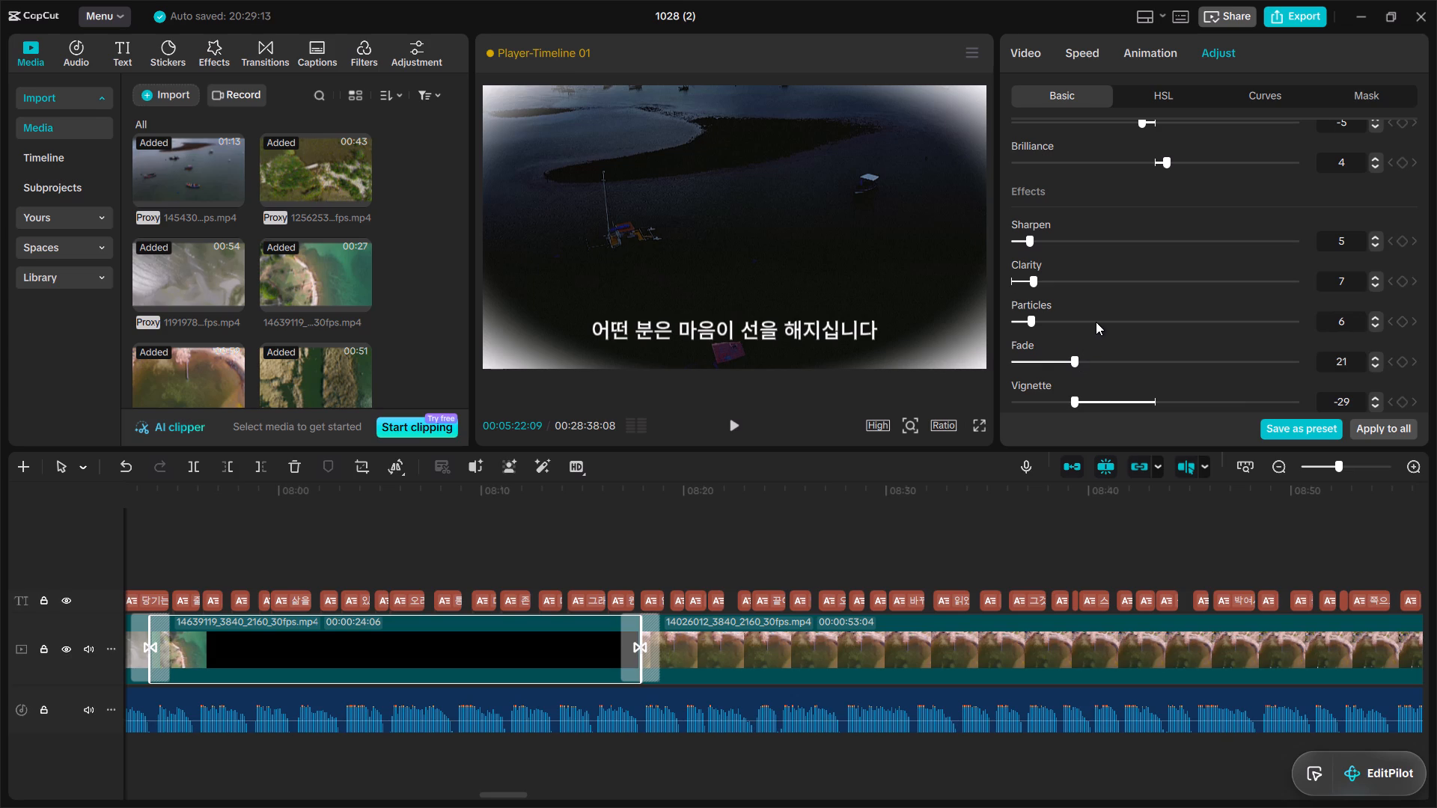
pyautogui.click(1097, 319)
pyautogui.click(1121, 277)
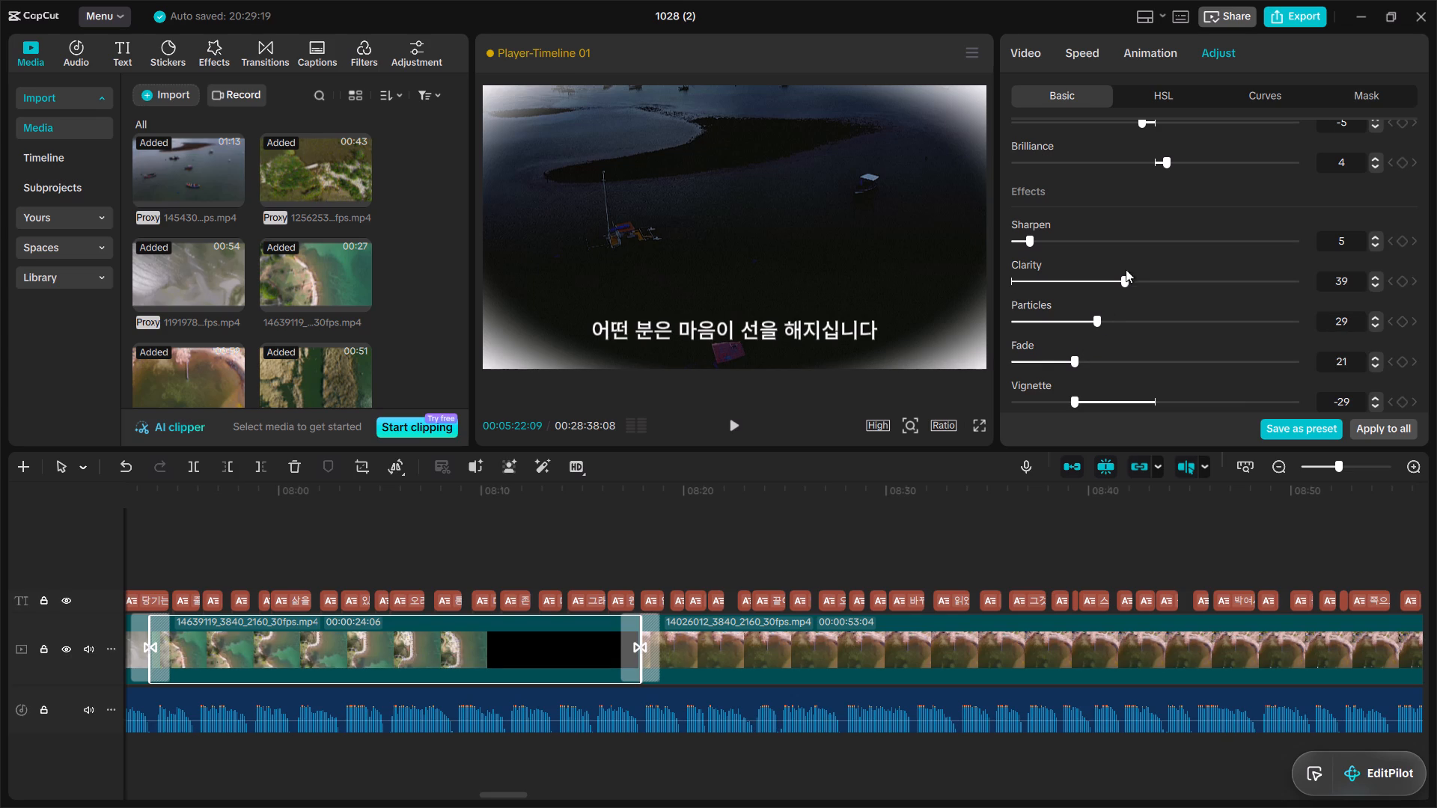
pyautogui.click(1146, 242)
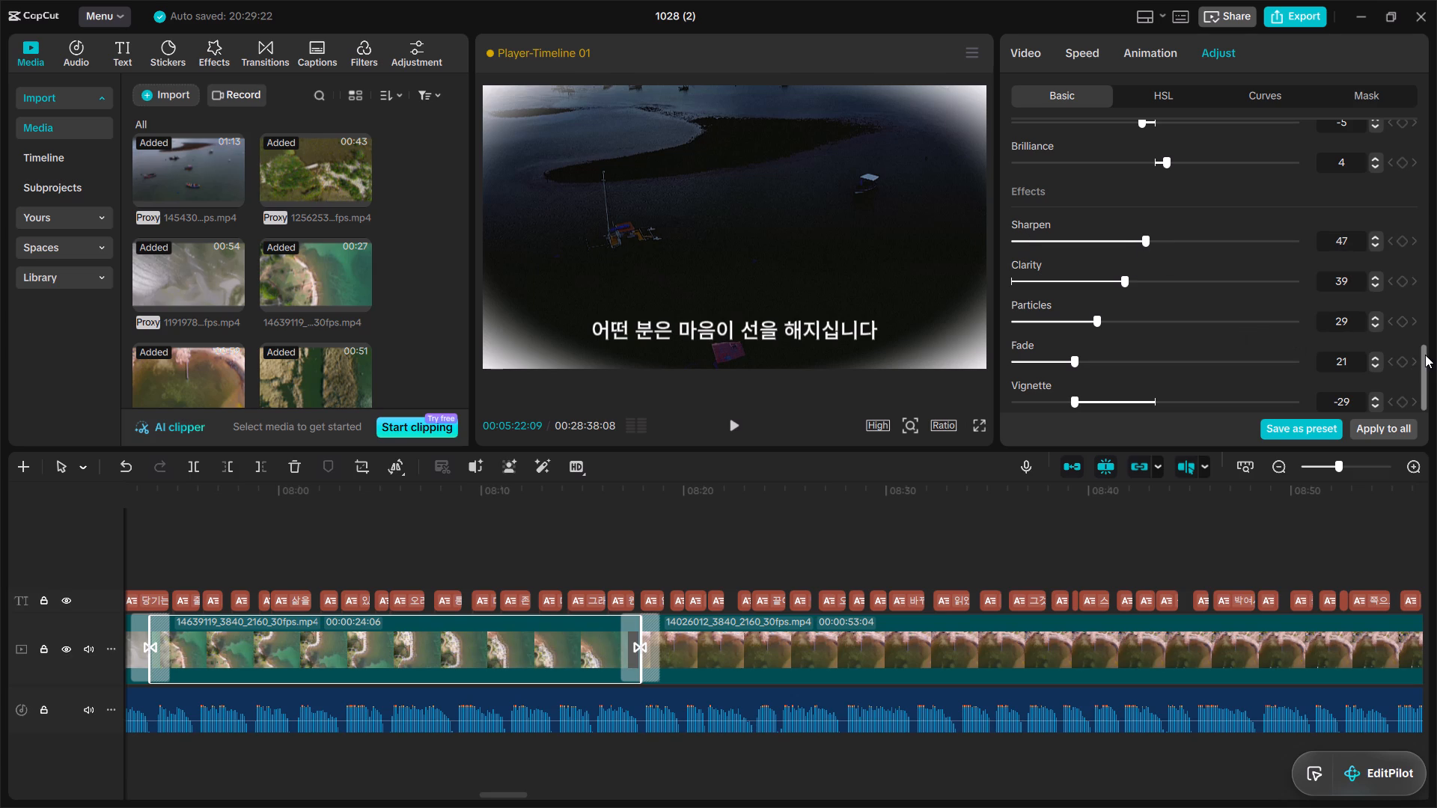
# Set the lightness of clip 14639119 to Brilliance -7, Blacks -15, Whites -21, Shadow -27, Highlight -32, Contrast -38 and Exposure -43.
pyautogui.moveTo(1423, 364); pyautogui.dragTo(1423, 352)
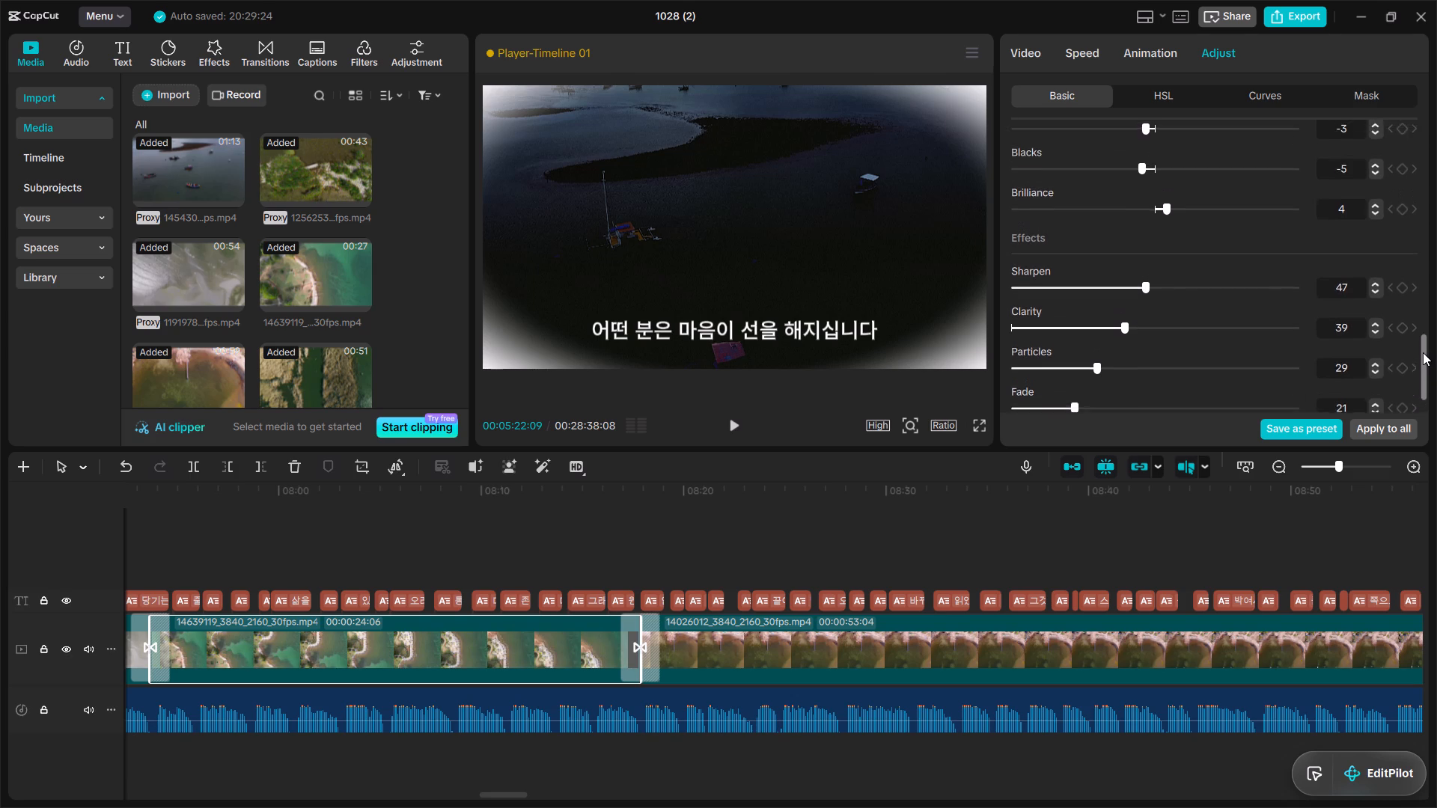
pyautogui.moveTo(1423, 352); pyautogui.dragTo(1426, 314)
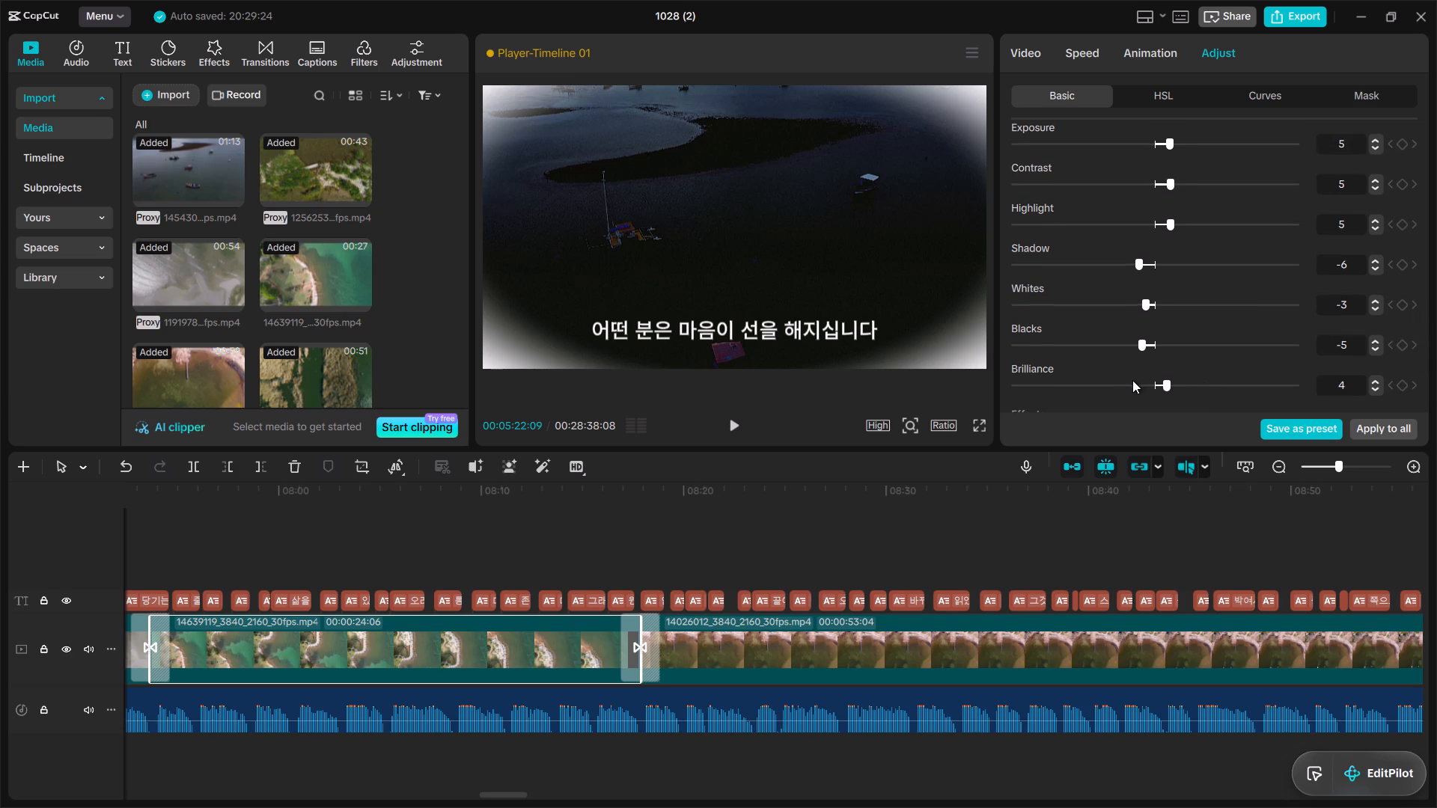
pyautogui.click(1132, 380)
pyautogui.click(1111, 341)
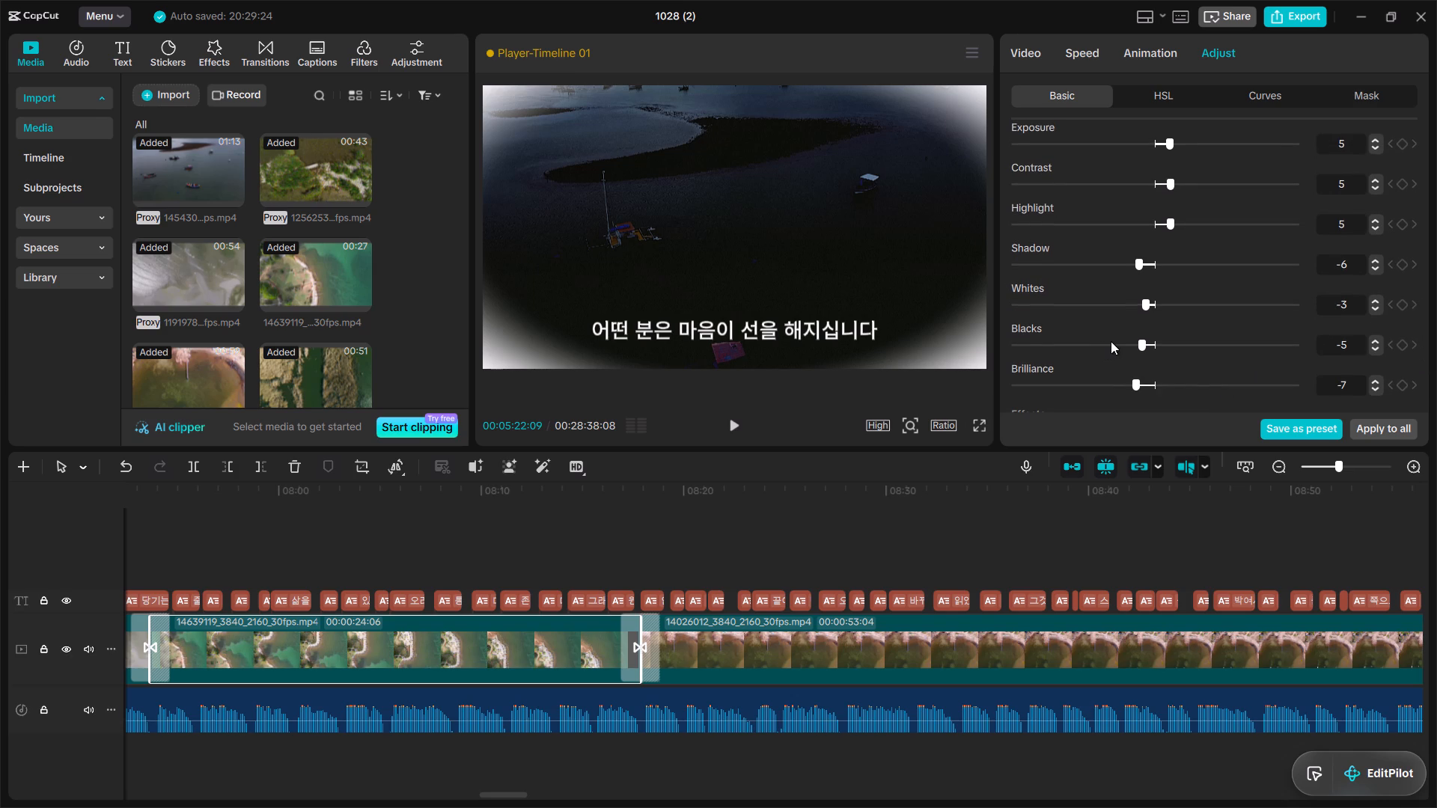
pyautogui.click(1093, 305)
pyautogui.click(1075, 264)
pyautogui.click(1061, 223)
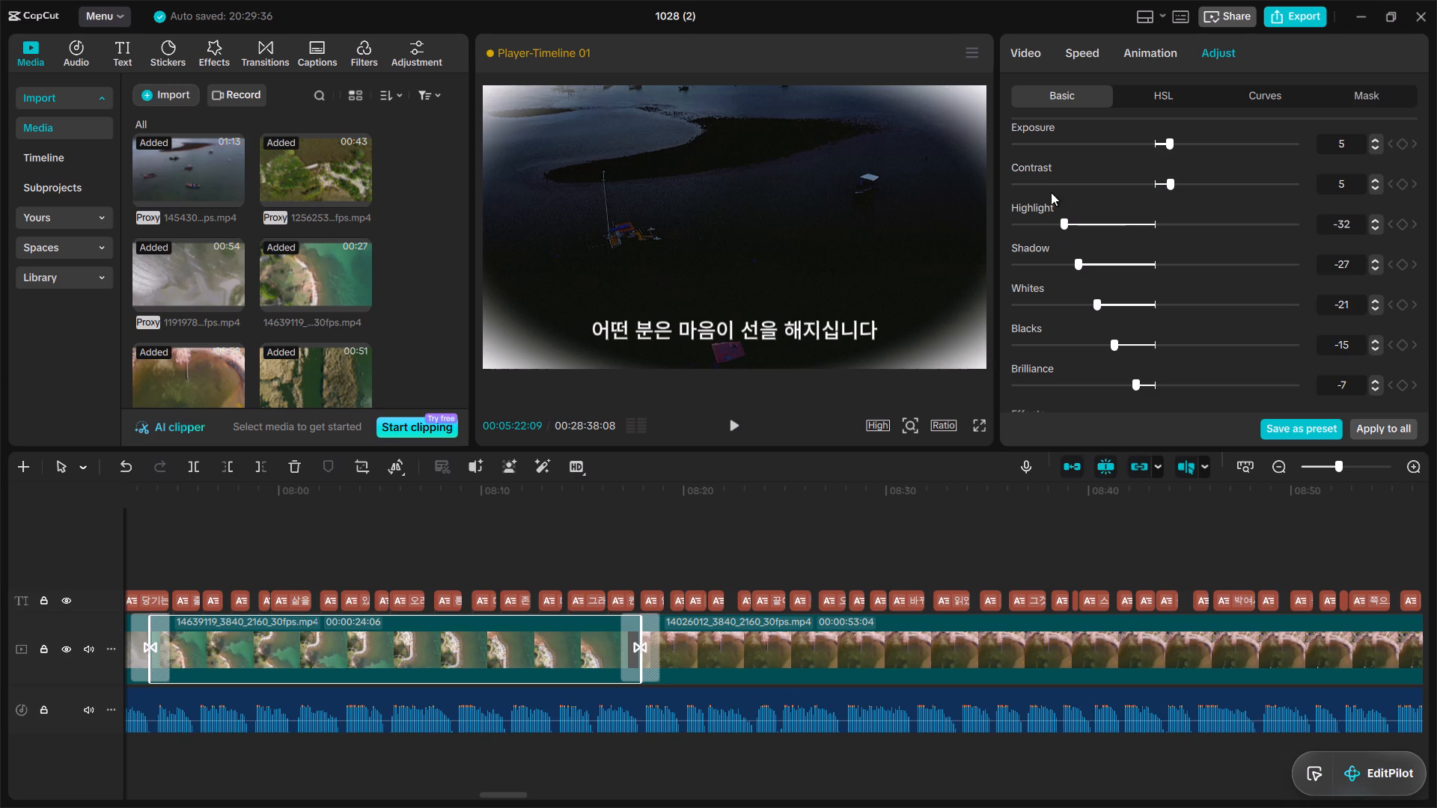
pyautogui.click(1044, 178)
pyautogui.click(1031, 137)
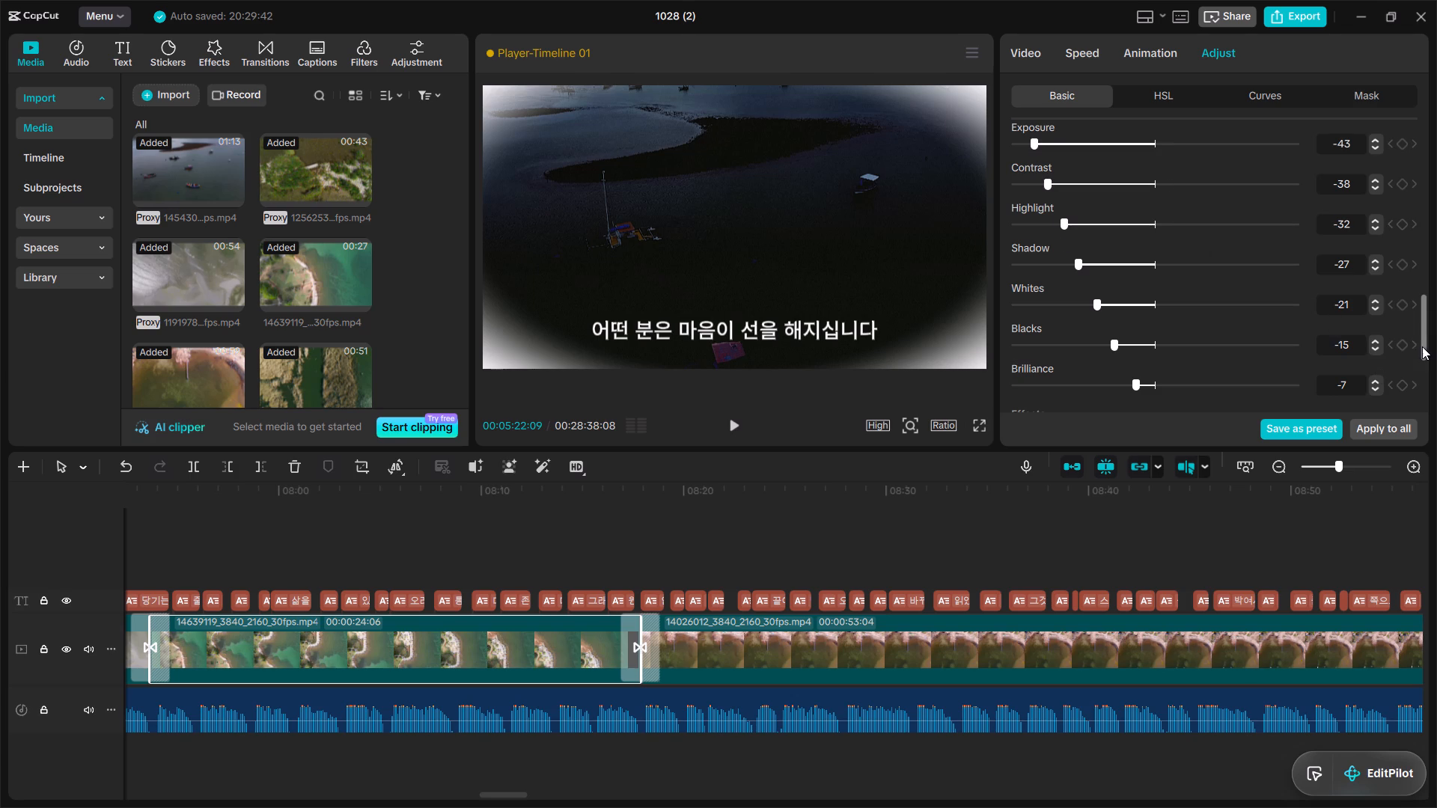
# Set clip 14639119's colour to Saturation 18 and Temp 32, and turn on Protect skin tone.
pyautogui.moveTo(1420, 346); pyautogui.dragTo(1421, 315)
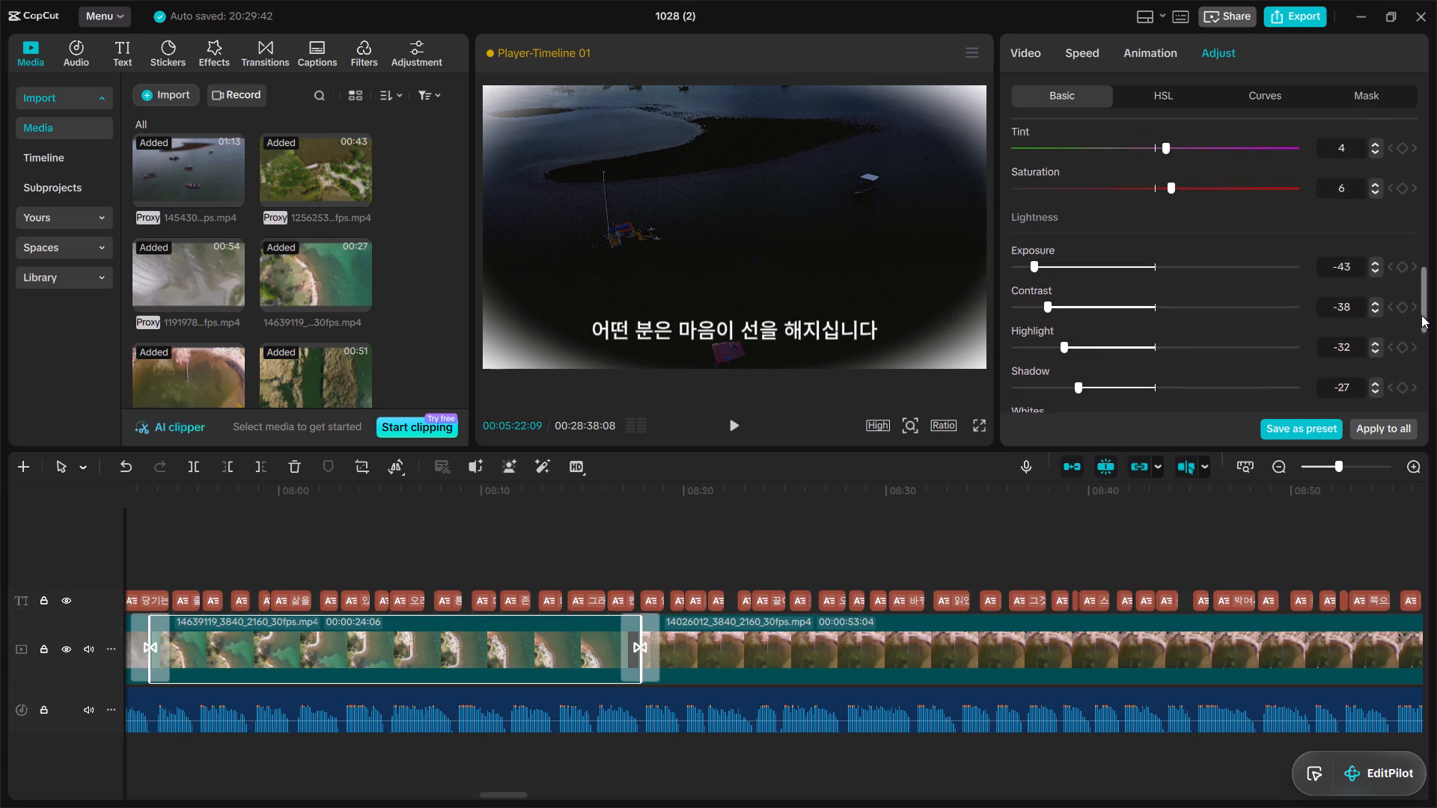
pyautogui.moveTo(1421, 315); pyautogui.dragTo(1418, 278)
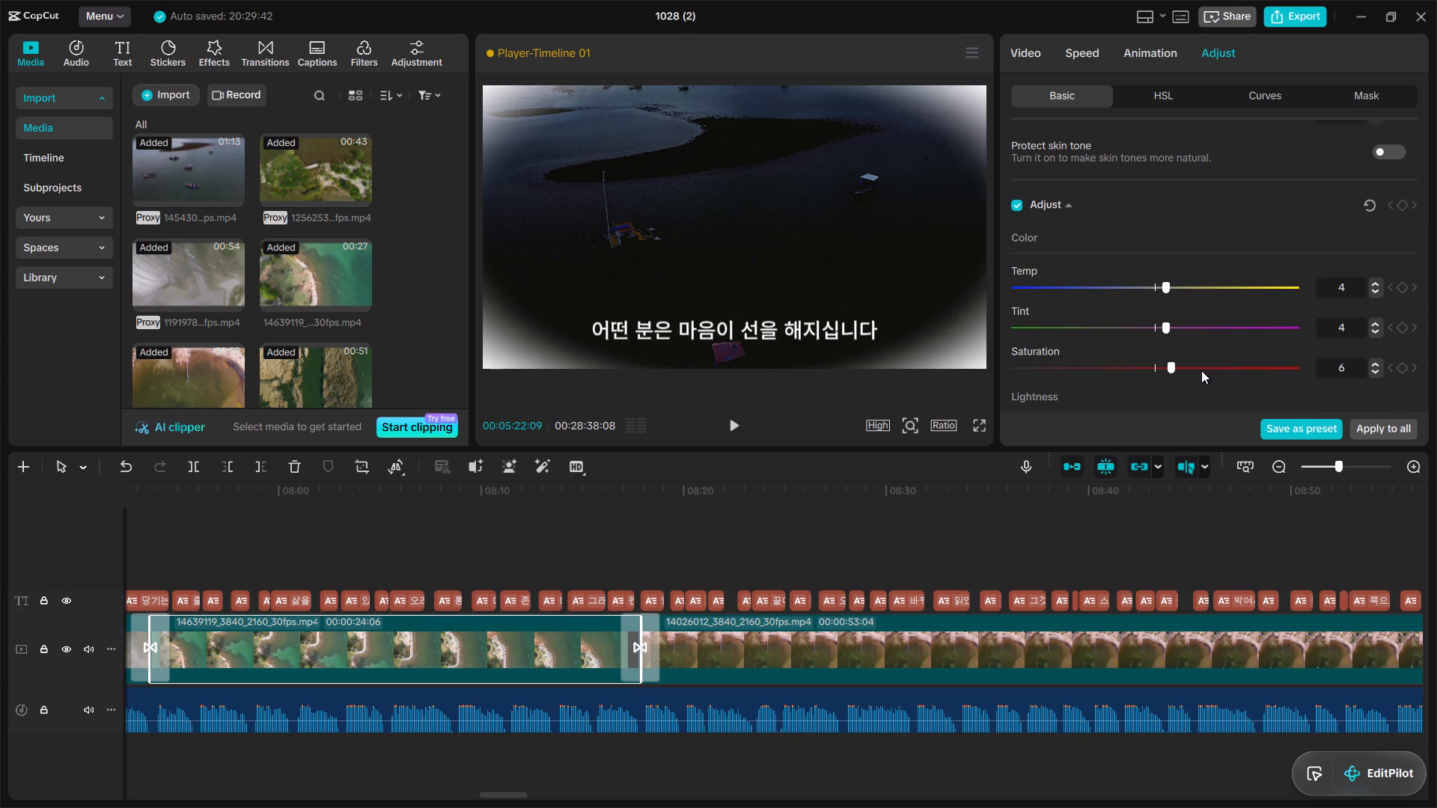
pyautogui.click(1201, 370)
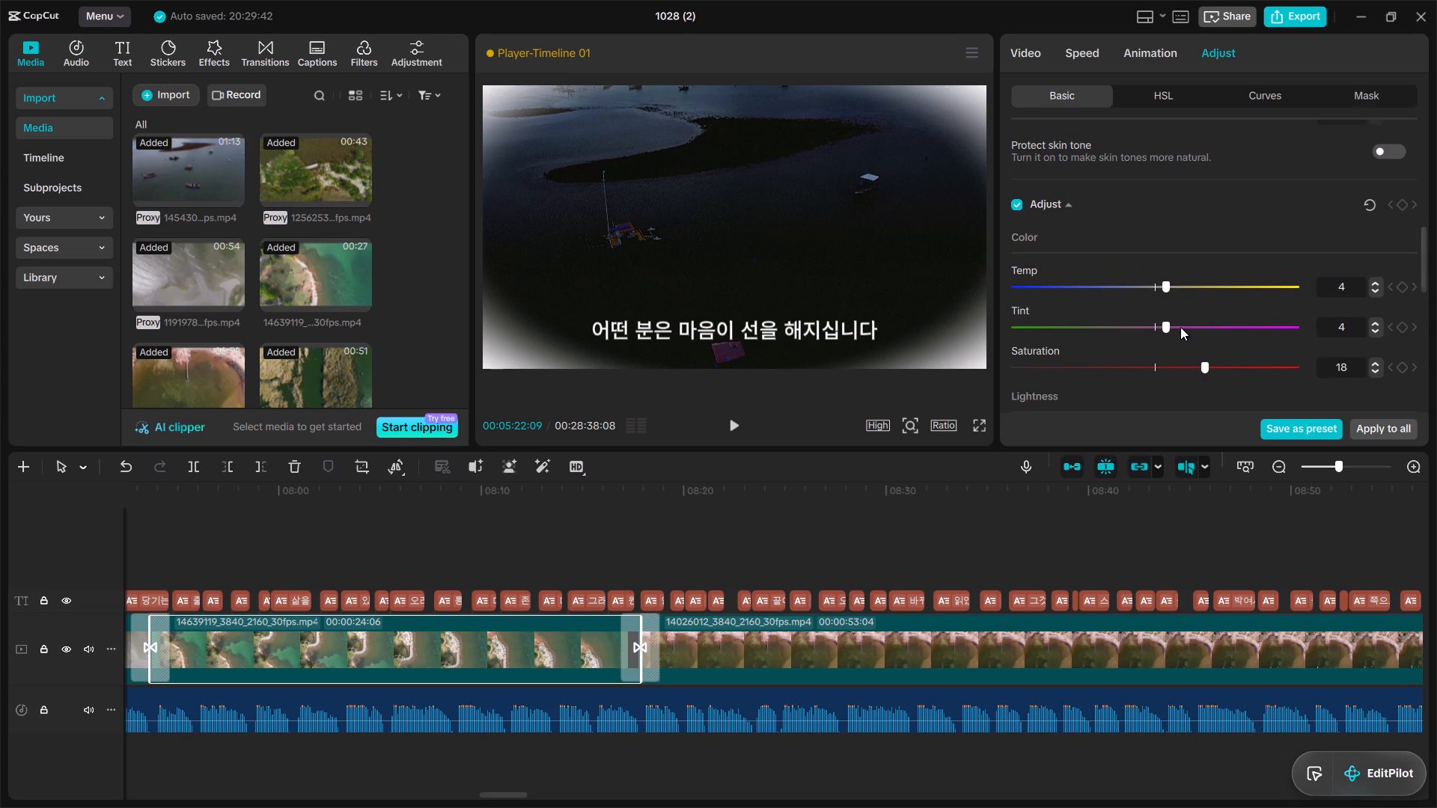
pyautogui.click(1242, 282)
pyautogui.moveTo(1421, 281); pyautogui.dragTo(1421, 258)
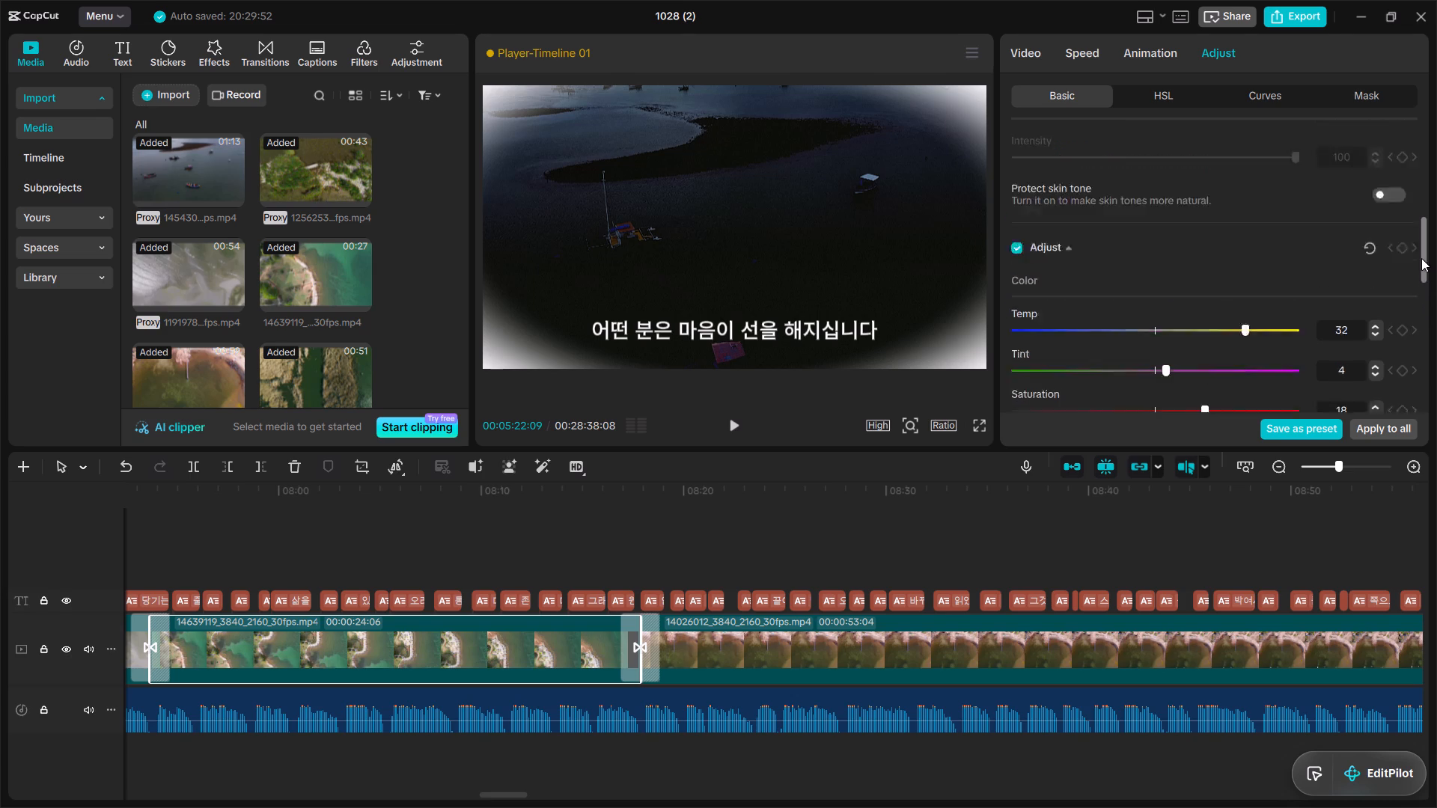
pyautogui.moveTo(1421, 258); pyautogui.dragTo(1421, 240)
pyautogui.click(1389, 325)
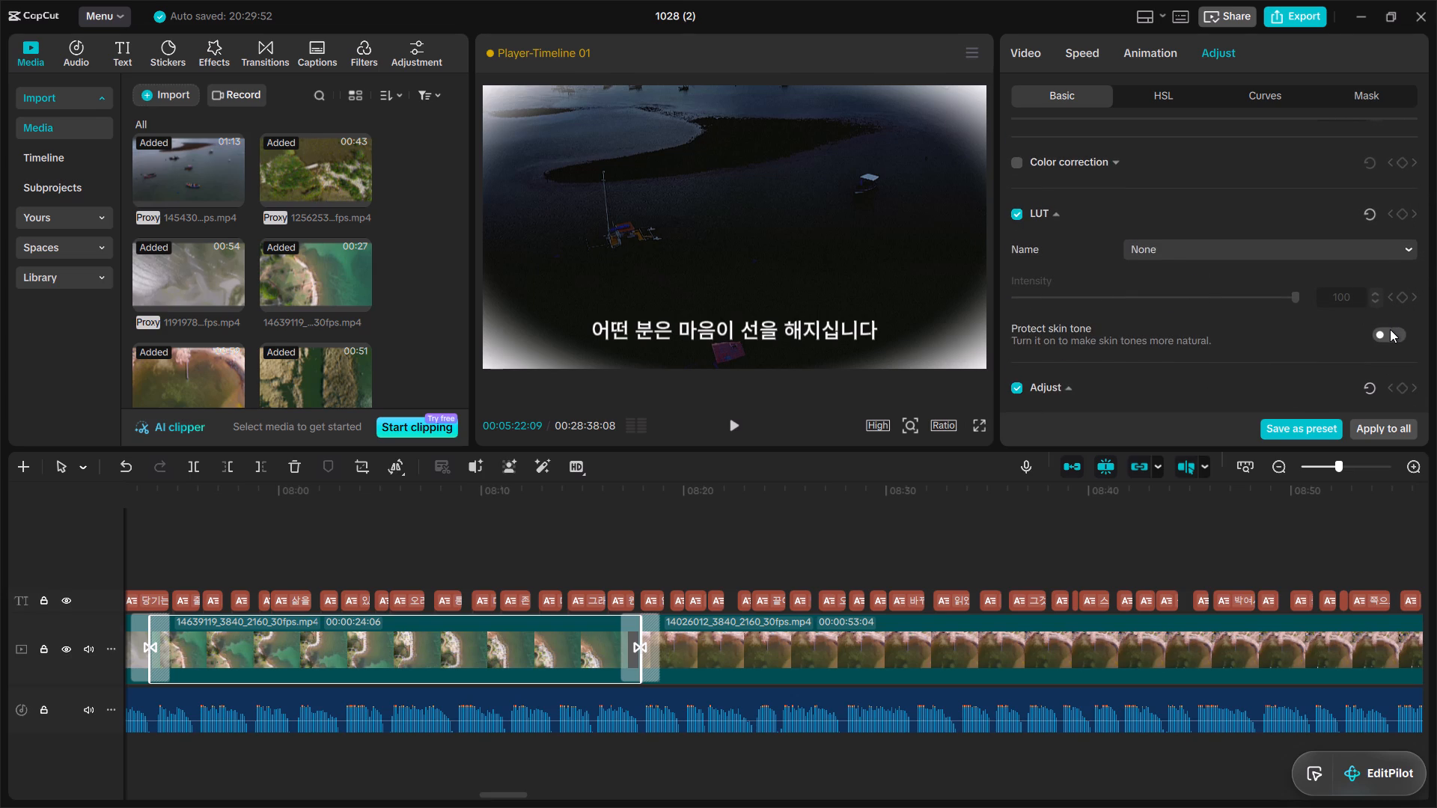
pyautogui.click(1390, 329)
# For the following clip, 14026012, turn on Protect skin tone and set Temp -24, Tint -12 and Saturation -38.
pyautogui.click(959, 640)
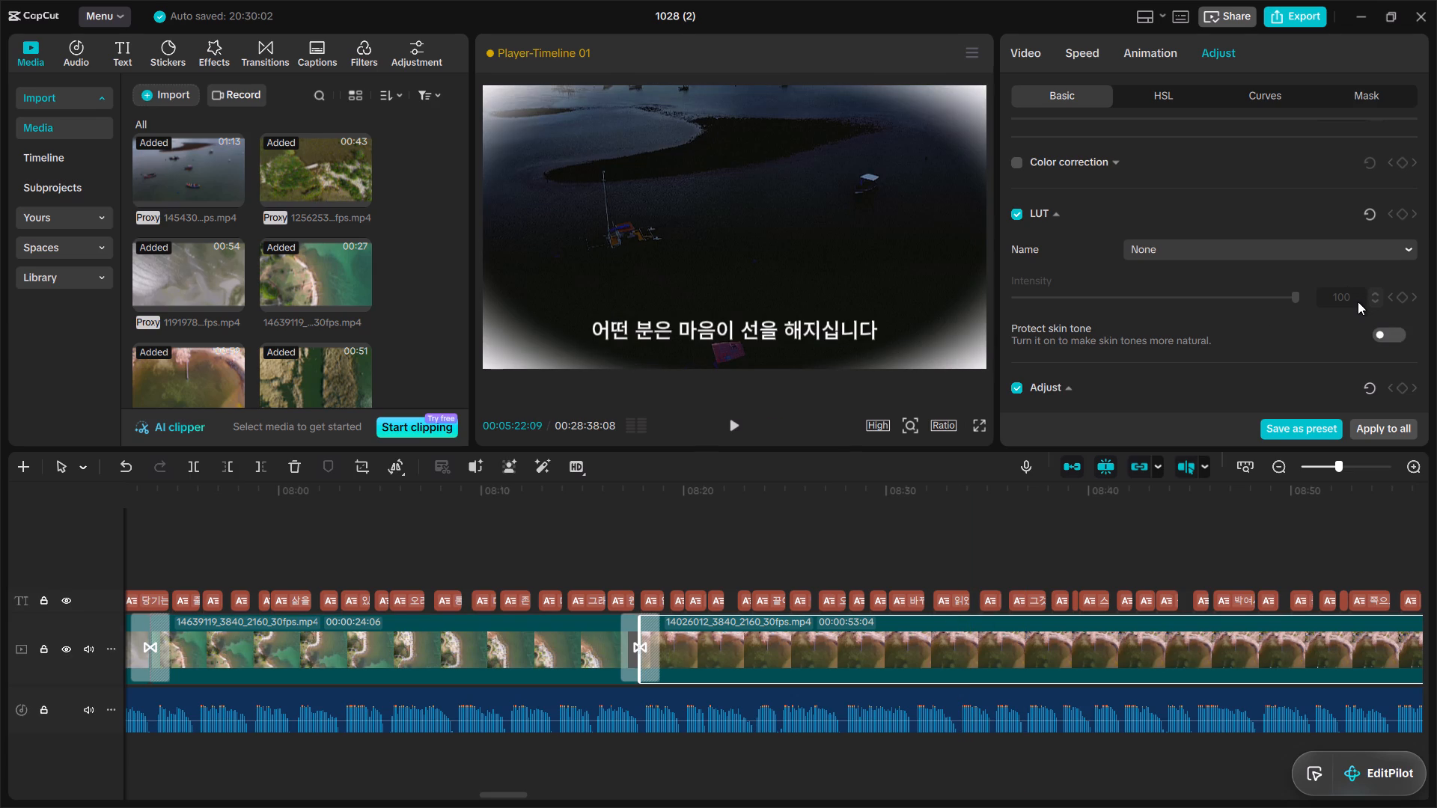
pyautogui.moveTo(1424, 220); pyautogui.dragTo(1424, 232)
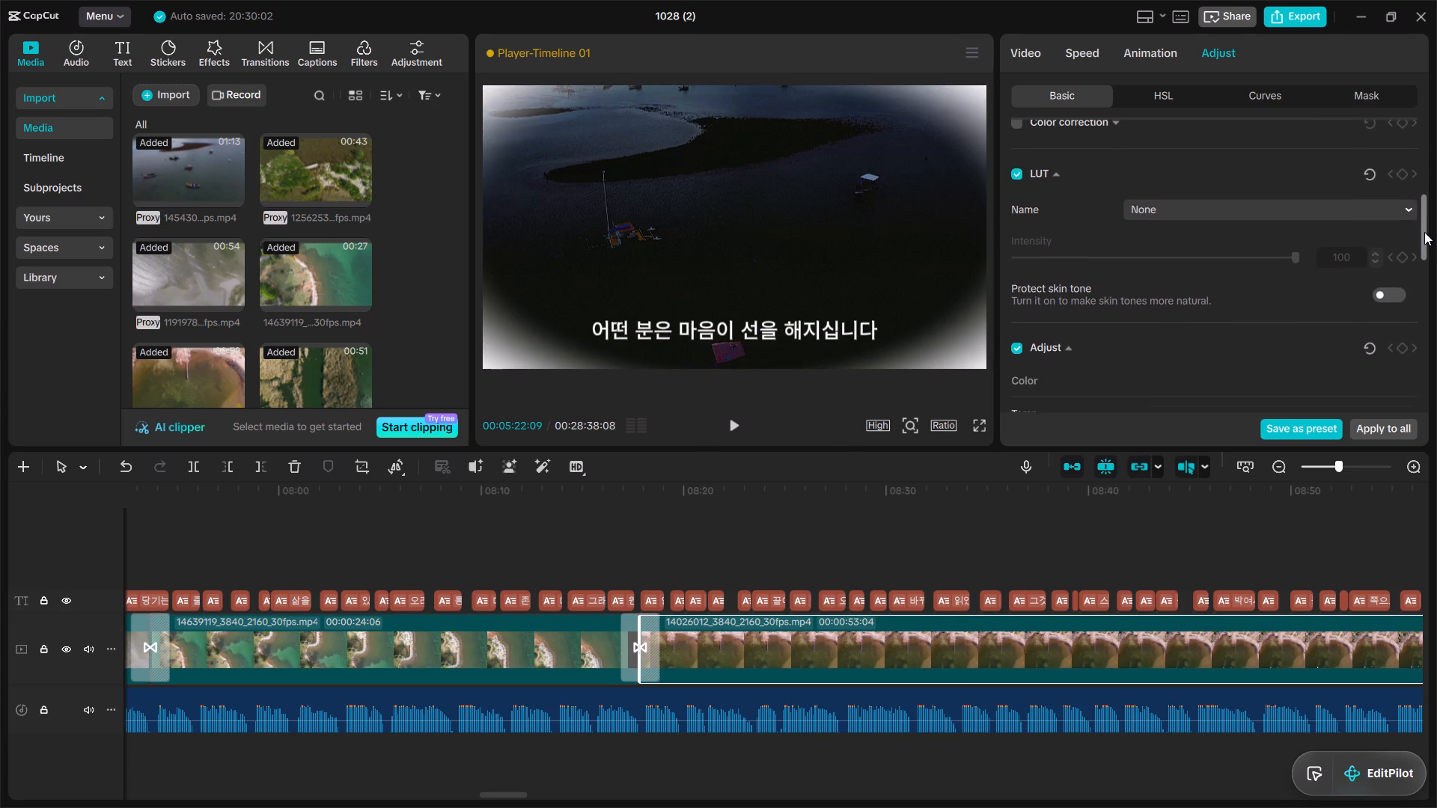
pyautogui.moveTo(1424, 232); pyautogui.dragTo(1427, 260)
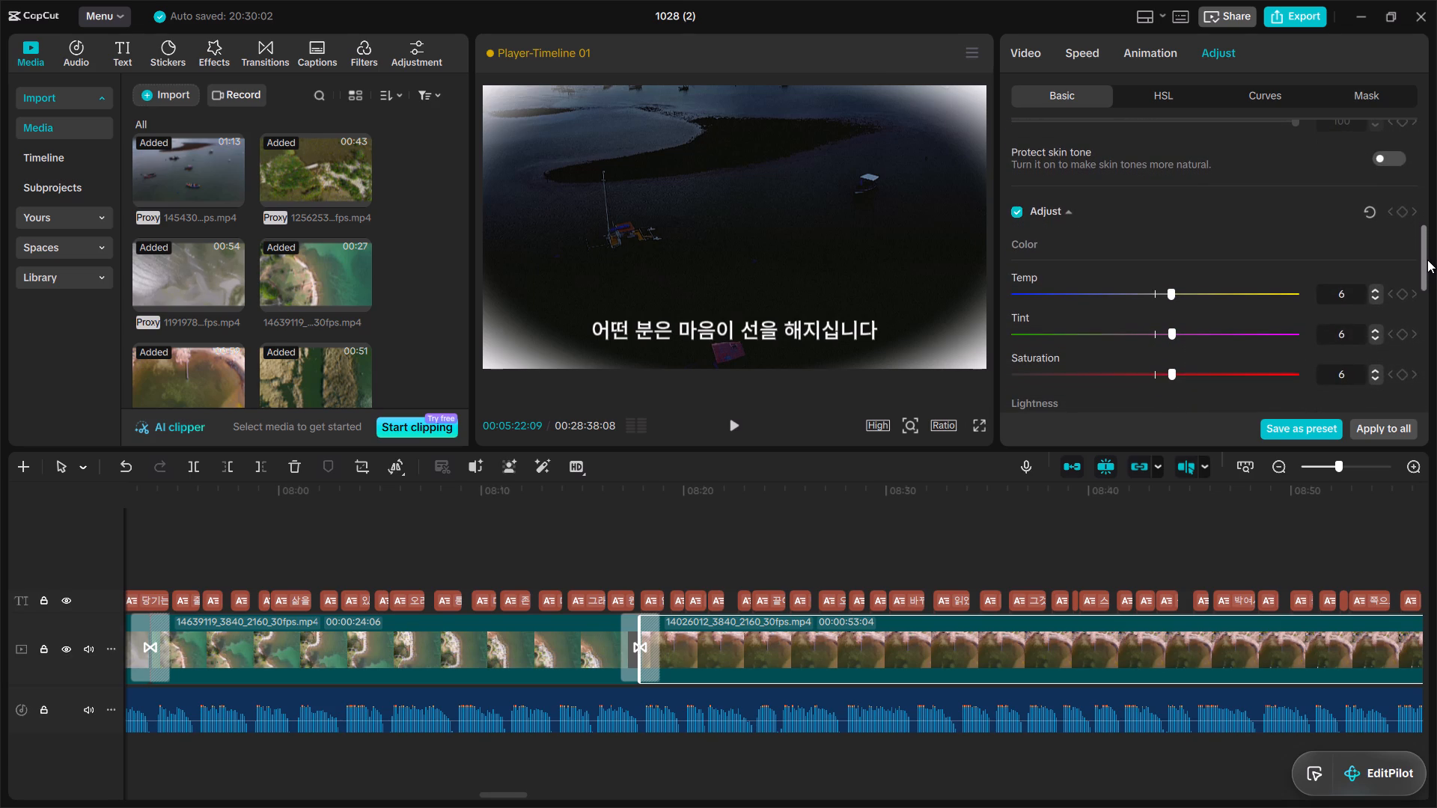
pyautogui.click(1387, 150)
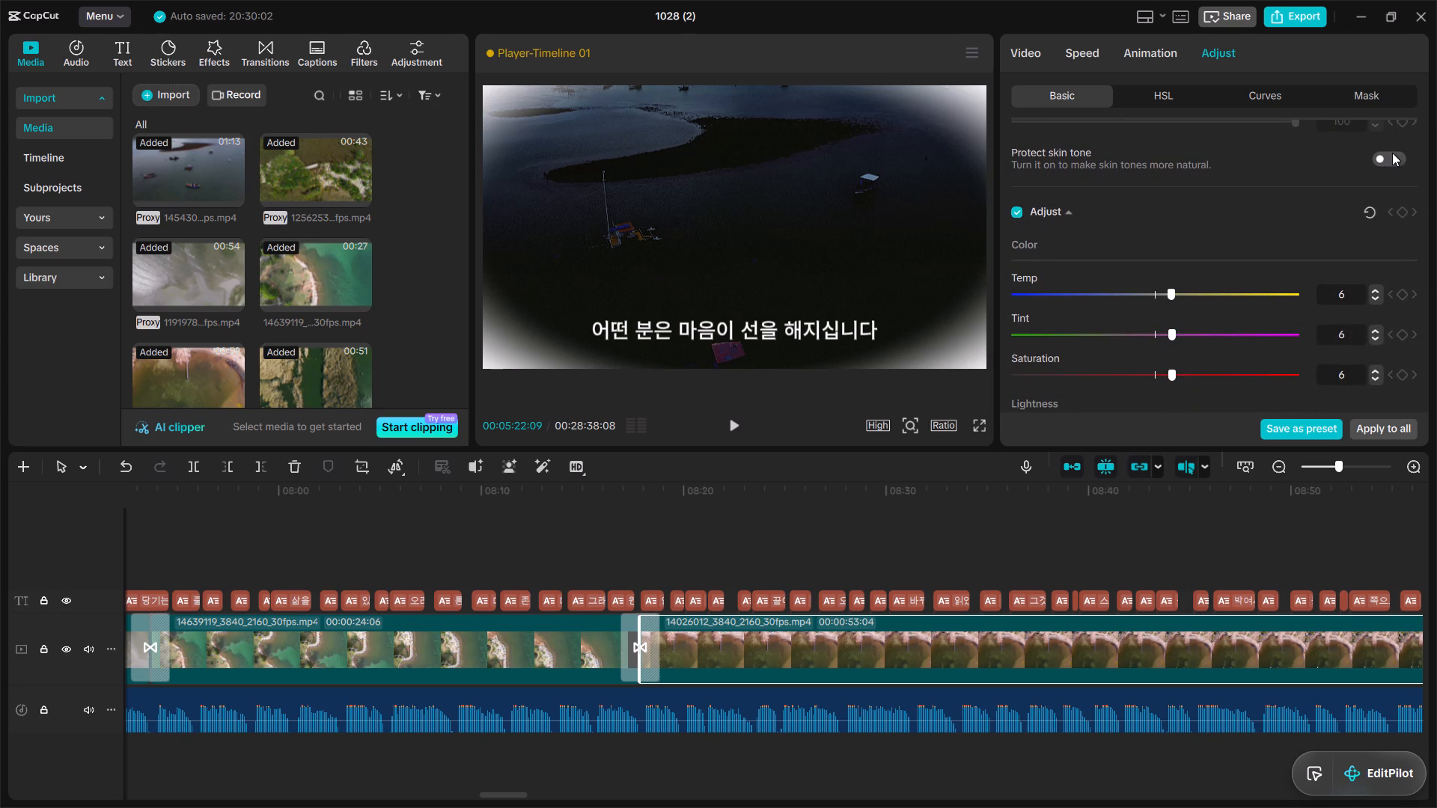
pyautogui.click(1394, 154)
pyautogui.click(1083, 287)
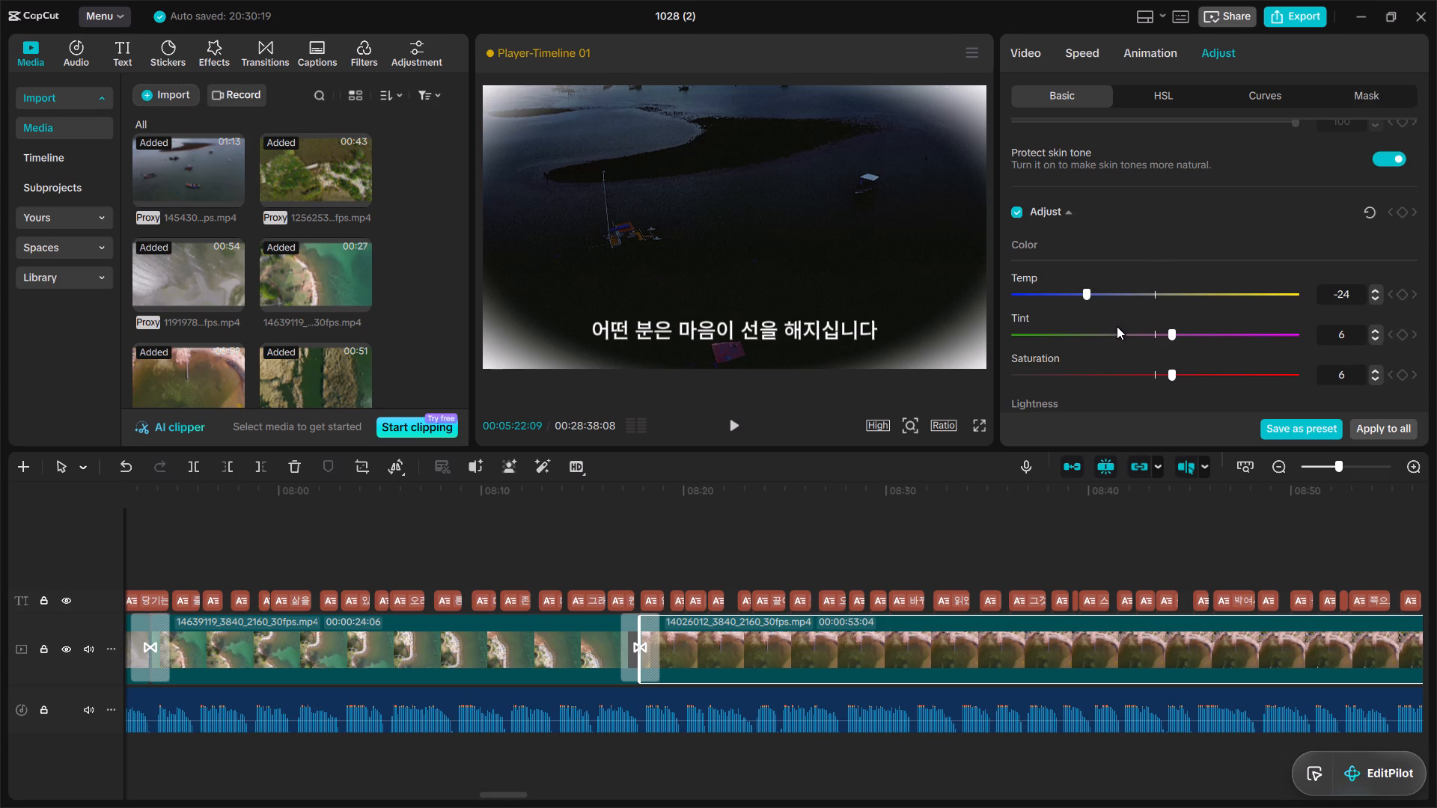
pyautogui.click(1117, 326)
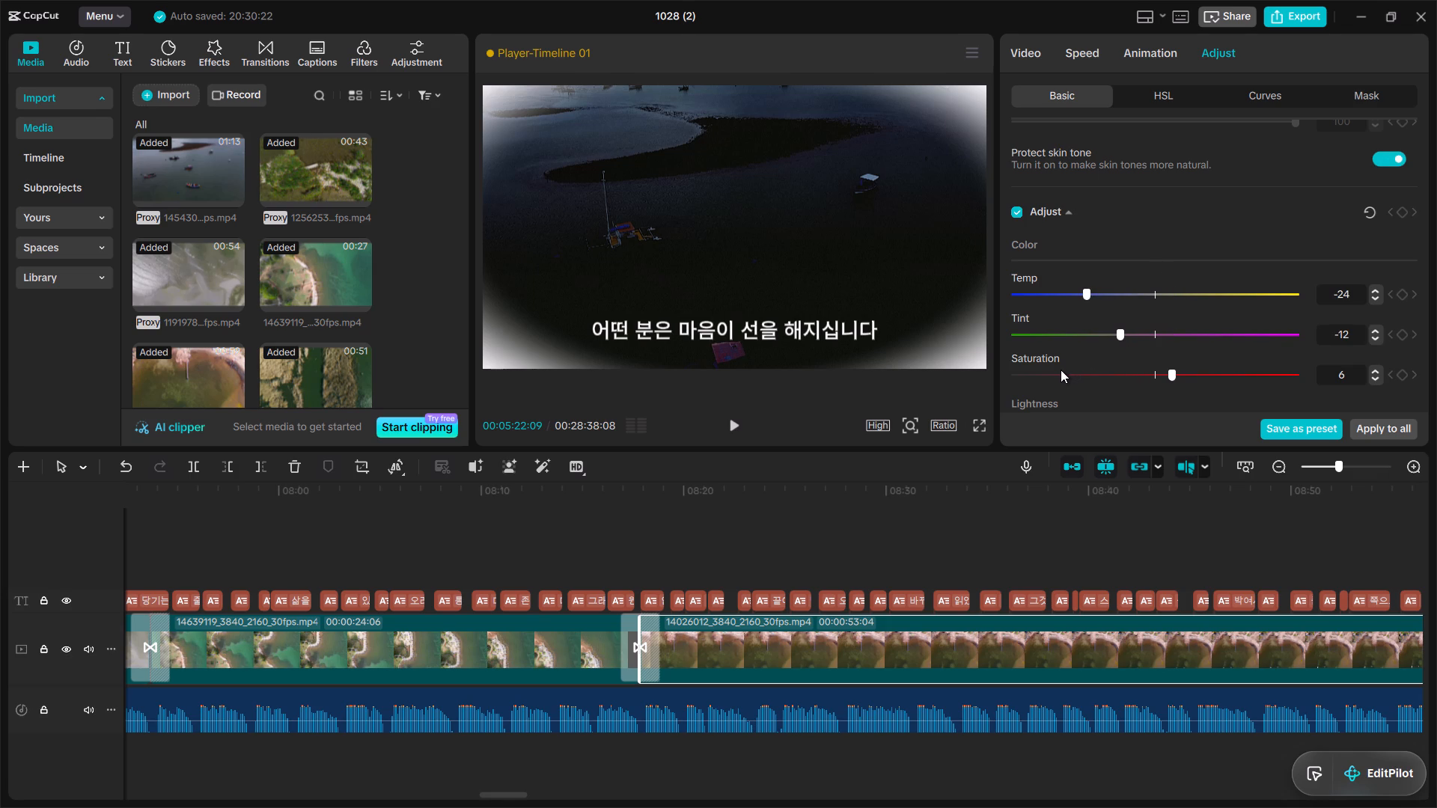
pyautogui.click(1046, 370)
# Set the lightness of clip 14026012 to Exposure 48, Contrast 41, Highlight 35, Shadow 29, Whites 22, Blacks 14 and Brilliance 10.
pyautogui.moveTo(1423, 260); pyautogui.dragTo(1423, 266)
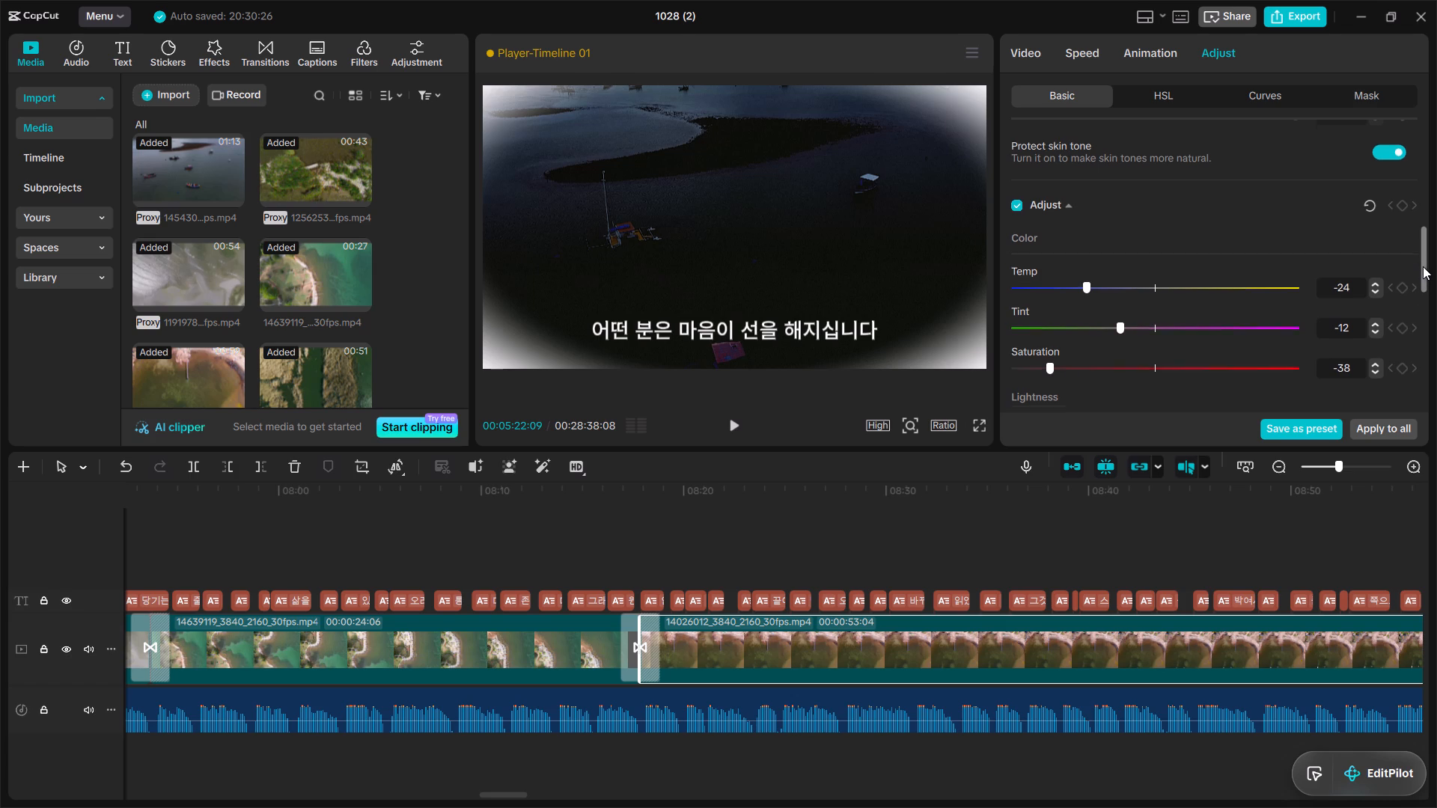
pyautogui.moveTo(1423, 266); pyautogui.dragTo(1419, 327)
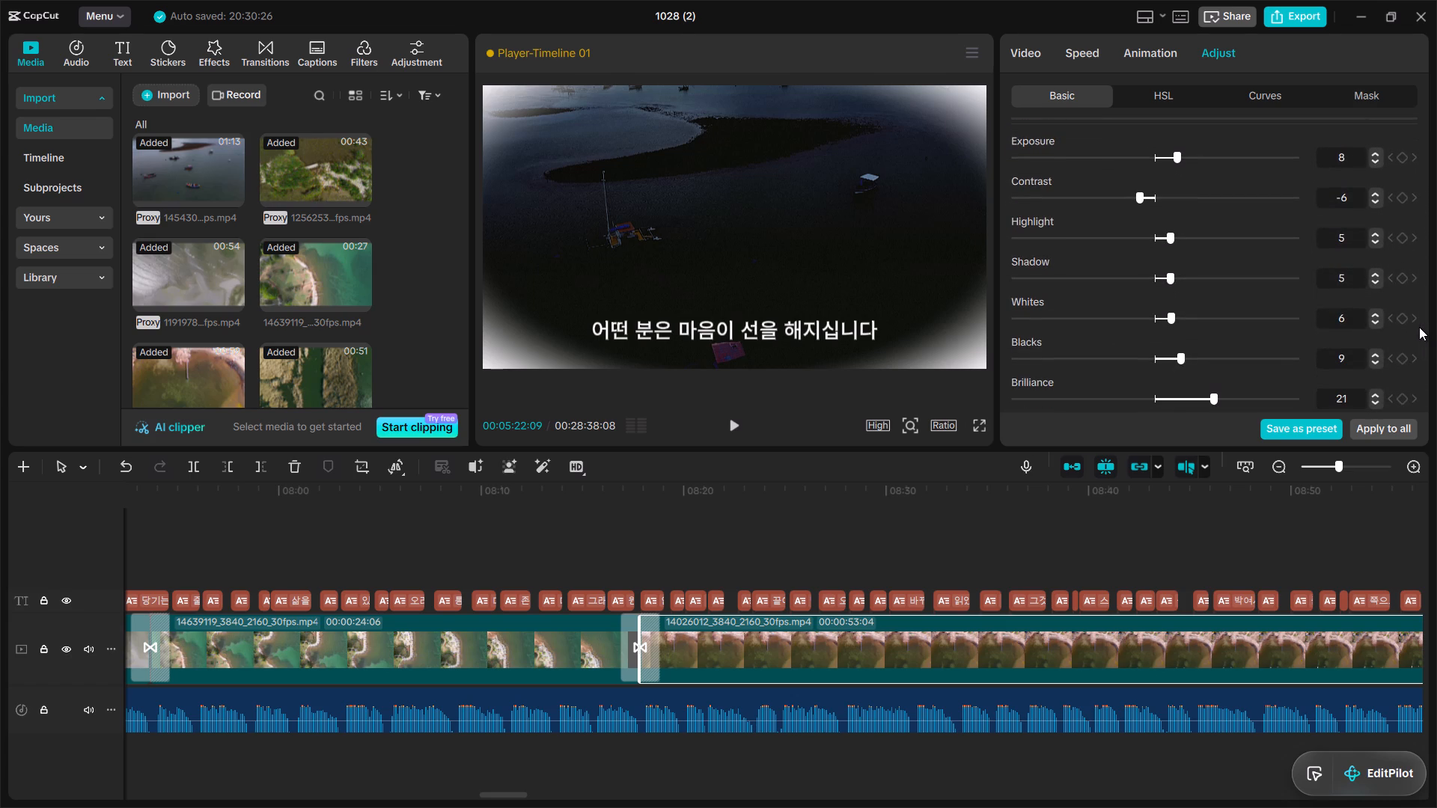
pyautogui.moveTo(1419, 327); pyautogui.dragTo(1418, 327)
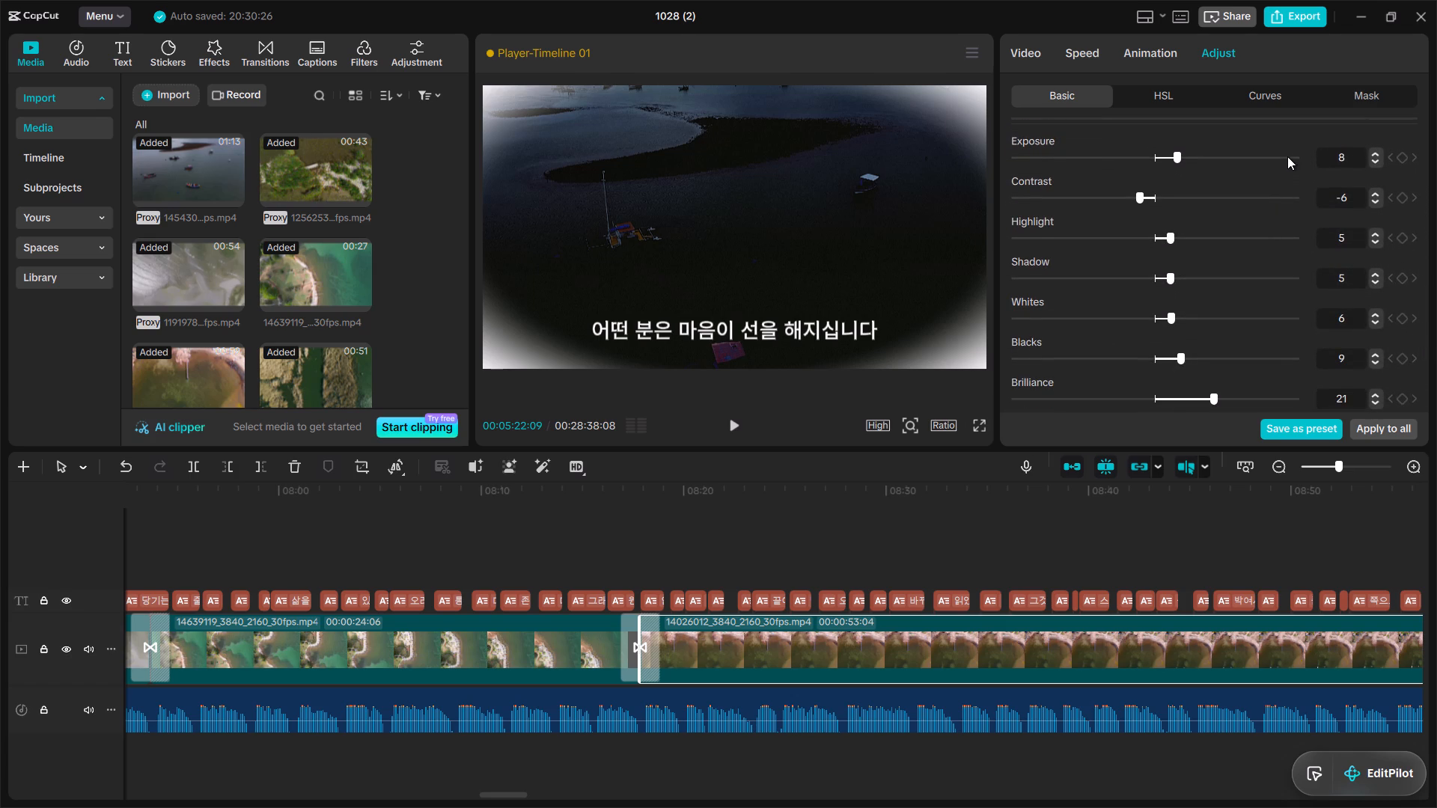
pyautogui.click(1287, 156)
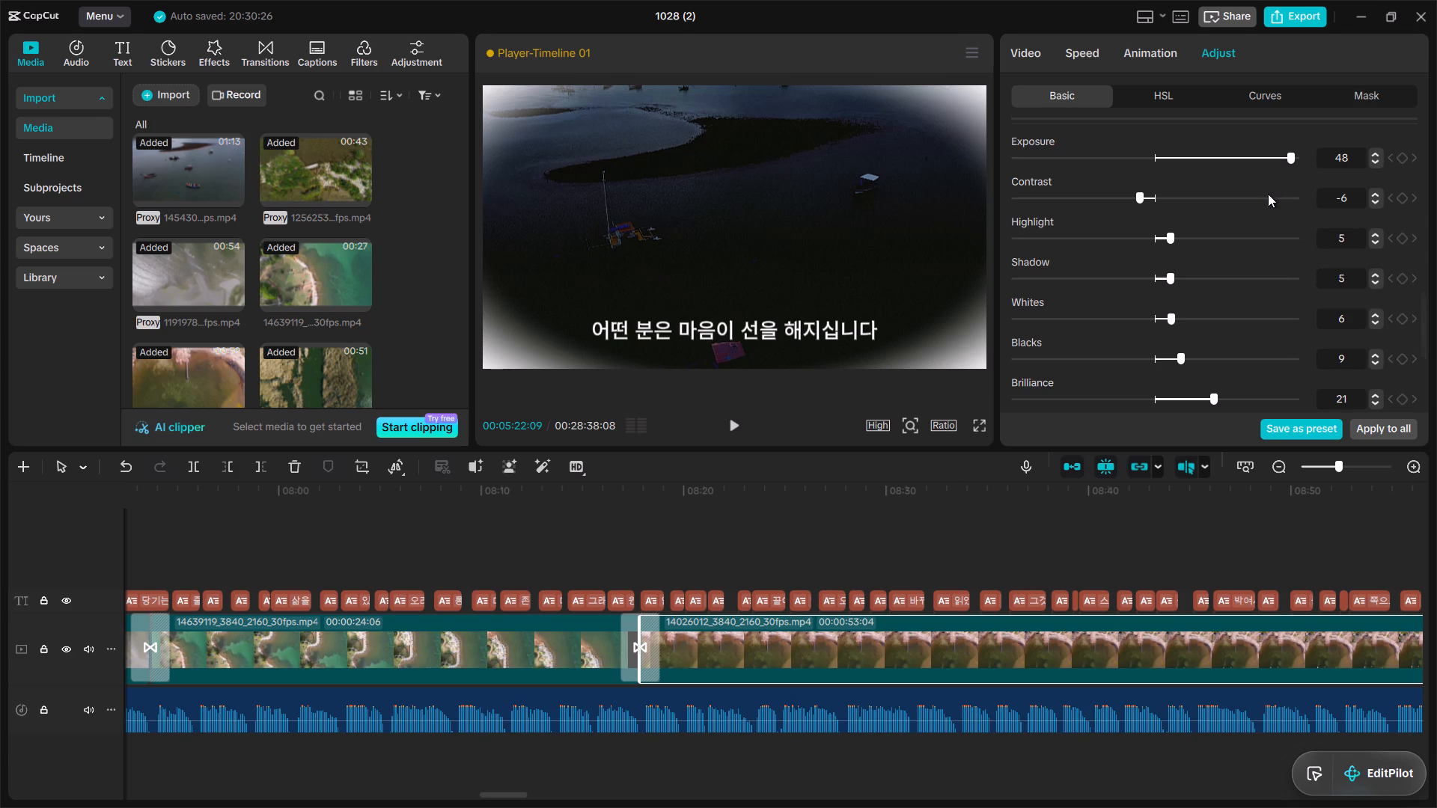
pyautogui.click(1268, 194)
pyautogui.click(1251, 229)
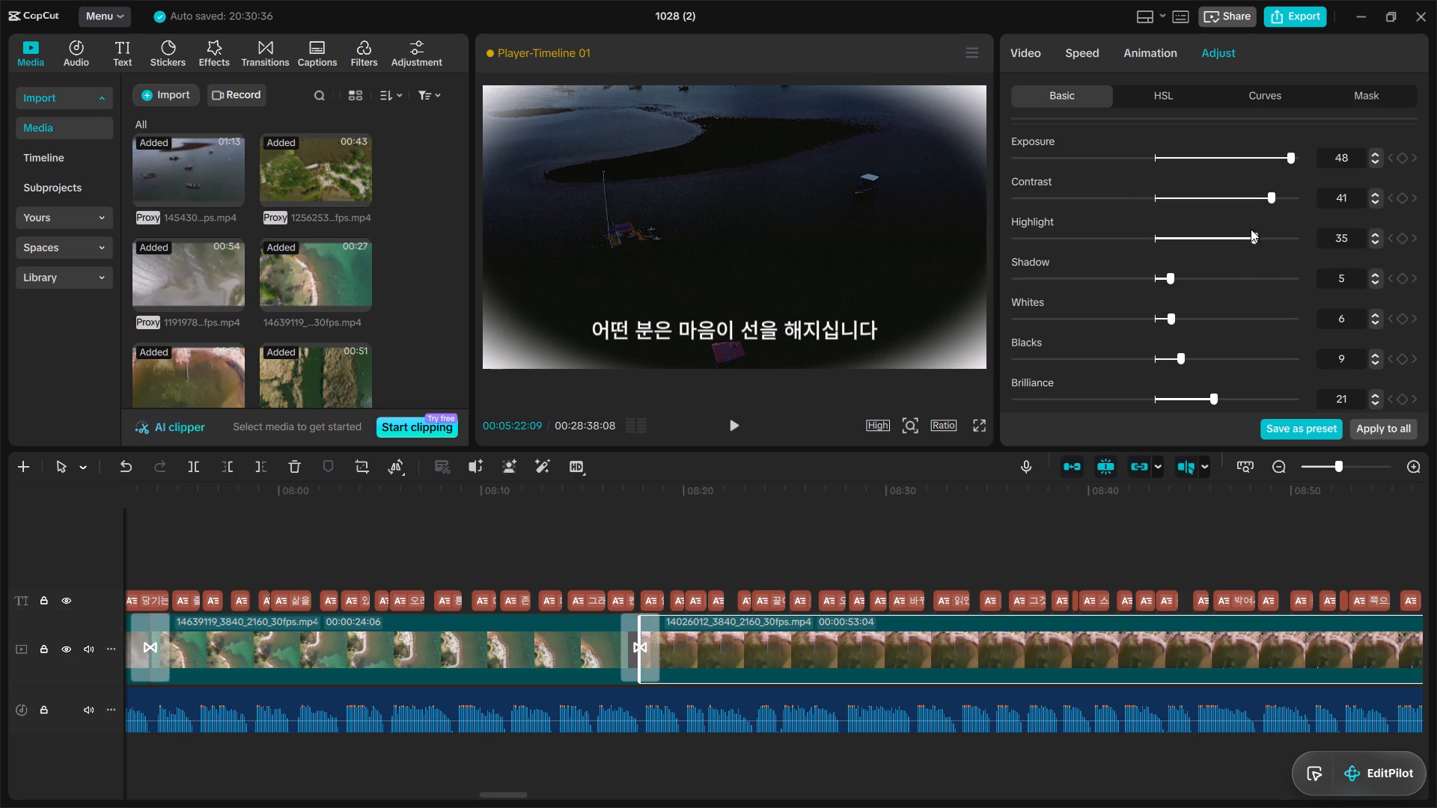
pyautogui.click(1231, 268)
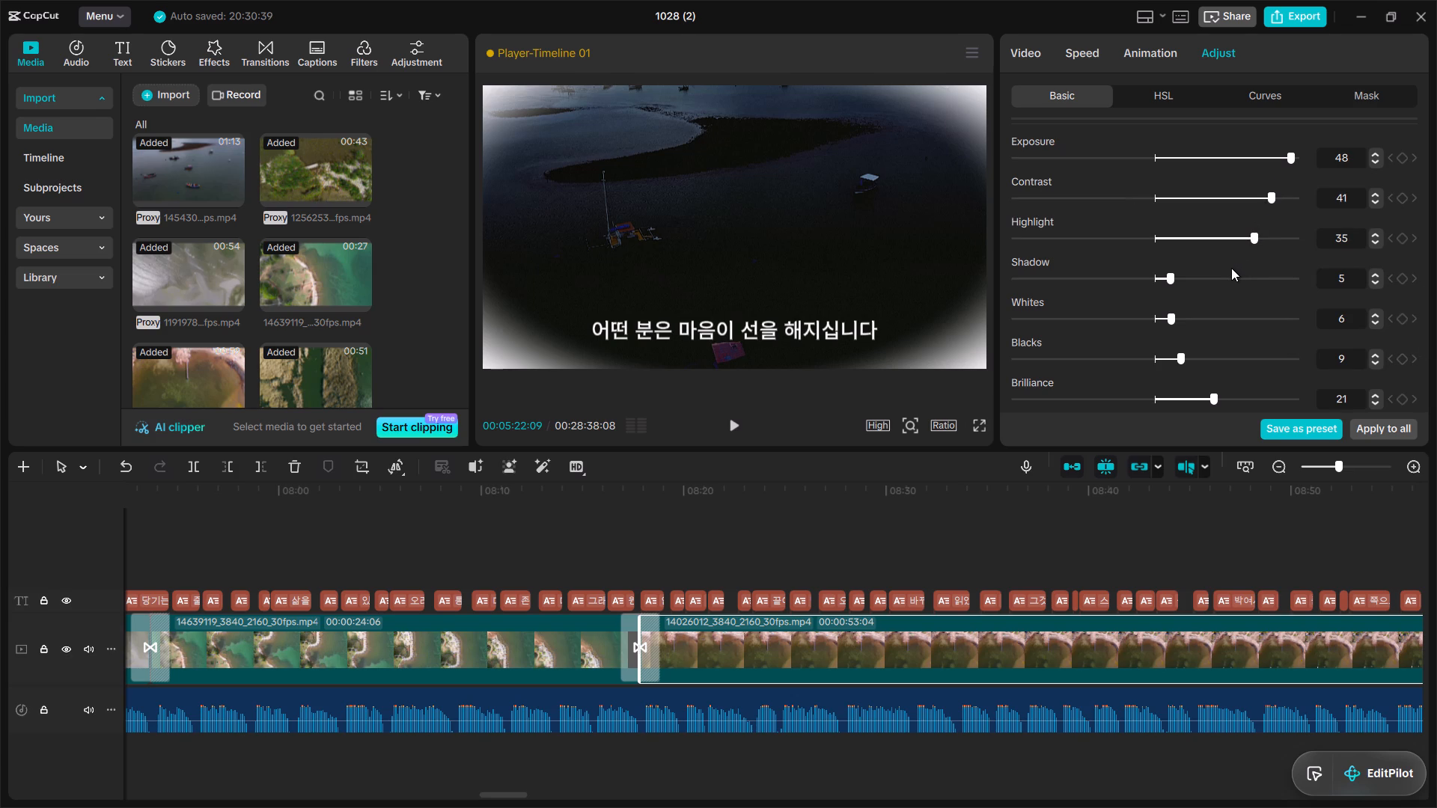
pyautogui.click(1233, 273)
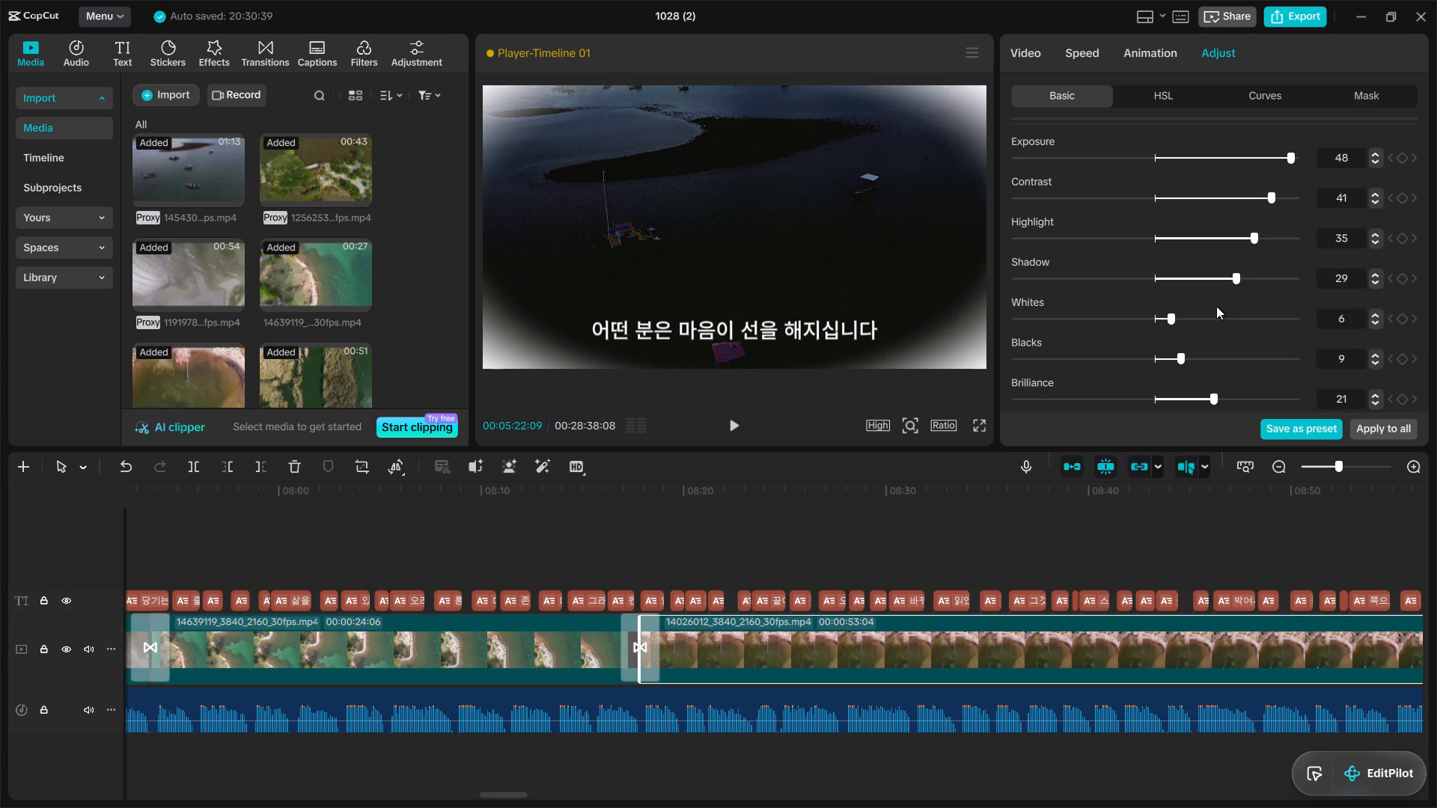
pyautogui.click(1212, 311)
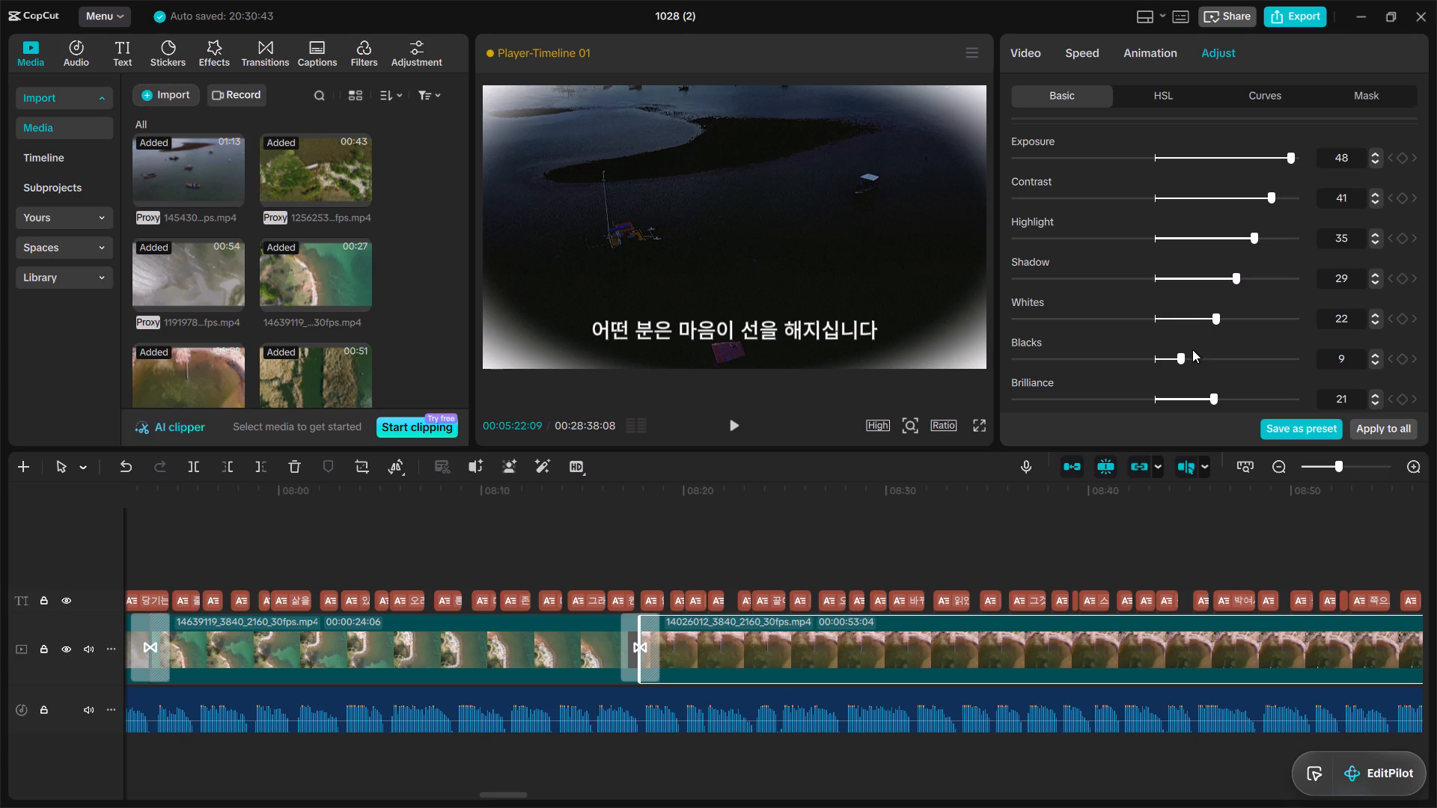
pyautogui.click(1192, 352)
pyautogui.click(1180, 394)
# Set the effects of clip 14026012 to Sharpen 70, Clarity 52, Particles 38, Fade 24 and Vignette -38.
pyautogui.moveTo(1424, 320); pyautogui.dragTo(1421, 371)
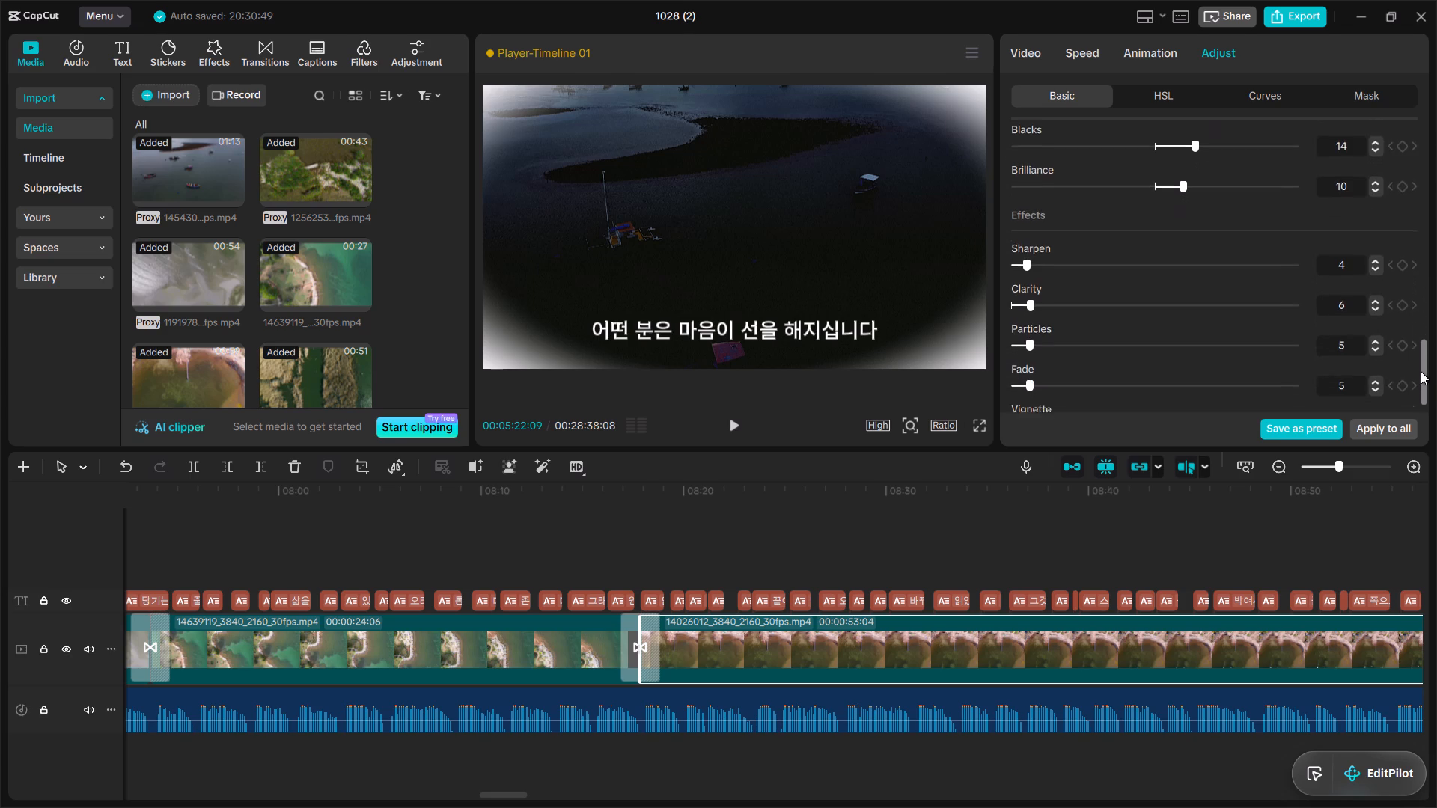
pyautogui.moveTo(1421, 371); pyautogui.dragTo(1418, 381)
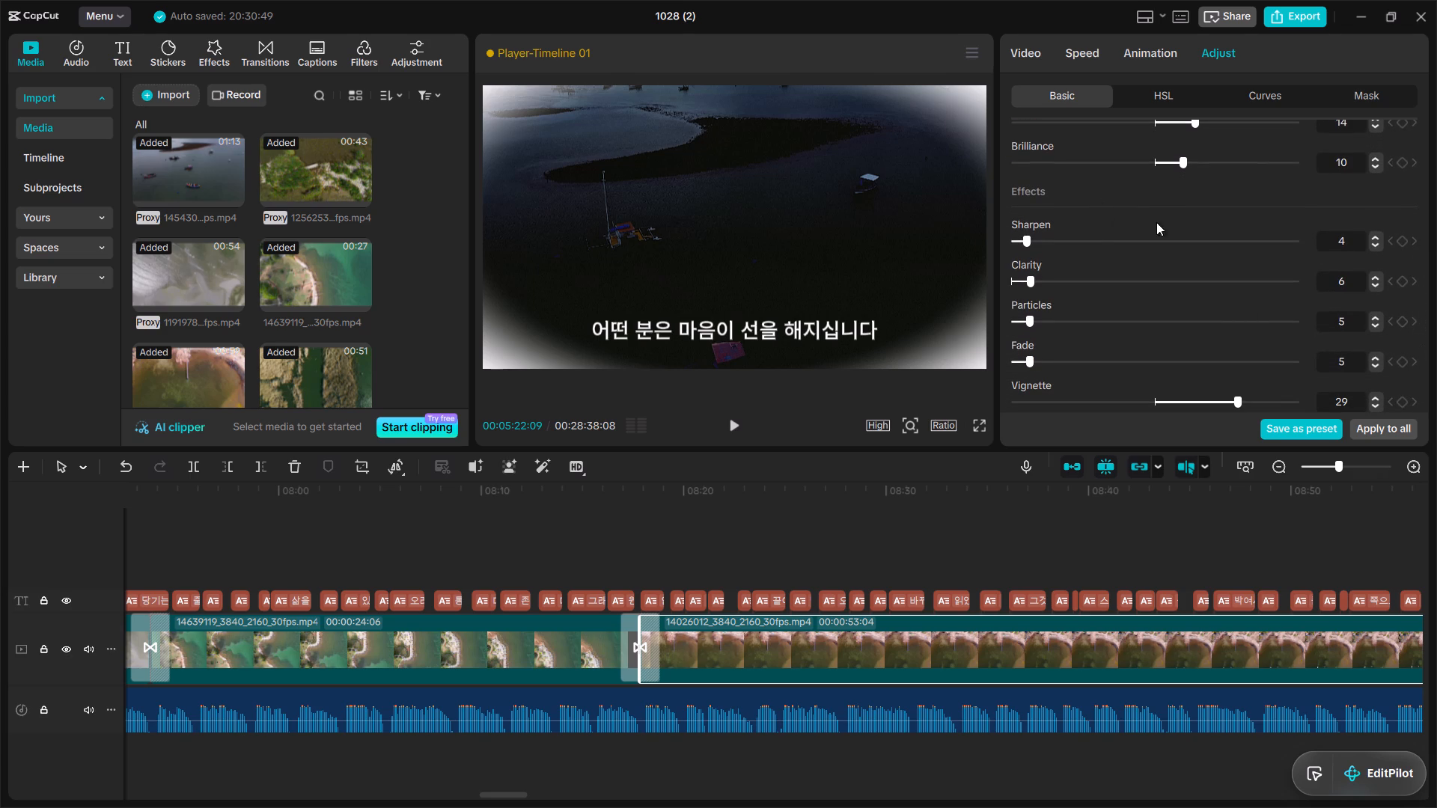
pyautogui.click(1211, 236)
pyautogui.moveTo(1185, 275); pyautogui.dragTo(1159, 304)
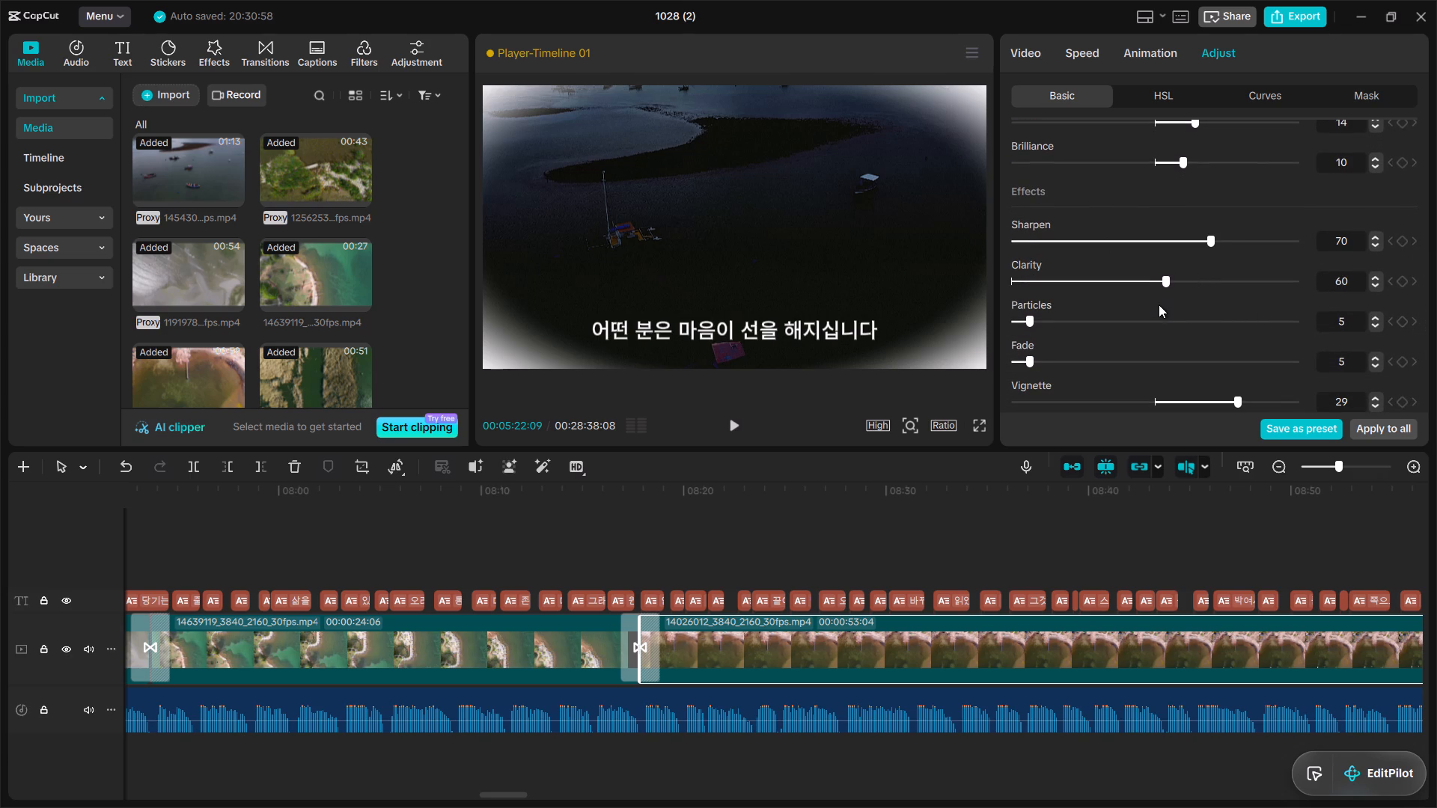
pyautogui.moveTo(1159, 304); pyautogui.dragTo(1156, 308)
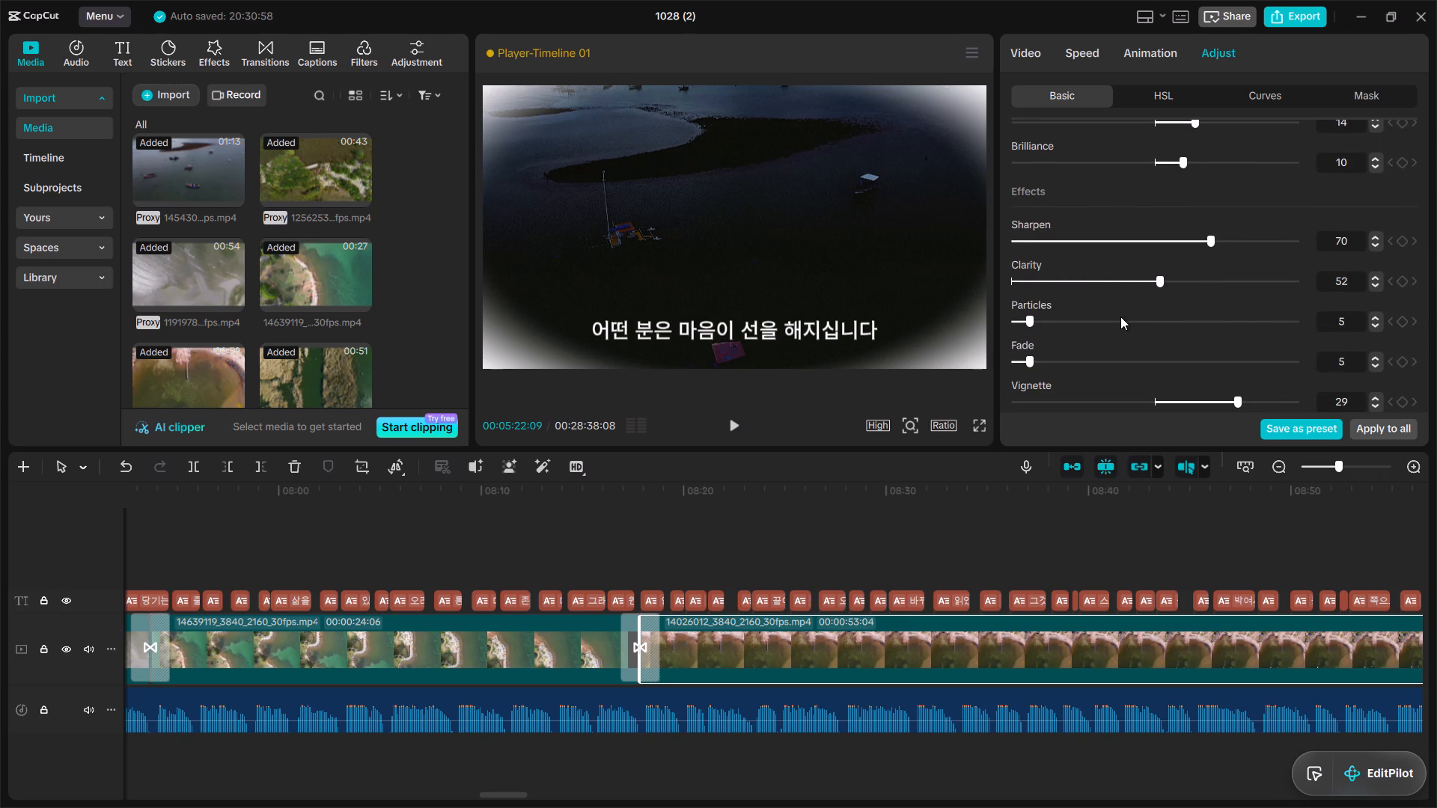
pyautogui.click(1120, 316)
pyautogui.click(1081, 355)
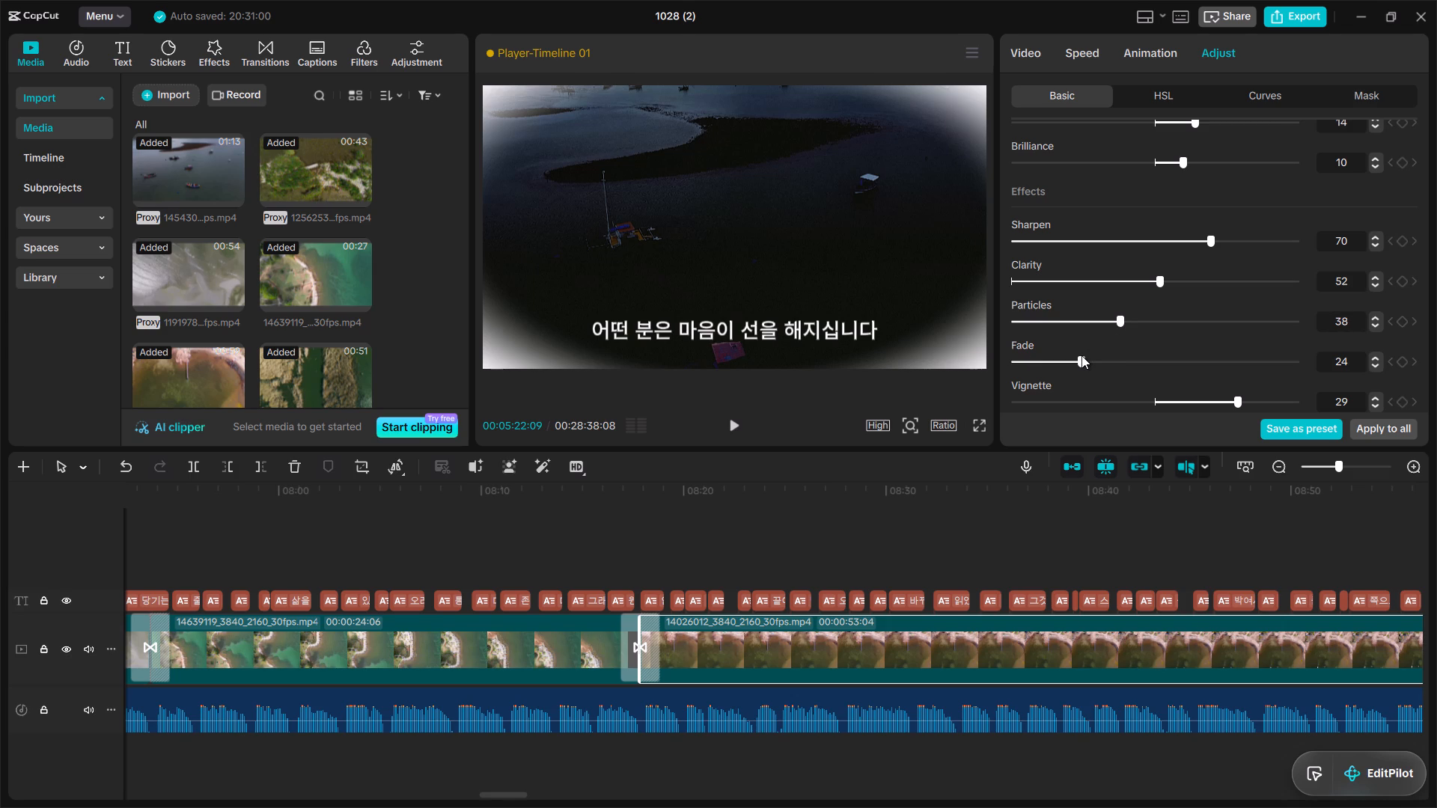
pyautogui.click(1046, 396)
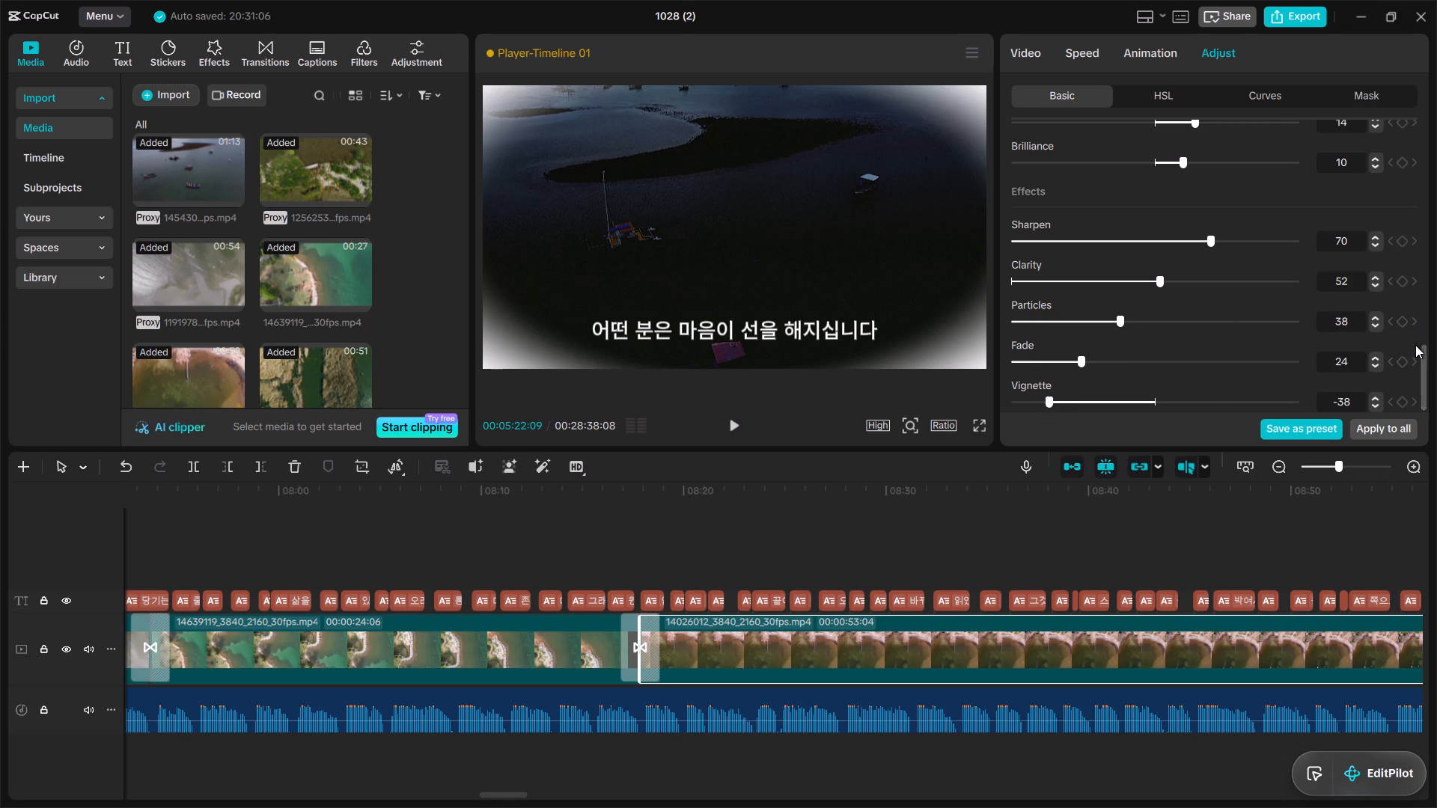
pyautogui.moveTo(1419, 352); pyautogui.dragTo(1421, 364)
pyautogui.moveTo(1421, 364); pyautogui.dragTo(1425, 380)
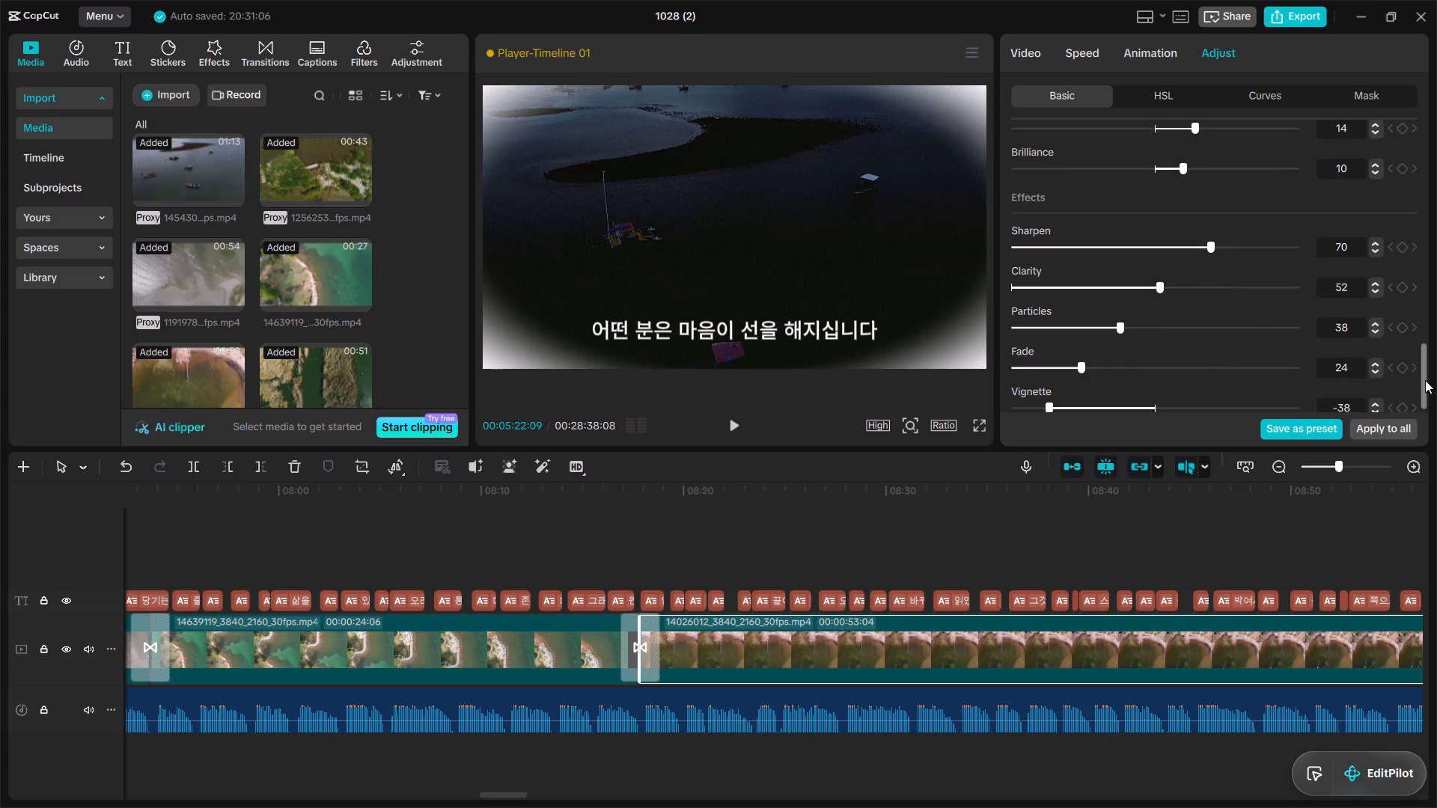
pyautogui.moveTo(1425, 380); pyautogui.dragTo(1416, 423)
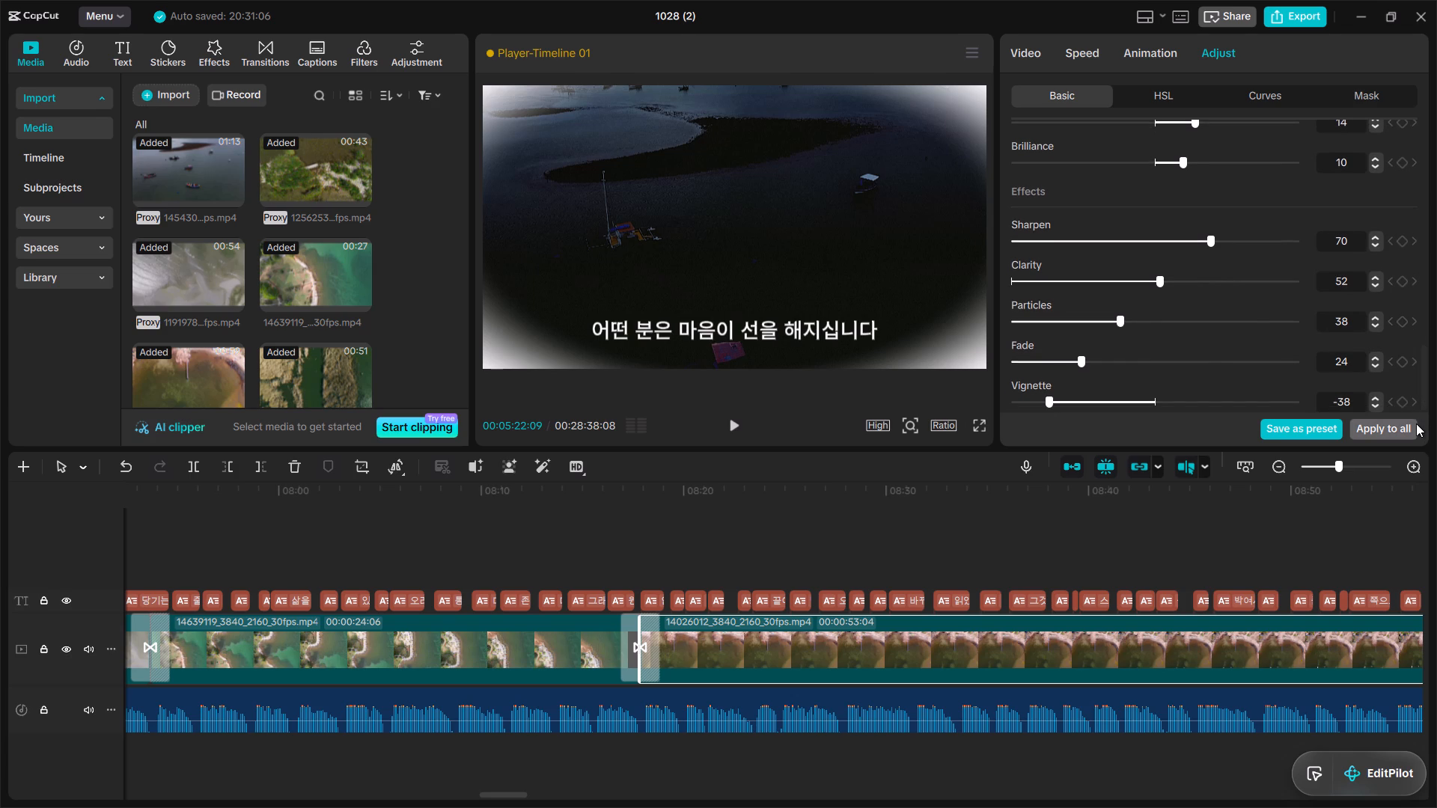
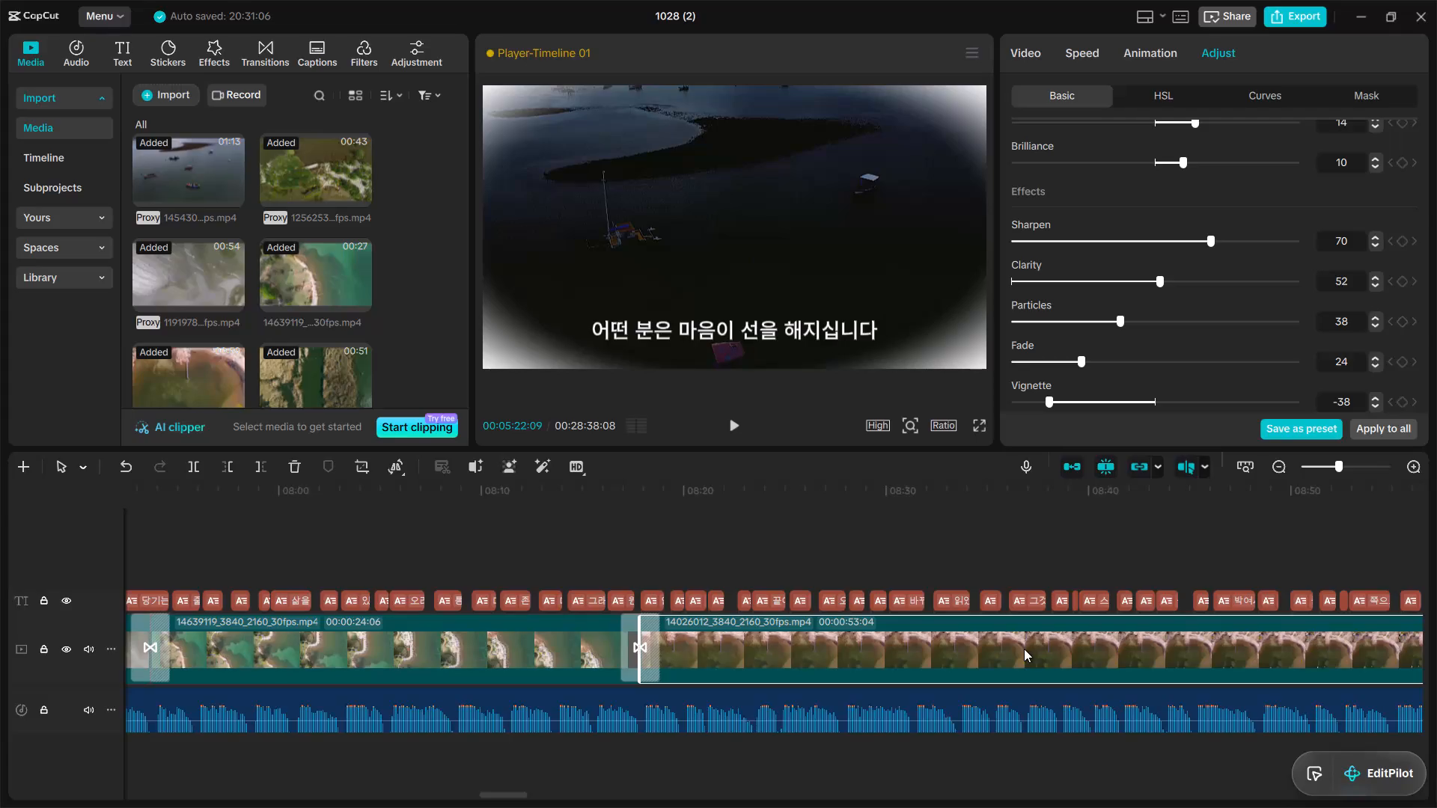
# Look over the main-track clips along the timeline, from the end of the project back to the first clip.
pyautogui.click(1314, 465)
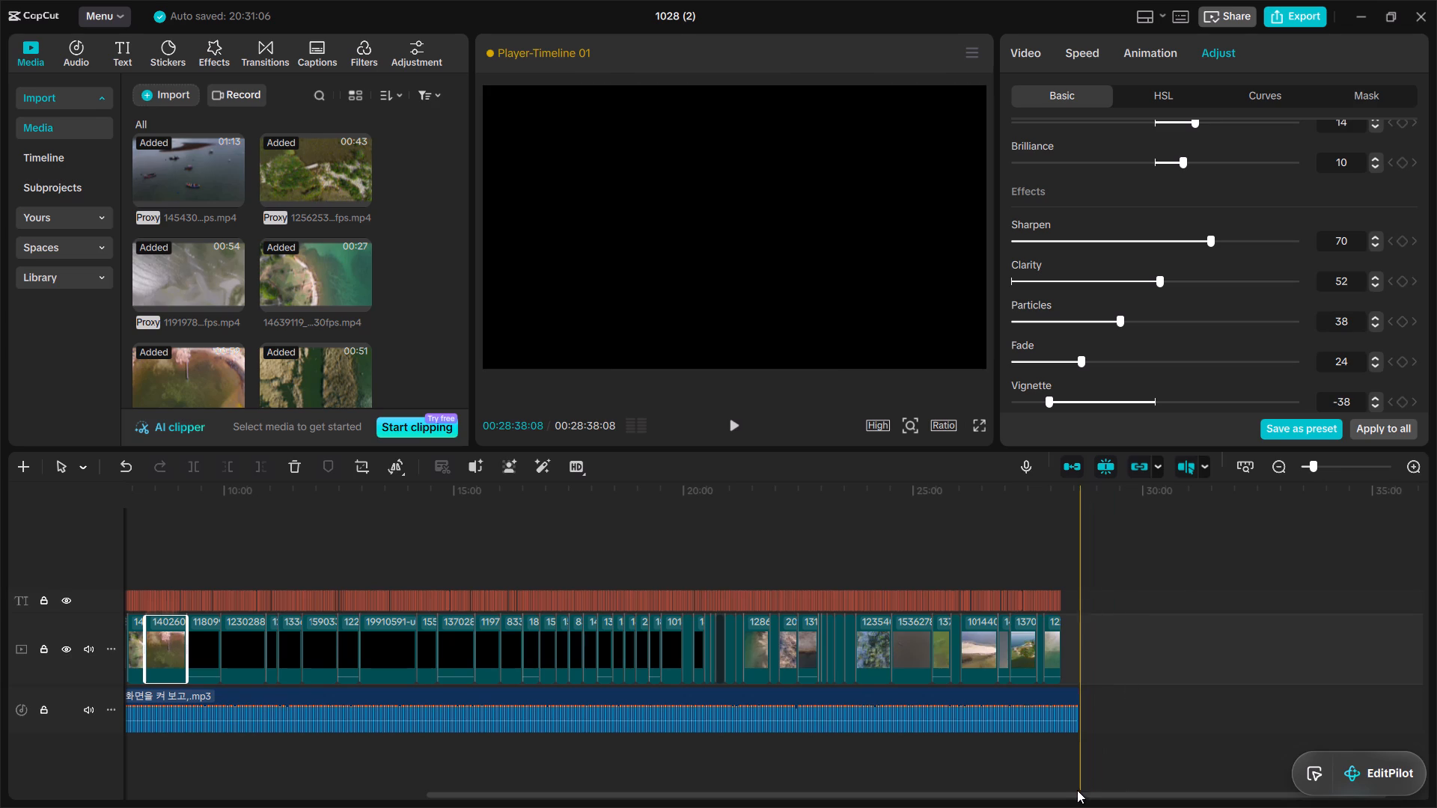
pyautogui.moveTo(1076, 792); pyautogui.dragTo(1007, 795)
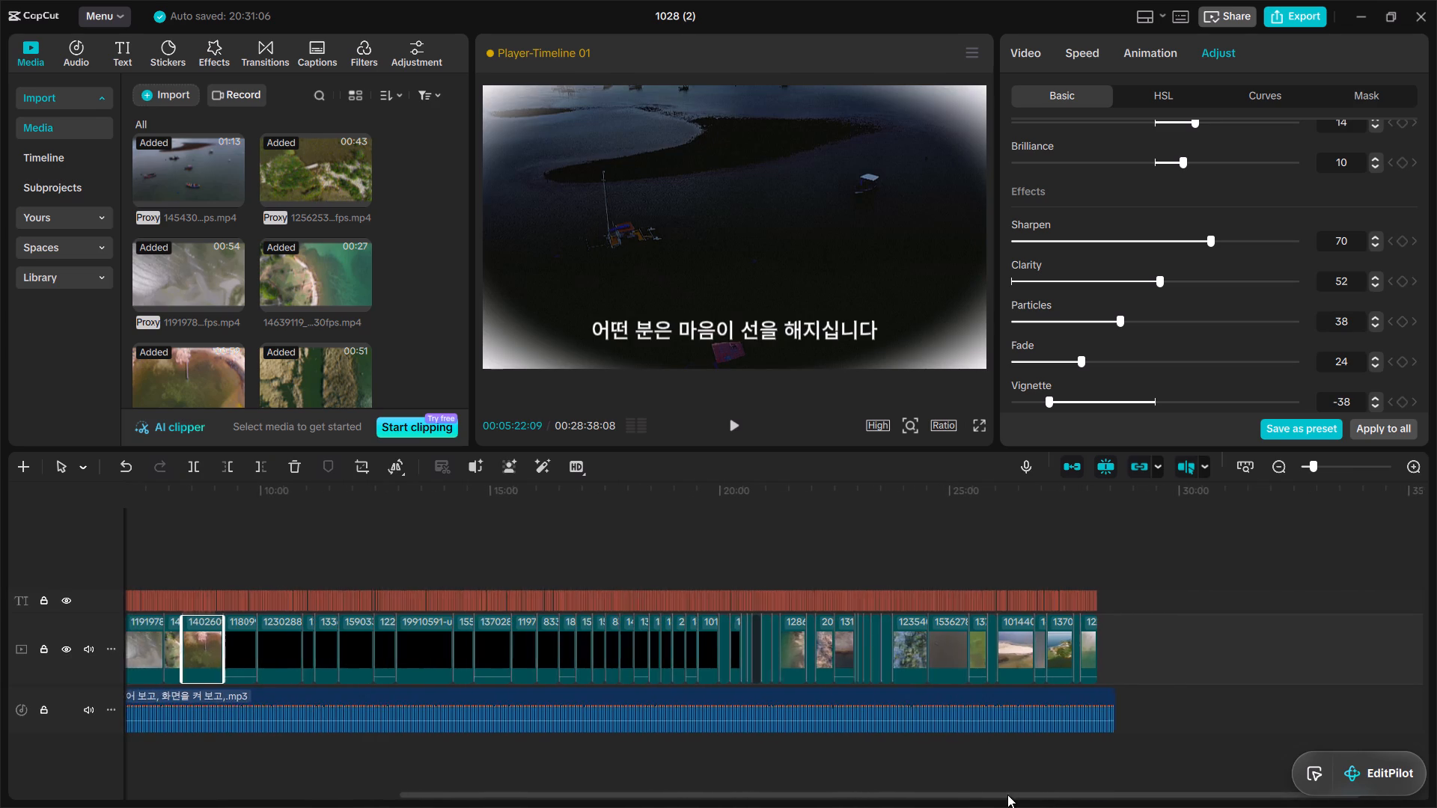
pyautogui.moveTo(1007, 795); pyautogui.dragTo(712, 789)
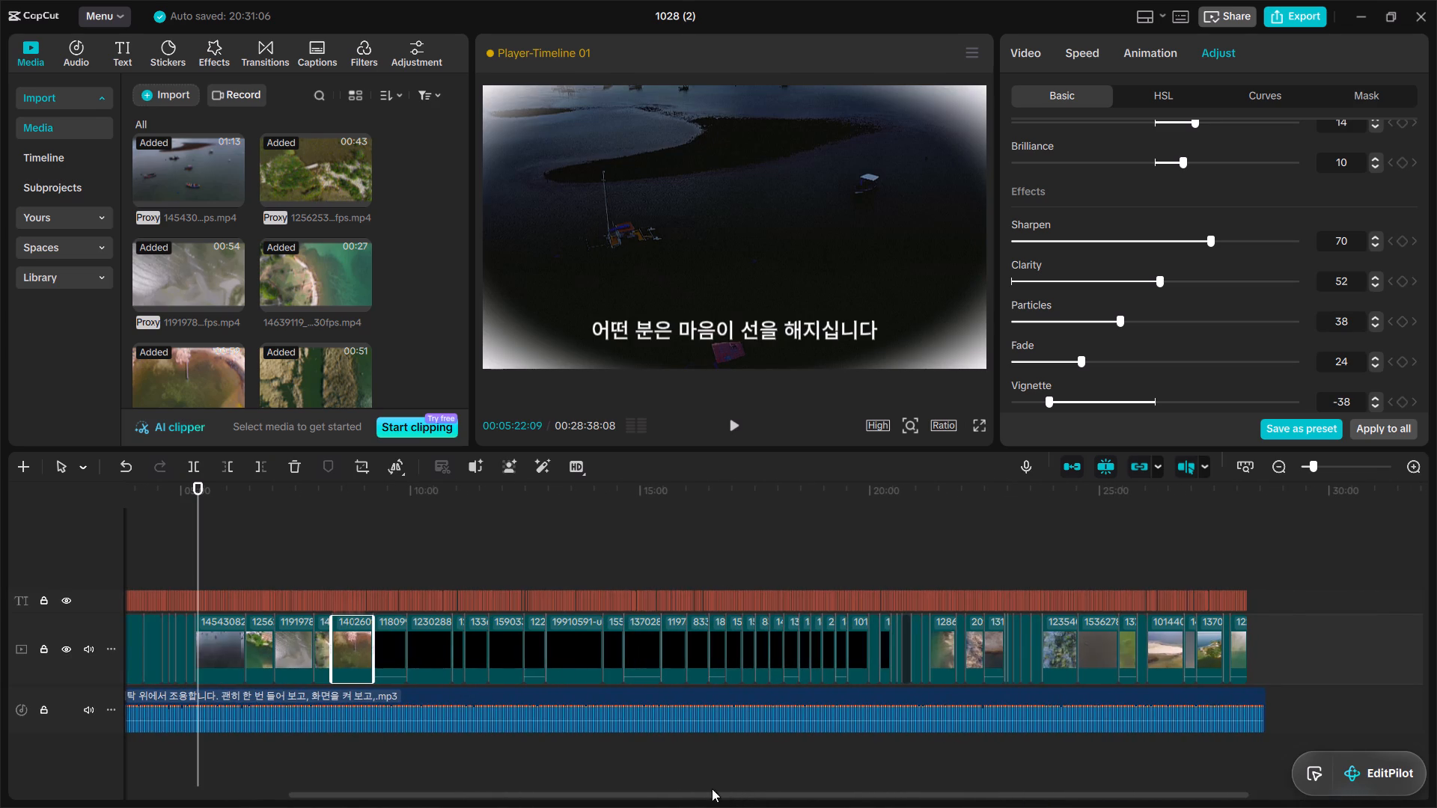
pyautogui.moveTo(712, 789); pyautogui.dragTo(594, 778)
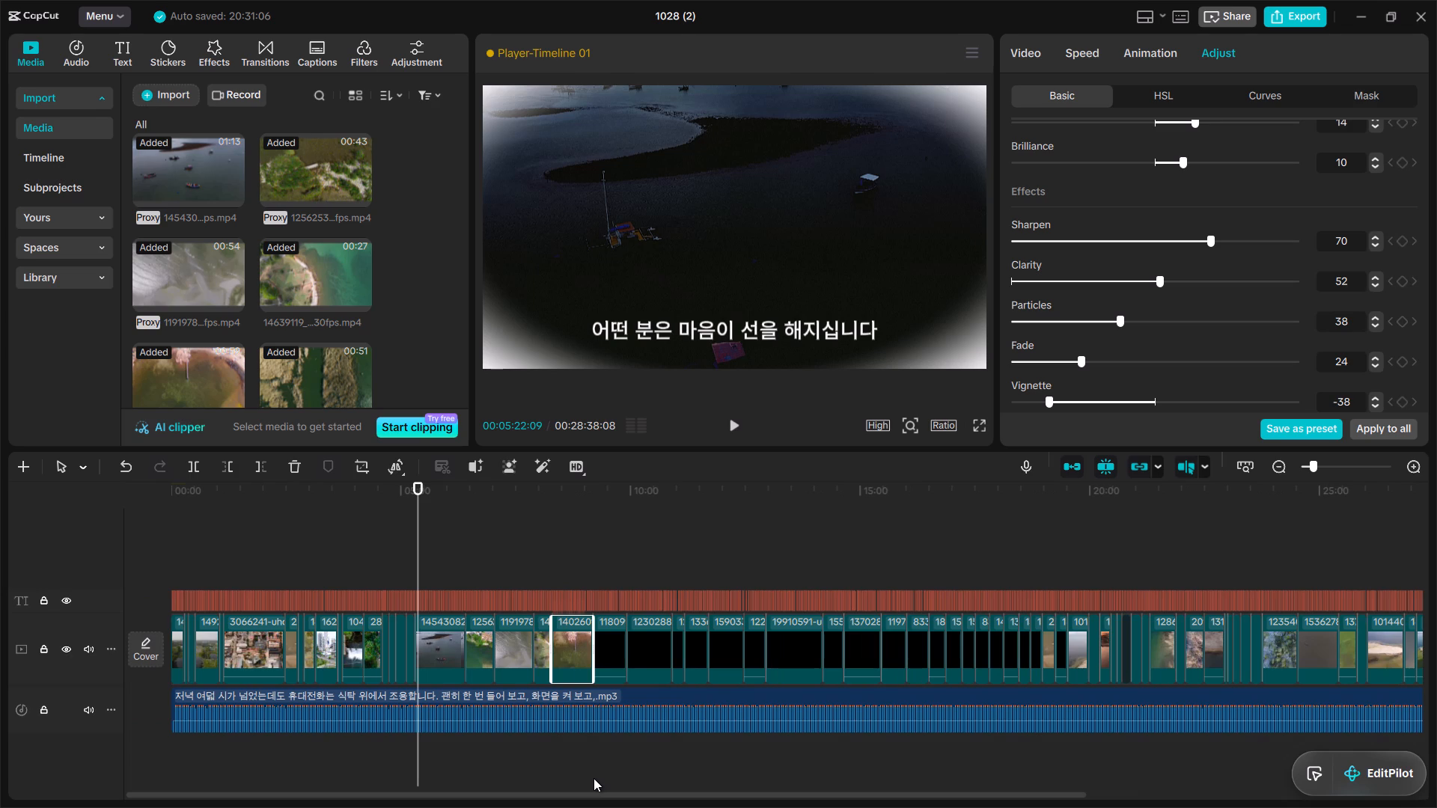
pyautogui.click(1322, 464)
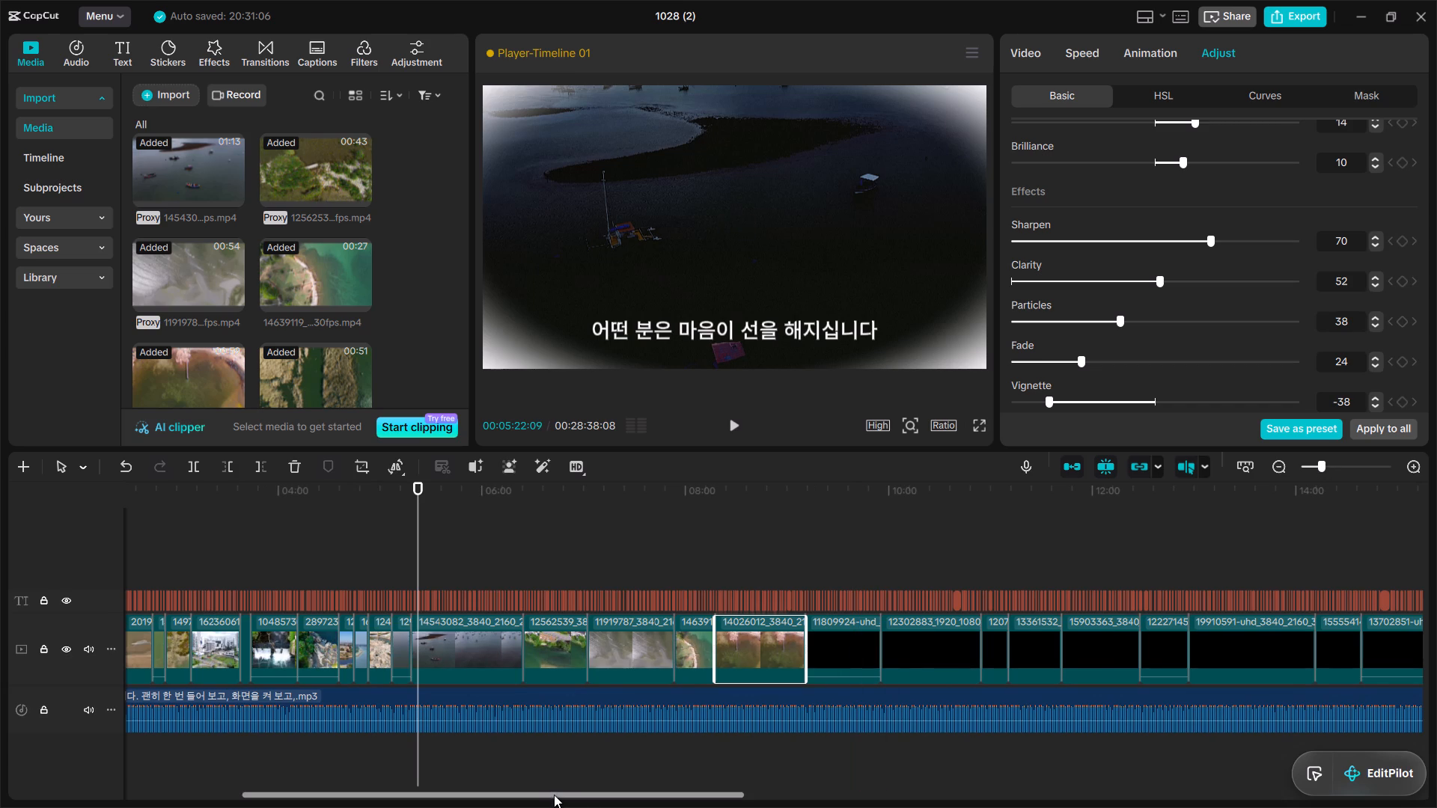
pyautogui.moveTo(551, 791); pyautogui.dragTo(381, 791)
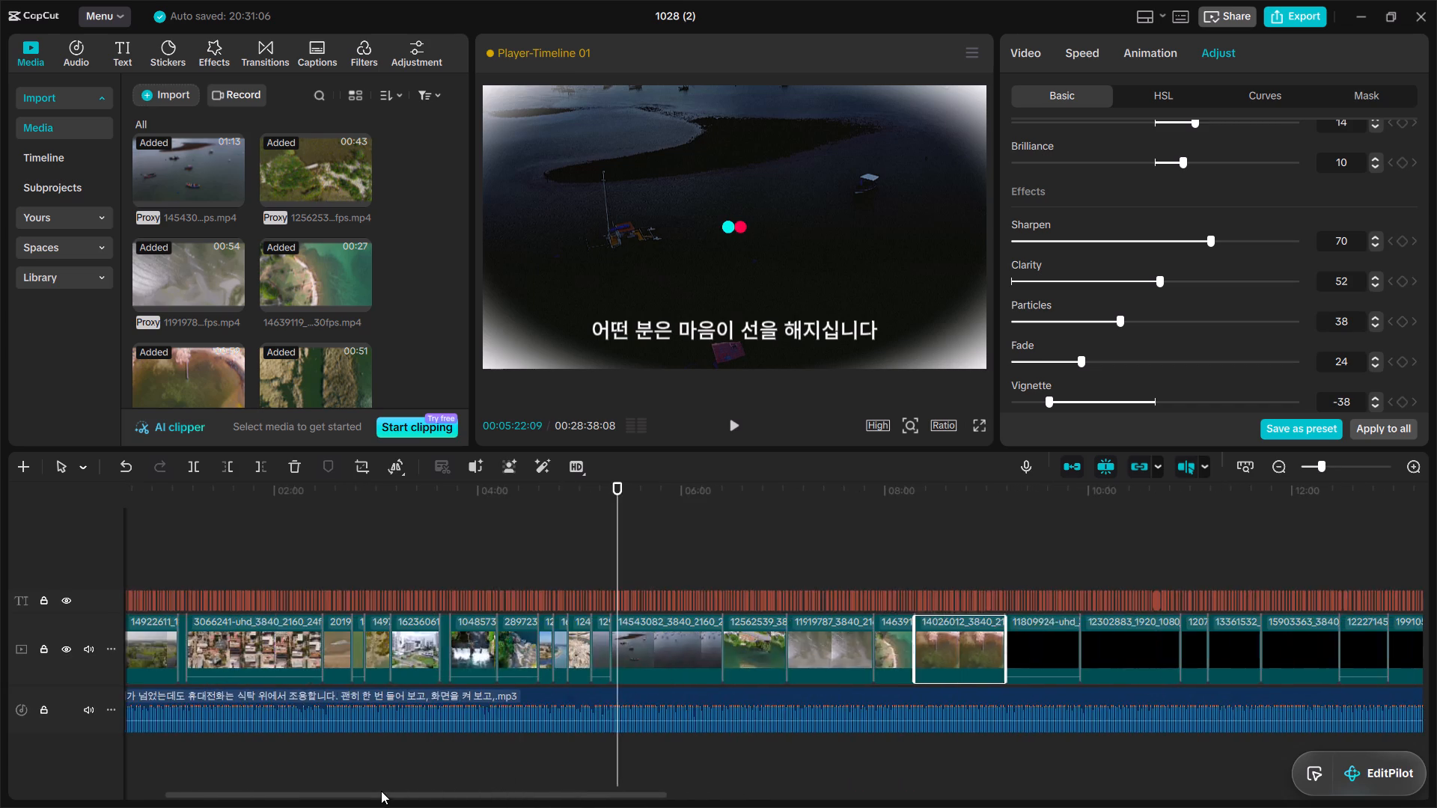
pyautogui.moveTo(381, 791); pyautogui.dragTo(305, 785)
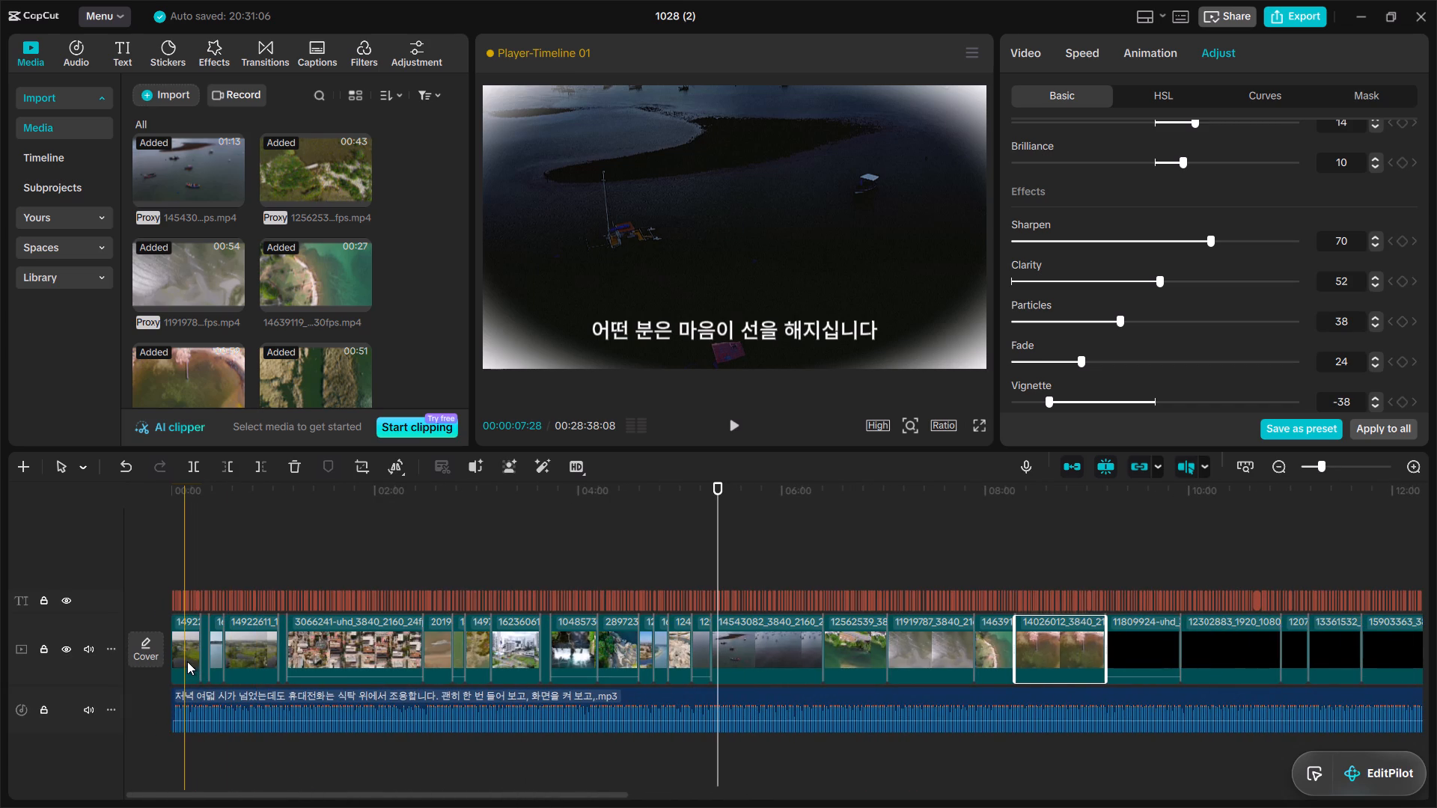
pyautogui.click(187, 661)
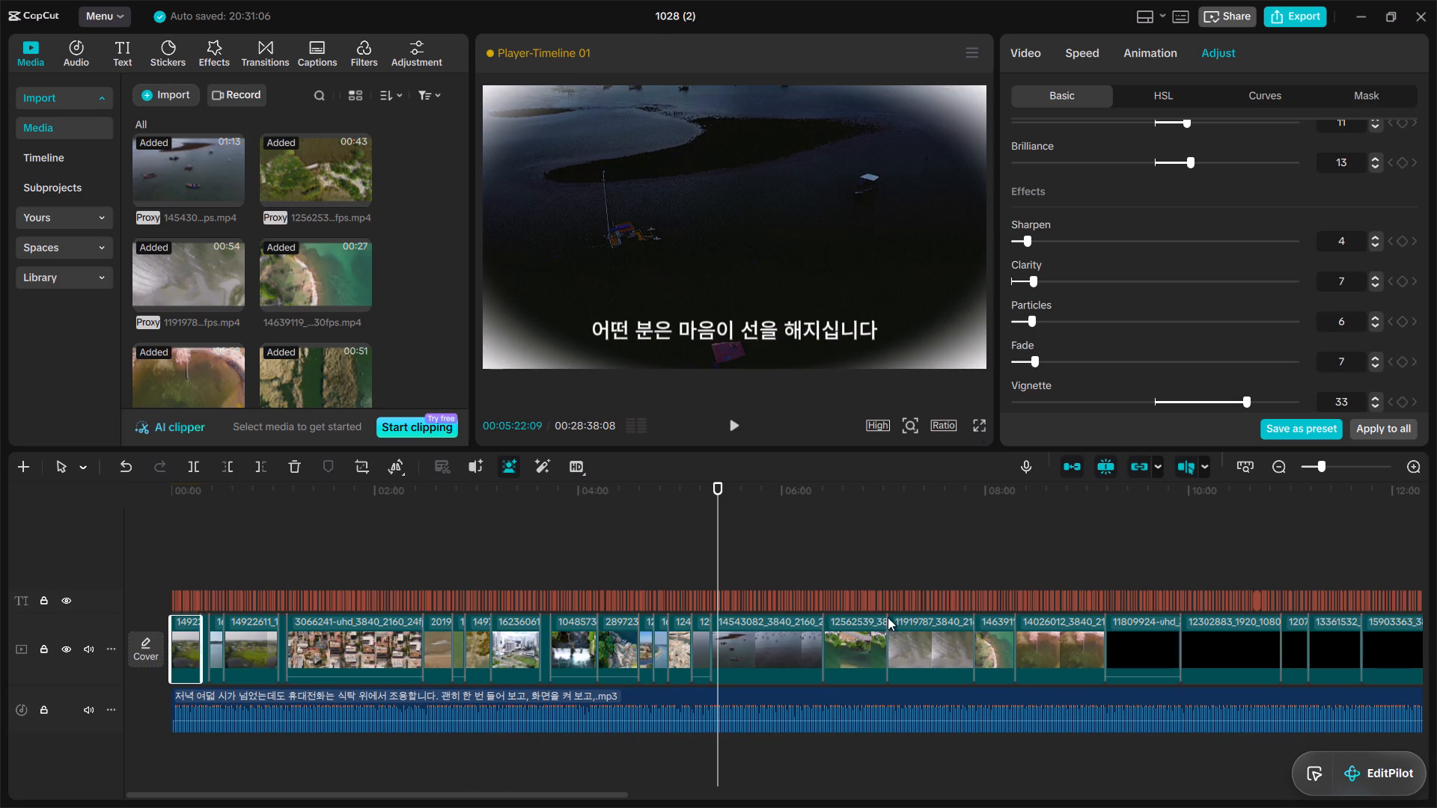
# Select clip 14543082 on the main track and set its colour Saturation to -15.
pyautogui.moveTo(591, 790); pyautogui.dragTo(653, 795)
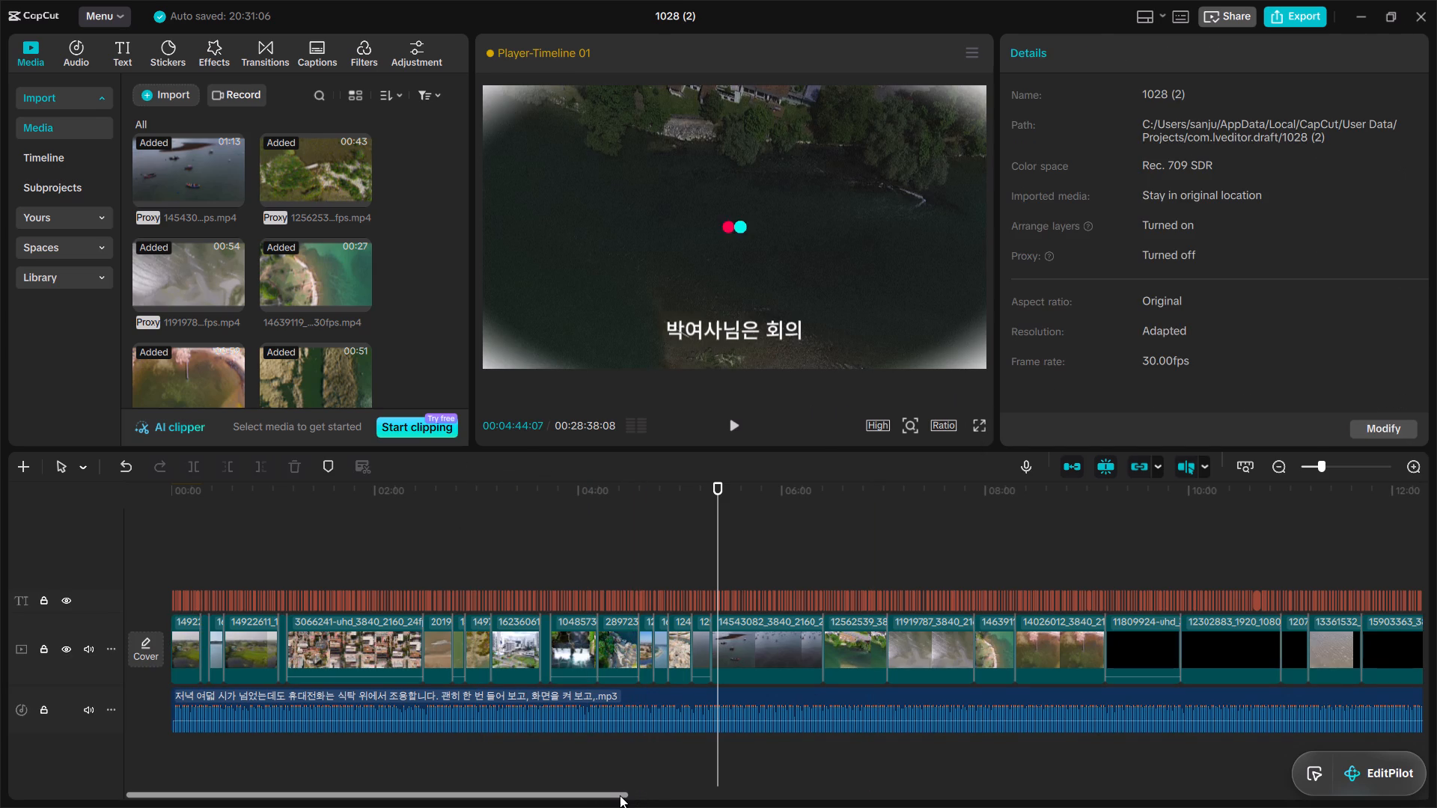
pyautogui.moveTo(612, 795); pyautogui.dragTo(641, 794)
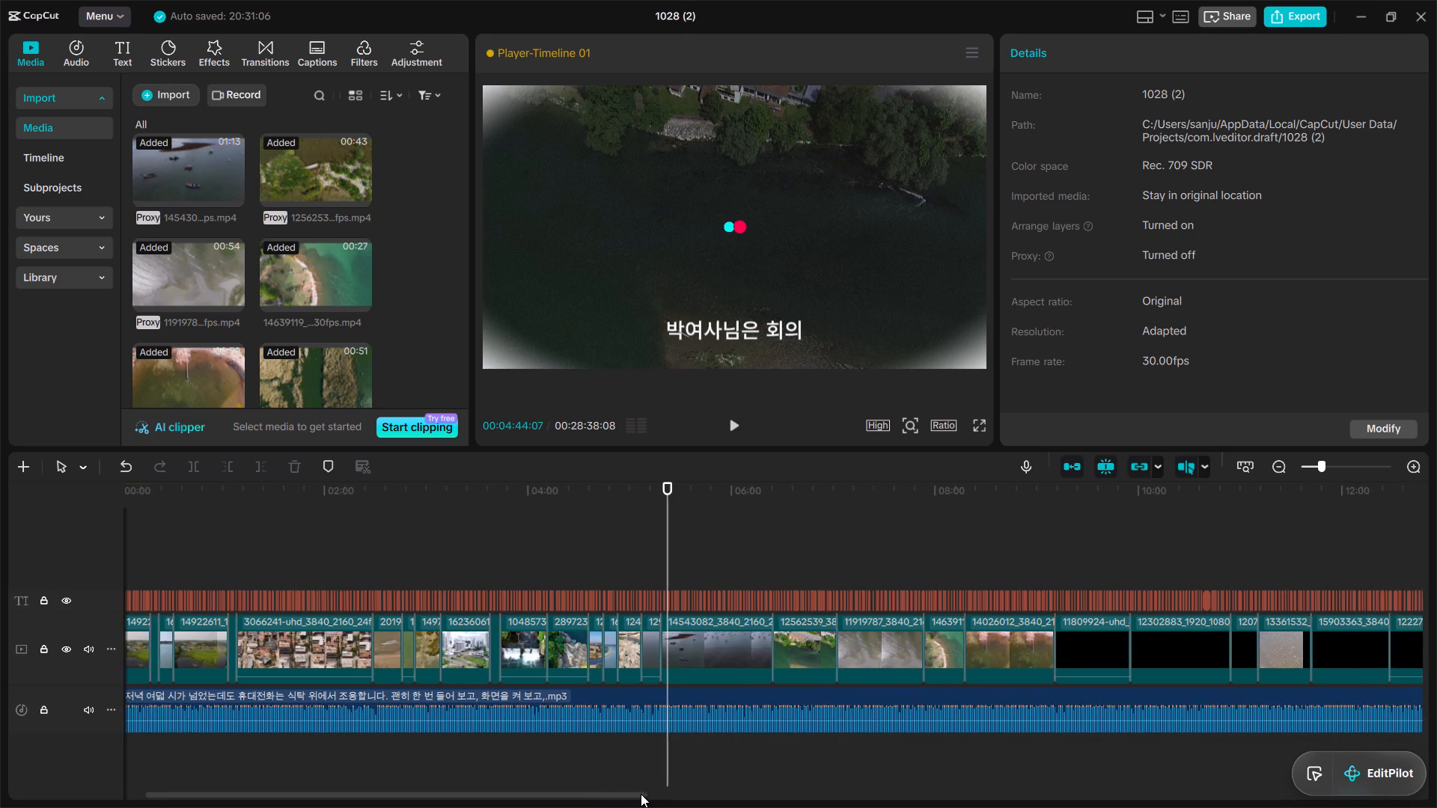
pyautogui.moveTo(641, 794); pyautogui.dragTo(693, 792)
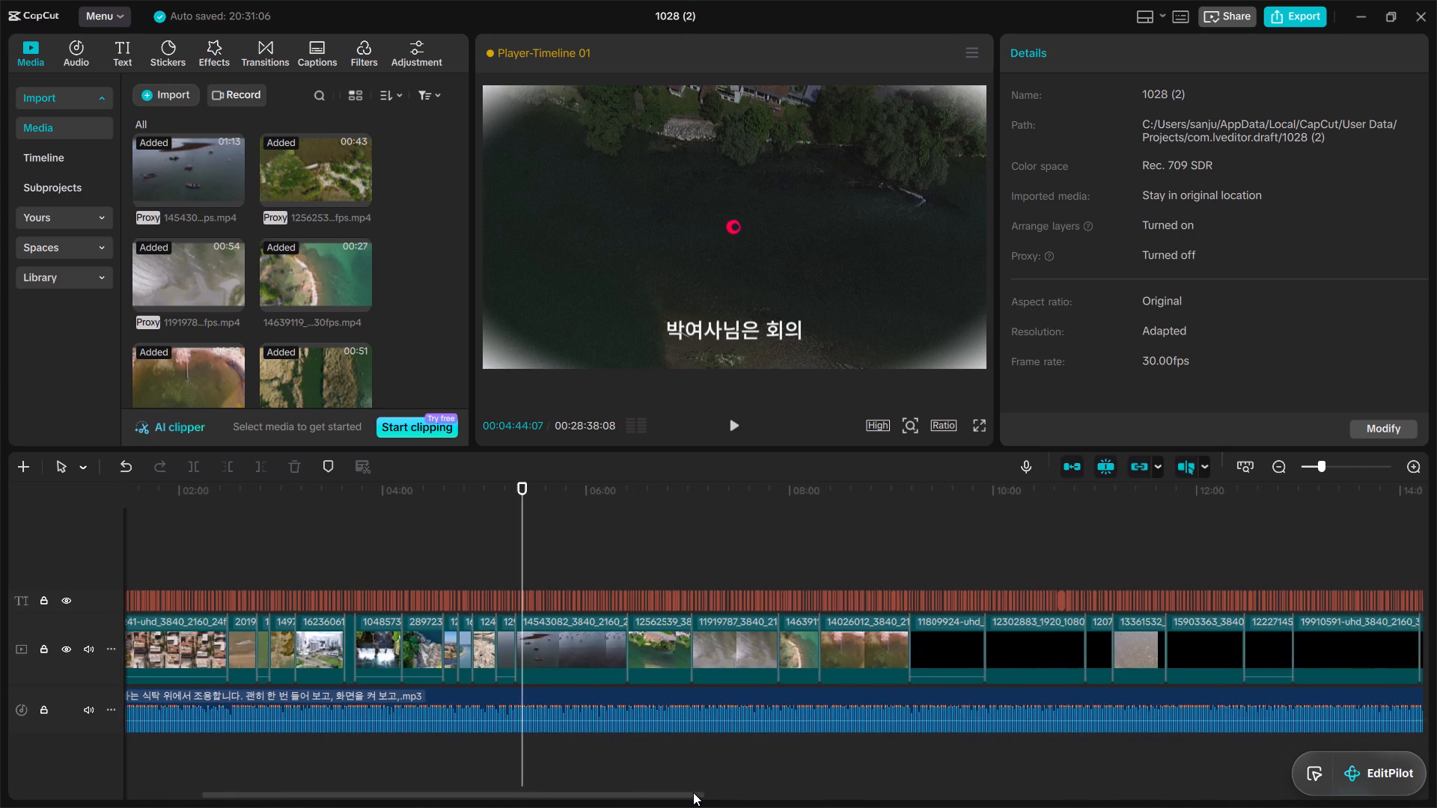
pyautogui.moveTo(693, 792); pyautogui.dragTo(703, 791)
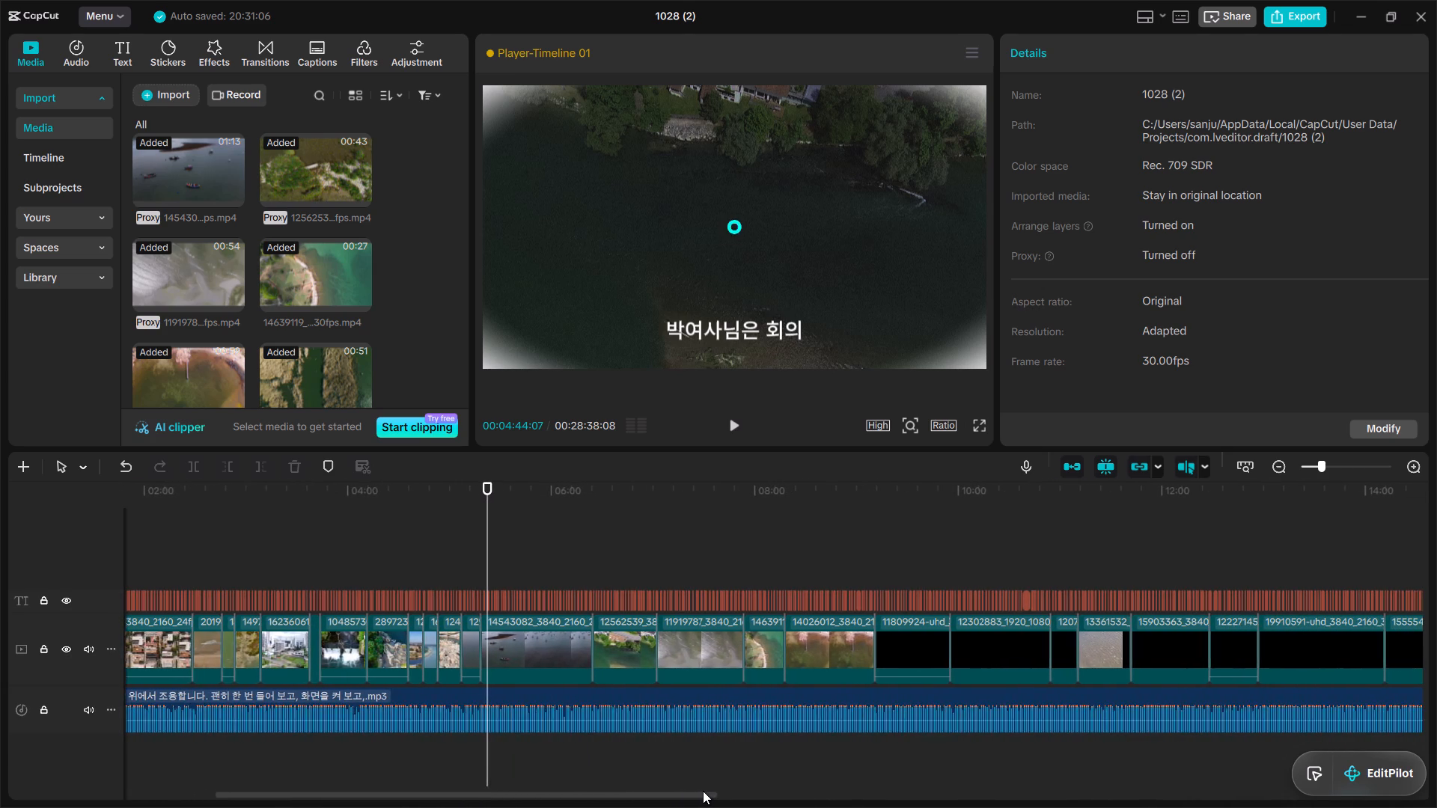
pyautogui.moveTo(703, 791); pyautogui.dragTo(704, 789)
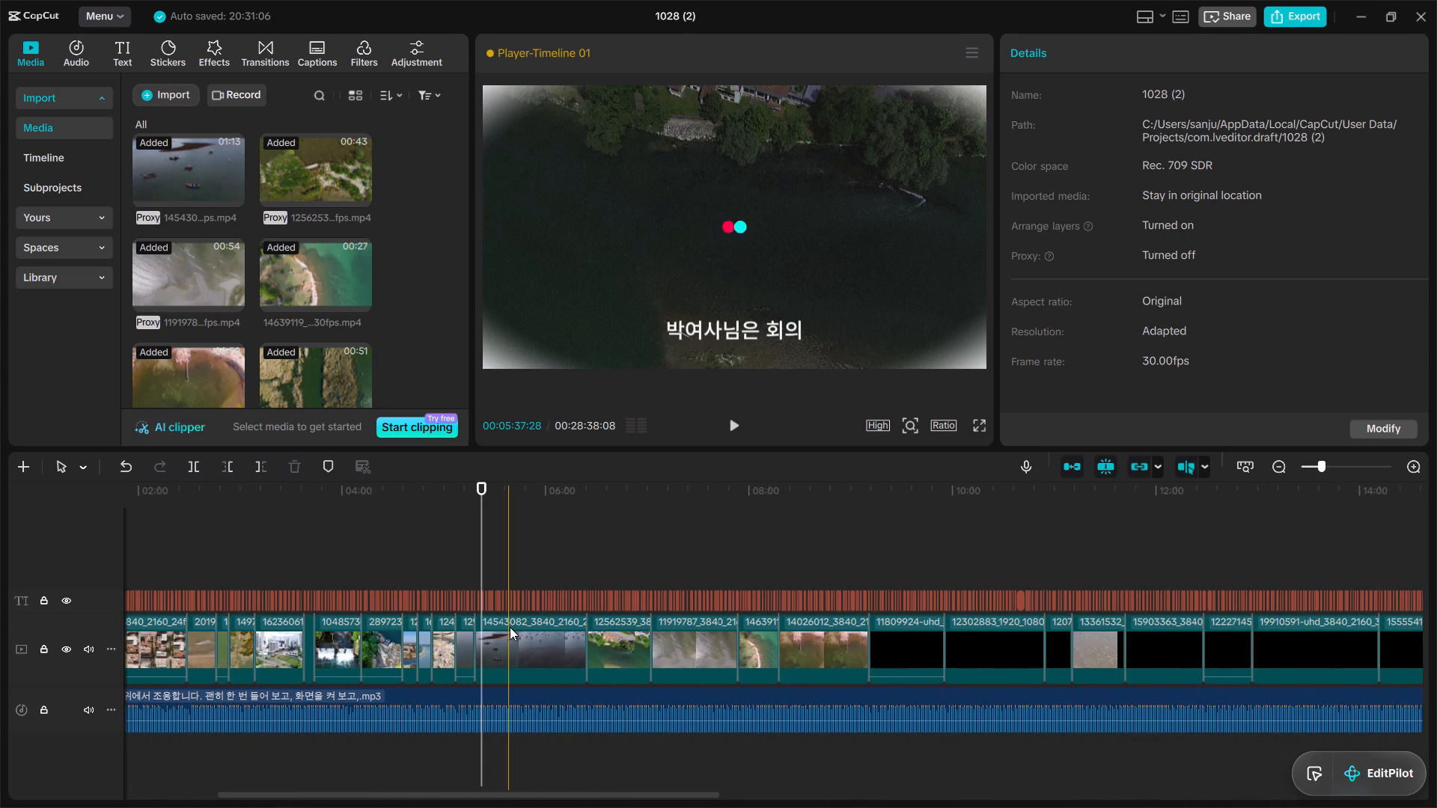
pyautogui.click(527, 643)
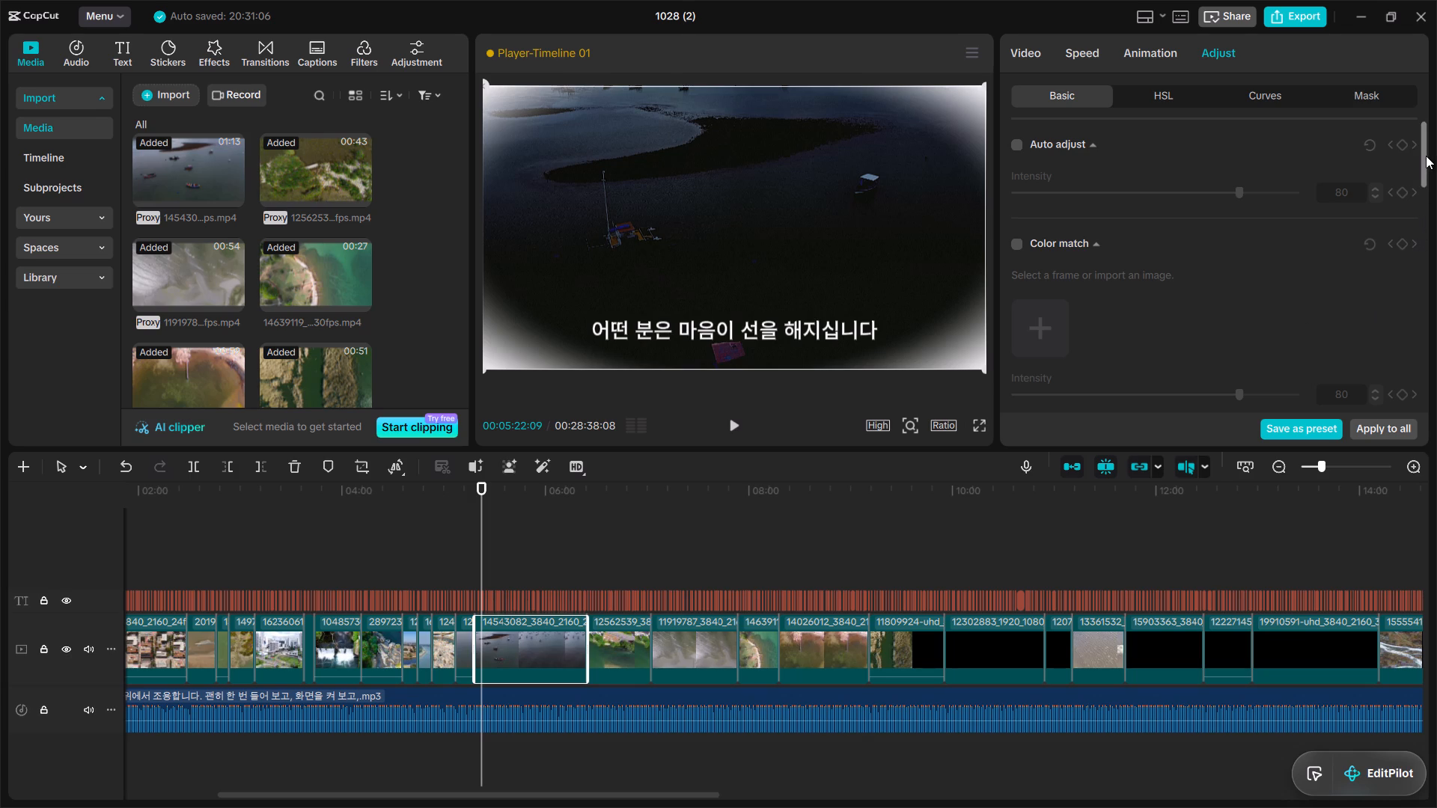
pyautogui.moveTo(1426, 156); pyautogui.dragTo(1428, 177)
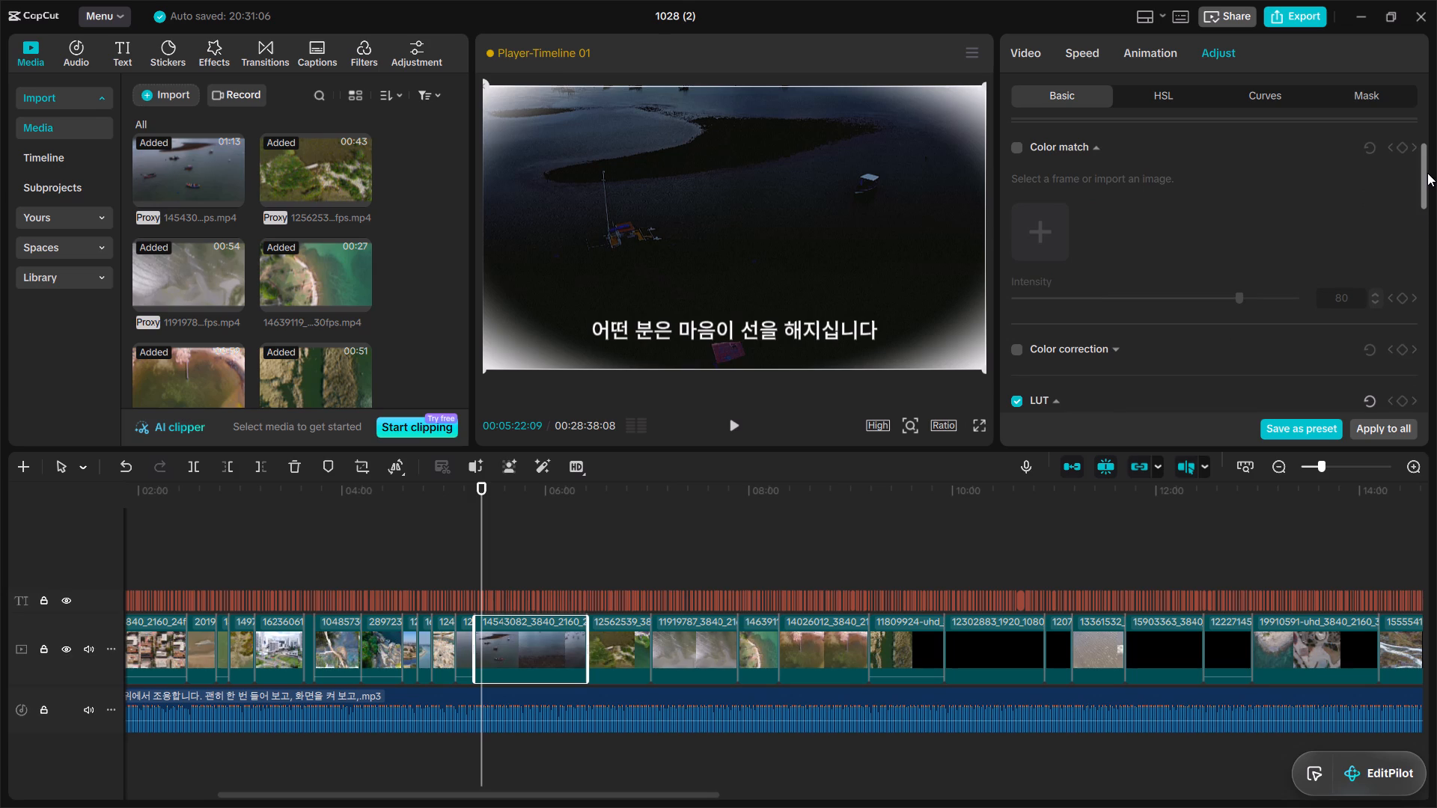
pyautogui.moveTo(1425, 161); pyautogui.dragTo(1425, 165)
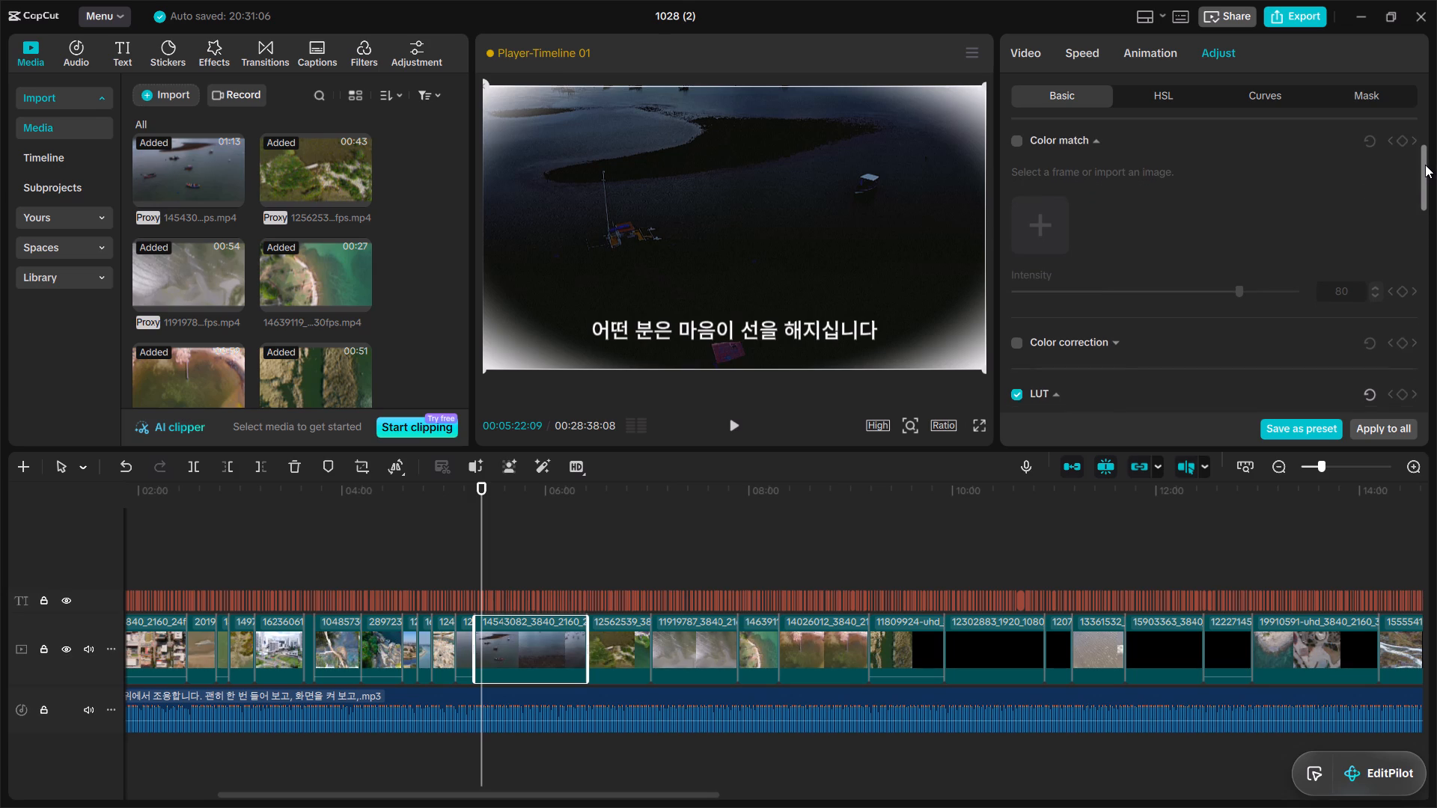
pyautogui.moveTo(1425, 165); pyautogui.dragTo(1418, 242)
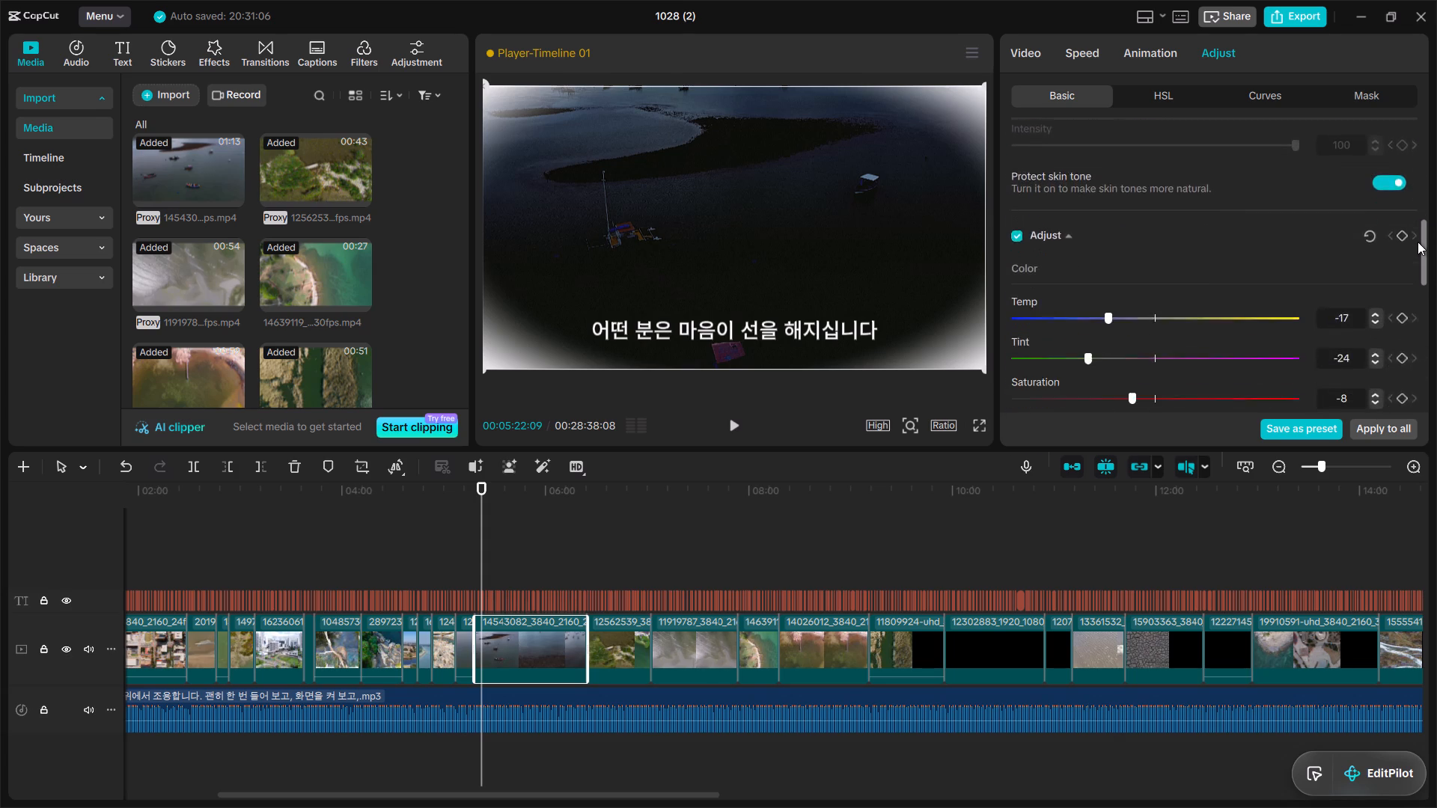
pyautogui.moveTo(1418, 242); pyautogui.dragTo(1406, 269)
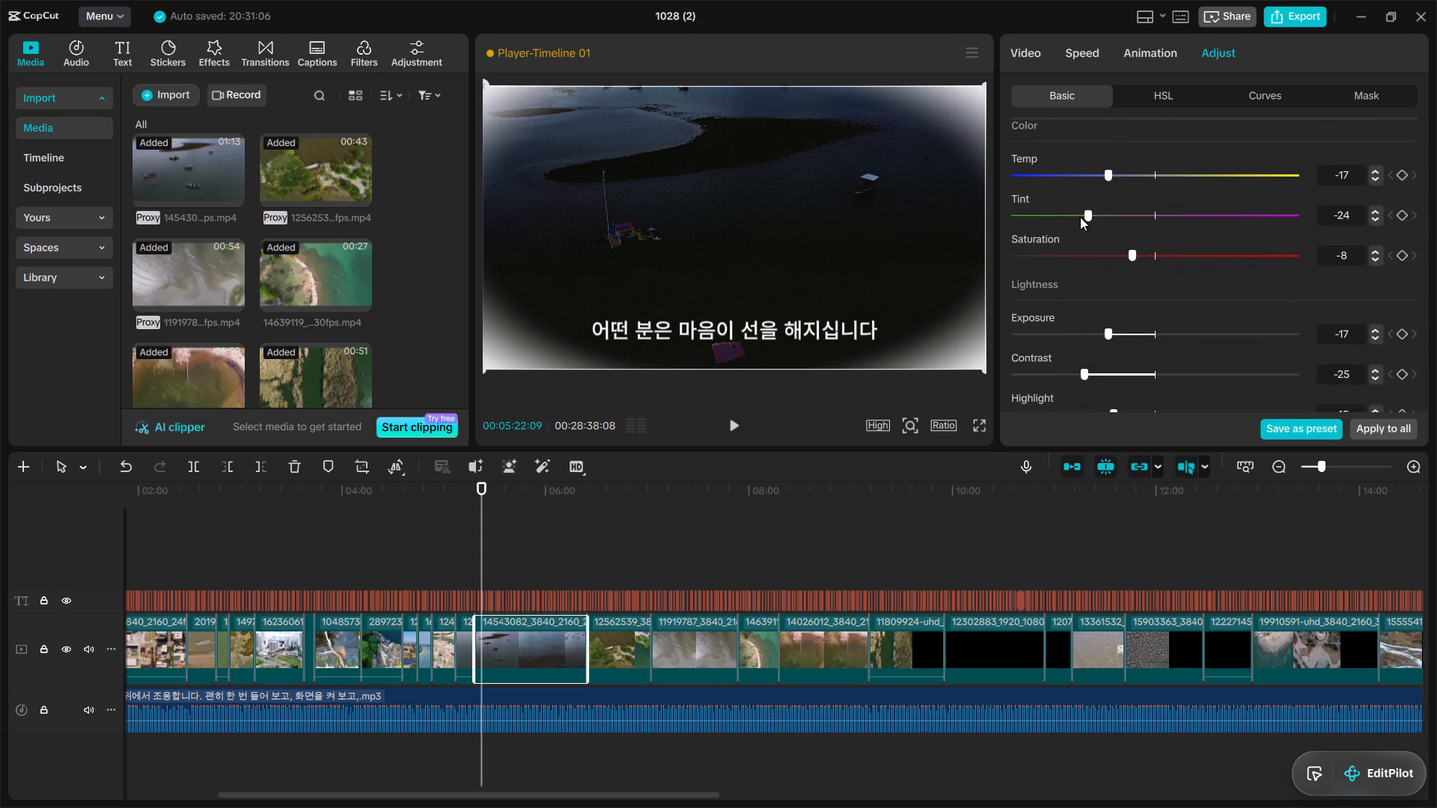
pyautogui.click(1110, 251)
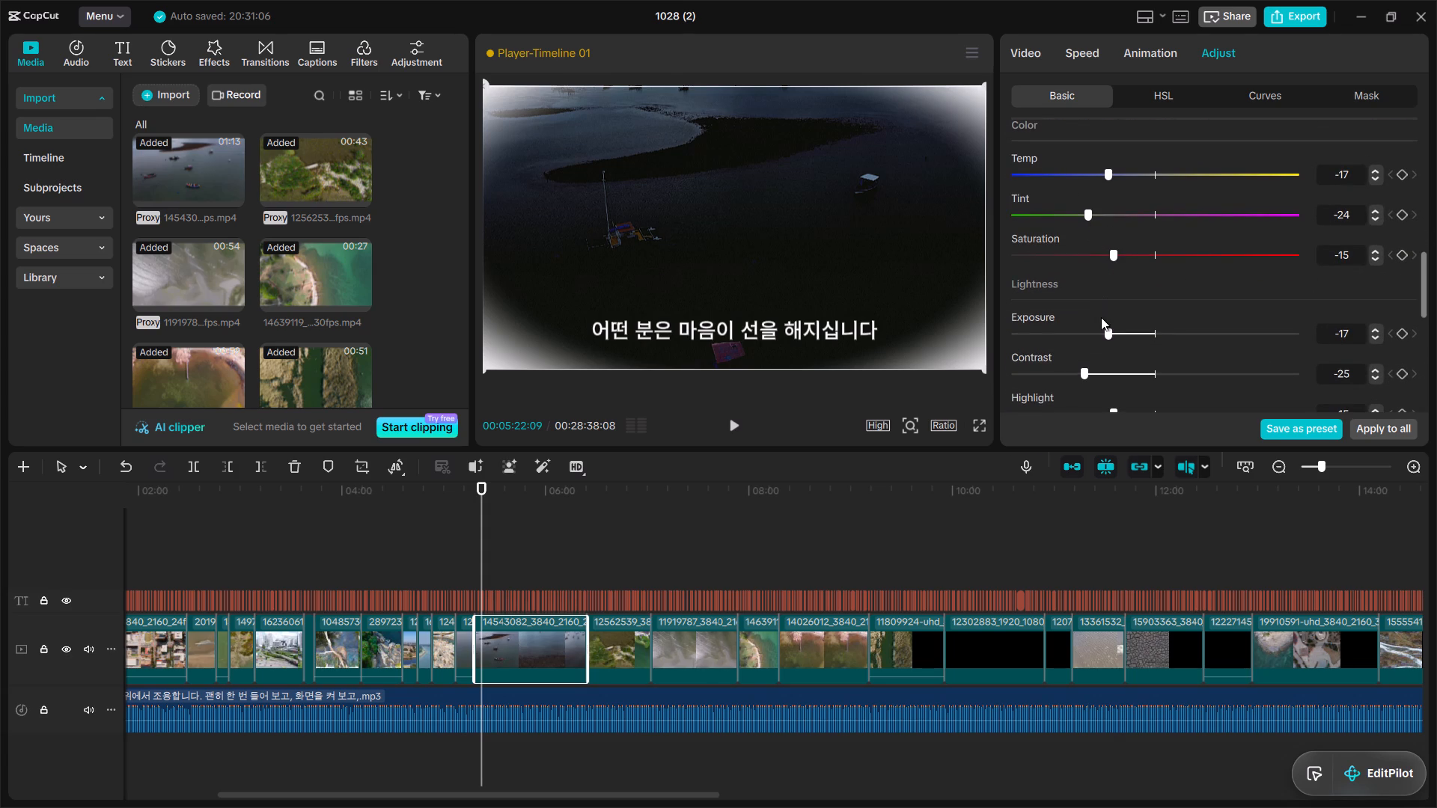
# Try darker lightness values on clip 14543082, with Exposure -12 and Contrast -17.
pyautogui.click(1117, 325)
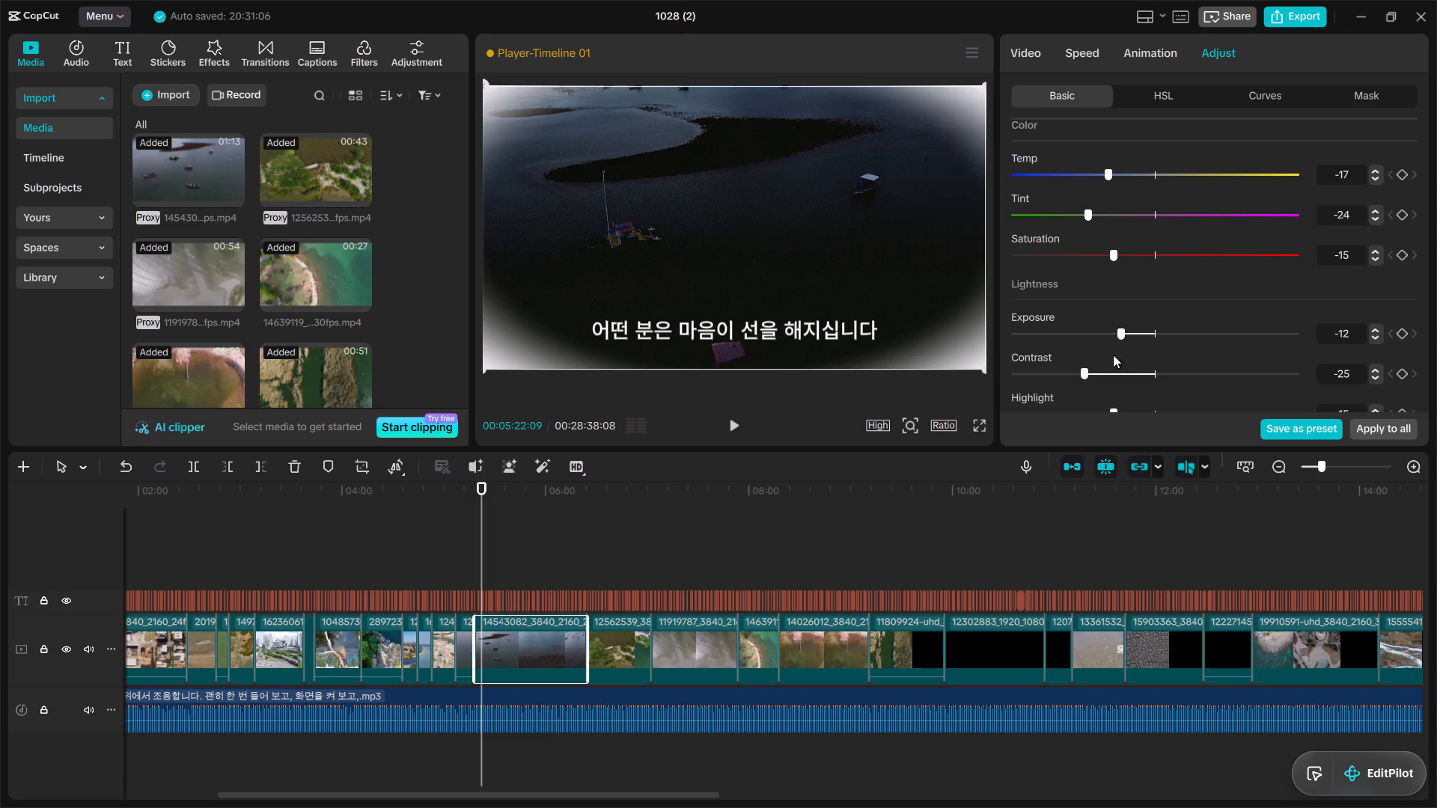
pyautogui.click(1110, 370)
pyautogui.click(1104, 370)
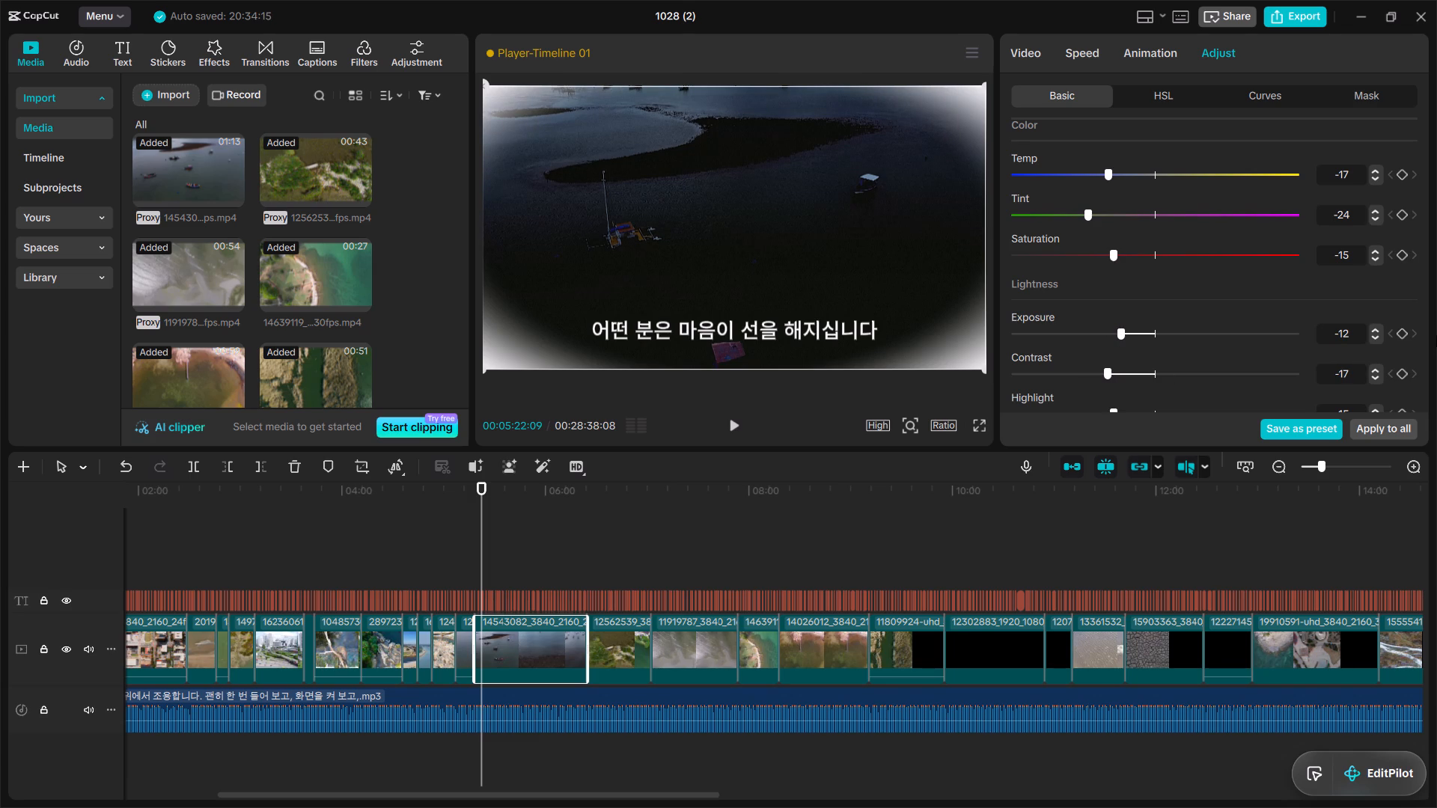
# Set the lightness of clip 14543082 to Exposure 36, Contrast 32, Highlight 23, Shadow 18, Whites 13, Blacks 8 and Brilliance 6.
pyautogui.moveTo(1423, 287); pyautogui.dragTo(1423, 316)
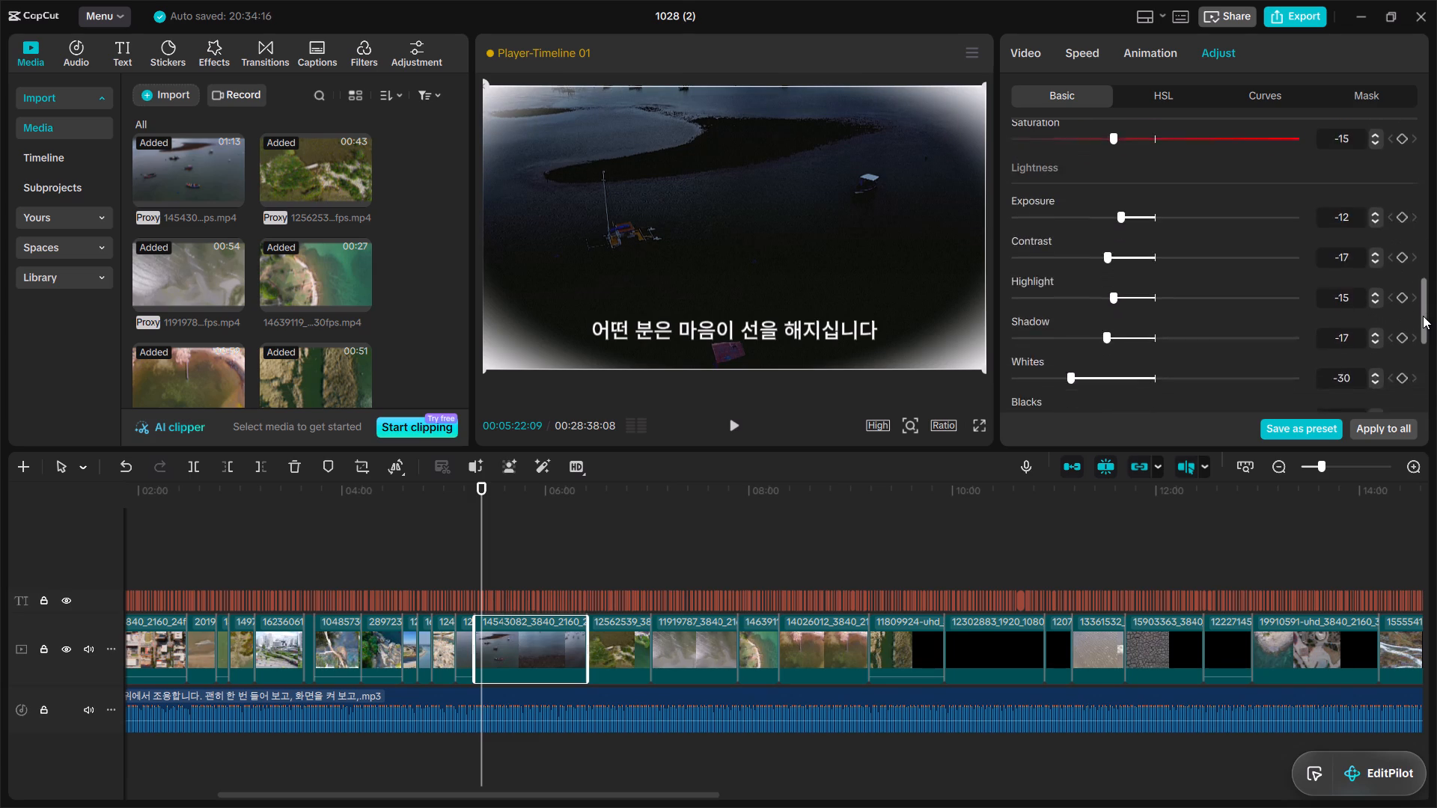
pyautogui.moveTo(1423, 316); pyautogui.dragTo(1423, 332)
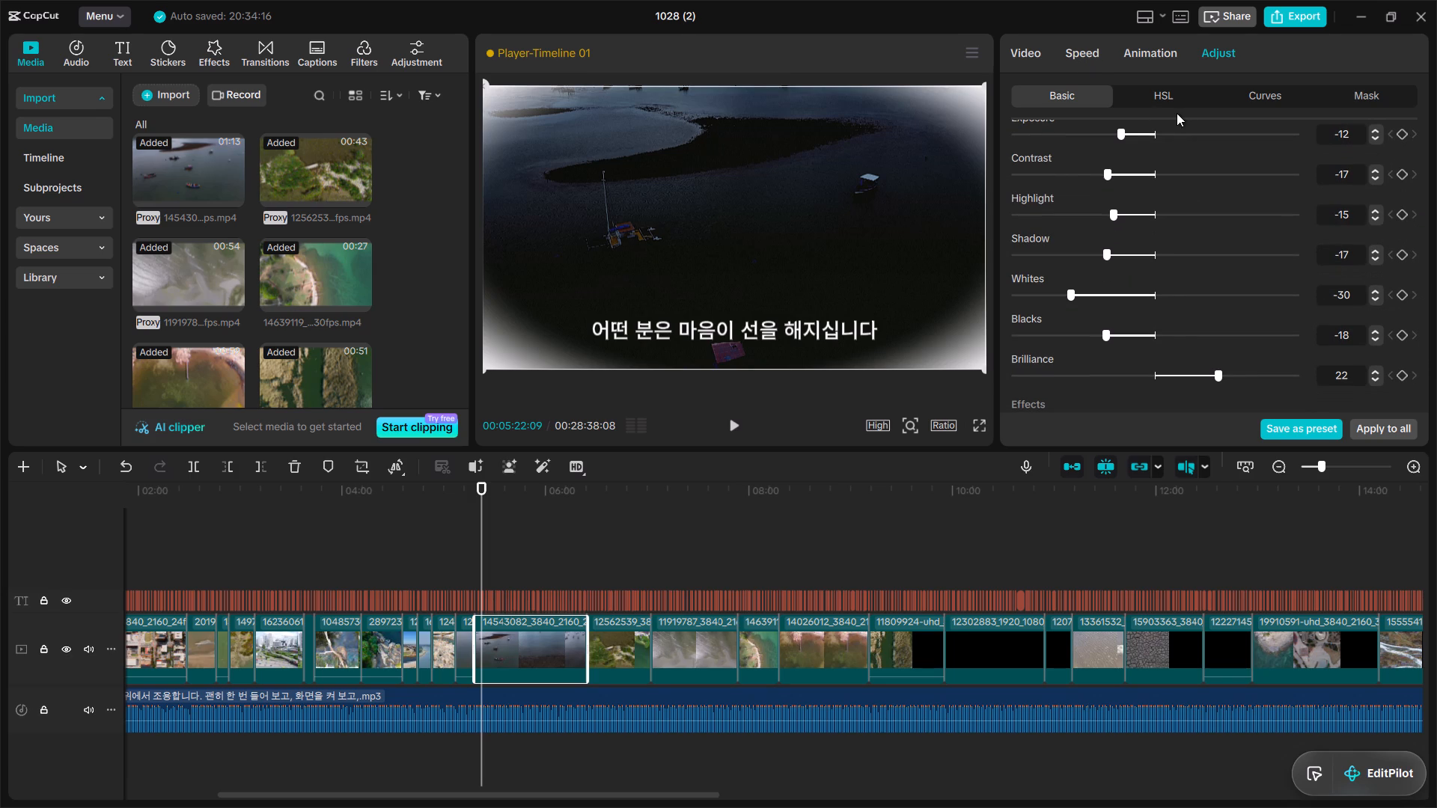
pyautogui.click(1251, 131)
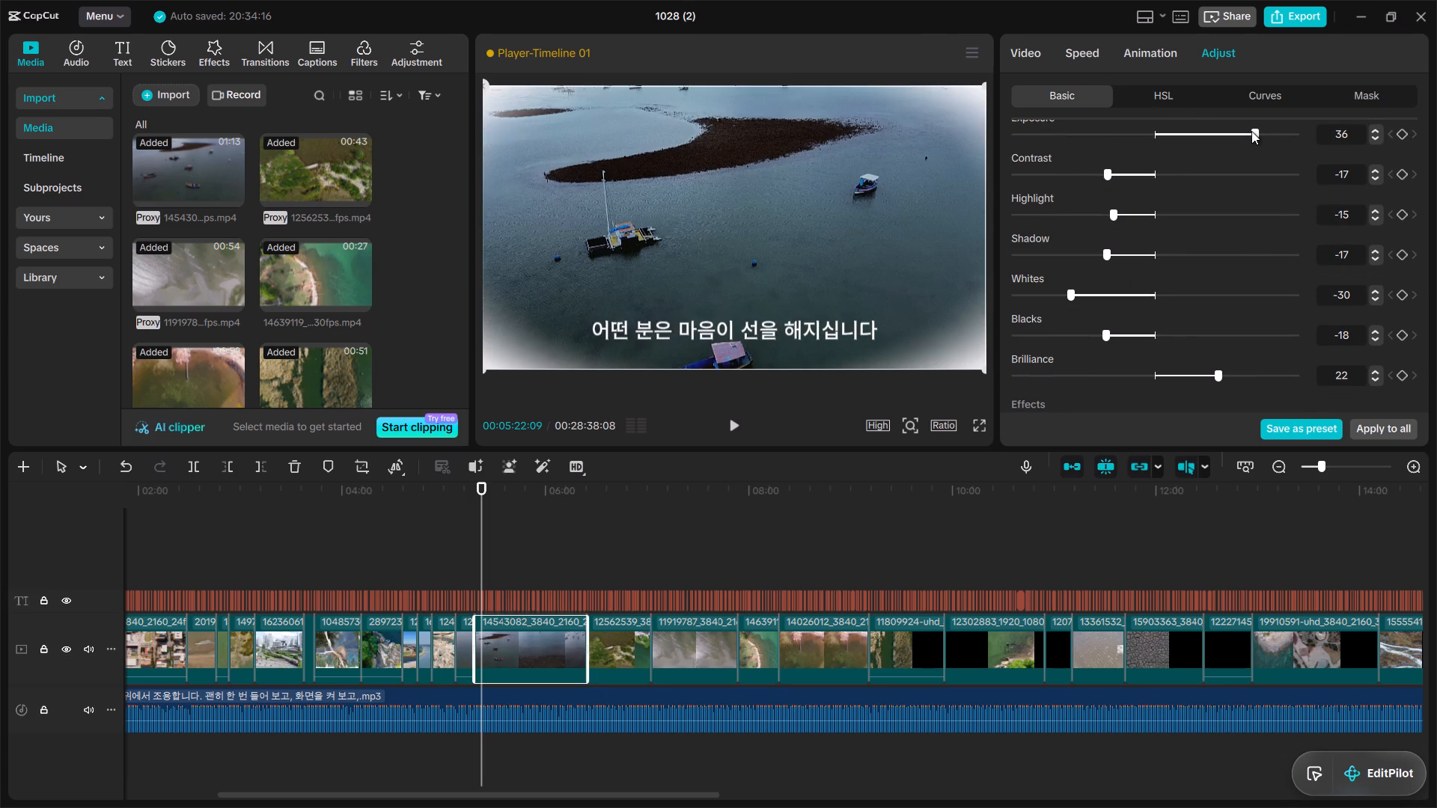
pyautogui.click(1241, 165)
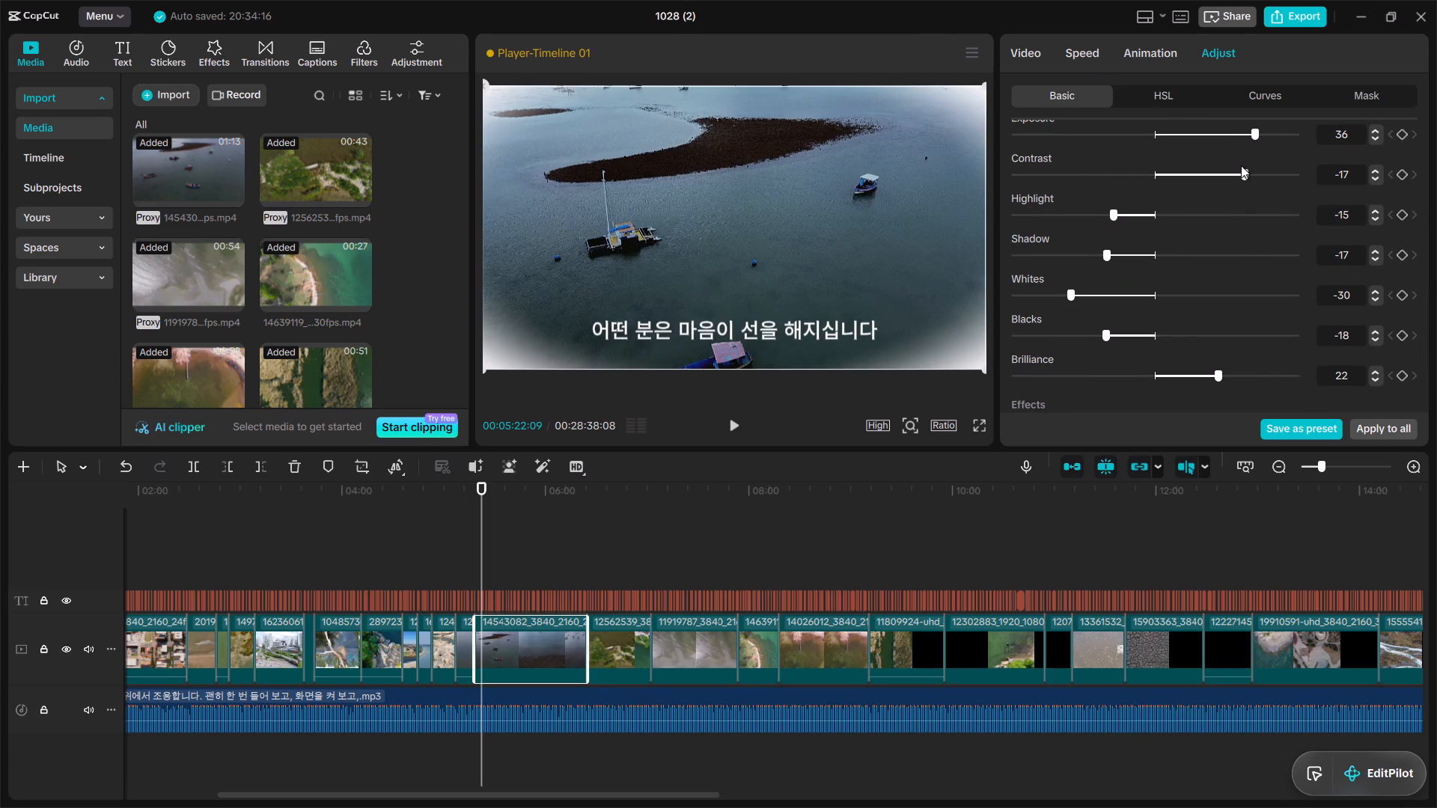
pyautogui.moveTo(1225, 208); pyautogui.dragTo(1214, 242)
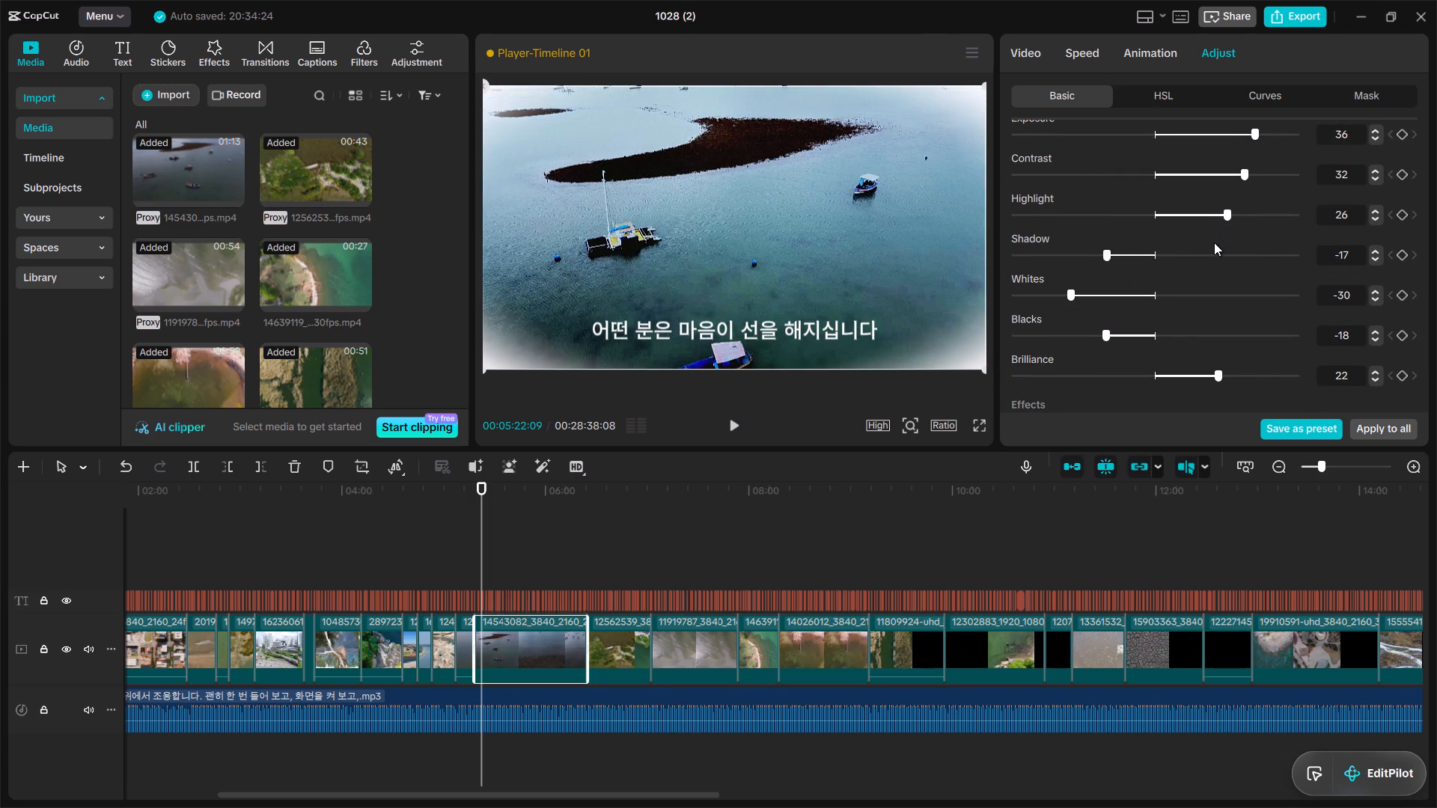
pyautogui.moveTo(1214, 242); pyautogui.dragTo(1216, 244)
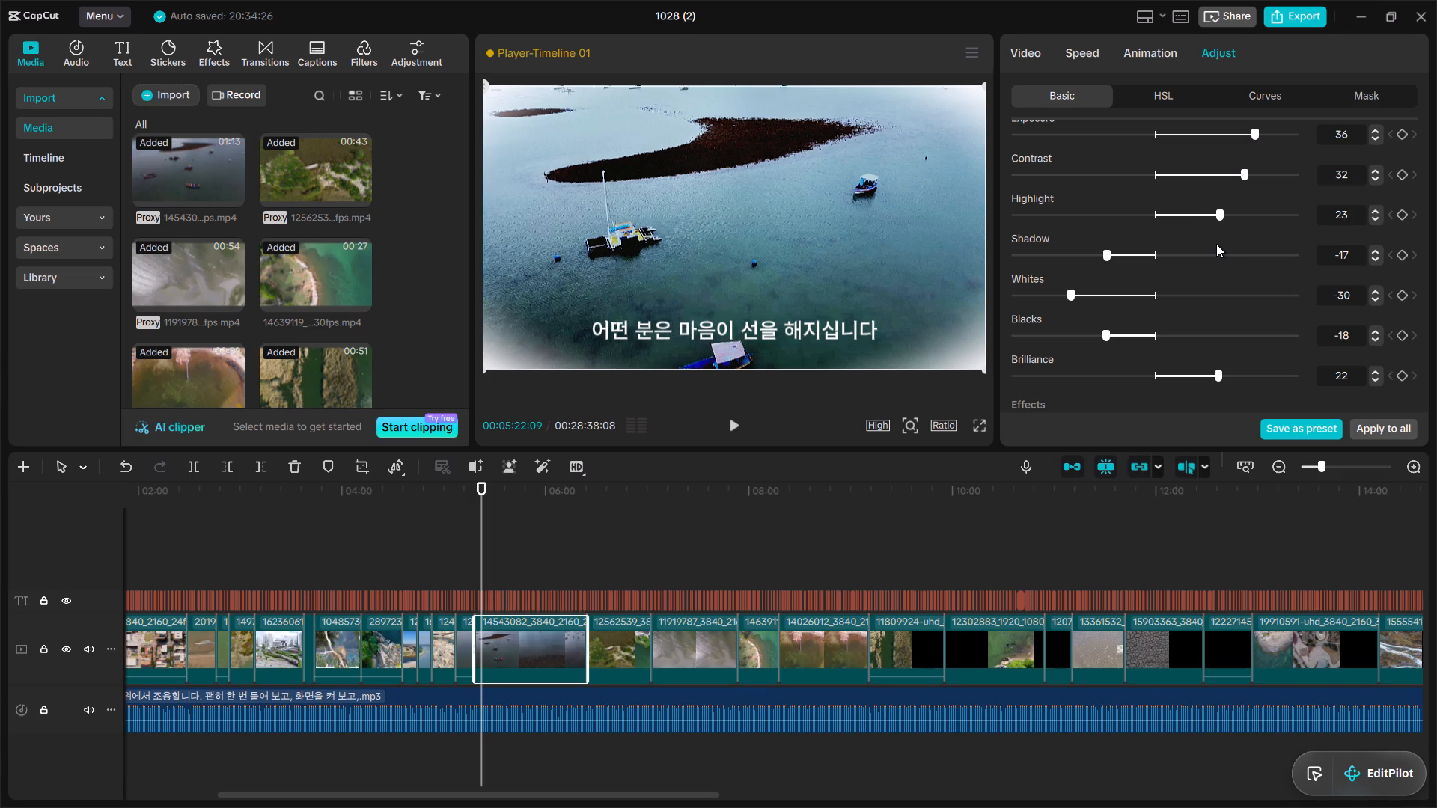
pyautogui.click(1203, 252)
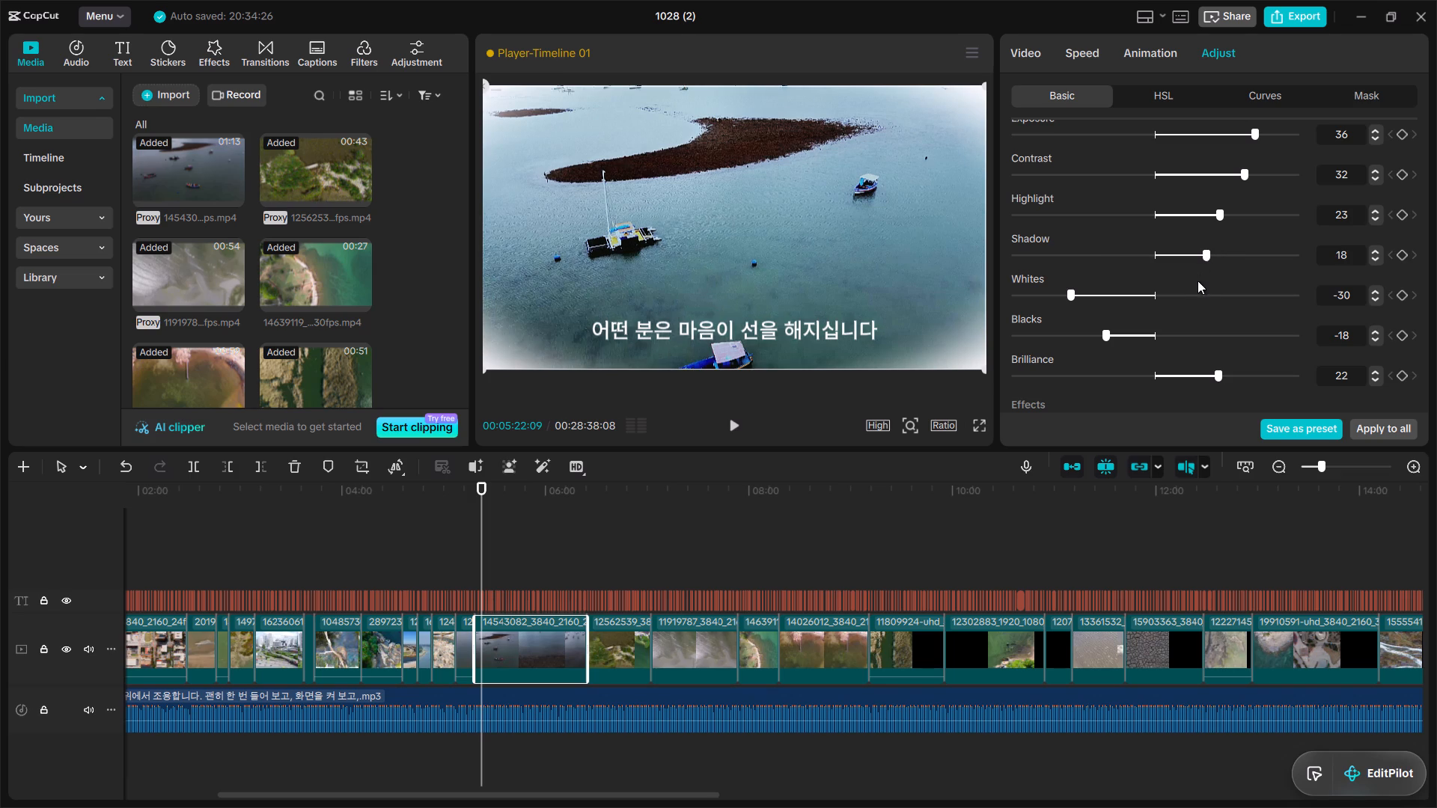
pyautogui.click(1189, 290)
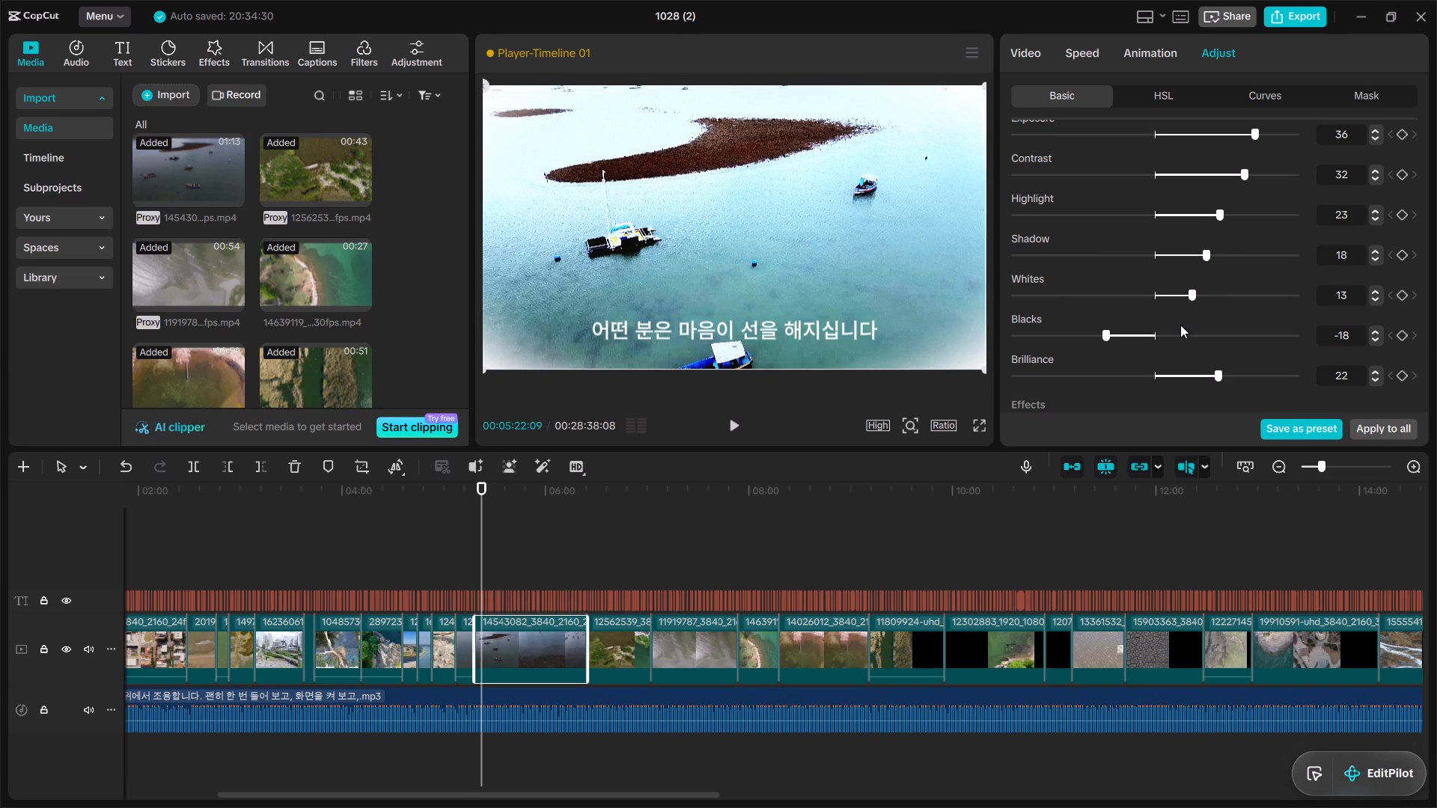
pyautogui.click(1175, 331)
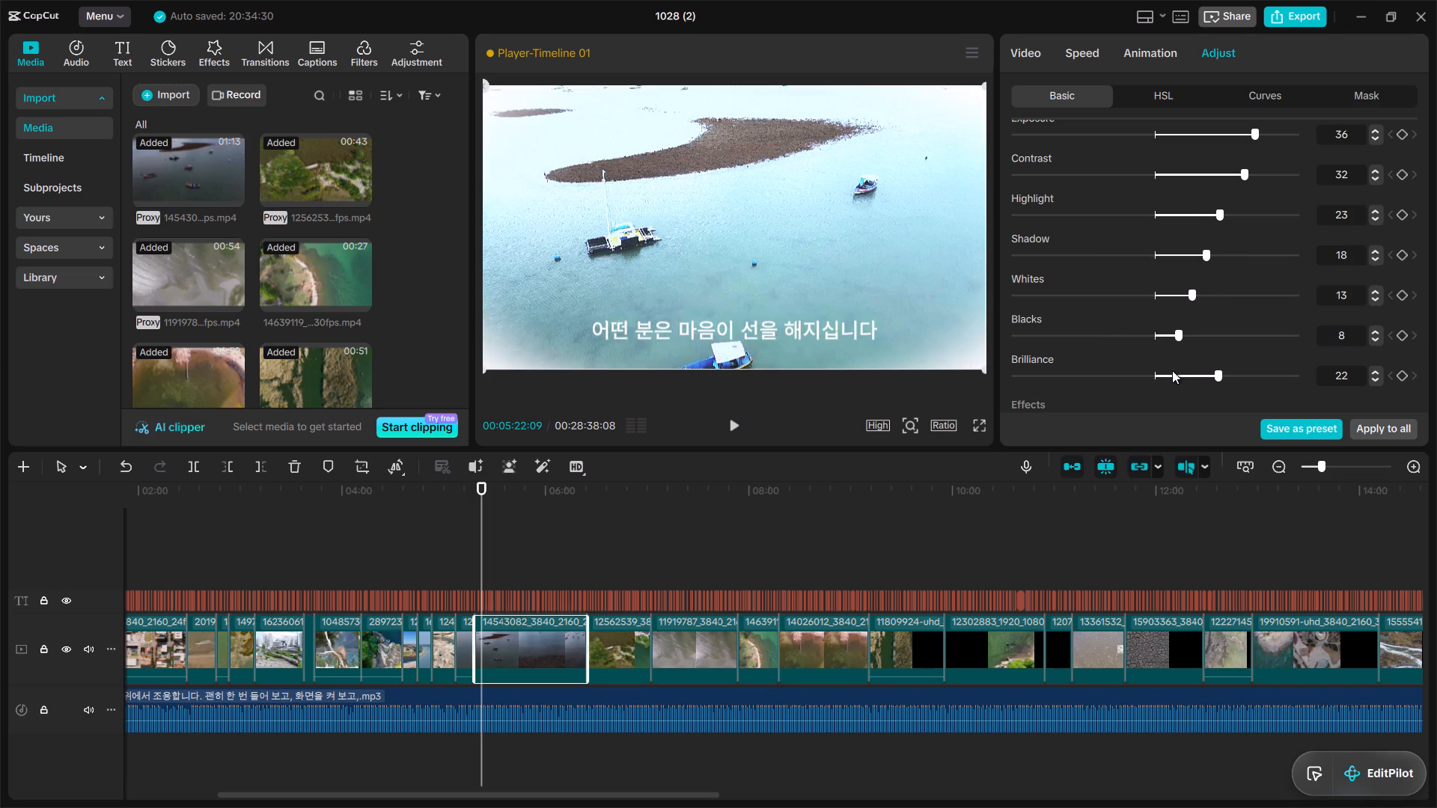
pyautogui.click(1168, 370)
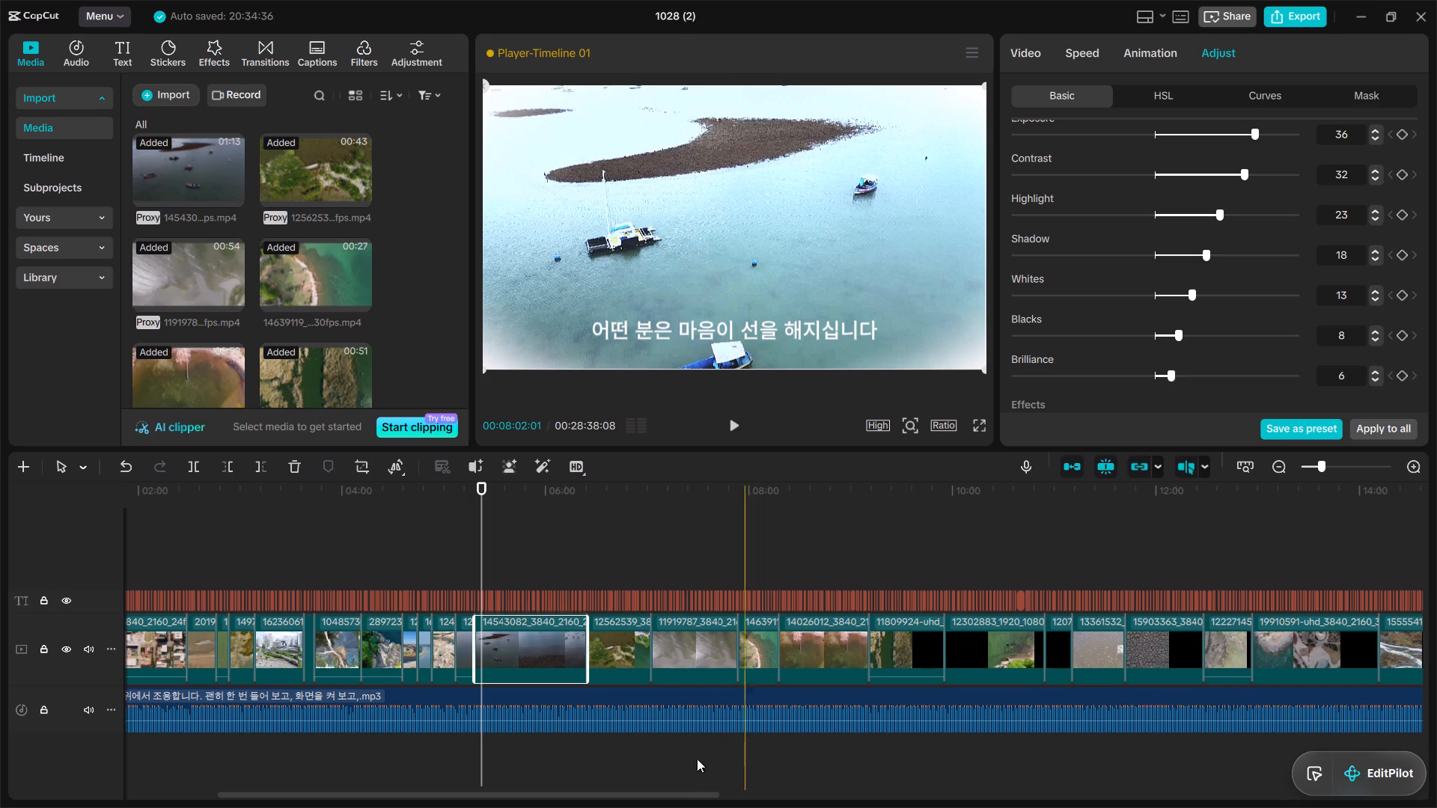
# For the following clip, 12562539, set the lightness to Brilliance -4, Blacks -11, Whites -19, Shadow -27 and Highlight -34.
pyautogui.click(626, 646)
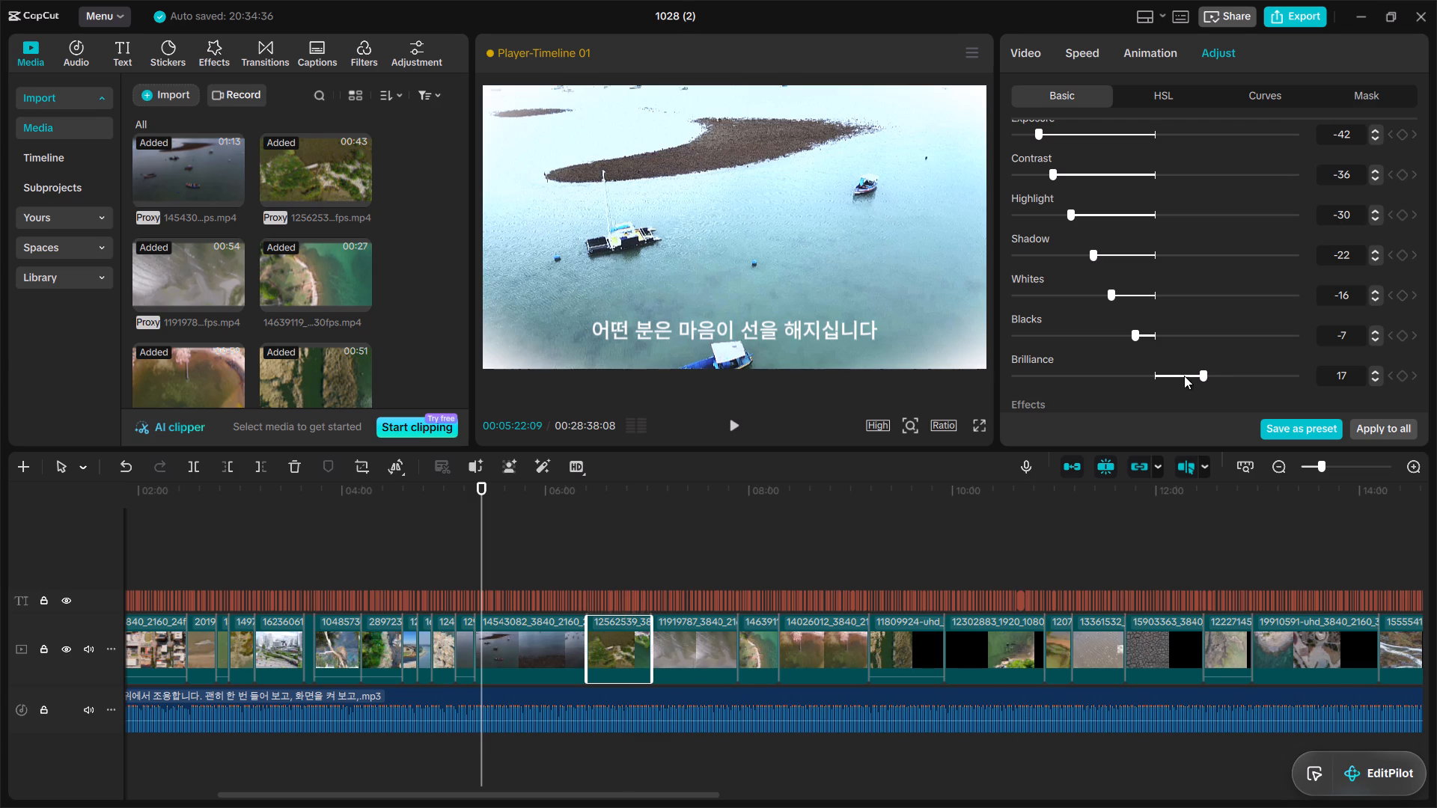
pyautogui.click(1146, 372)
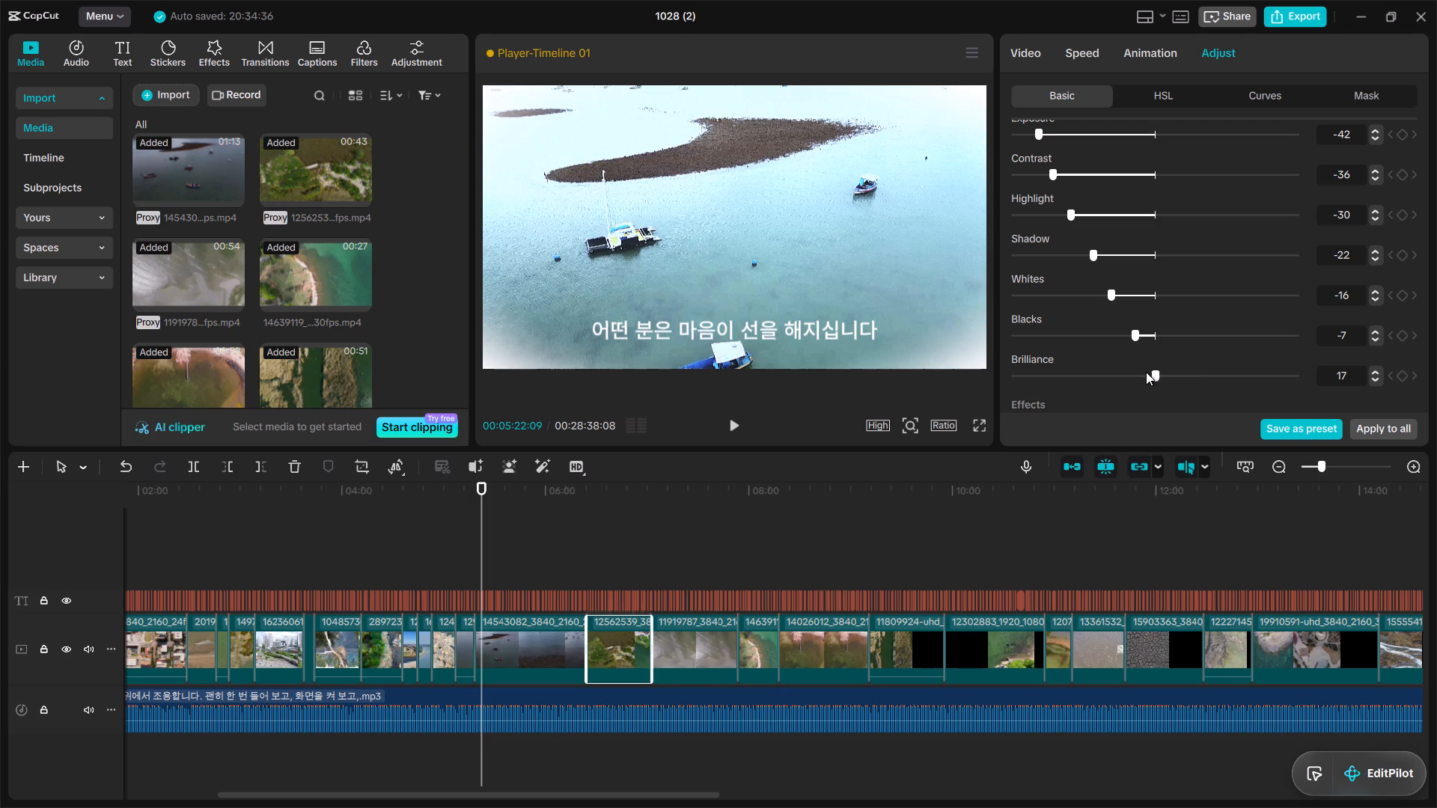
pyautogui.click(1141, 372)
pyautogui.click(1120, 336)
pyautogui.click(1098, 294)
pyautogui.click(1075, 253)
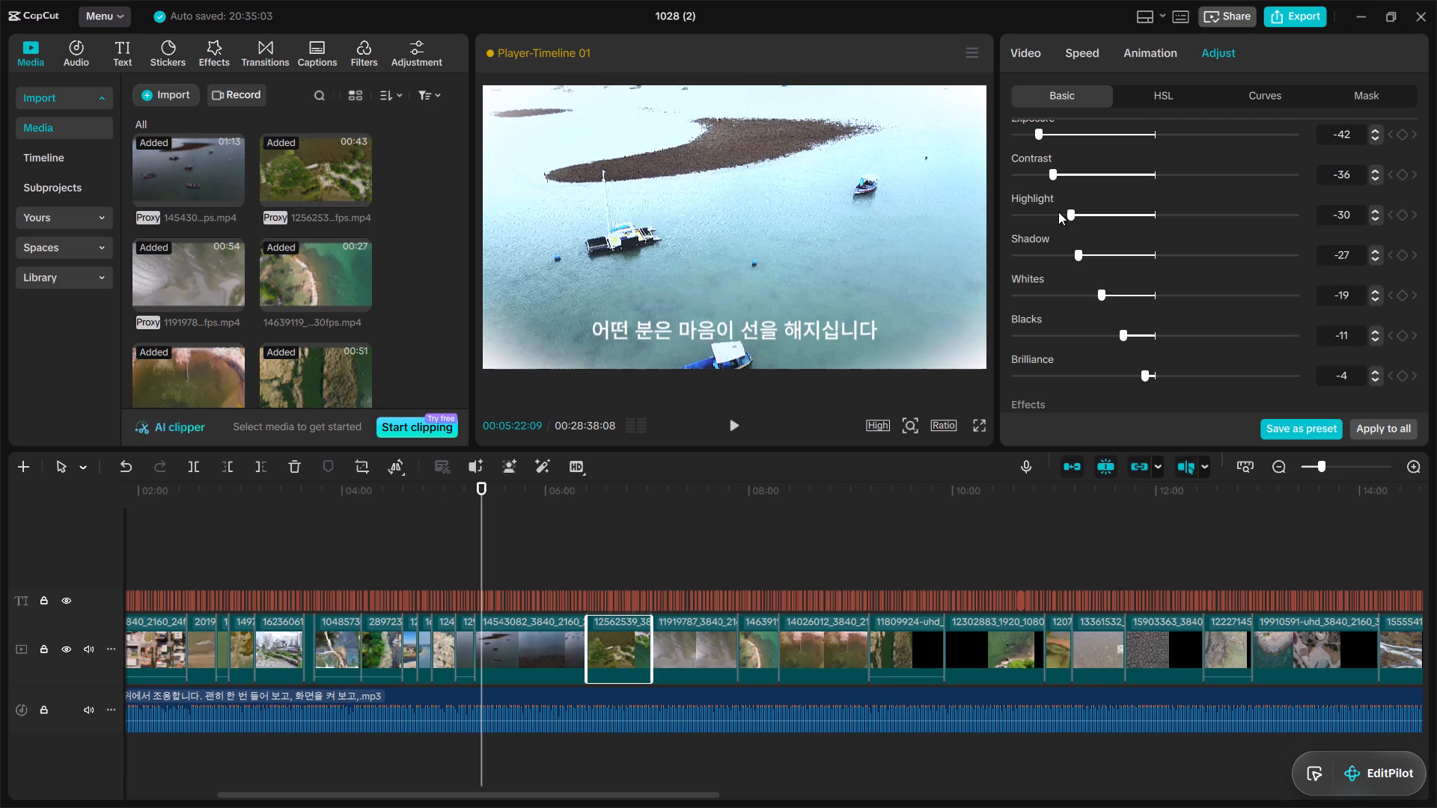
pyautogui.click(1056, 212)
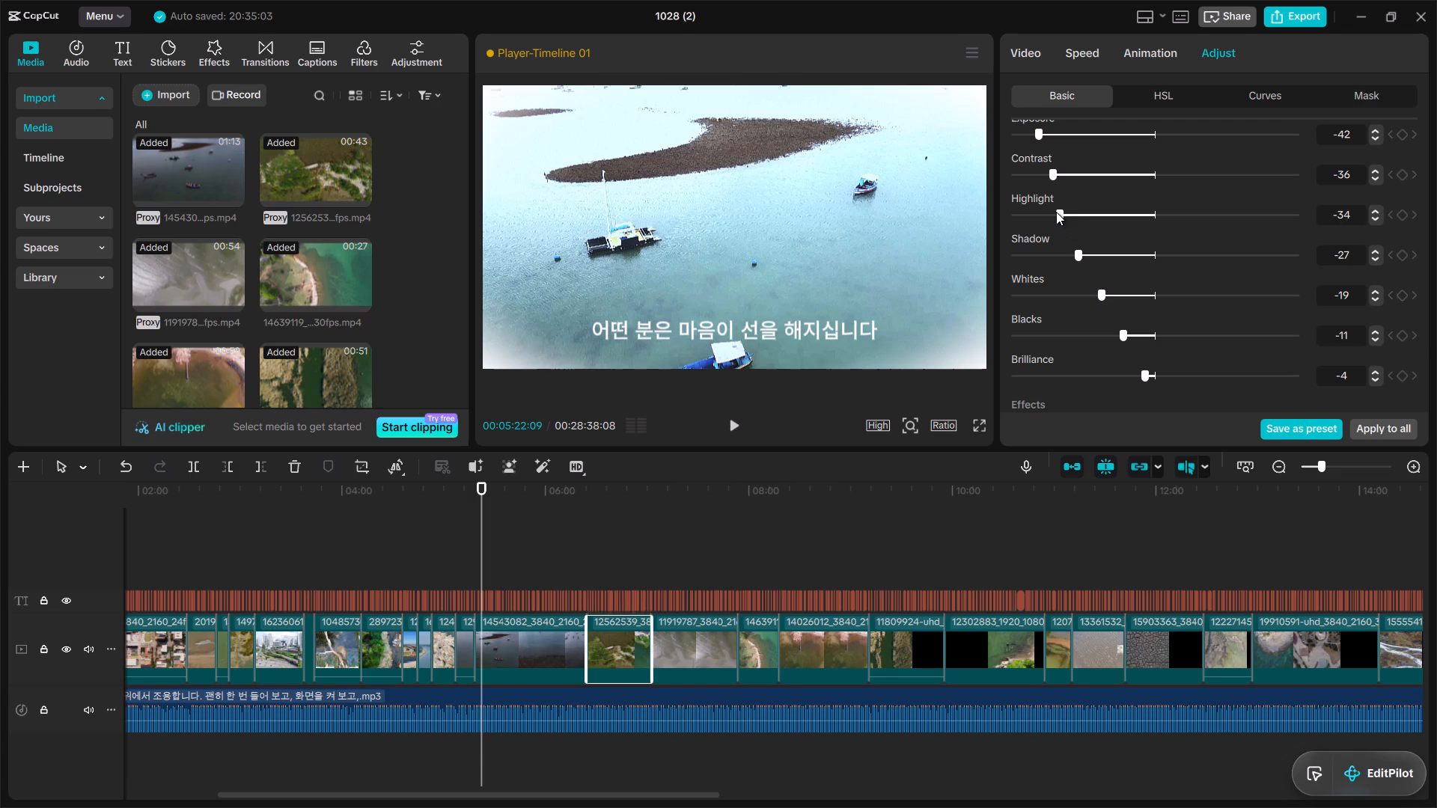
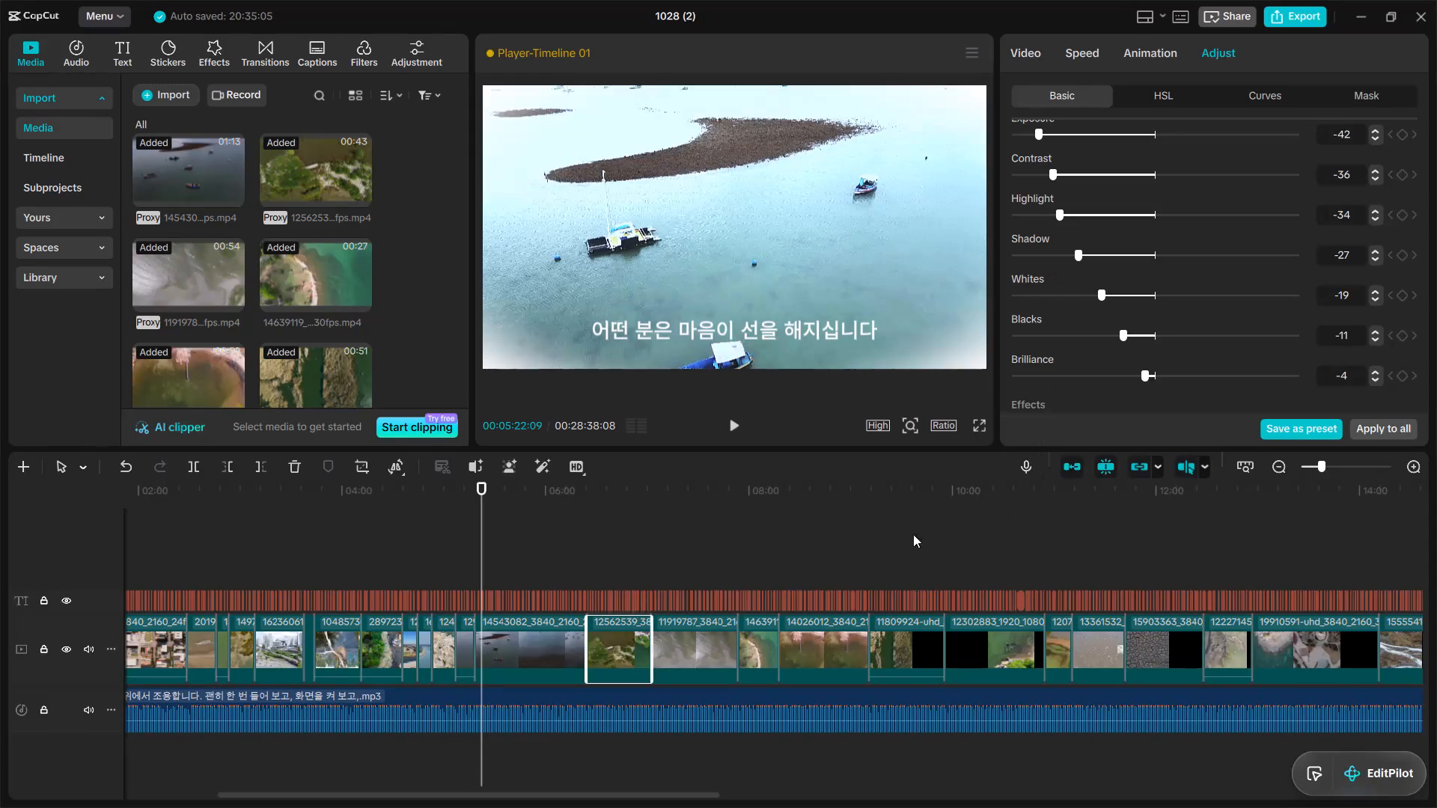
# For clip 11919787, set lightness to Brilliance -4, Blacks -10, Whites -16, Shadow -23, Highlight -29, Contrast -34 and Exposure -37.
pyautogui.doubleClick(692, 648)
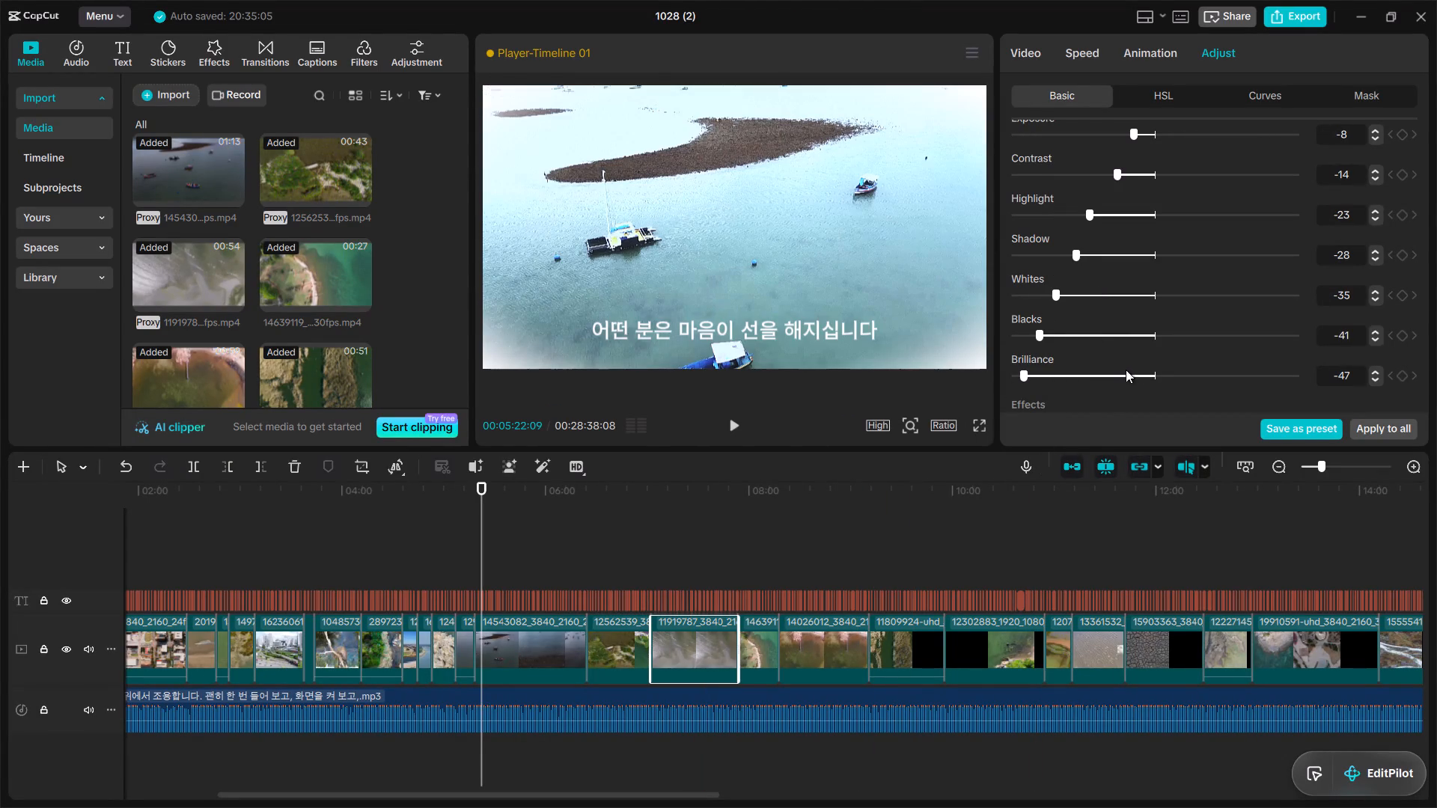
pyautogui.click(1141, 373)
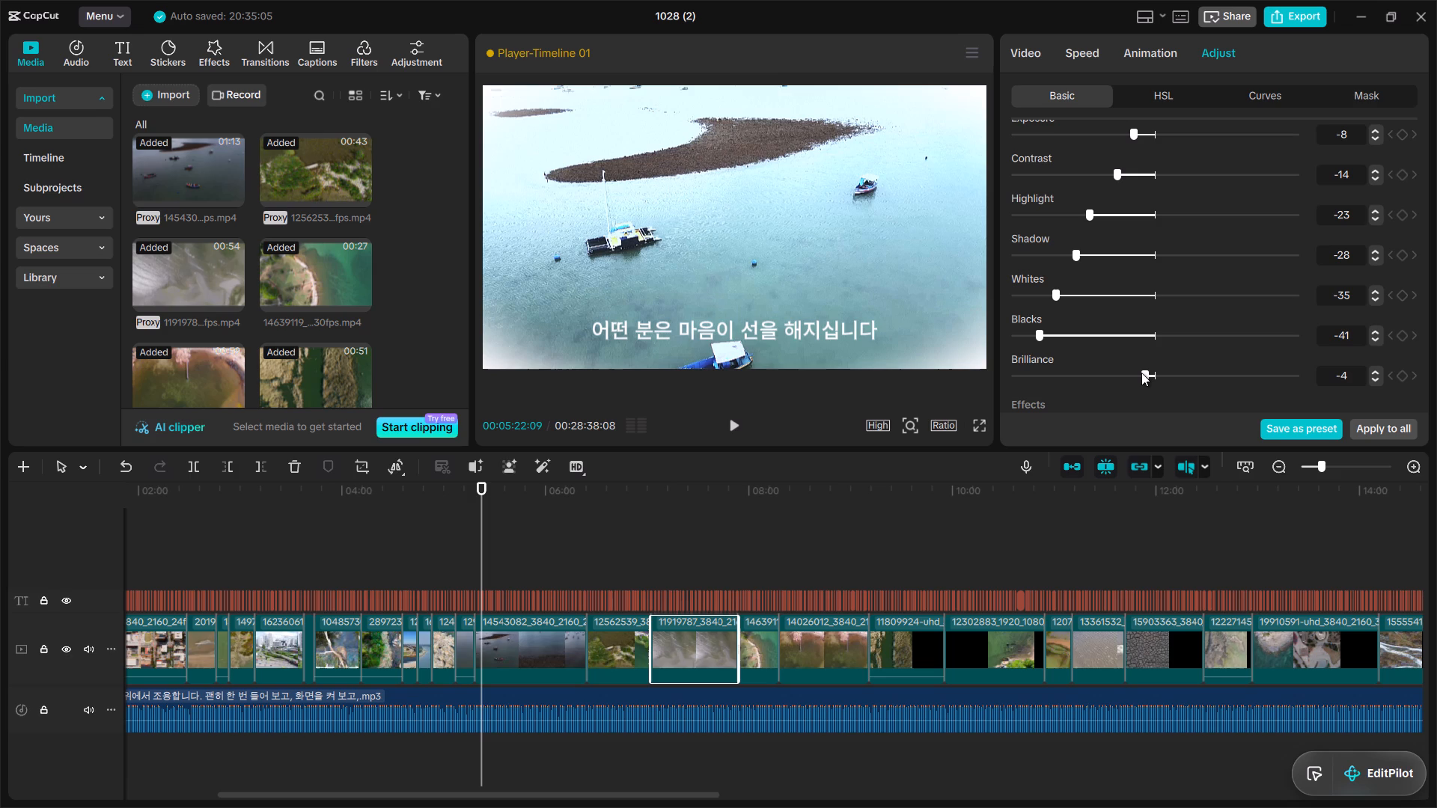
pyautogui.click(1125, 334)
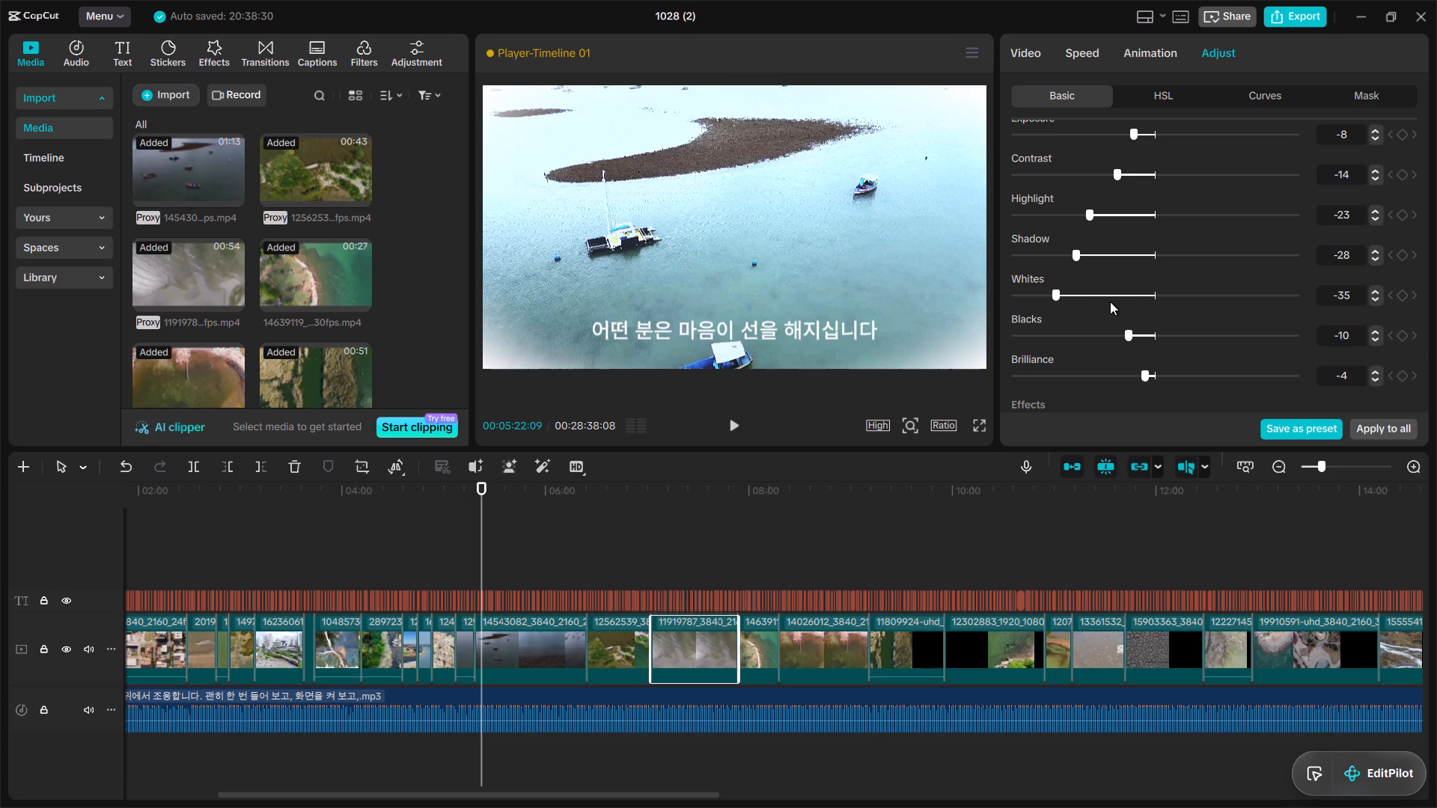
pyautogui.click(1108, 295)
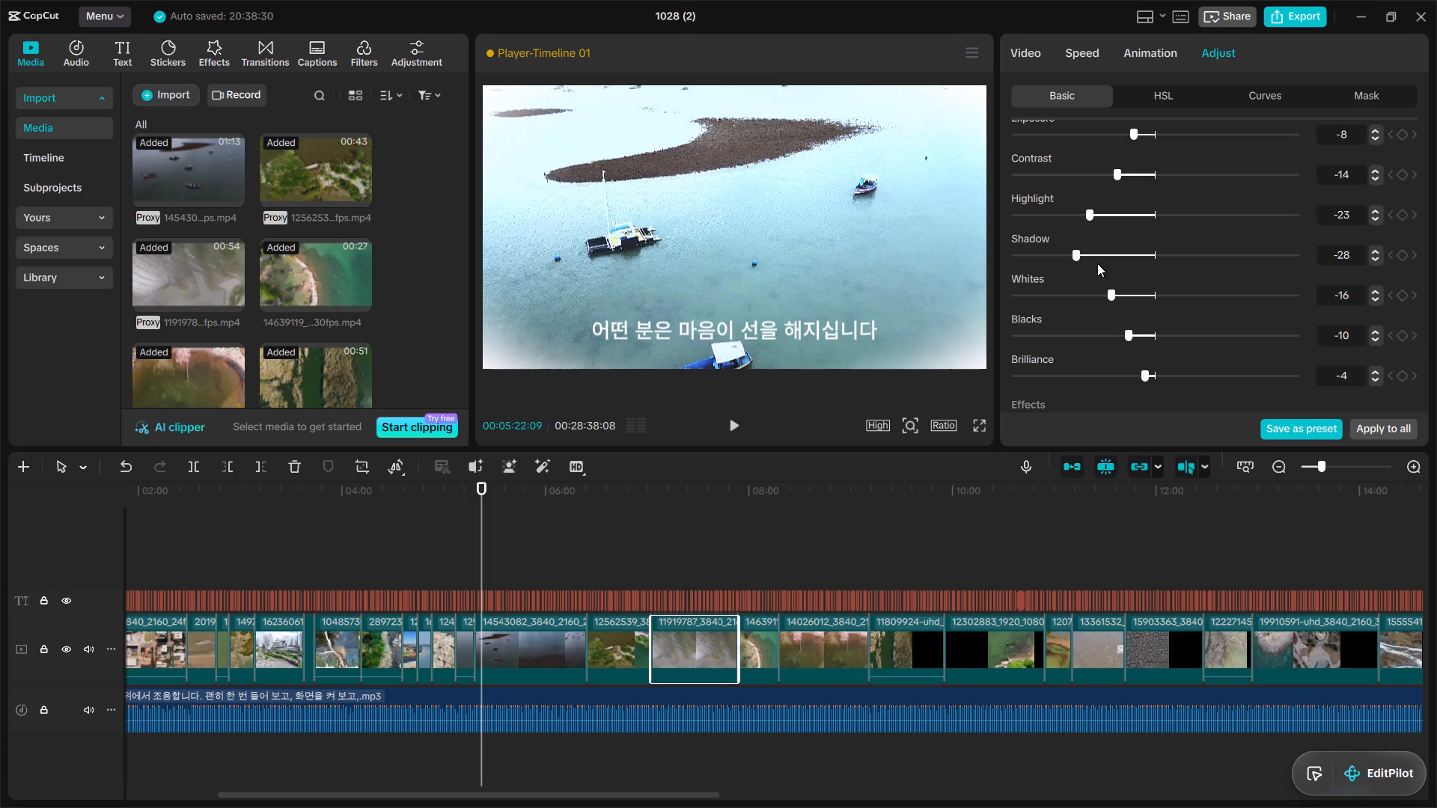
pyautogui.click(1086, 251)
pyautogui.click(1071, 213)
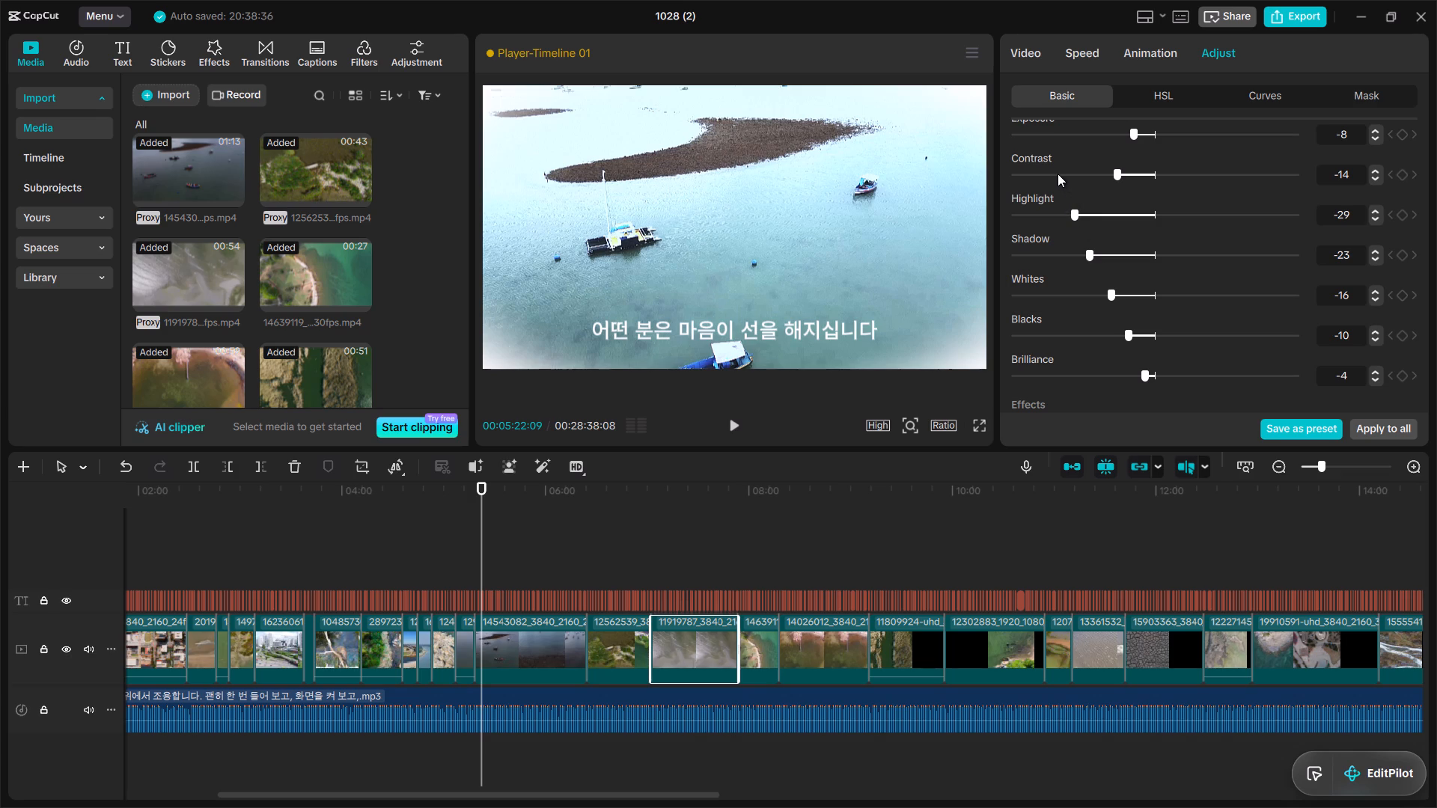
pyautogui.click(1058, 174)
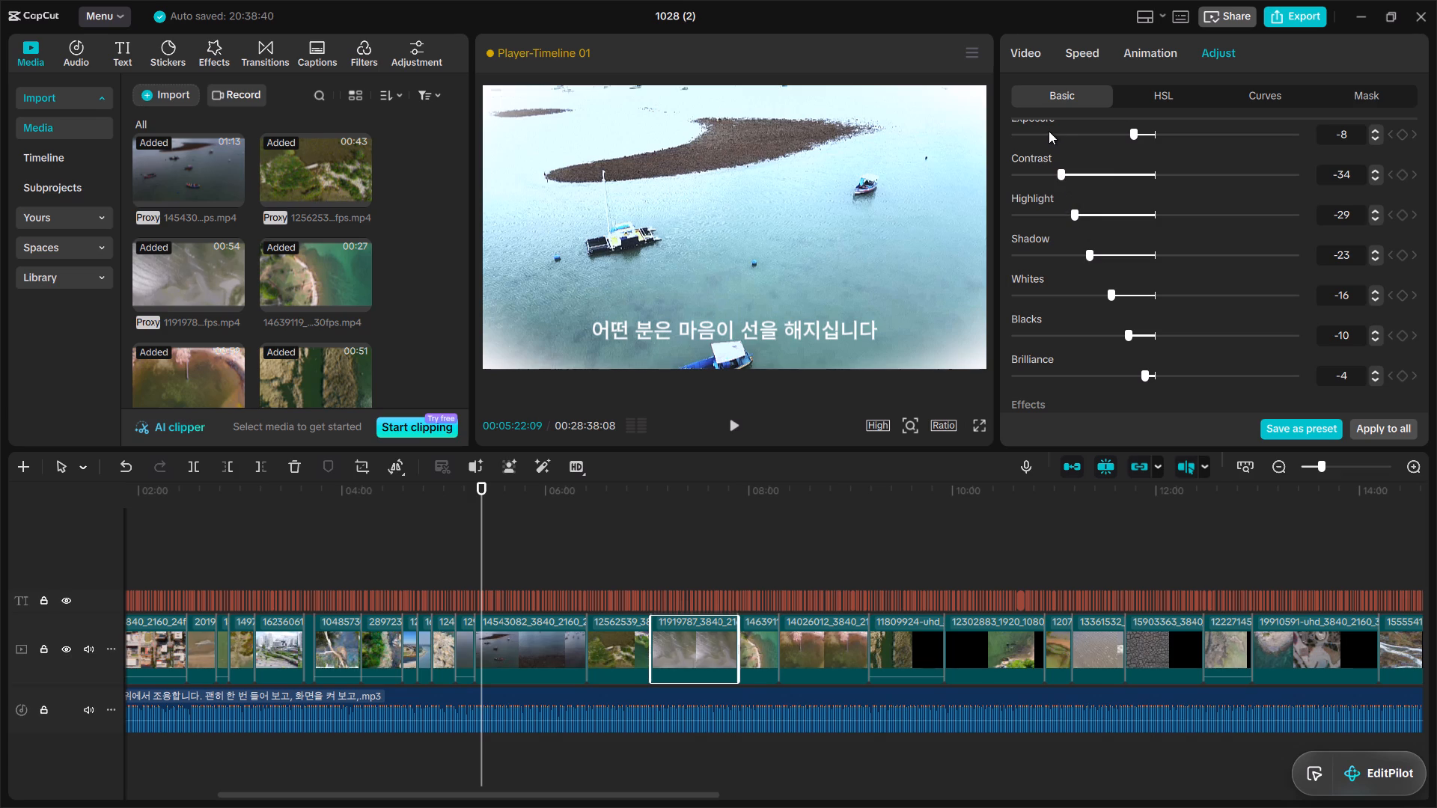
pyautogui.click(1049, 131)
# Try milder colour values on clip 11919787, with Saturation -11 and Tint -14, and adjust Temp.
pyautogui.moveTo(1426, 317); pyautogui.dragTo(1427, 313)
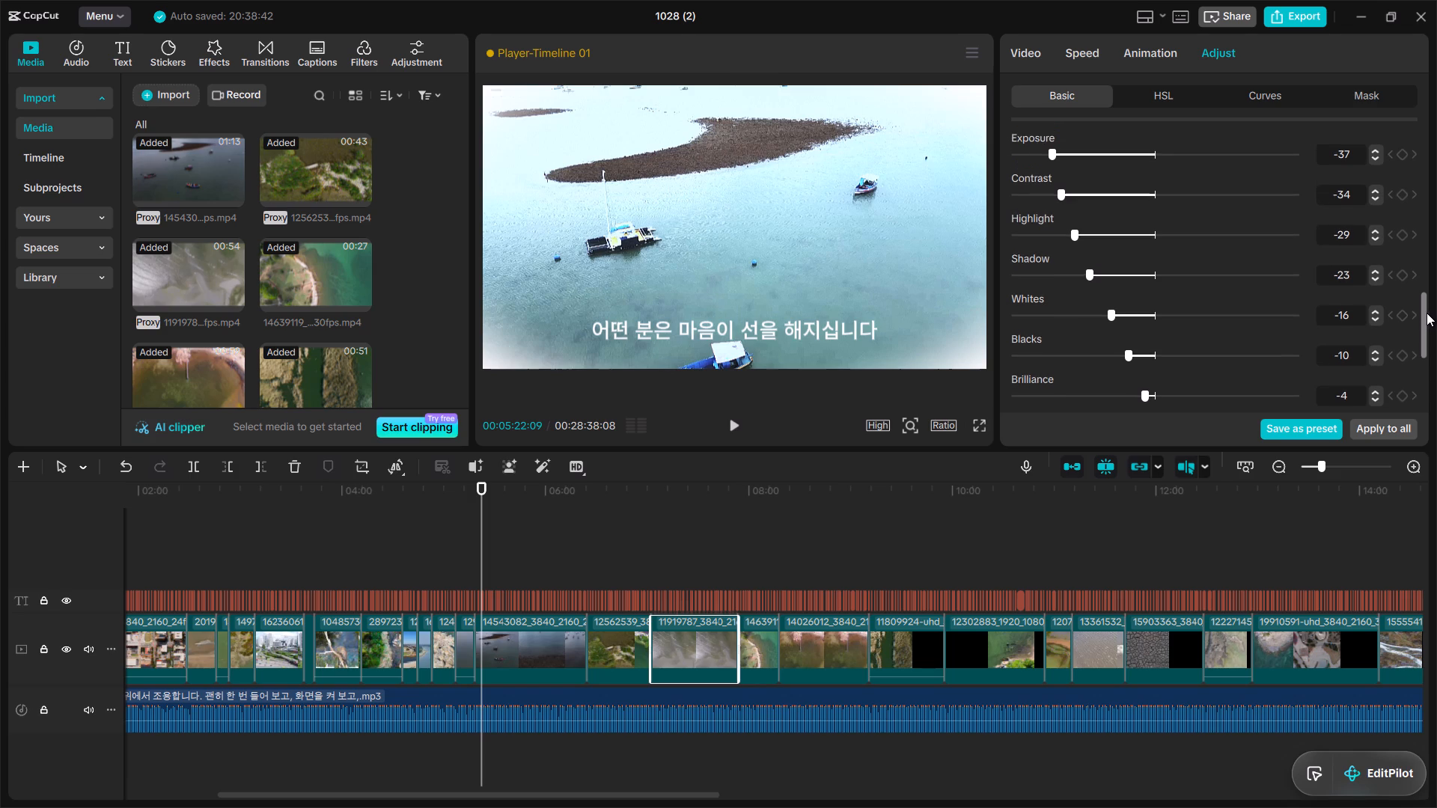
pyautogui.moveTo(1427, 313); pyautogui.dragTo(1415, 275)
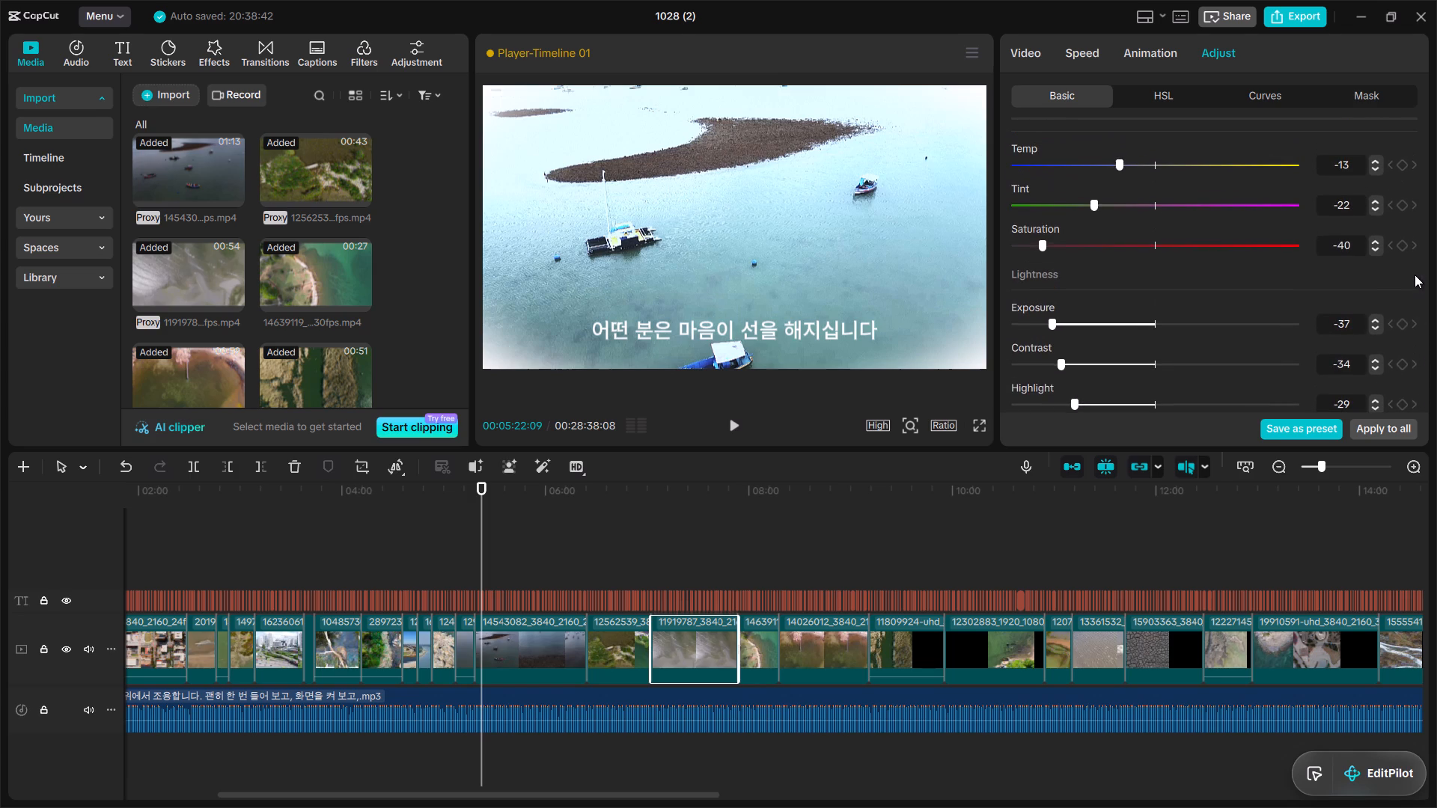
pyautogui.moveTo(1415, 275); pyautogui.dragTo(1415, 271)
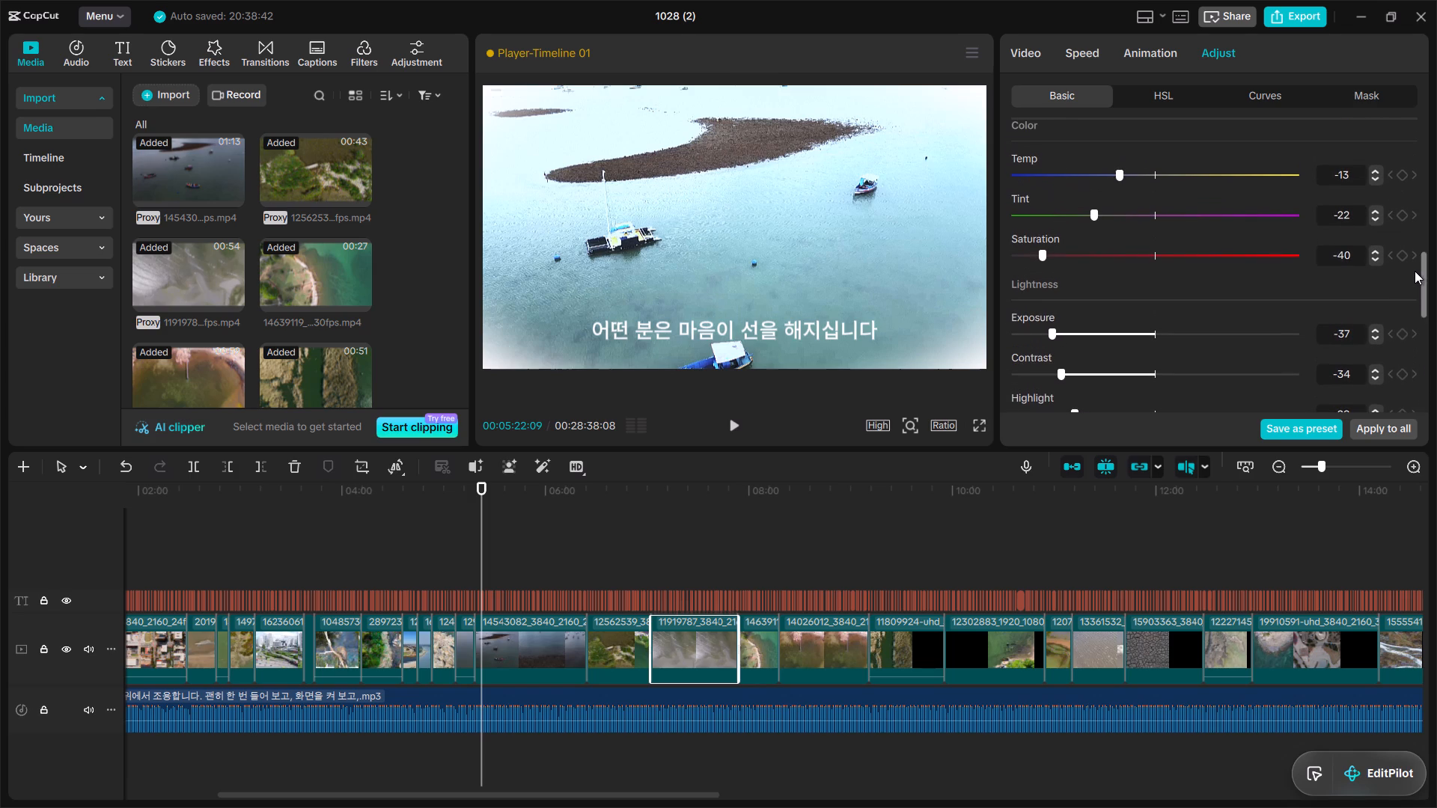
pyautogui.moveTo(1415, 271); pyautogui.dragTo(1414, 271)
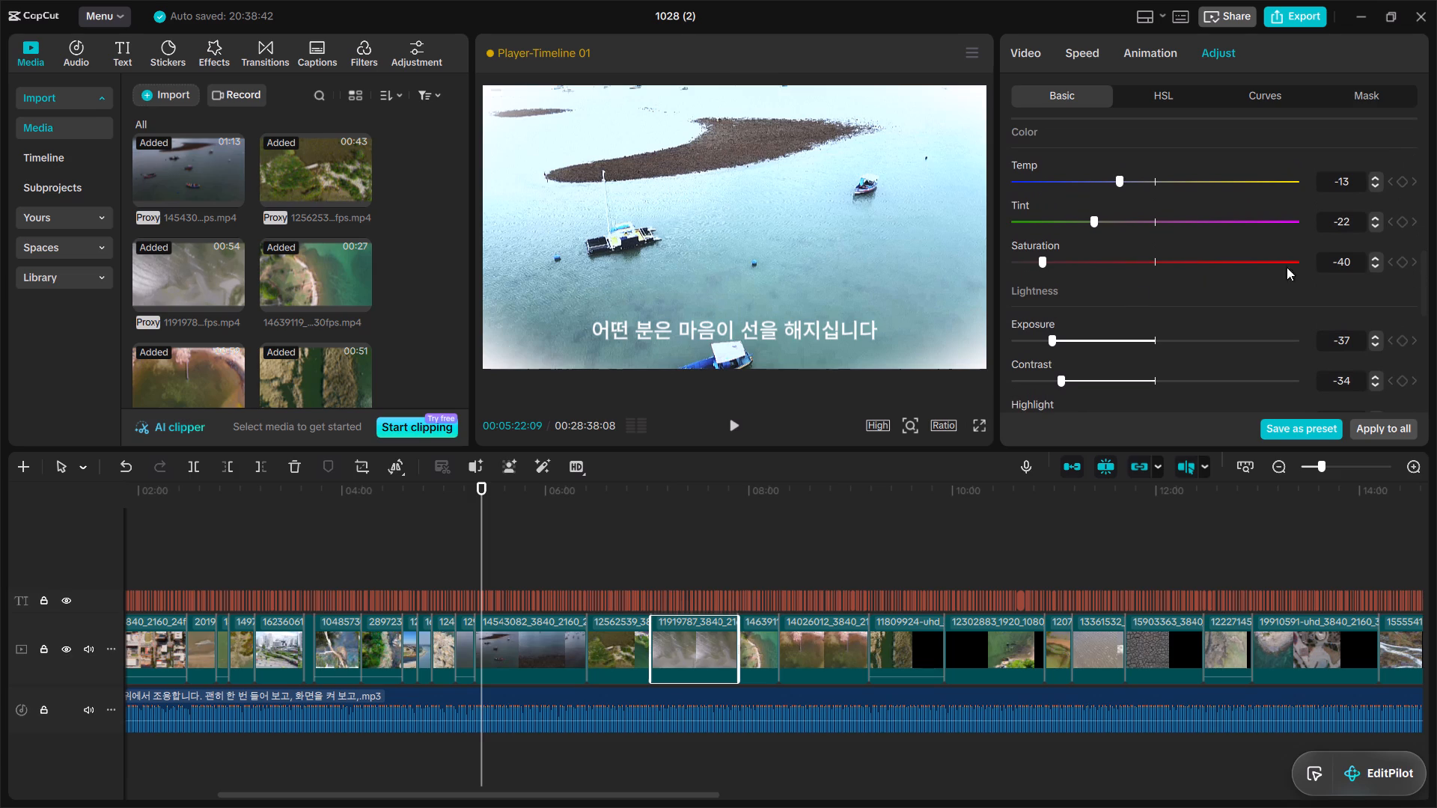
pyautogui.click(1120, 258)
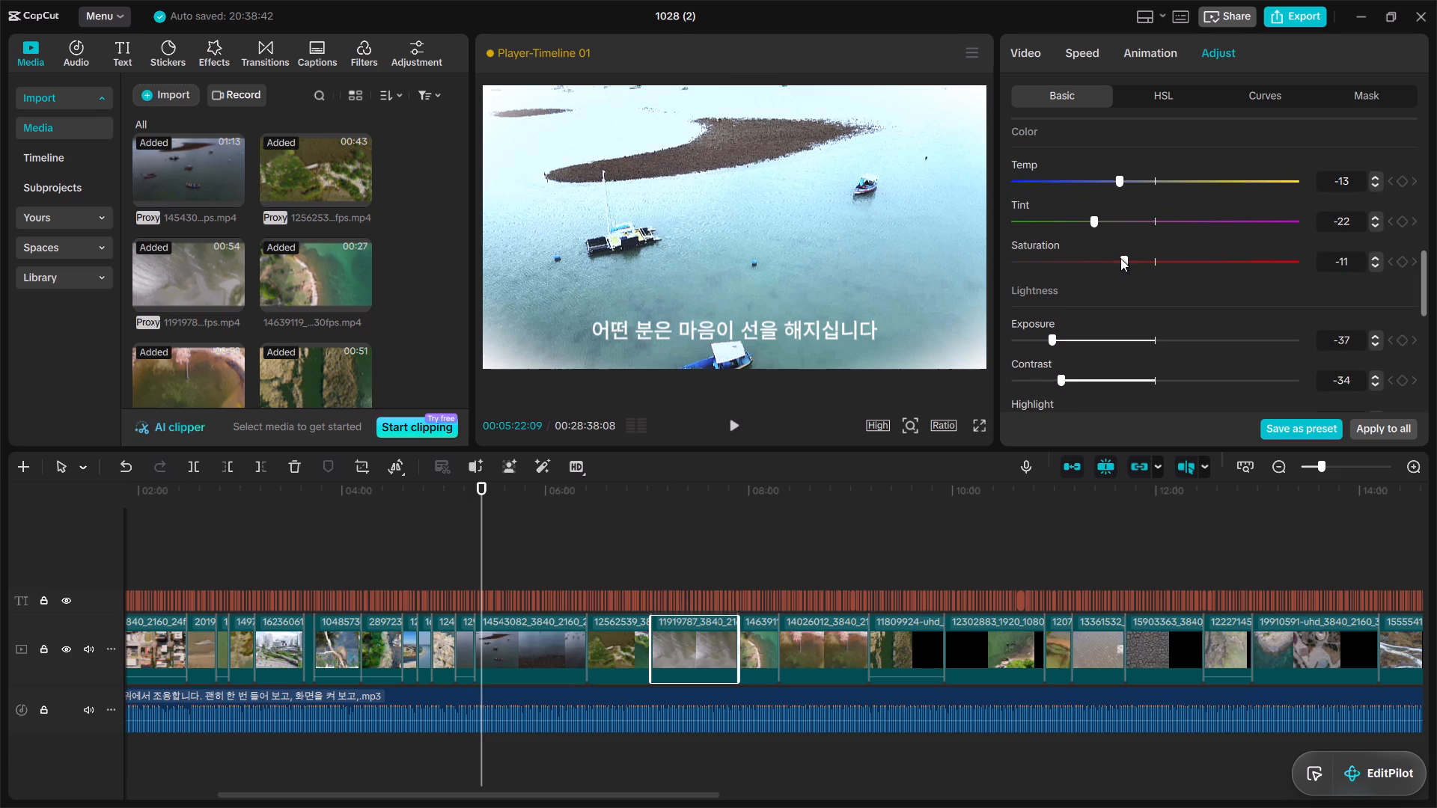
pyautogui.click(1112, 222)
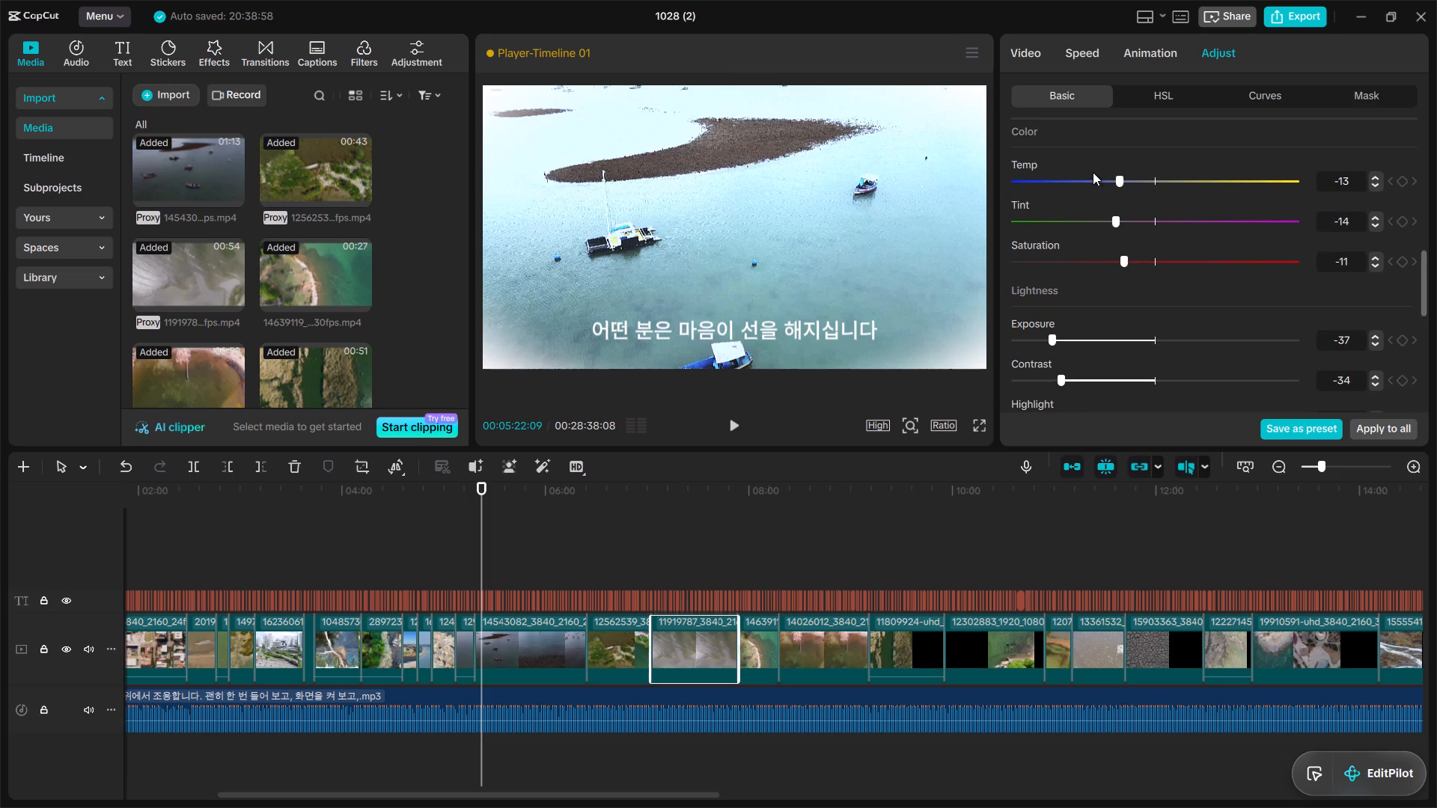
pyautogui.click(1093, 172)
# Set the colour of clip 11919787 to Temp -29, Tint -25 and Saturation -33.
pyautogui.click(1070, 175)
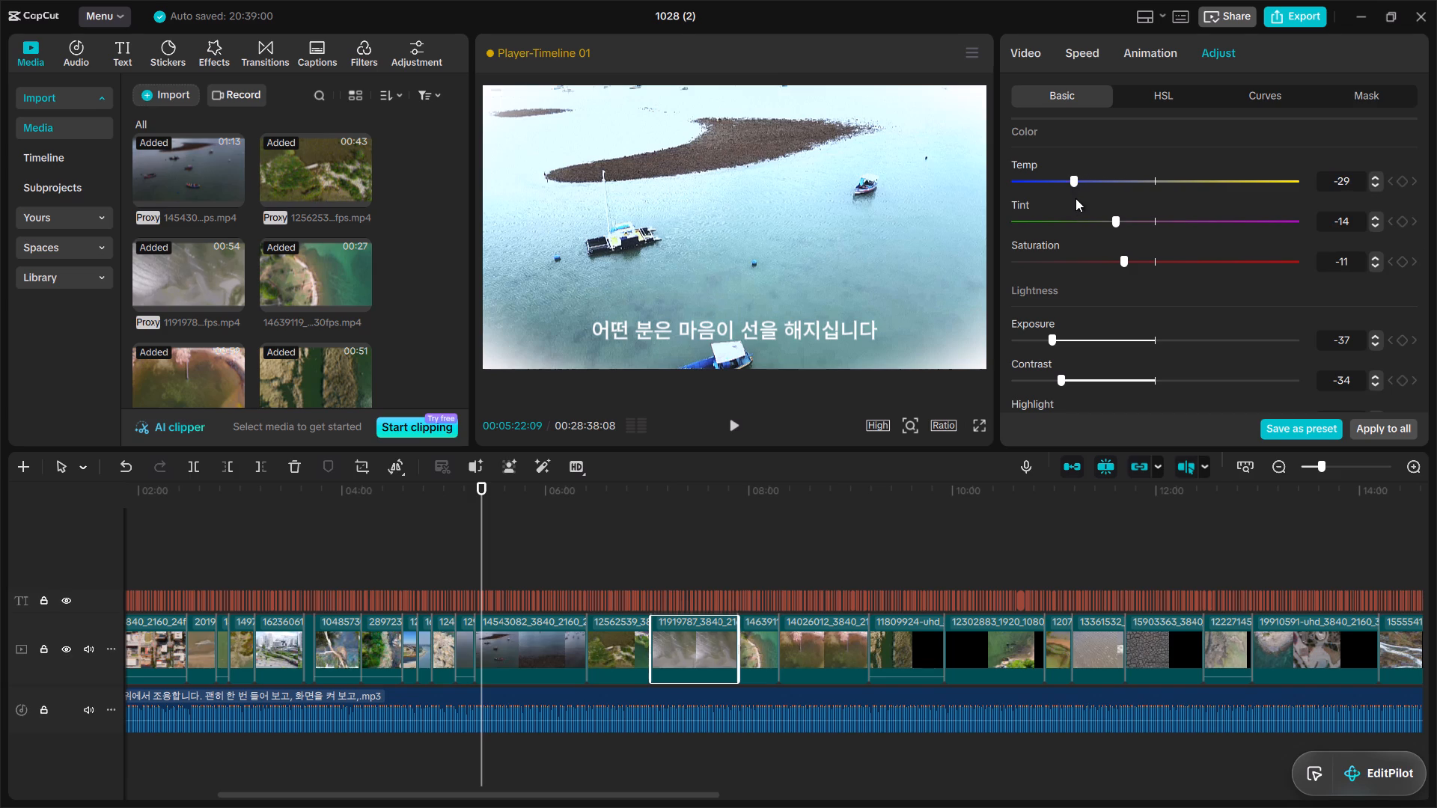
pyautogui.click(1082, 217)
pyautogui.click(1058, 256)
# Set the effects of clip 11919787 to Clarity 22 and Vignette 24.
pyautogui.moveTo(1422, 280); pyautogui.dragTo(1419, 260)
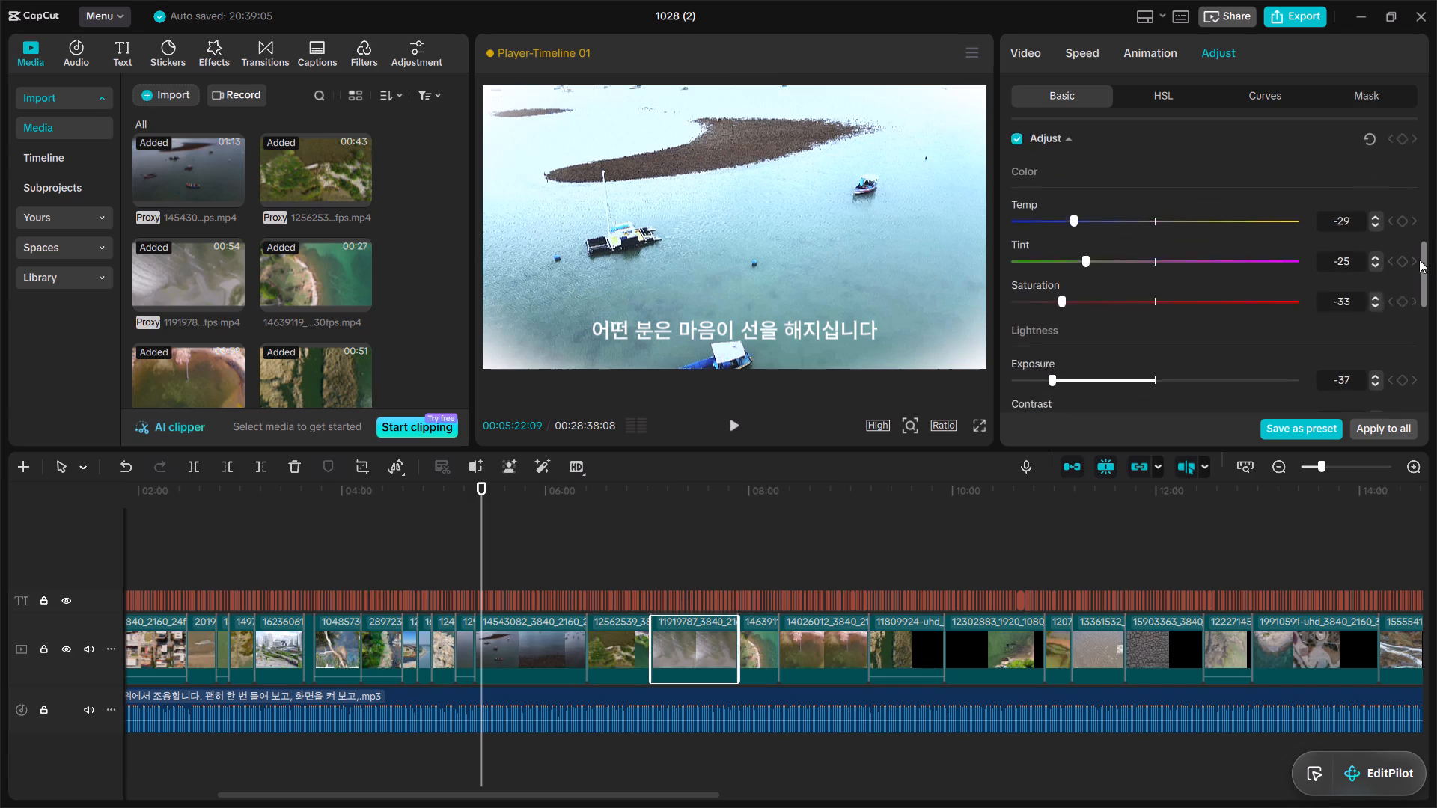
pyautogui.moveTo(1419, 260); pyautogui.dragTo(1415, 228)
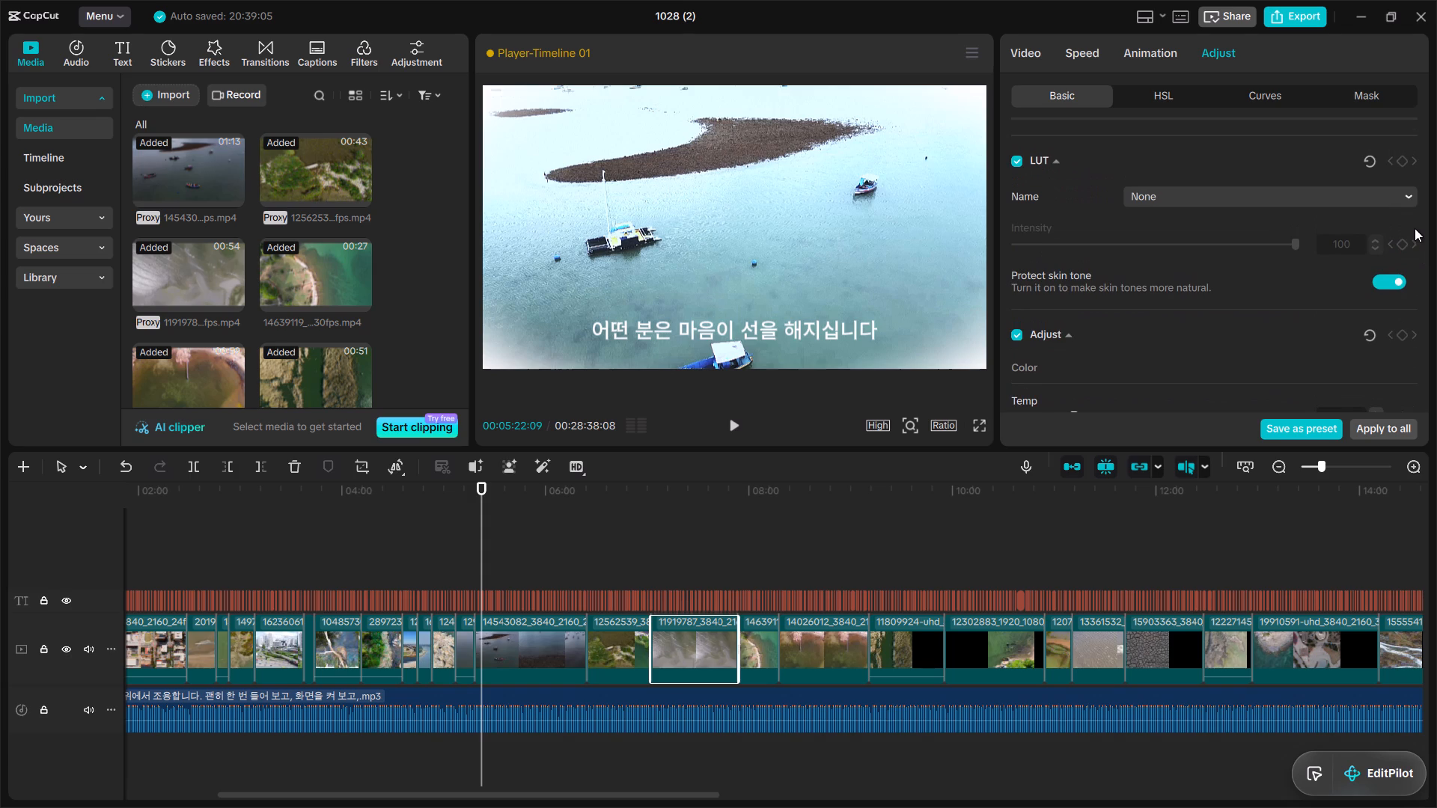
pyautogui.moveTo(1415, 228); pyautogui.dragTo(1433, 391)
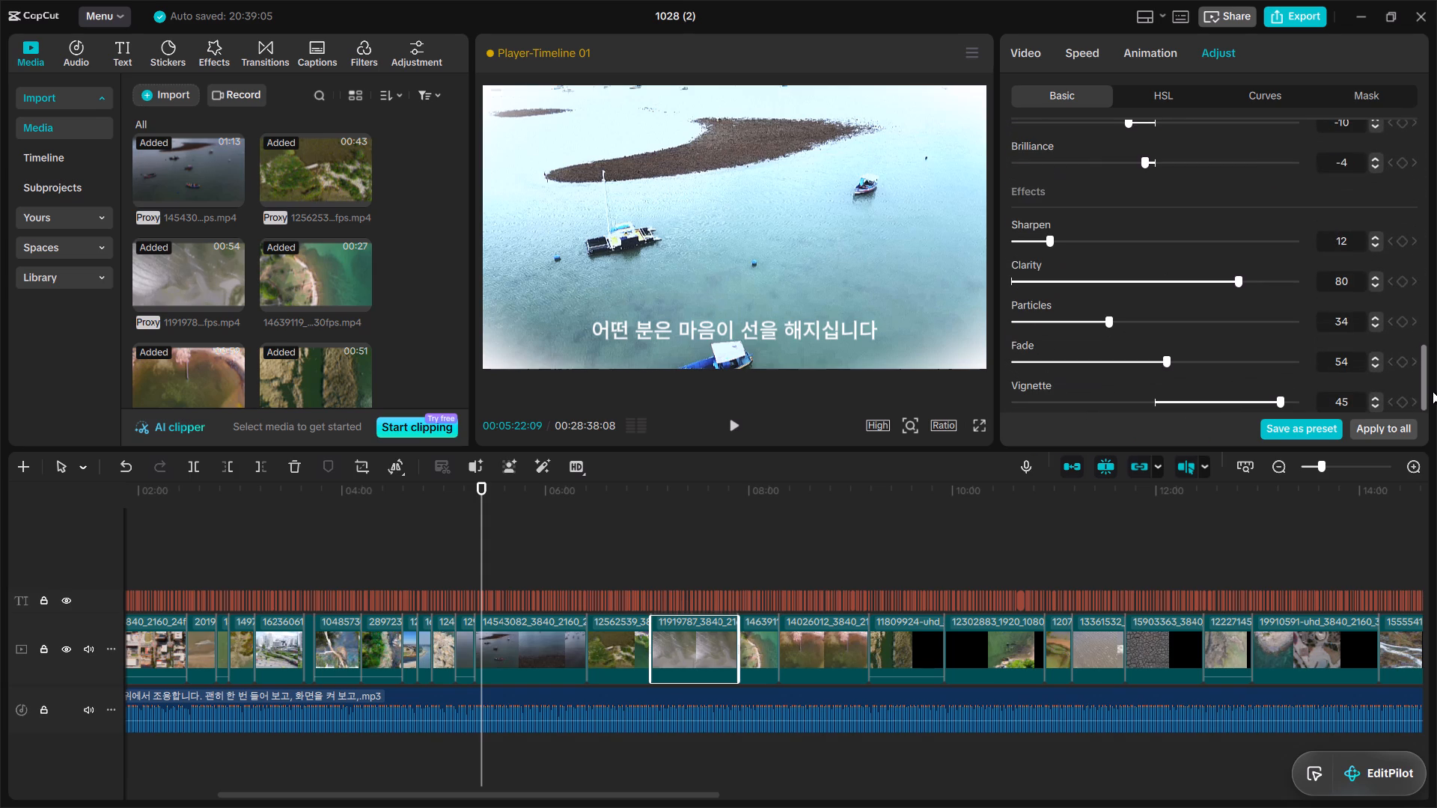
pyautogui.moveTo(1433, 391); pyautogui.dragTo(1436, 429)
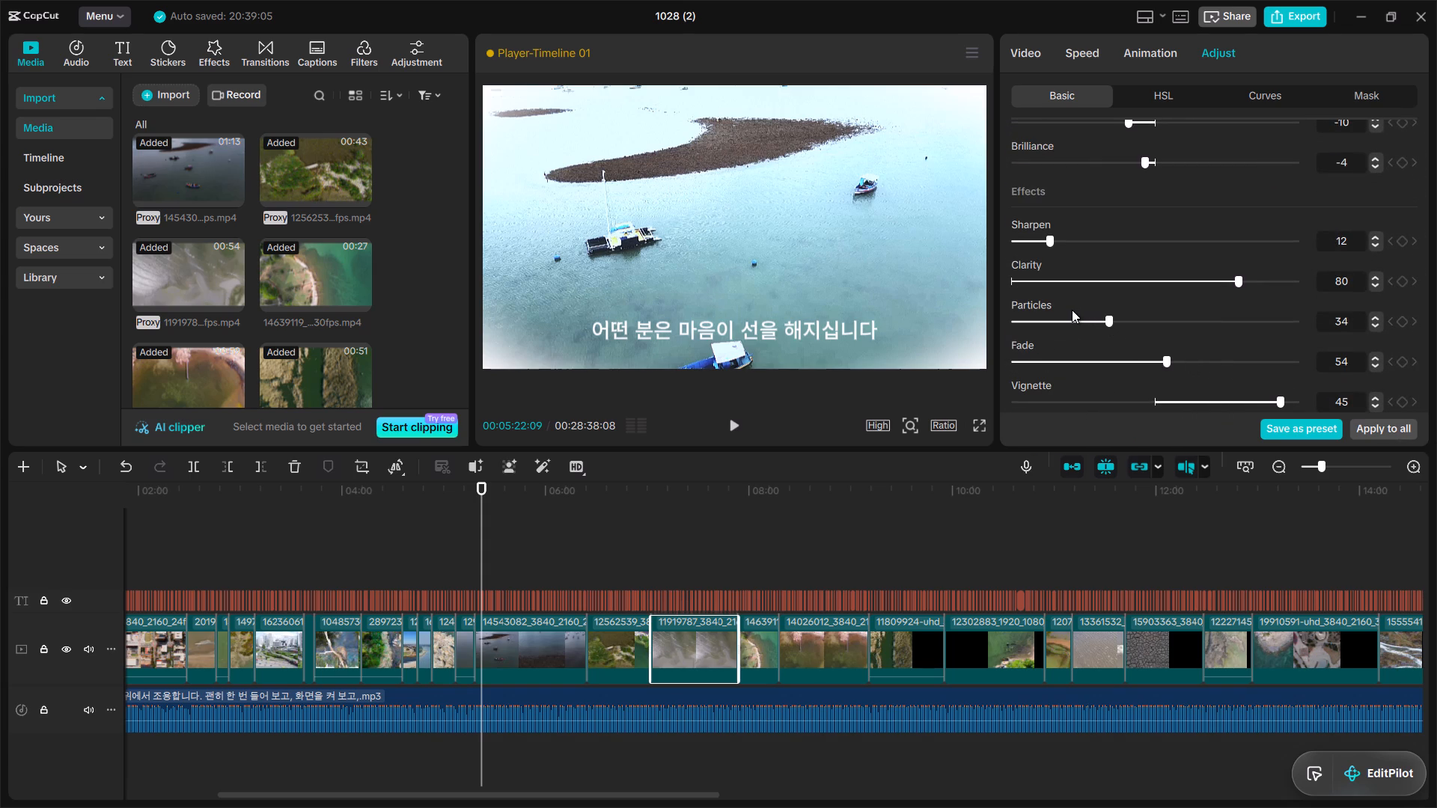
pyautogui.click(1073, 282)
pyautogui.click(1220, 400)
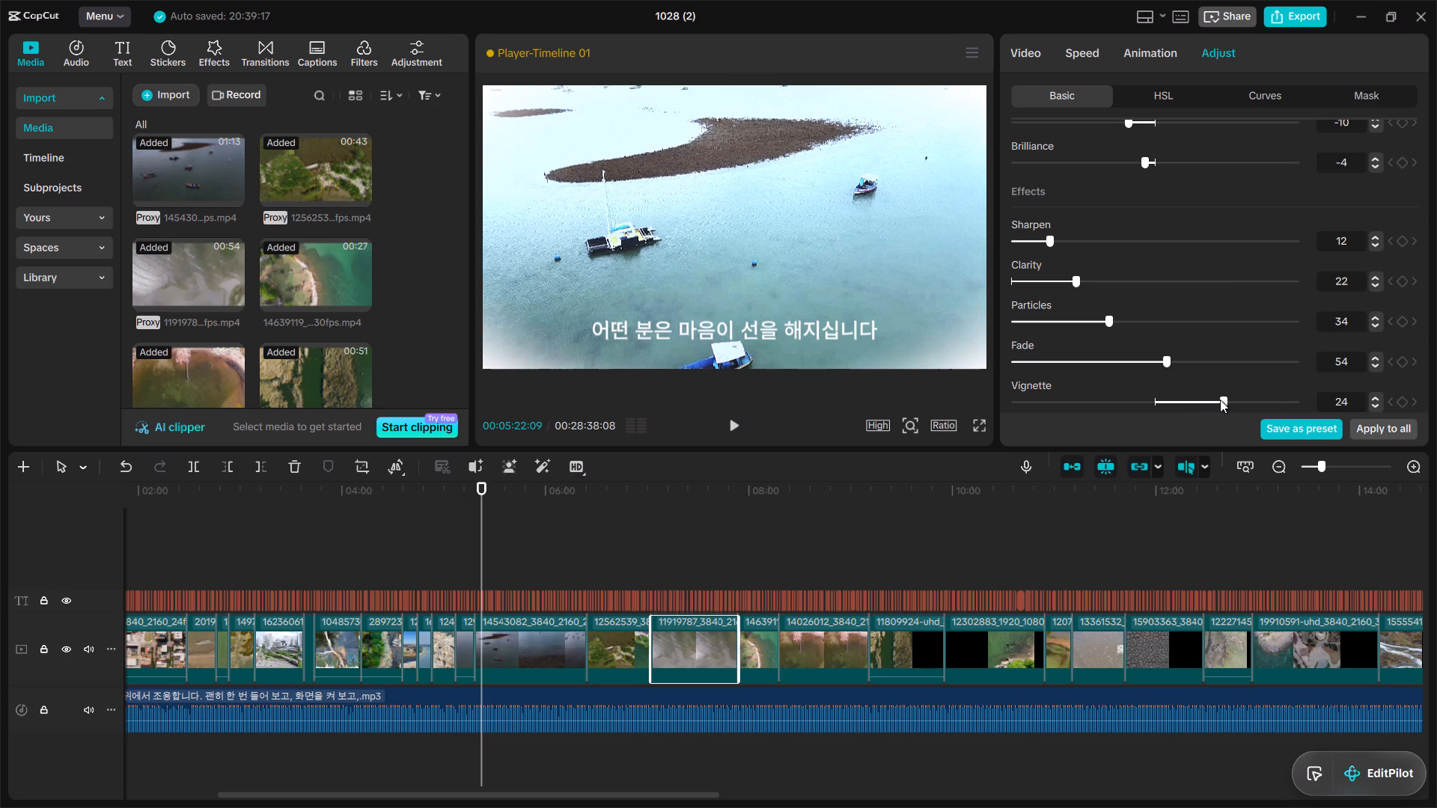
# For the following clip, 14639119, set the effects to Vignette 9, Fade 37, Particles 46, Clarity 54 and Sharpen 62.
pyautogui.doubleClick(765, 645)
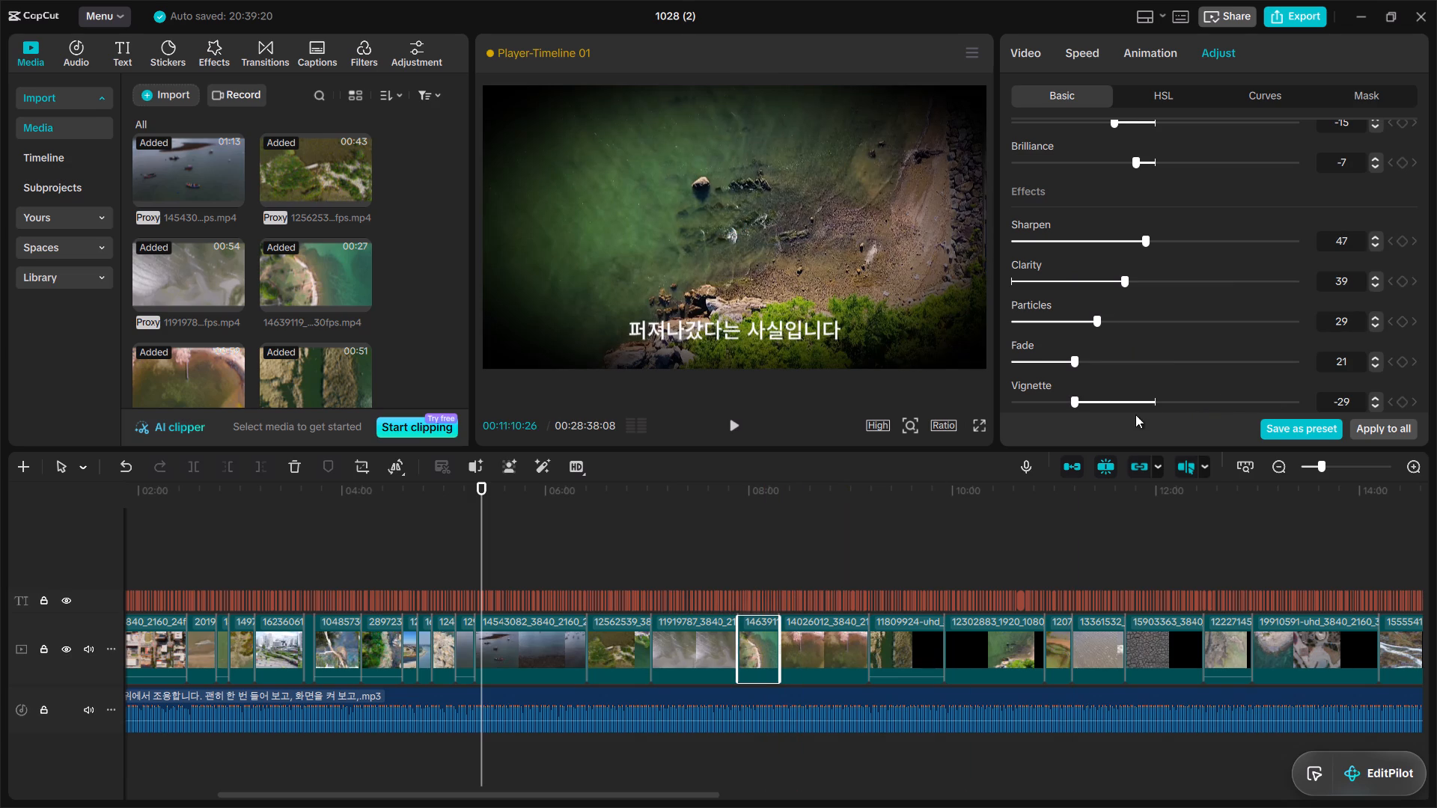
pyautogui.click(1178, 397)
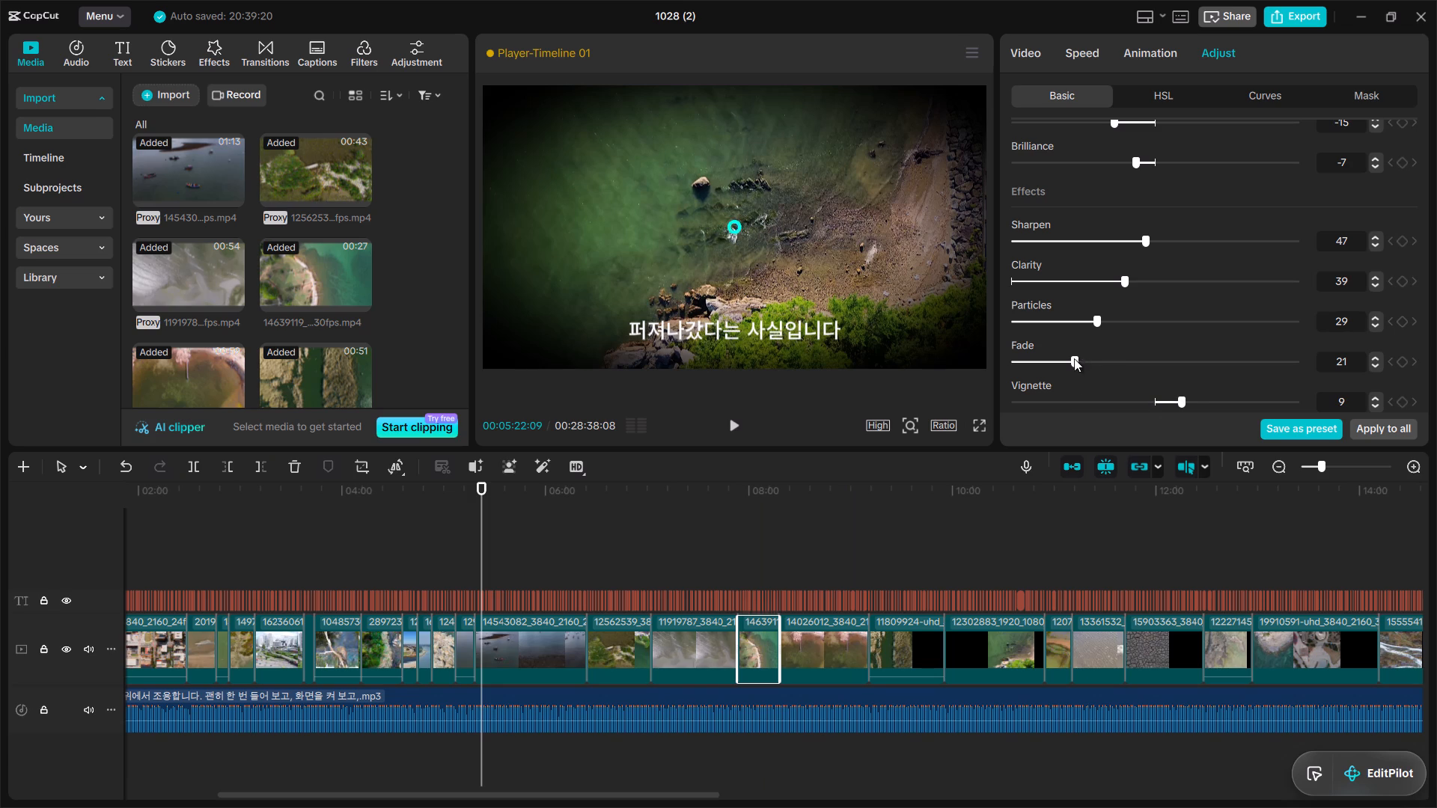
pyautogui.click(1119, 355)
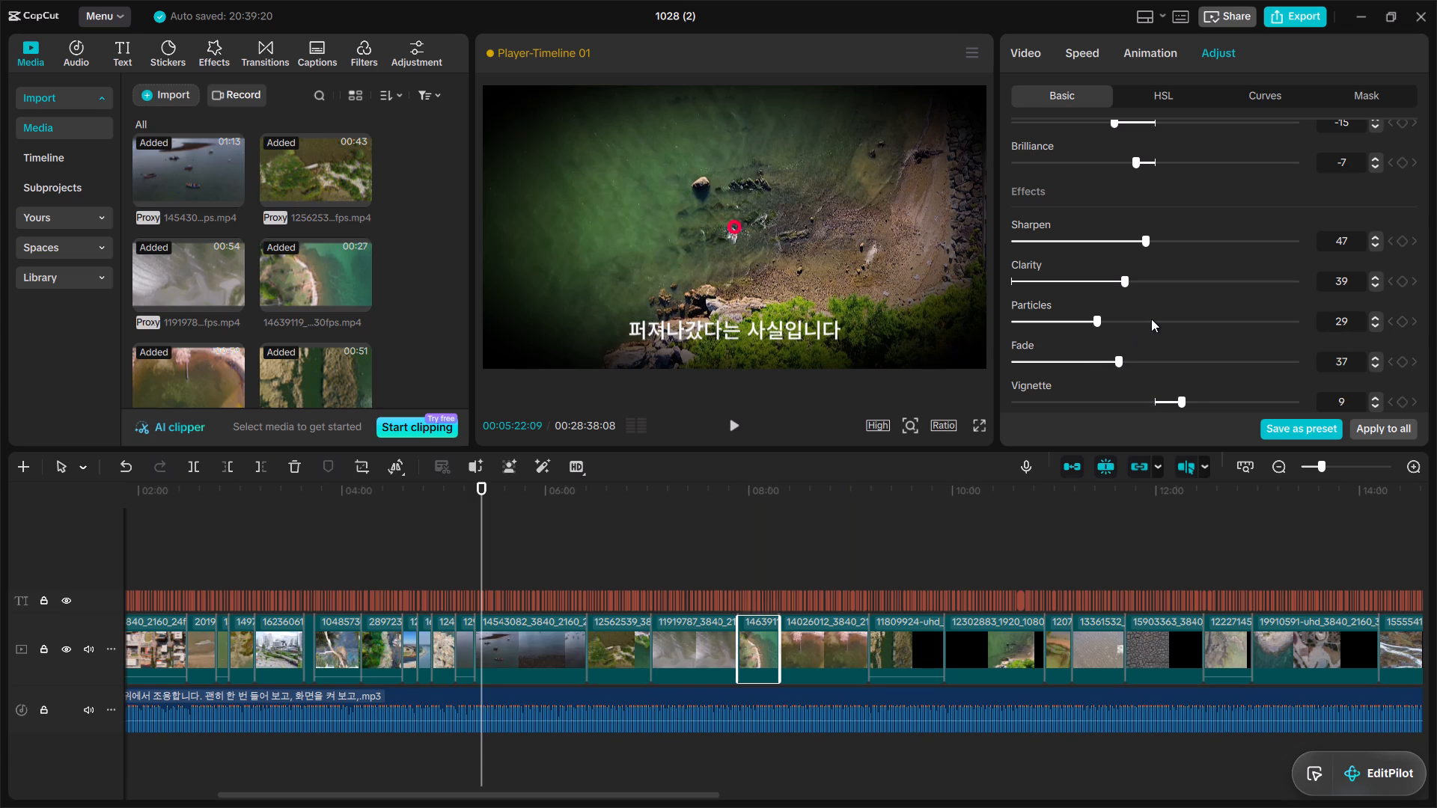
pyautogui.click(1145, 318)
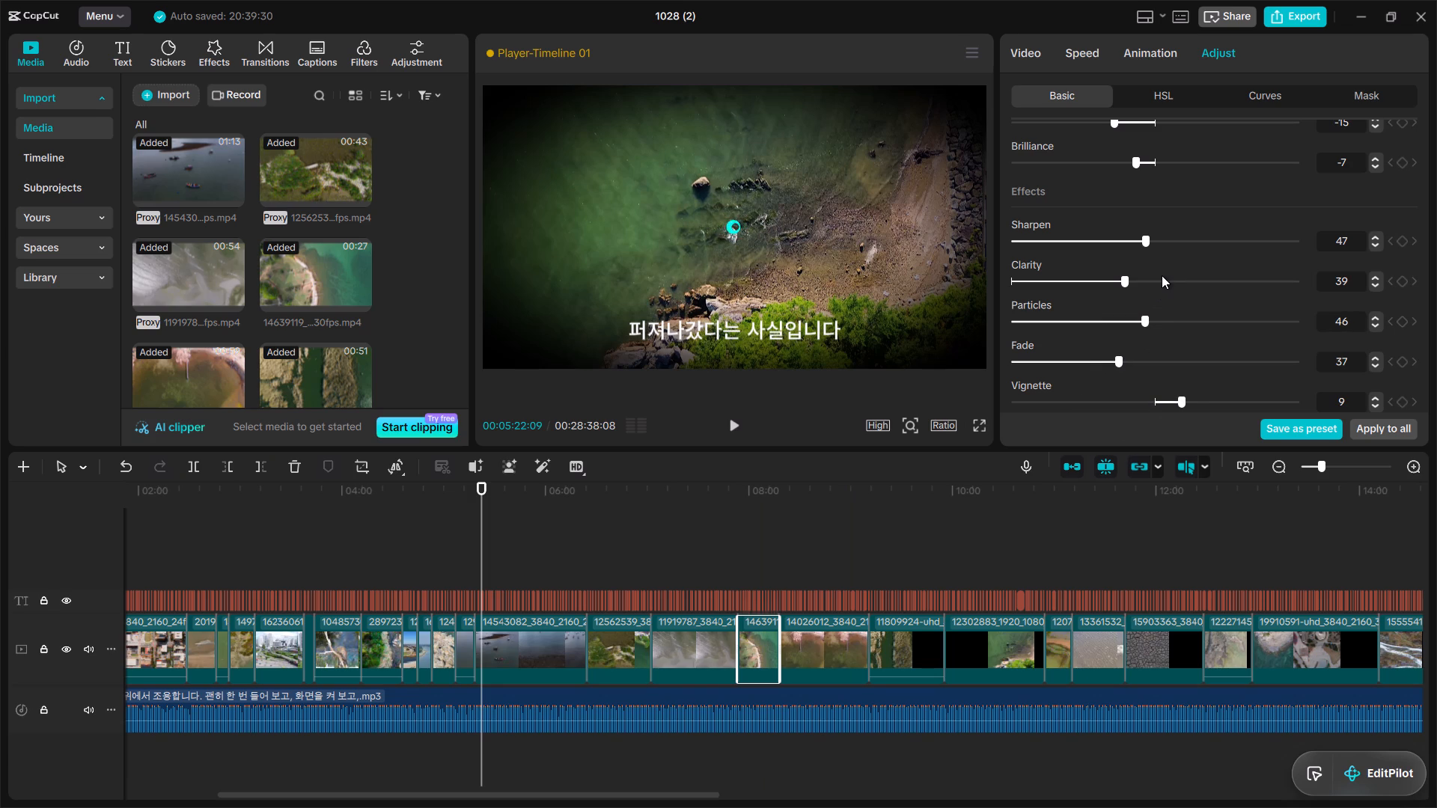
pyautogui.click(1162, 275)
pyautogui.click(1189, 243)
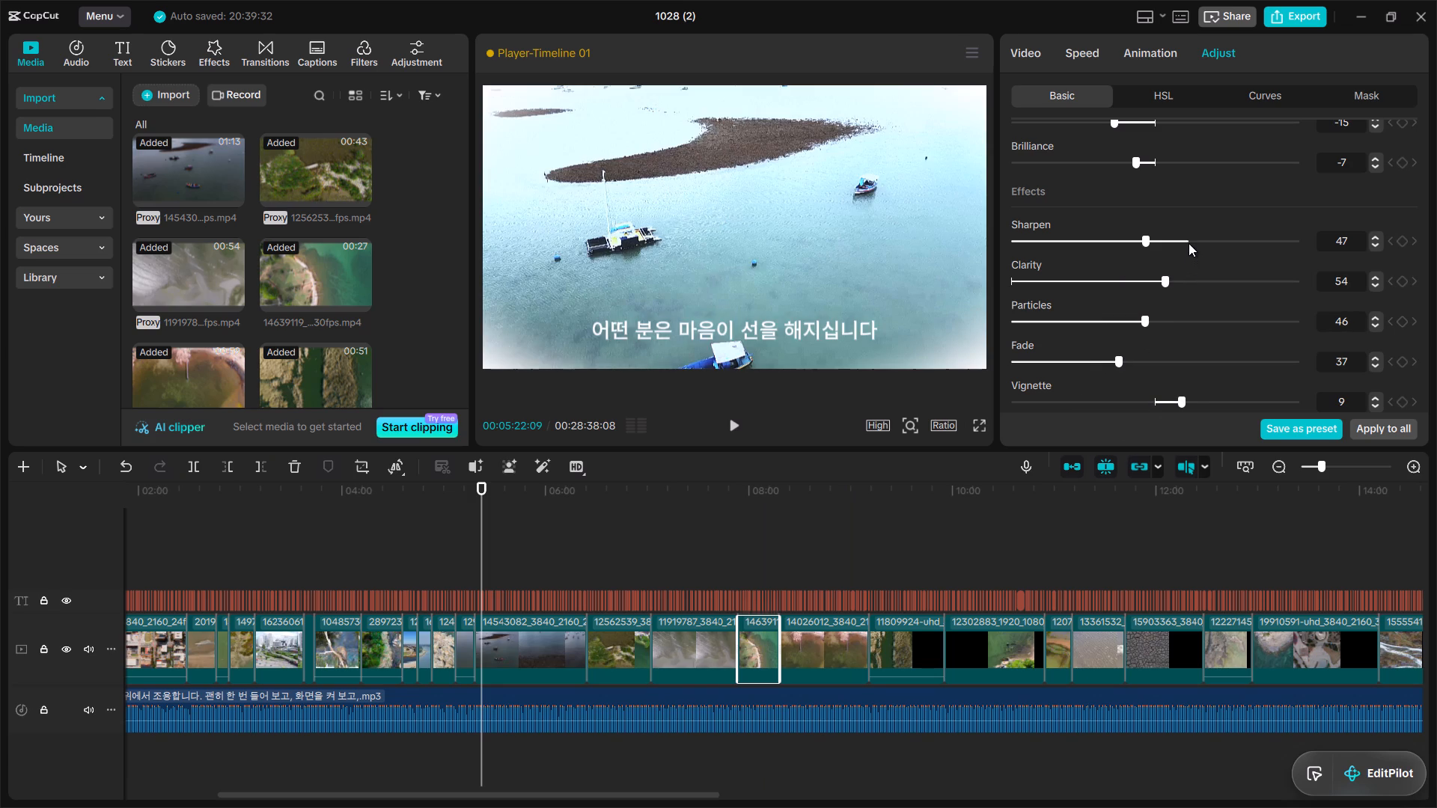
# Raise the effects of clip 14639119 to Clarity 75, Particles 63, Fade 57 and Vignette 29.
pyautogui.click(1222, 273)
pyautogui.moveTo(1240, 313); pyautogui.dragTo(1191, 316)
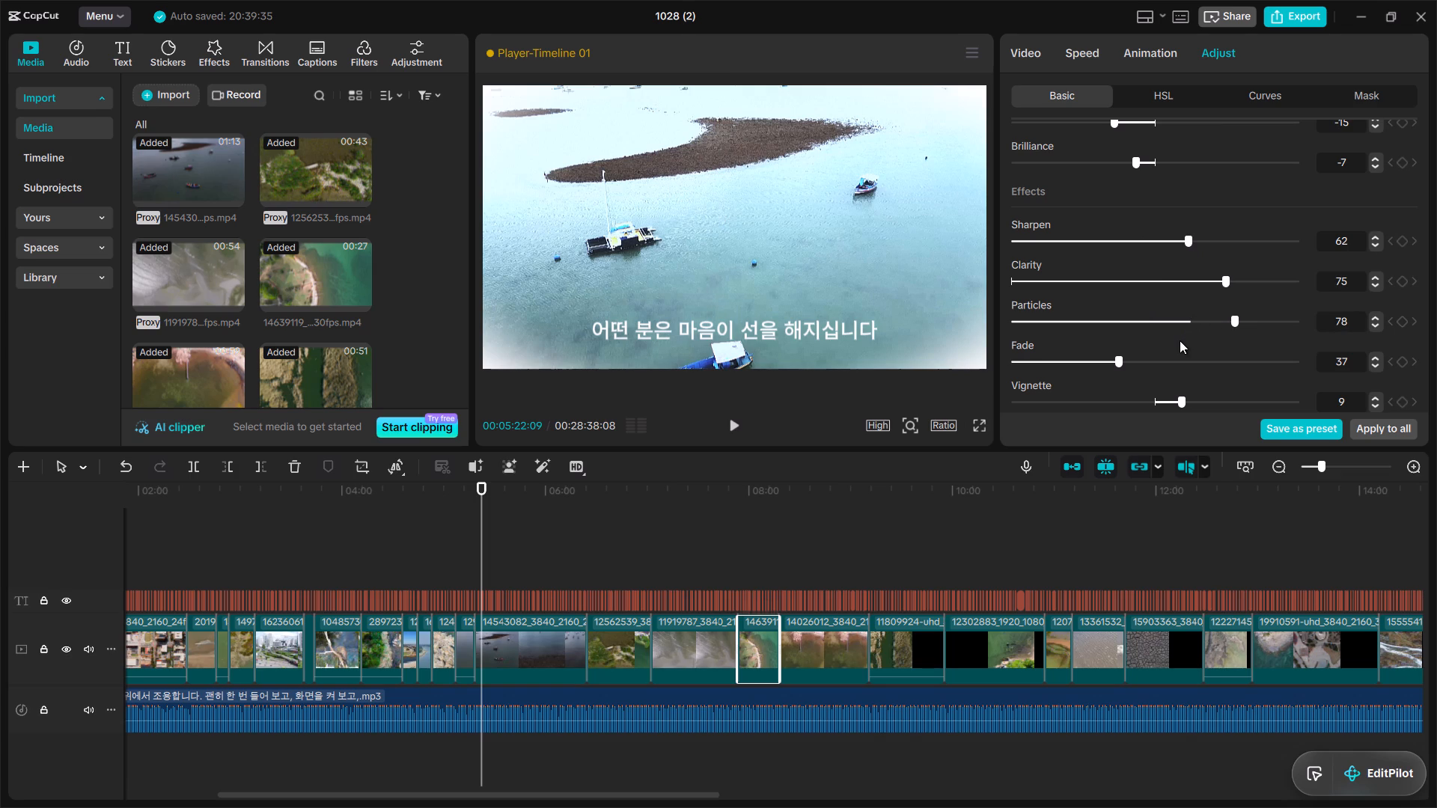
pyautogui.click(1175, 352)
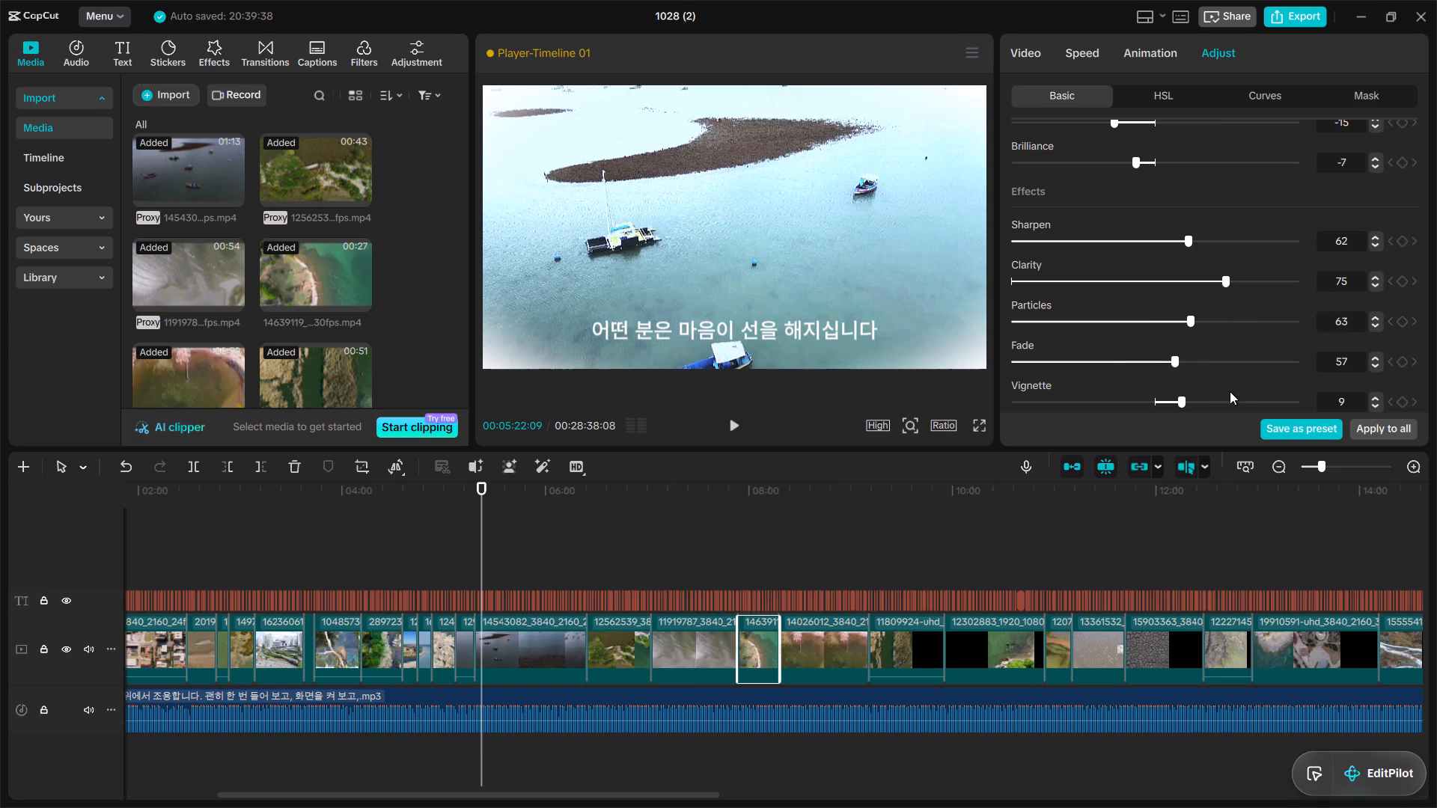
pyautogui.click(1230, 391)
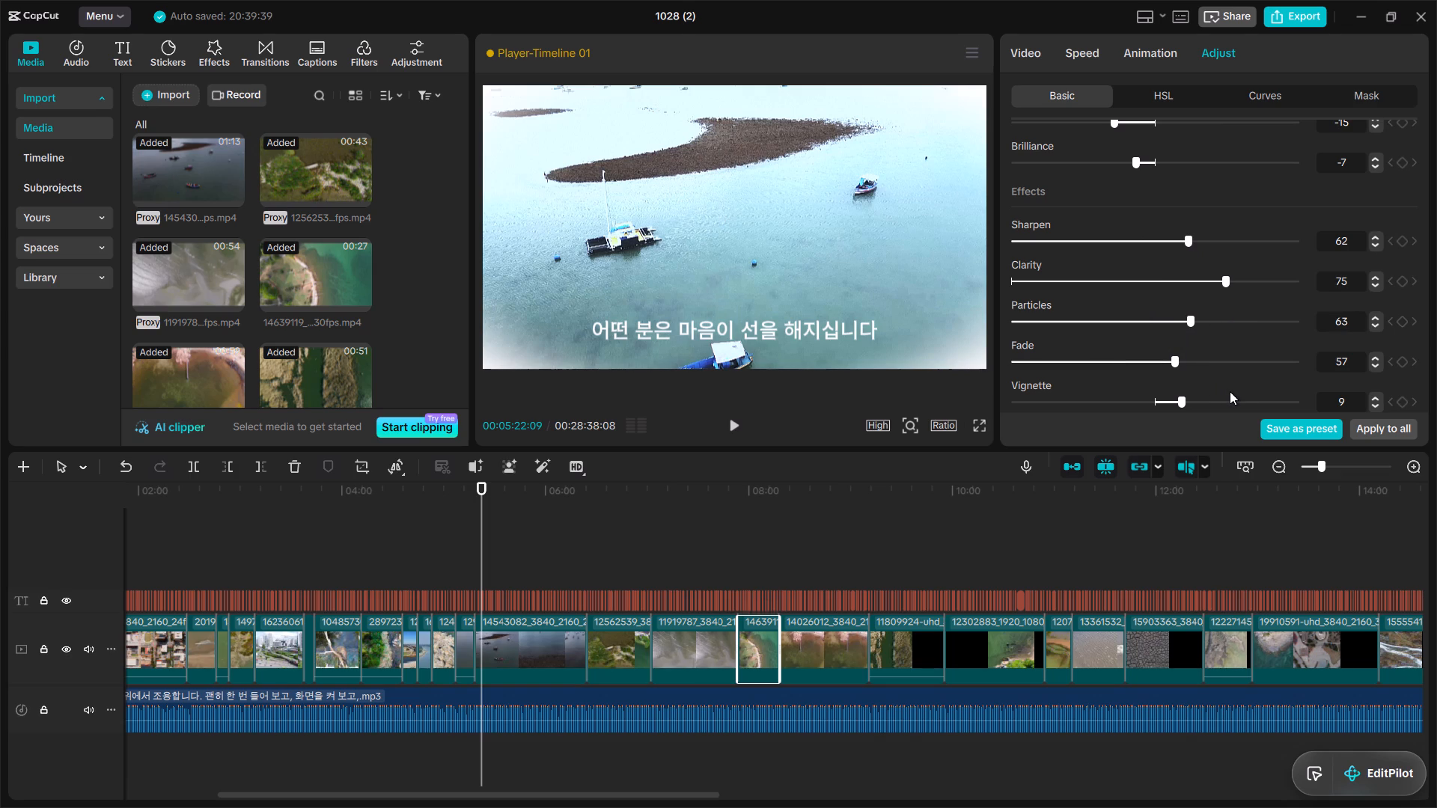
pyautogui.click(1234, 396)
# Strengthen the effects of clip 14639119 further, to Fade 87, Particles 86 and Clarity 92.
pyautogui.click(1259, 355)
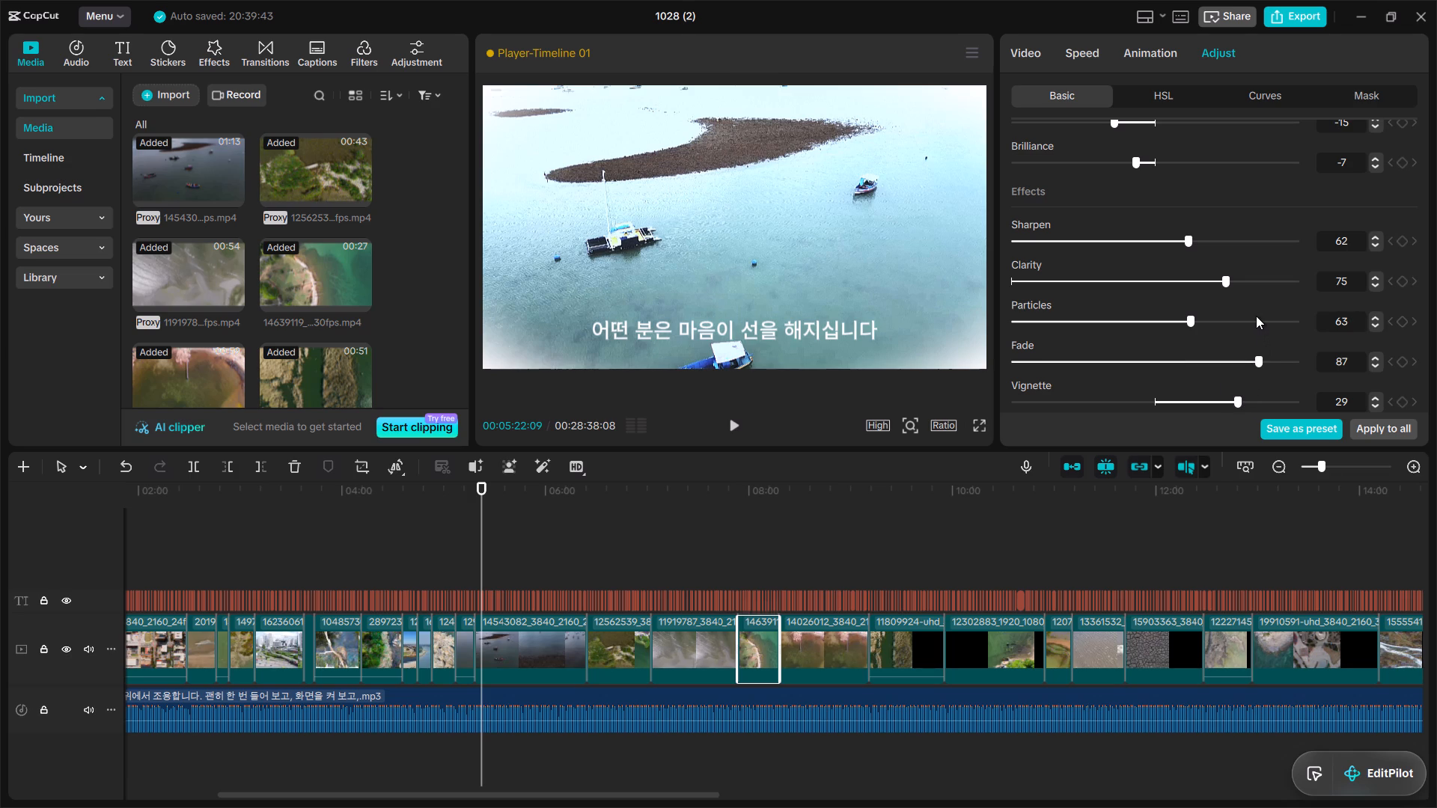
pyautogui.click(1256, 316)
pyautogui.click(1269, 279)
# Set the Sharpen effect of clip 14639119 to 84.
pyautogui.click(1270, 236)
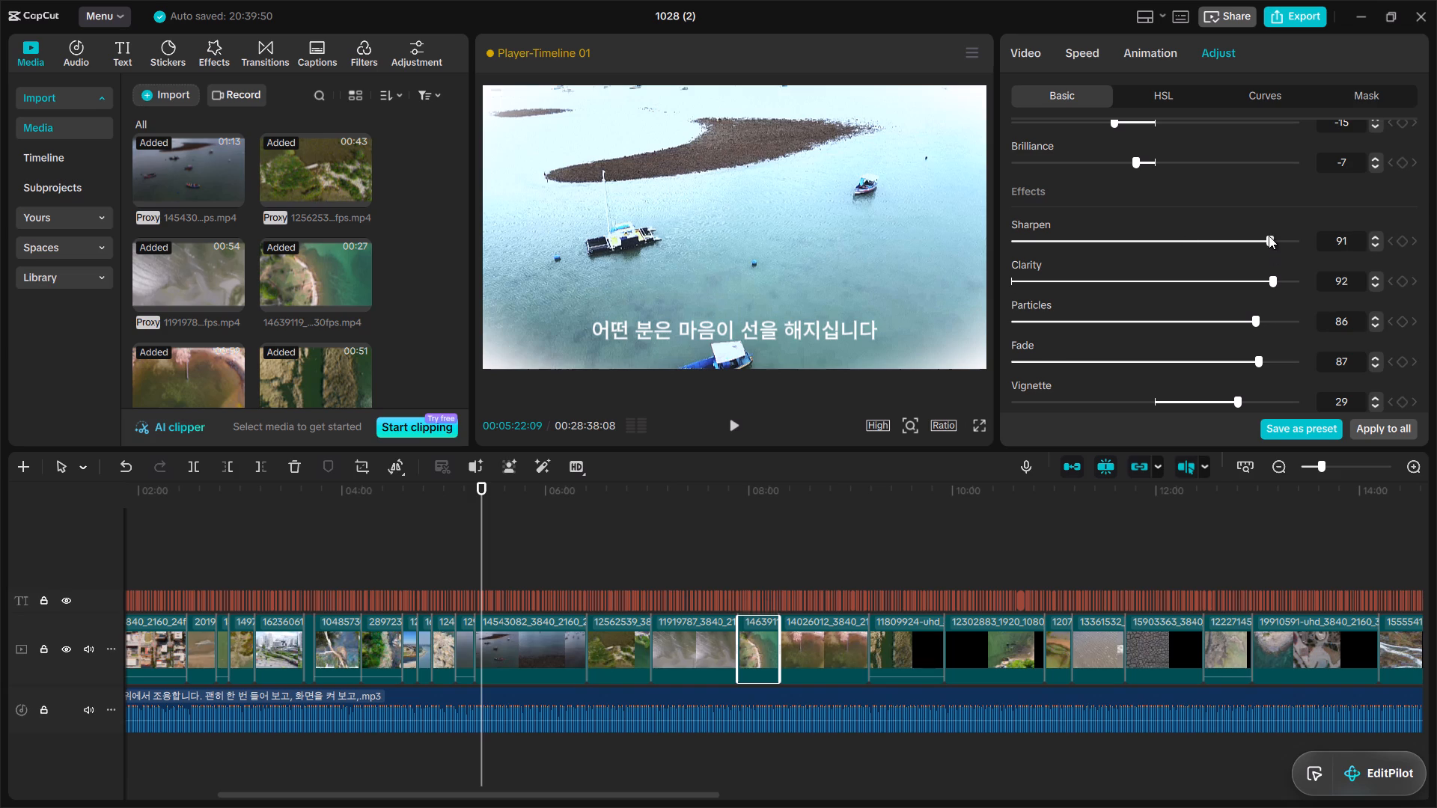
pyautogui.click(1250, 236)
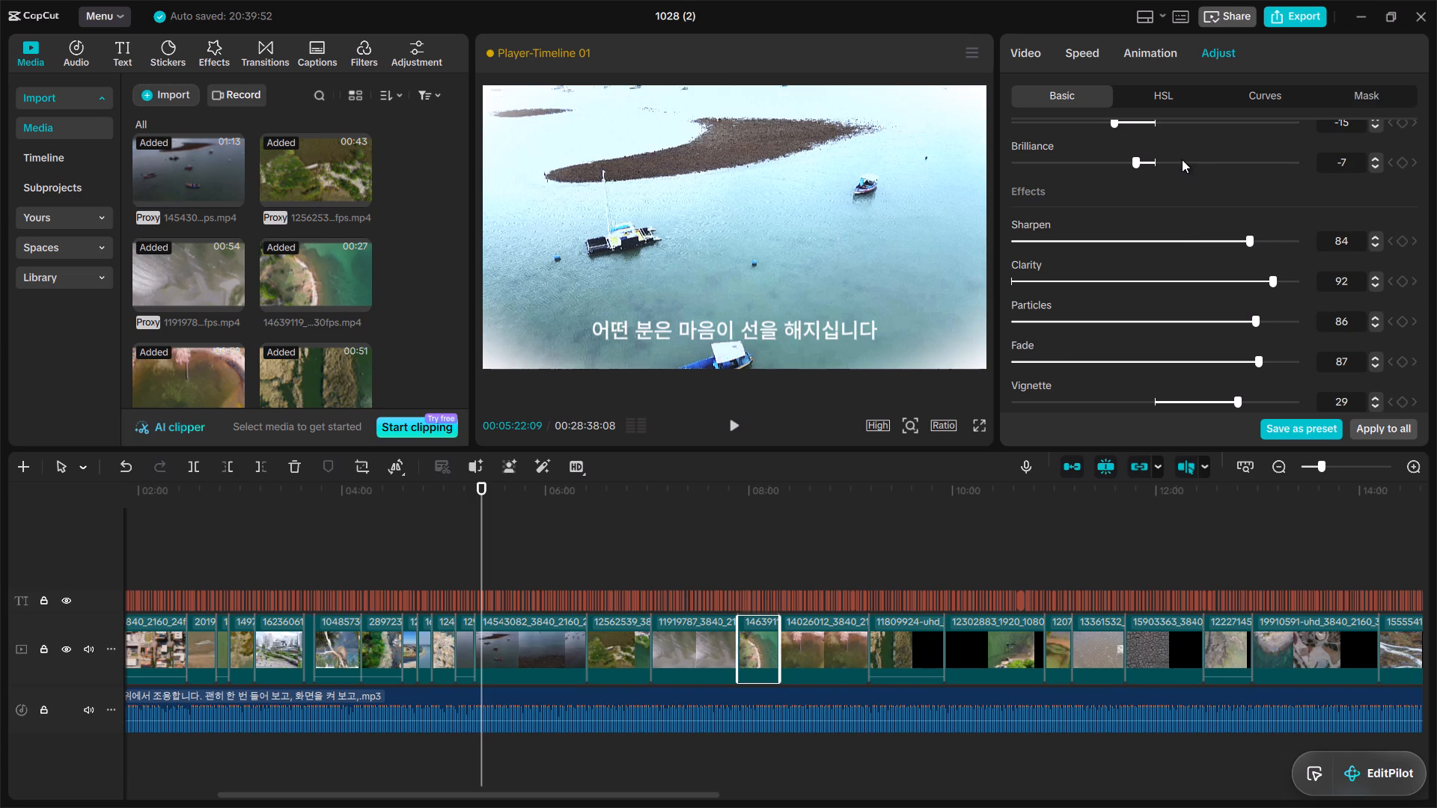
# Set the lightness of clip 14639119 to Brilliance 48, Blacks 34, Whites 28, Shadow 21, Highlight 15, Contrast 10 and Exposure 5.
pyautogui.click(1182, 159)
pyautogui.moveTo(1425, 358); pyautogui.dragTo(1421, 324)
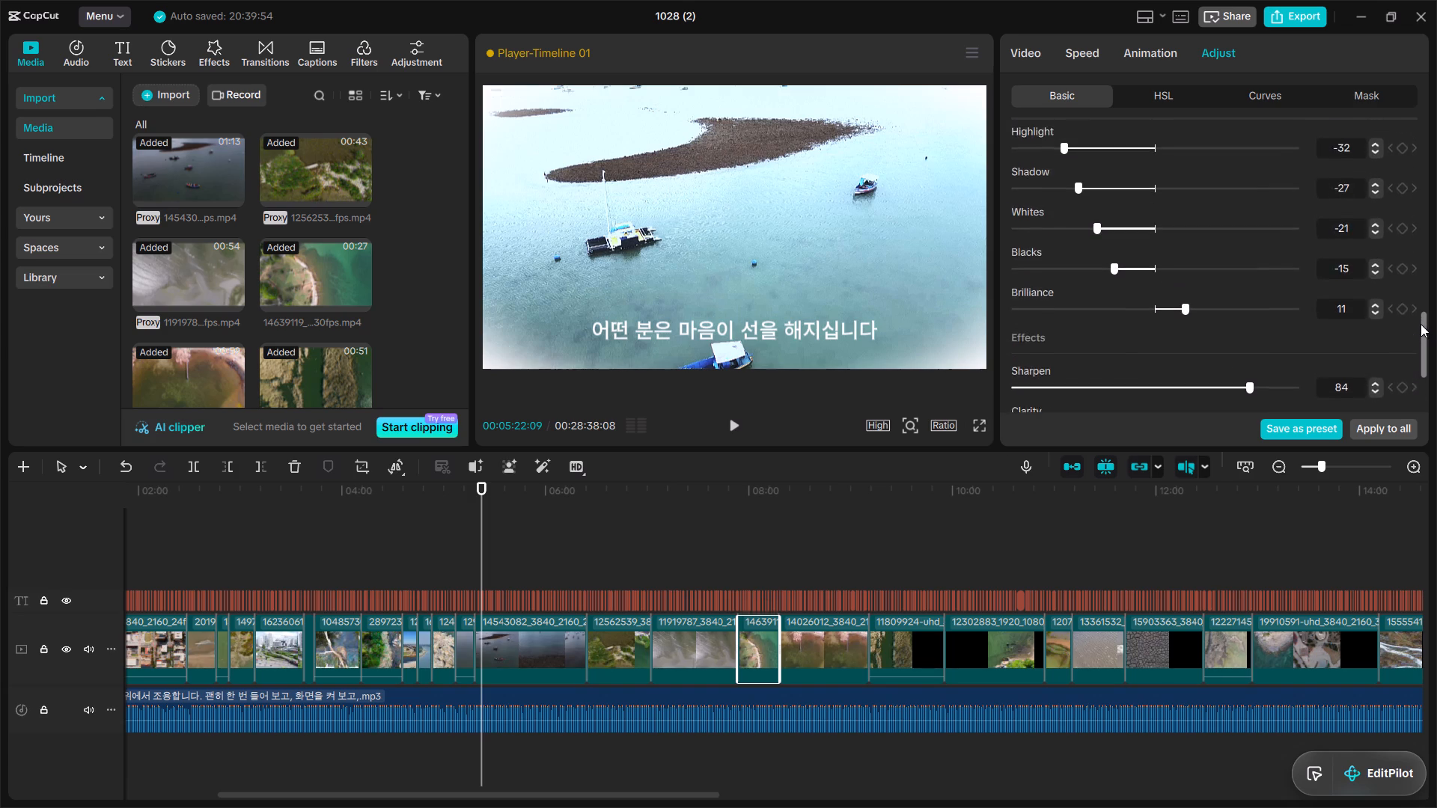
pyautogui.moveTo(1421, 324); pyautogui.dragTo(1419, 307)
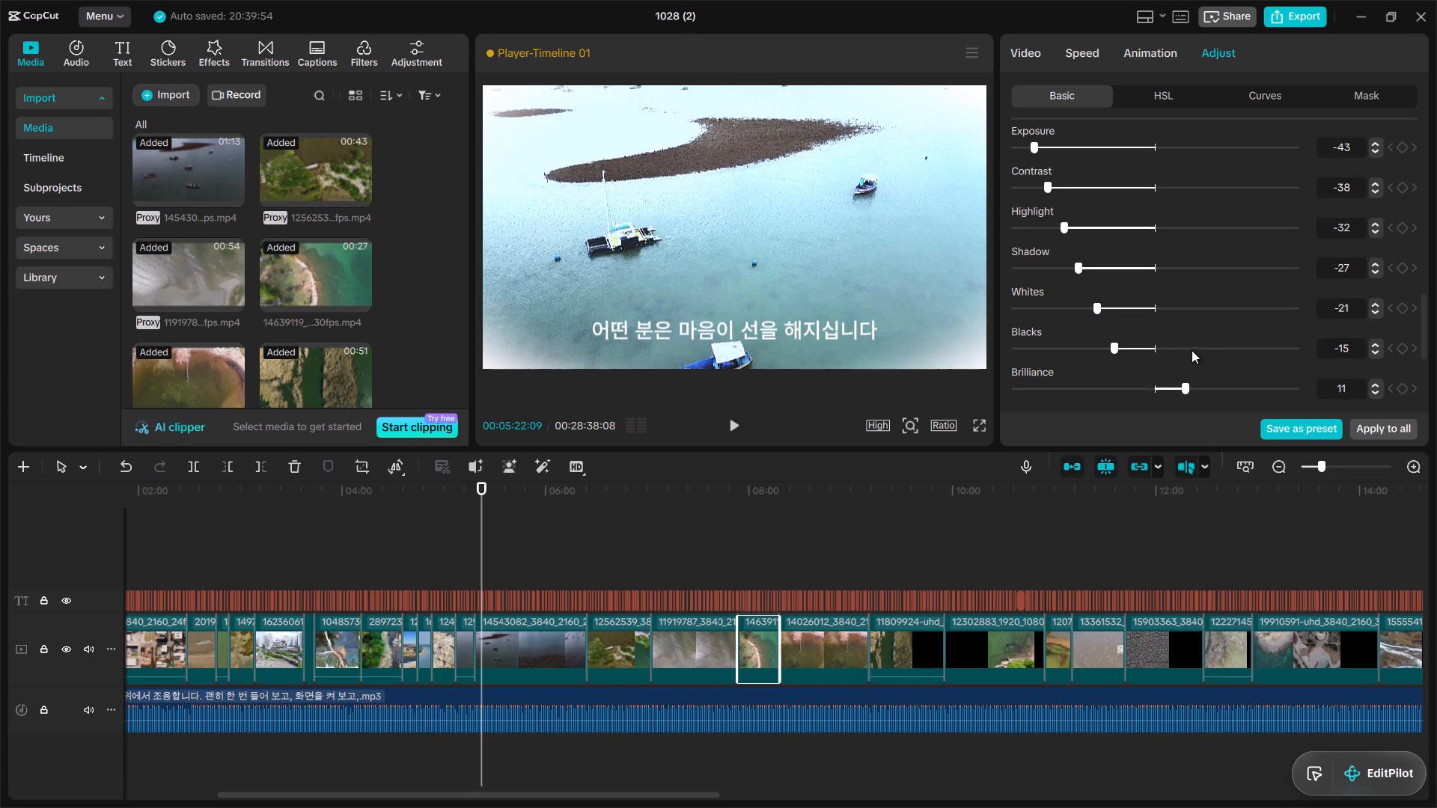
pyautogui.click(1285, 386)
pyautogui.click(1177, 343)
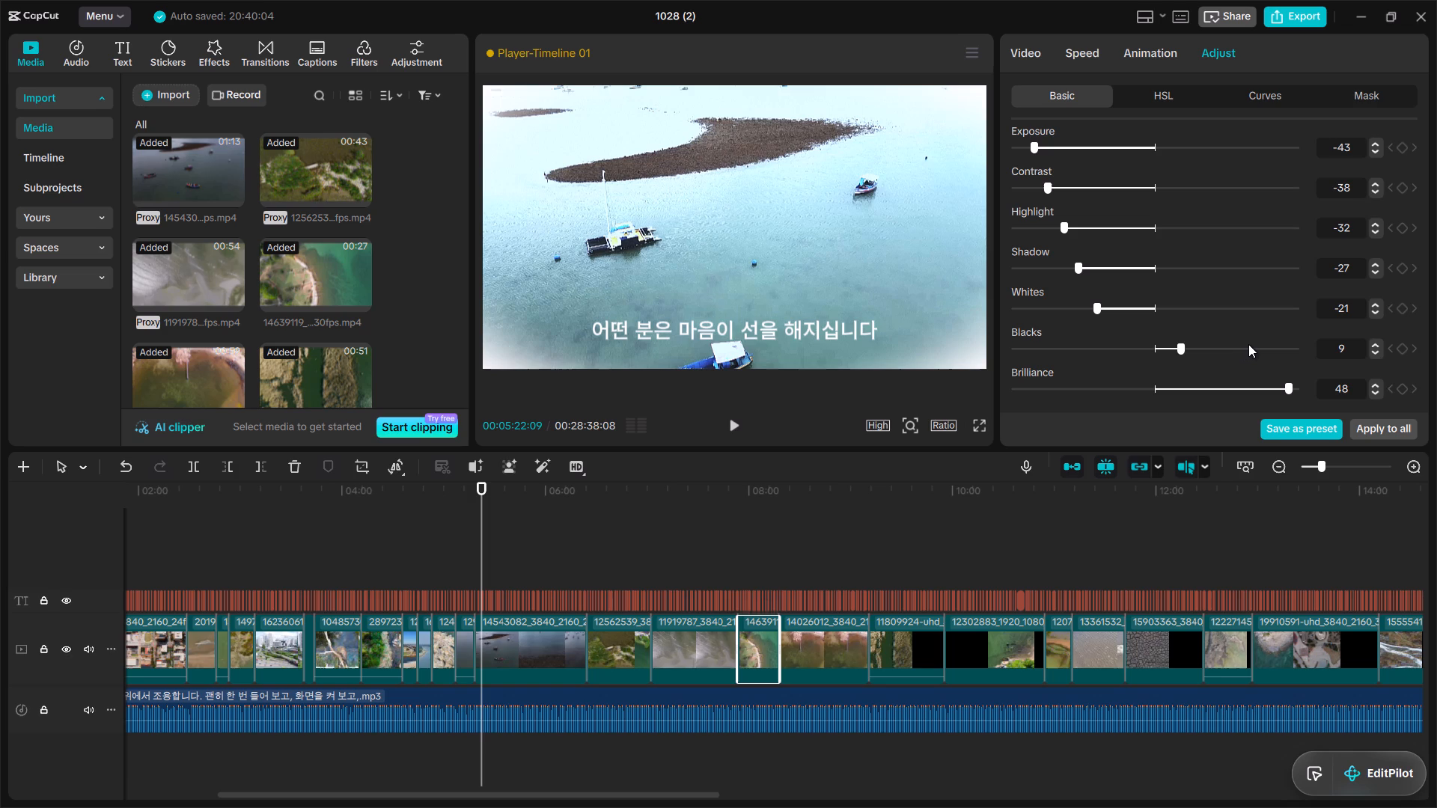
pyautogui.click(1248, 344)
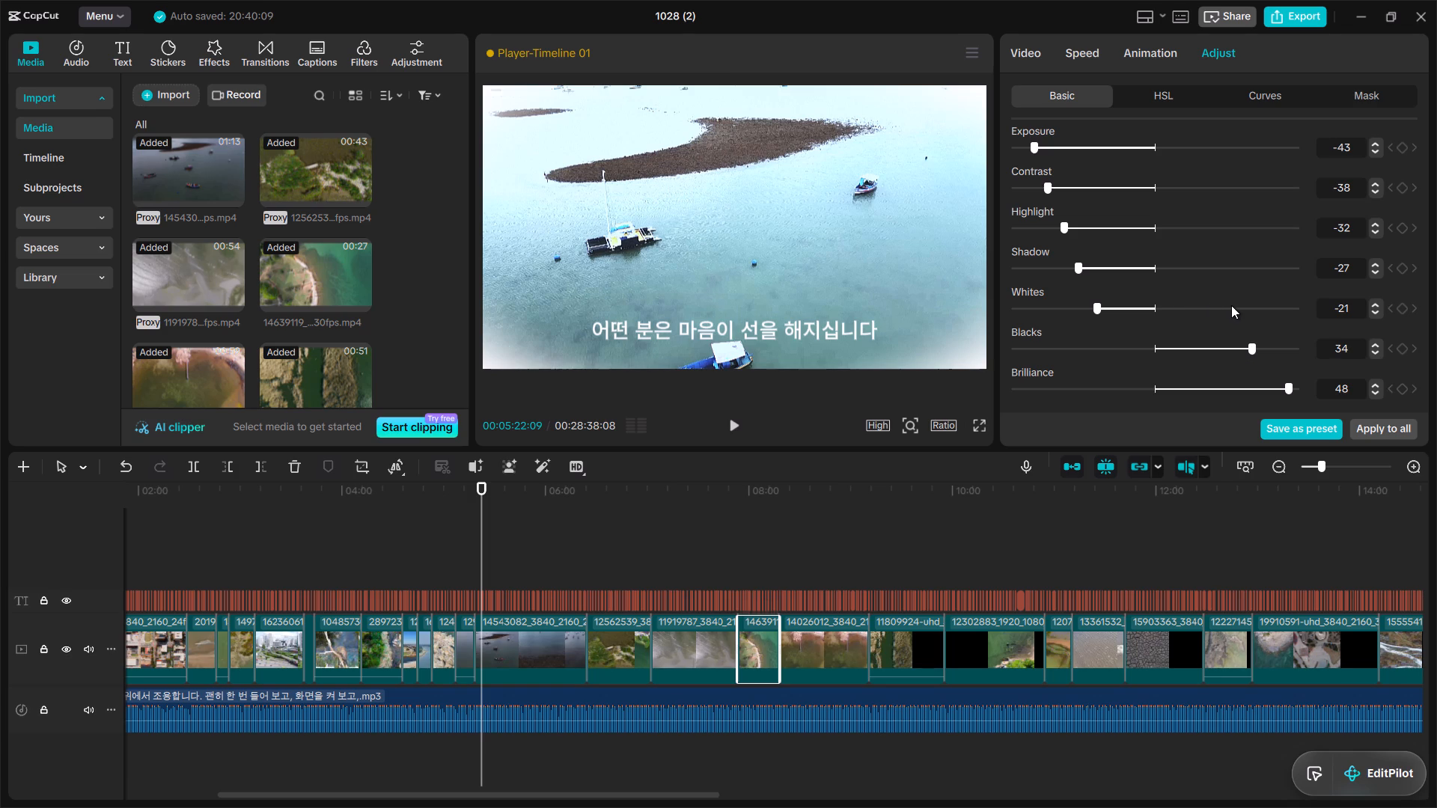
pyautogui.click(1231, 305)
pyautogui.click(1209, 266)
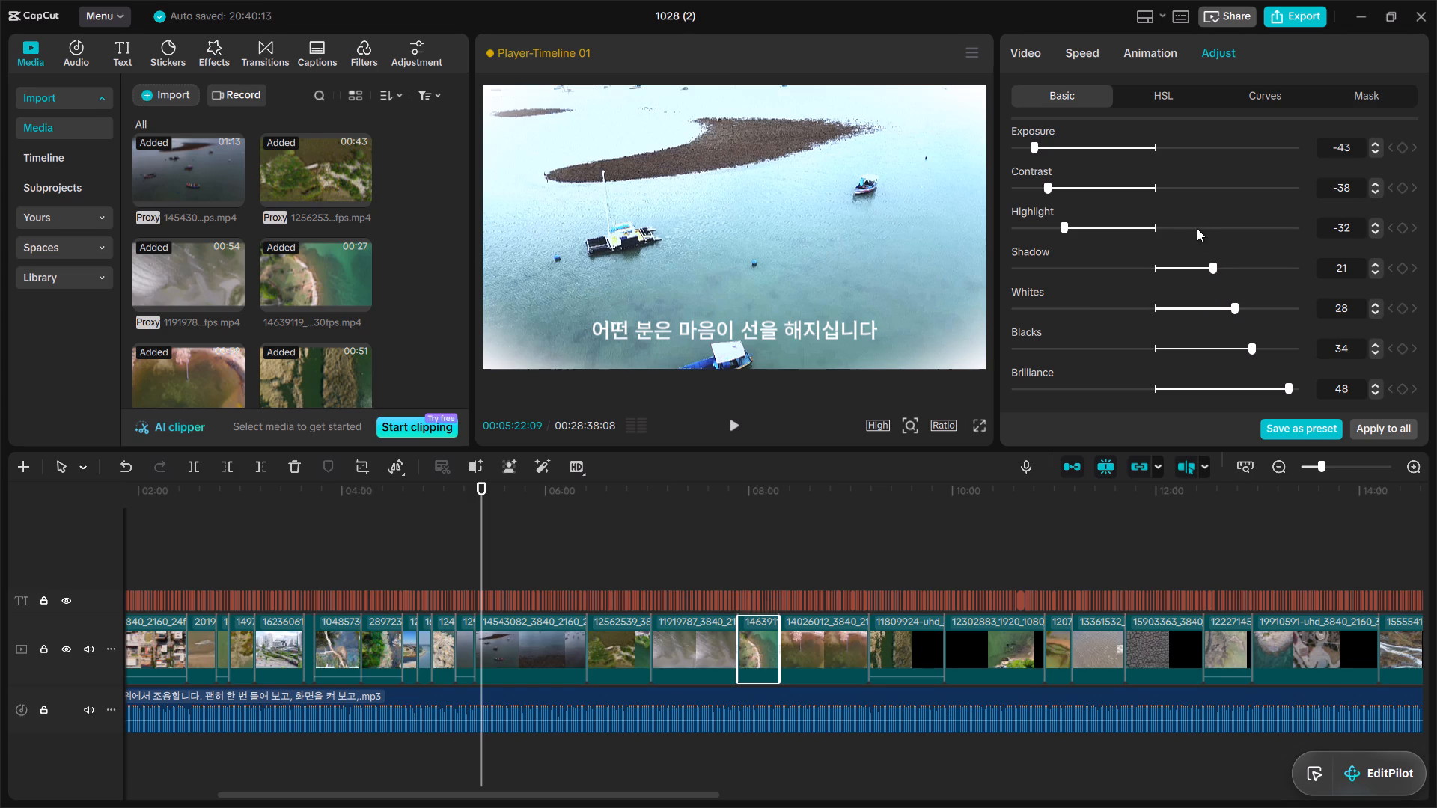
pyautogui.click(1194, 224)
pyautogui.click(1179, 183)
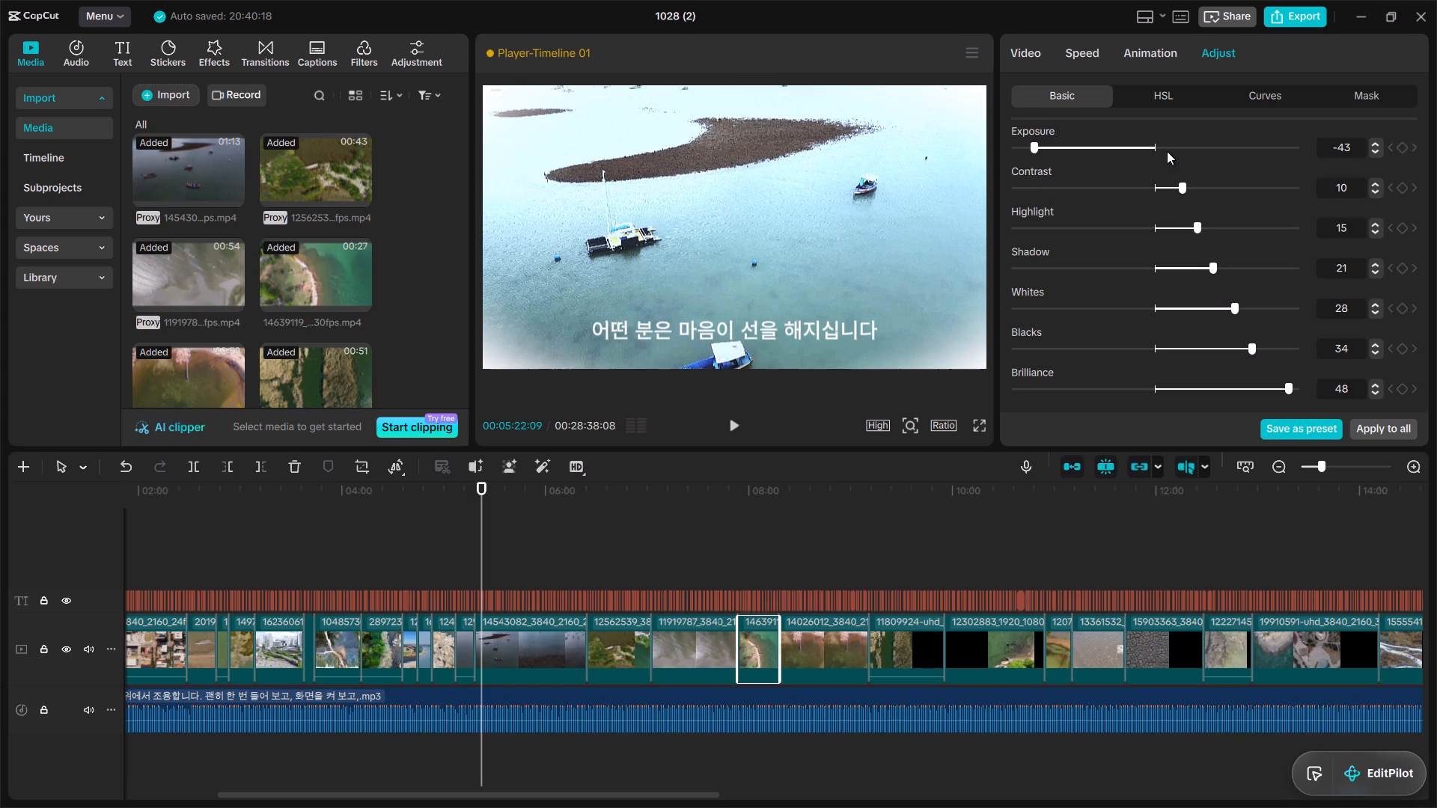
pyautogui.click(1165, 147)
# For the following clip, 14026012, set the effects to Vignette -48 and Fade 18.
pyautogui.moveTo(1424, 316); pyautogui.dragTo(1421, 352)
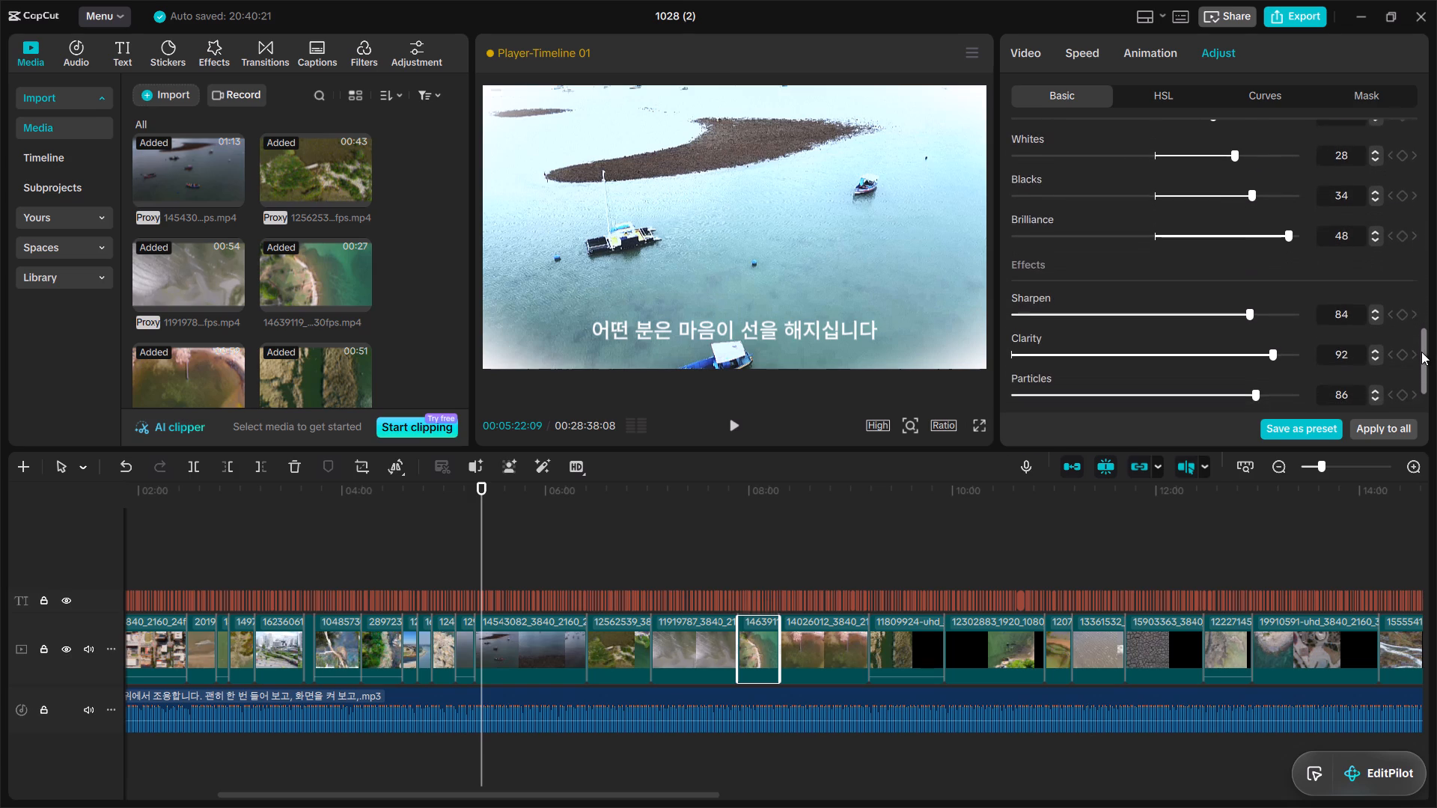
pyautogui.moveTo(1421, 352); pyautogui.dragTo(1418, 397)
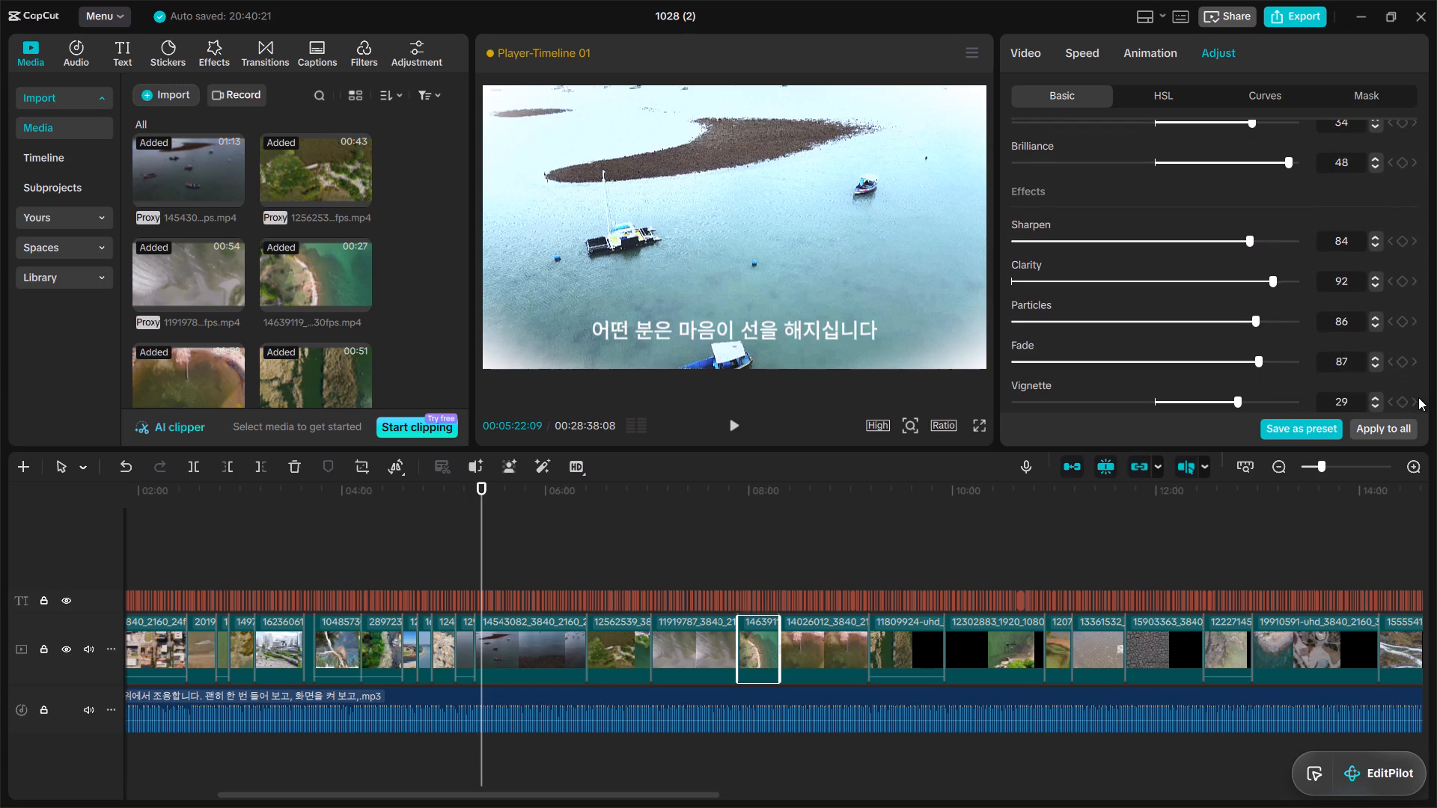
pyautogui.doubleClick(859, 637)
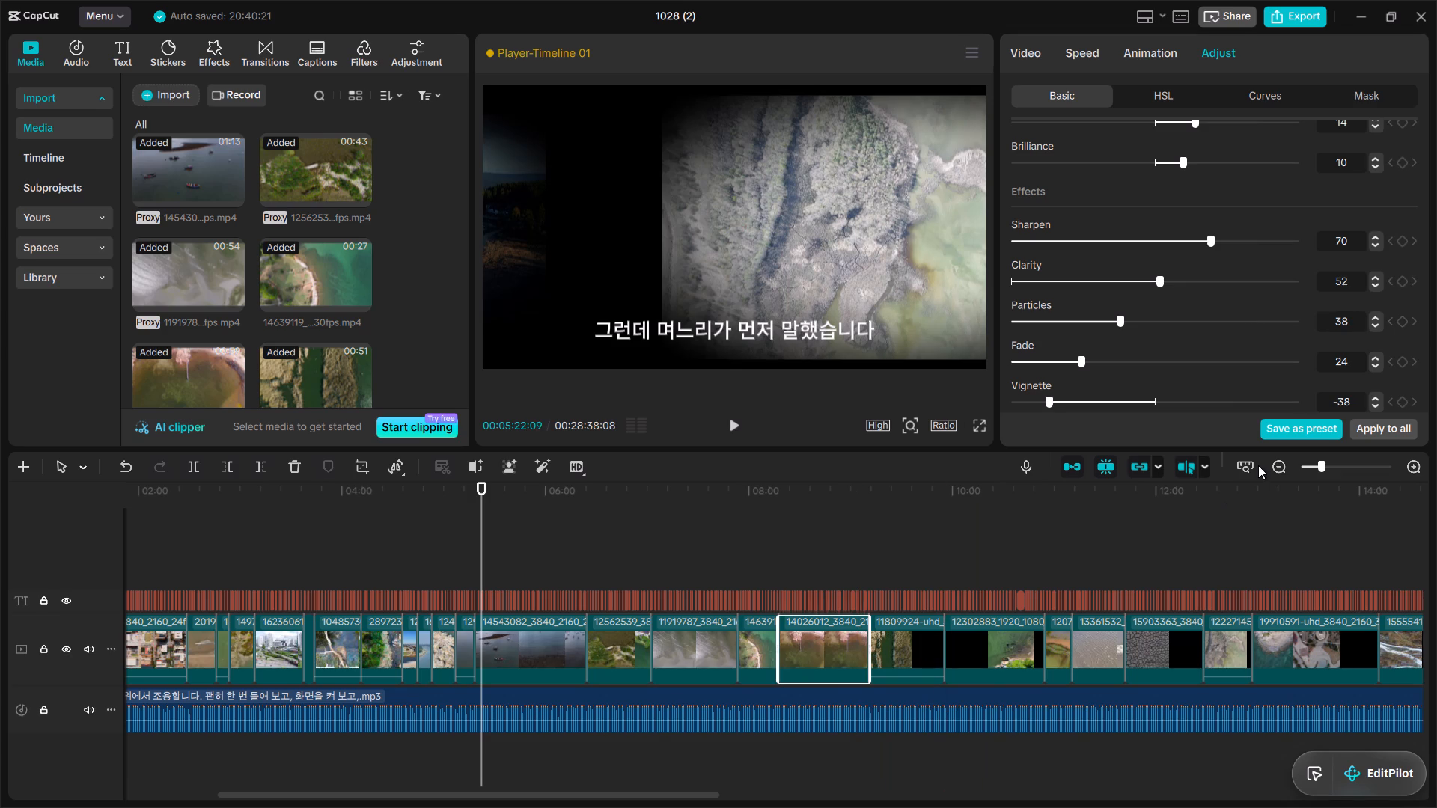
pyautogui.click(1059, 392)
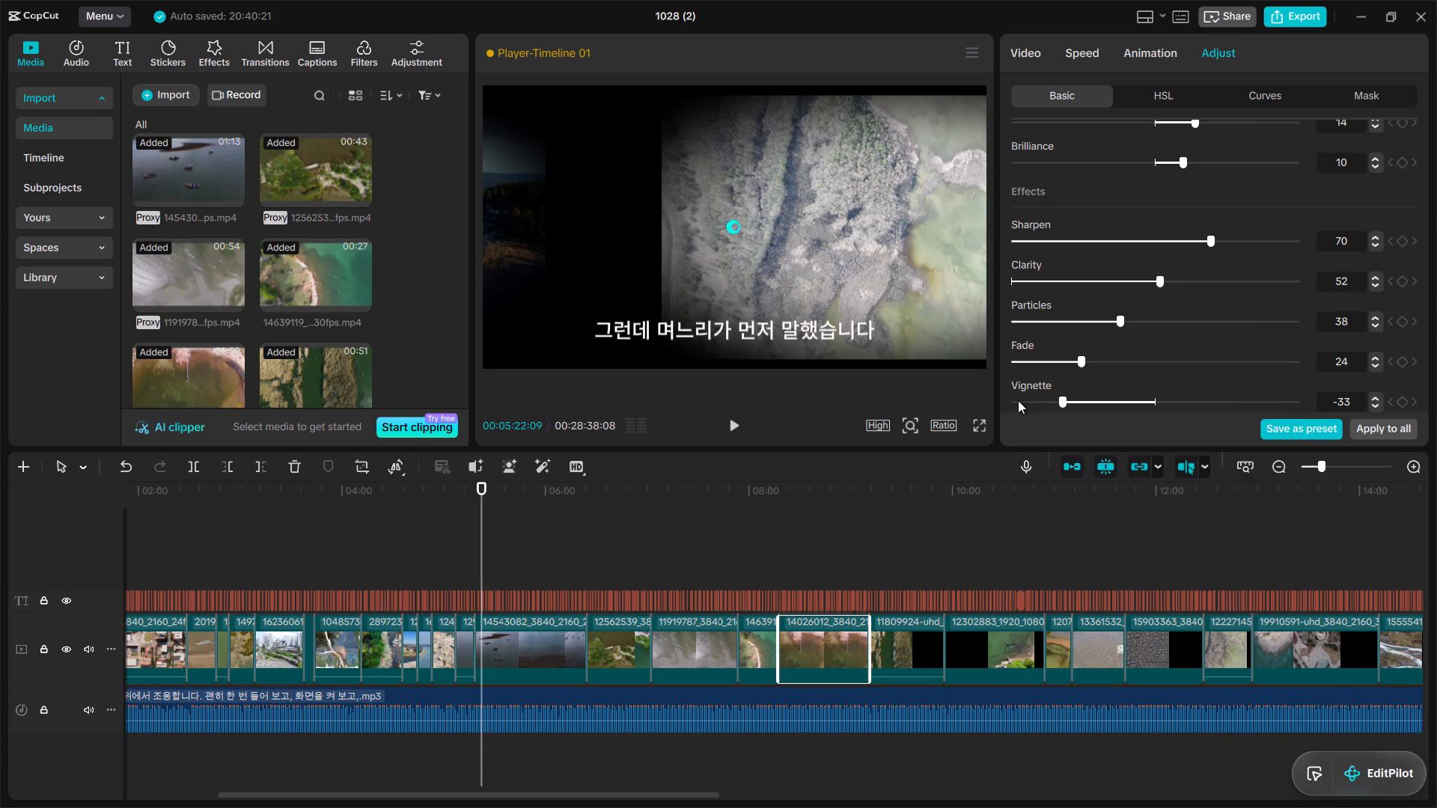
pyautogui.click(1018, 400)
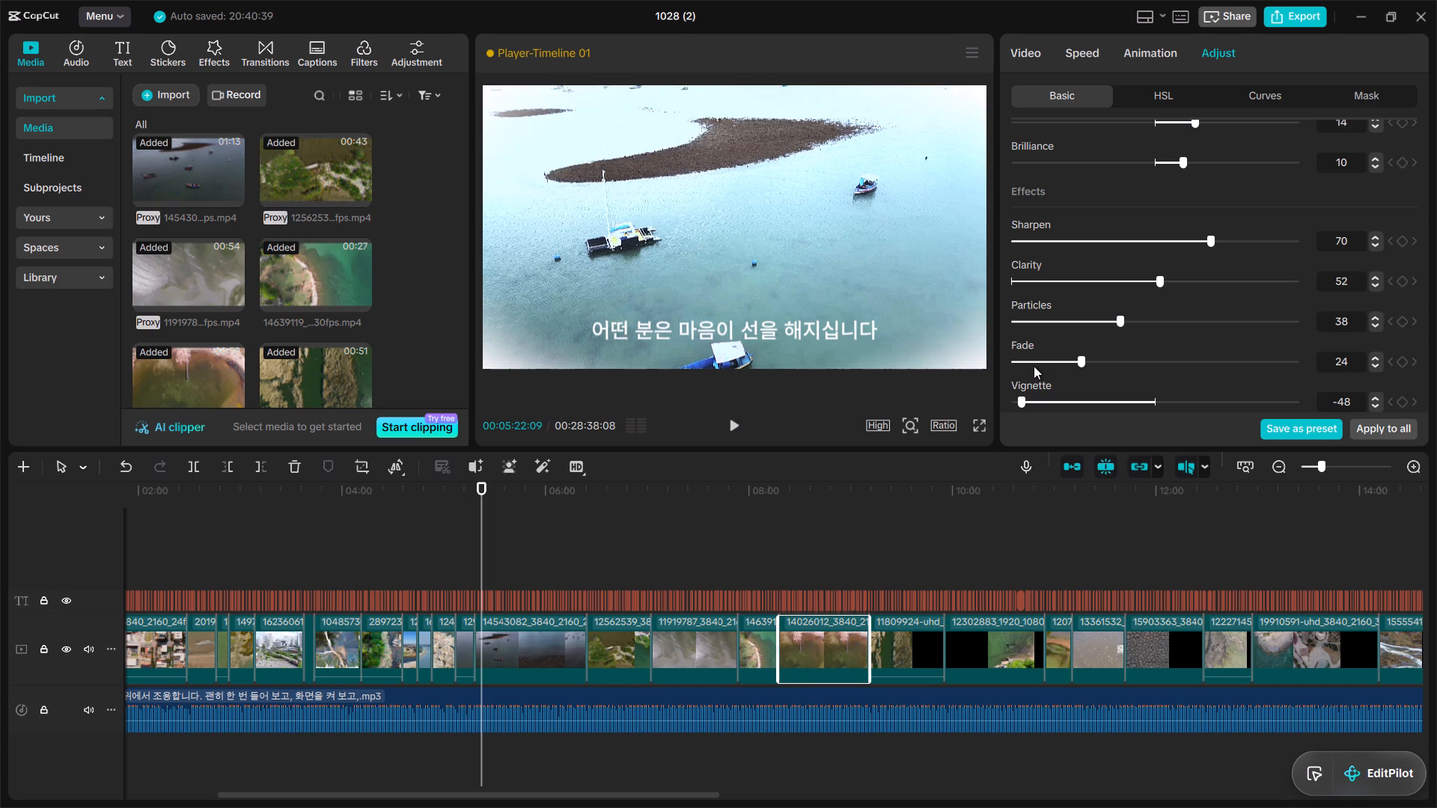
pyautogui.click(1034, 367)
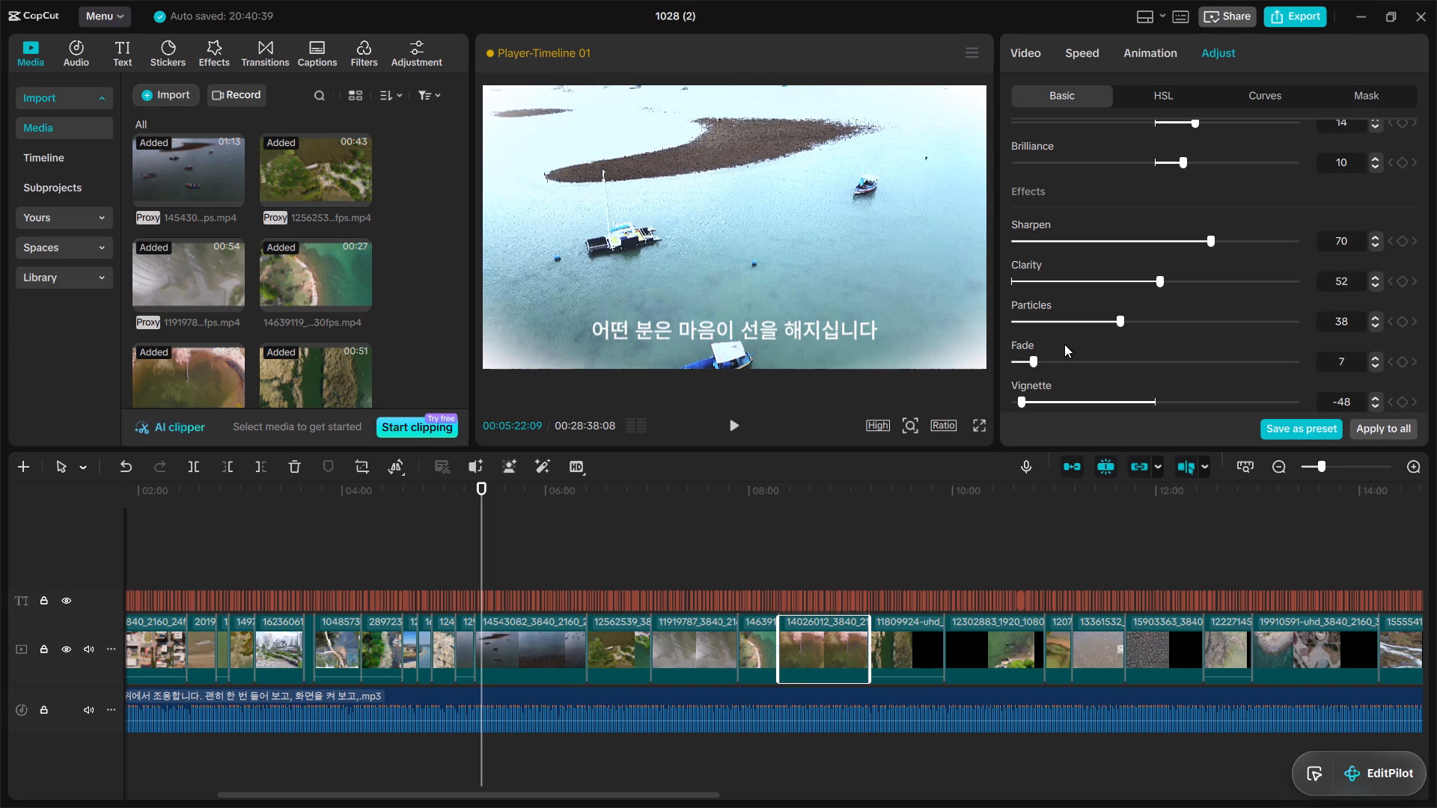
pyautogui.click(1065, 355)
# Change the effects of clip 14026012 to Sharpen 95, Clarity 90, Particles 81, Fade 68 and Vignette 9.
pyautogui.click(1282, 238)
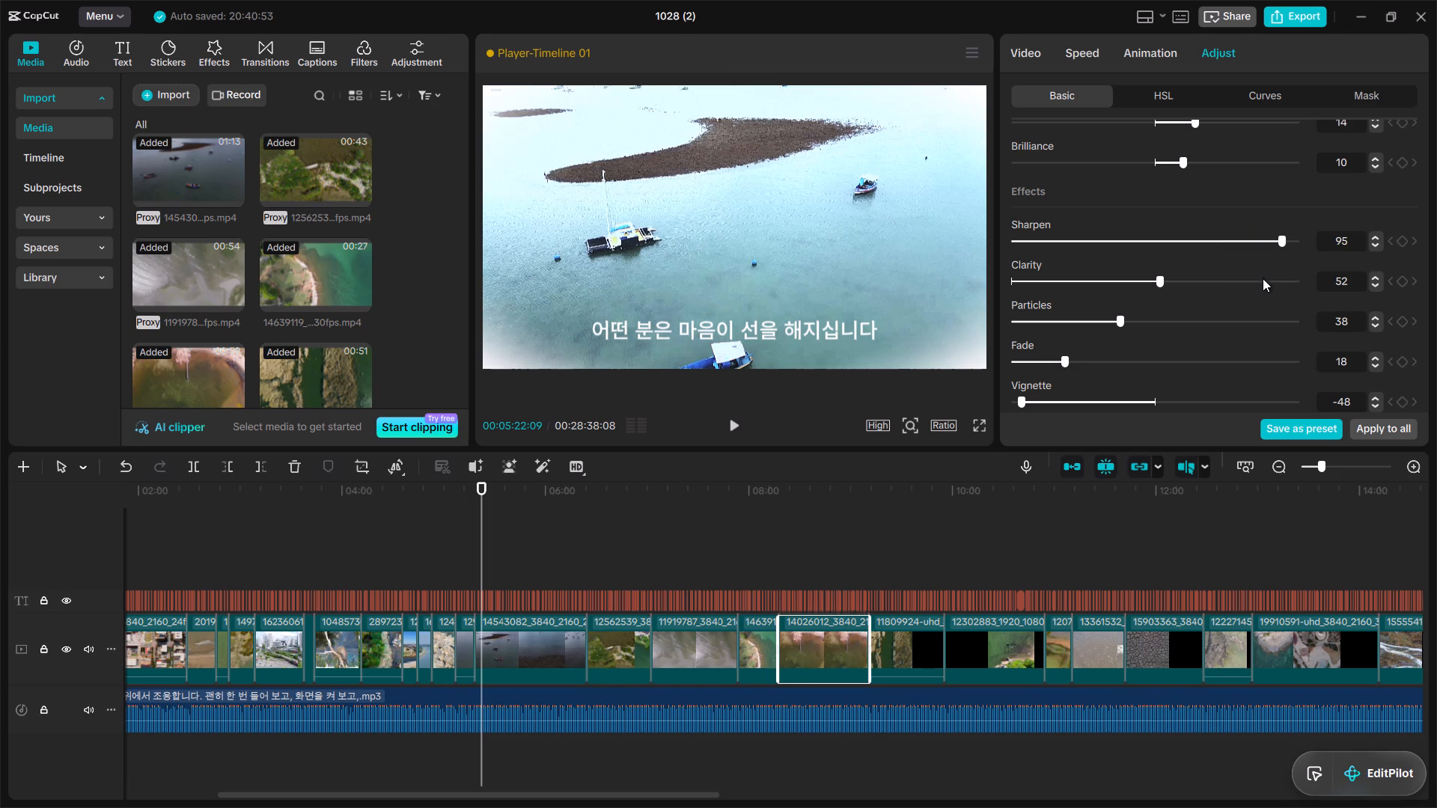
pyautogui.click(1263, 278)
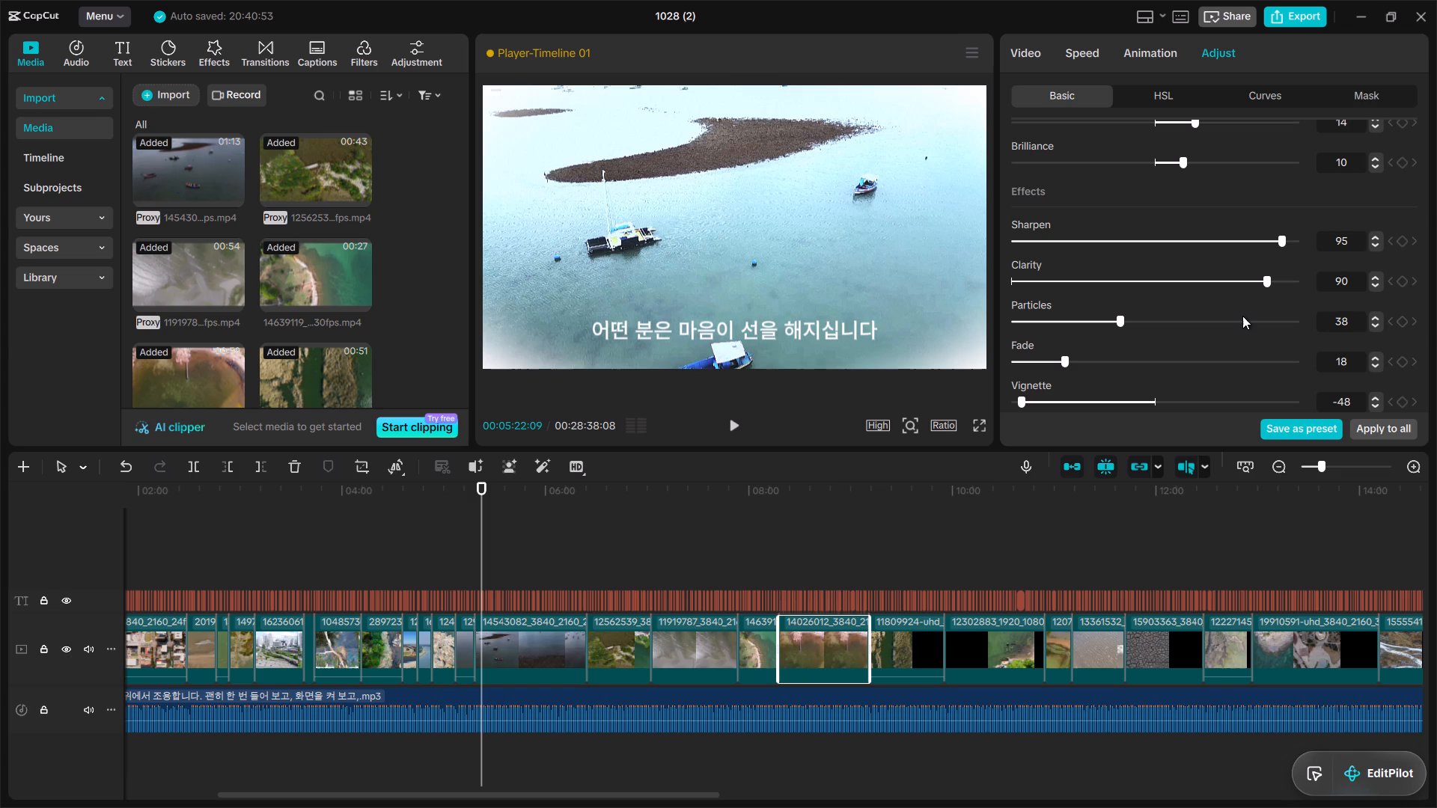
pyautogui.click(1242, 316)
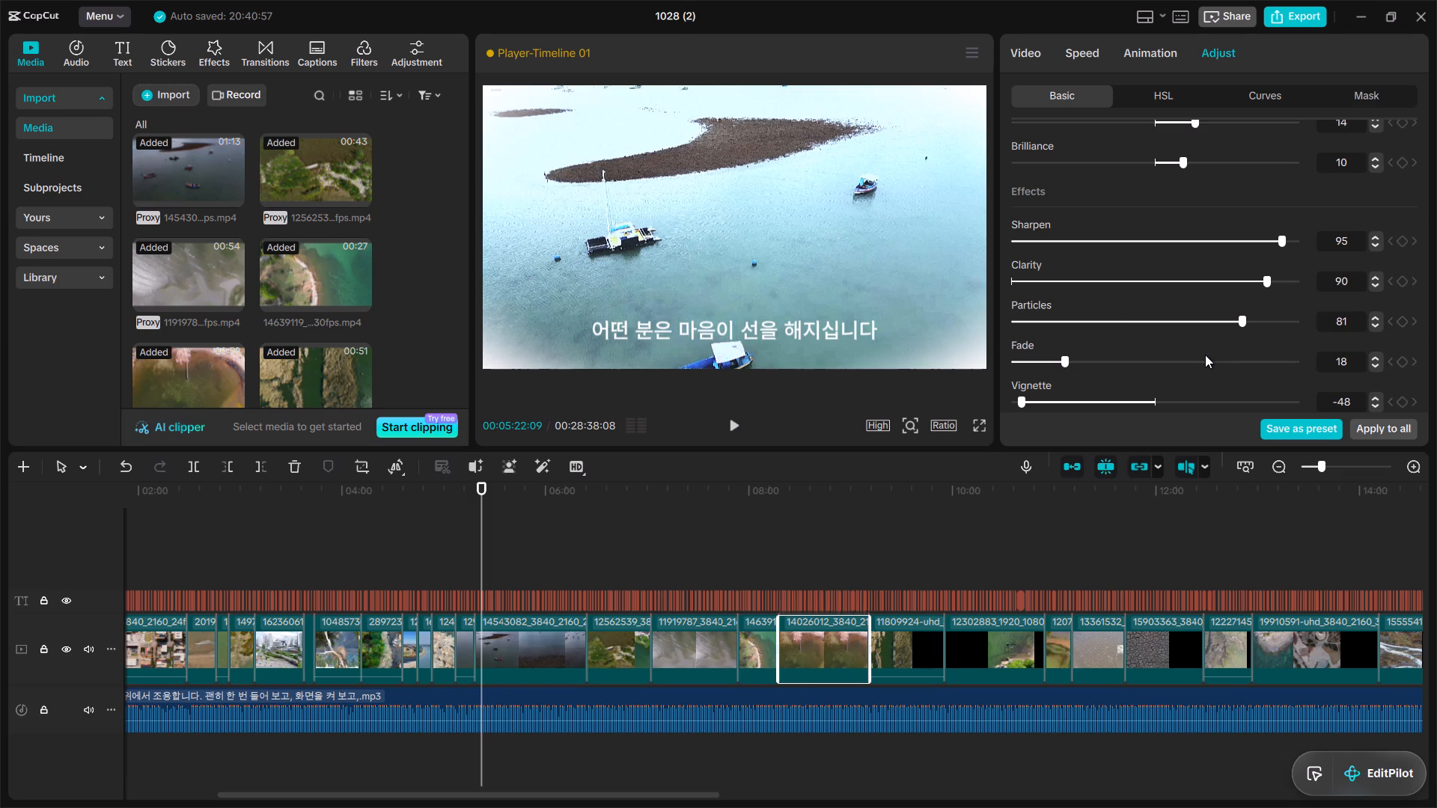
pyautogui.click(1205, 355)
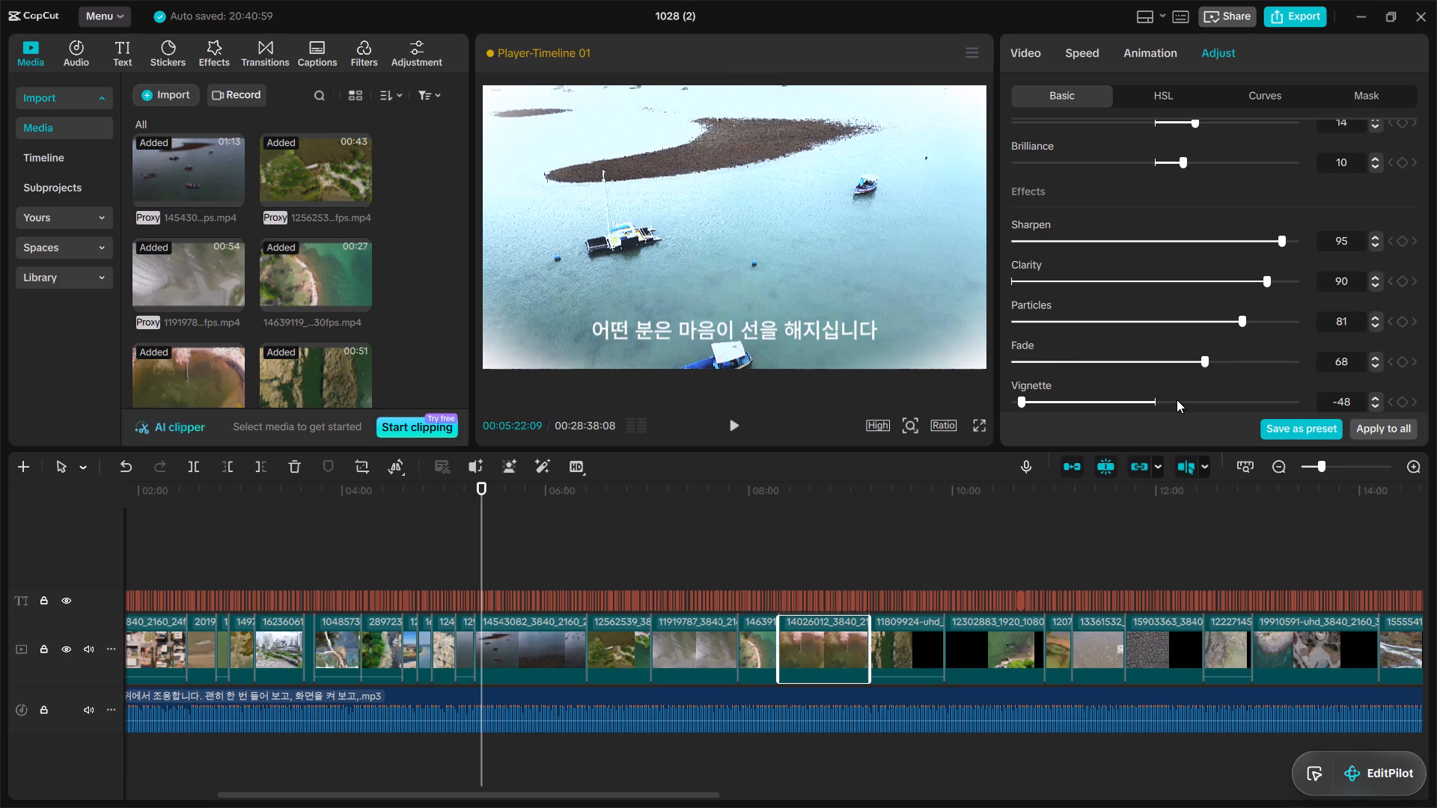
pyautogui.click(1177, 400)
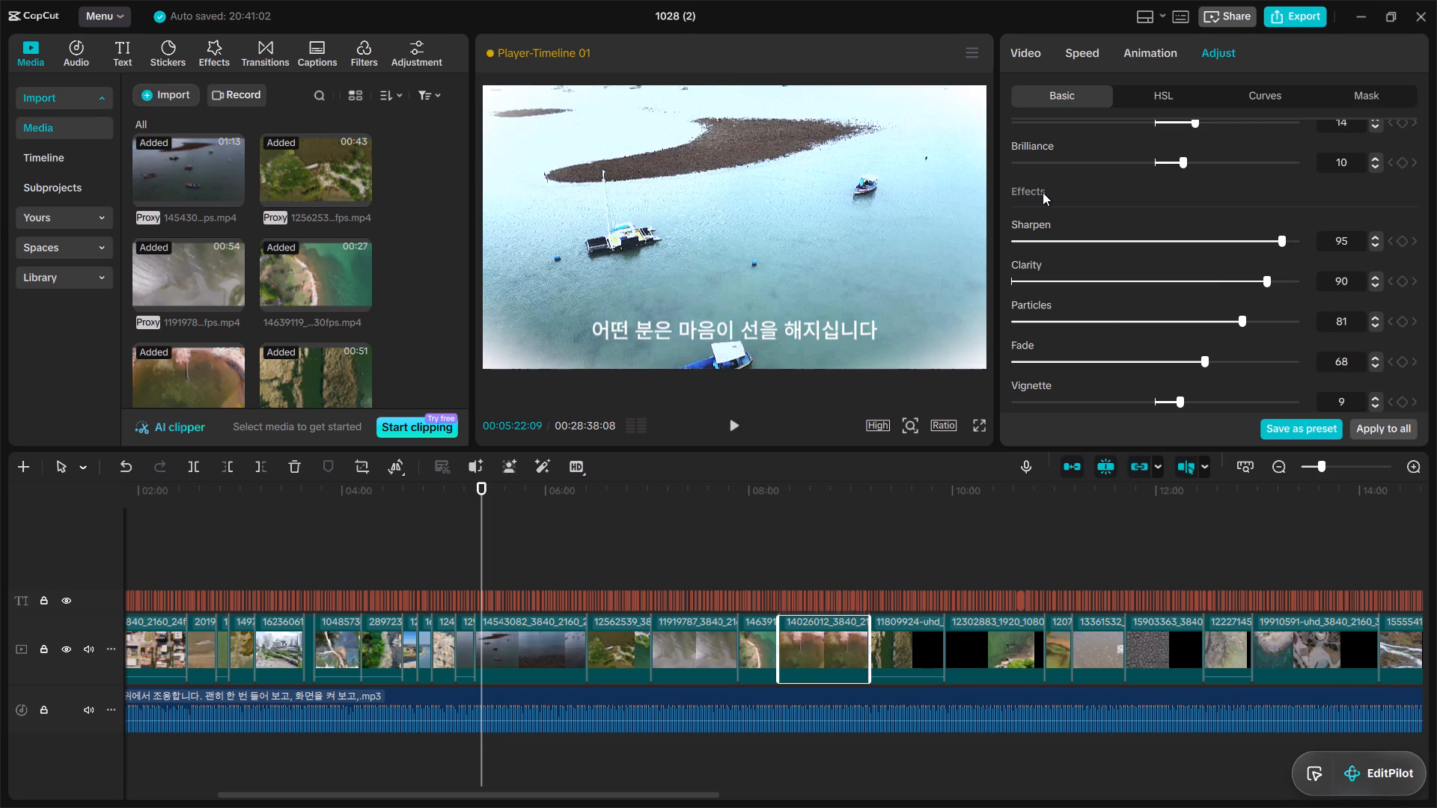
# Rework the effects of clip 14026012 to Sharpen 5, Clarity 14, Particles 22, Fade 33 and Vignette -4.
pyautogui.click(1030, 237)
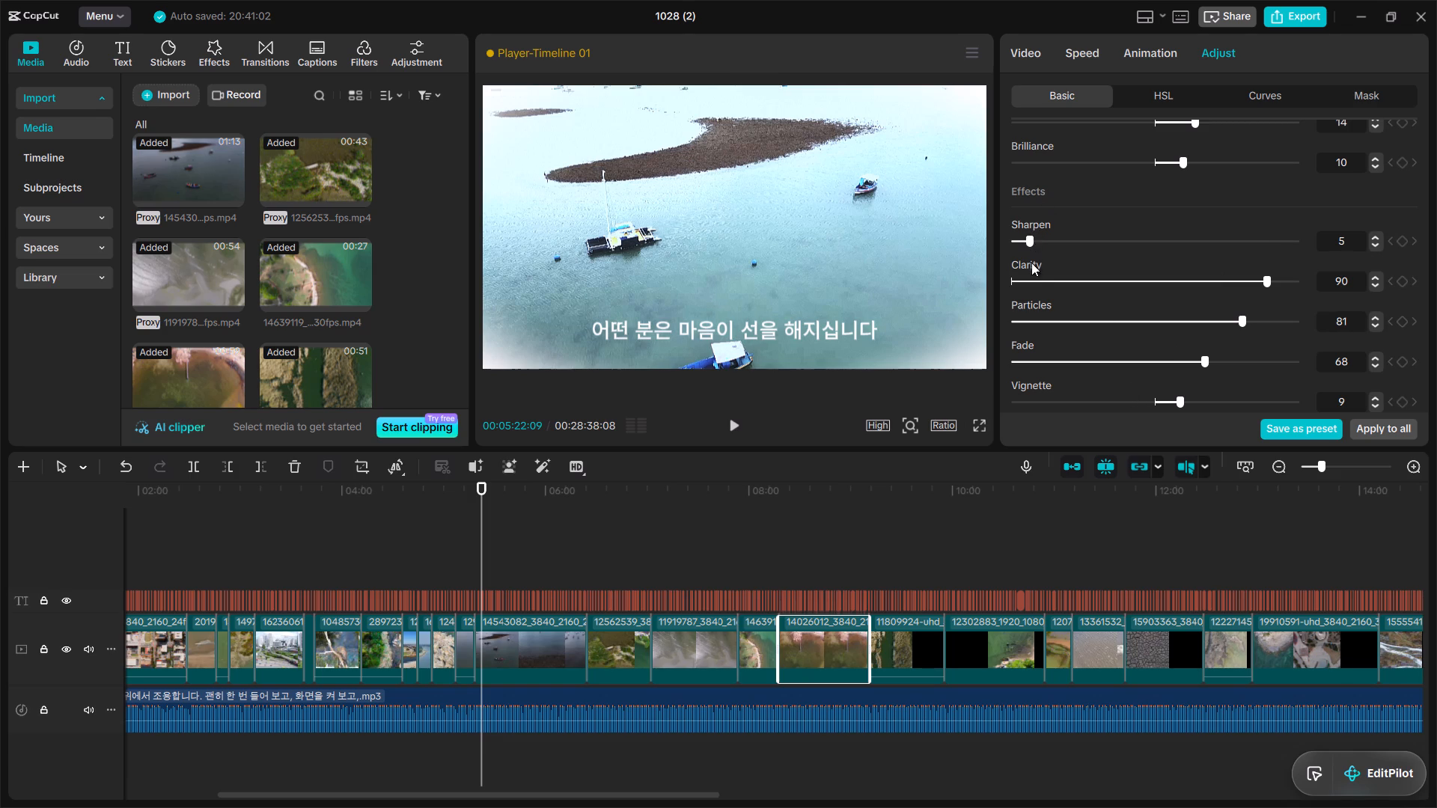
pyautogui.click(1049, 277)
pyautogui.click(1076, 313)
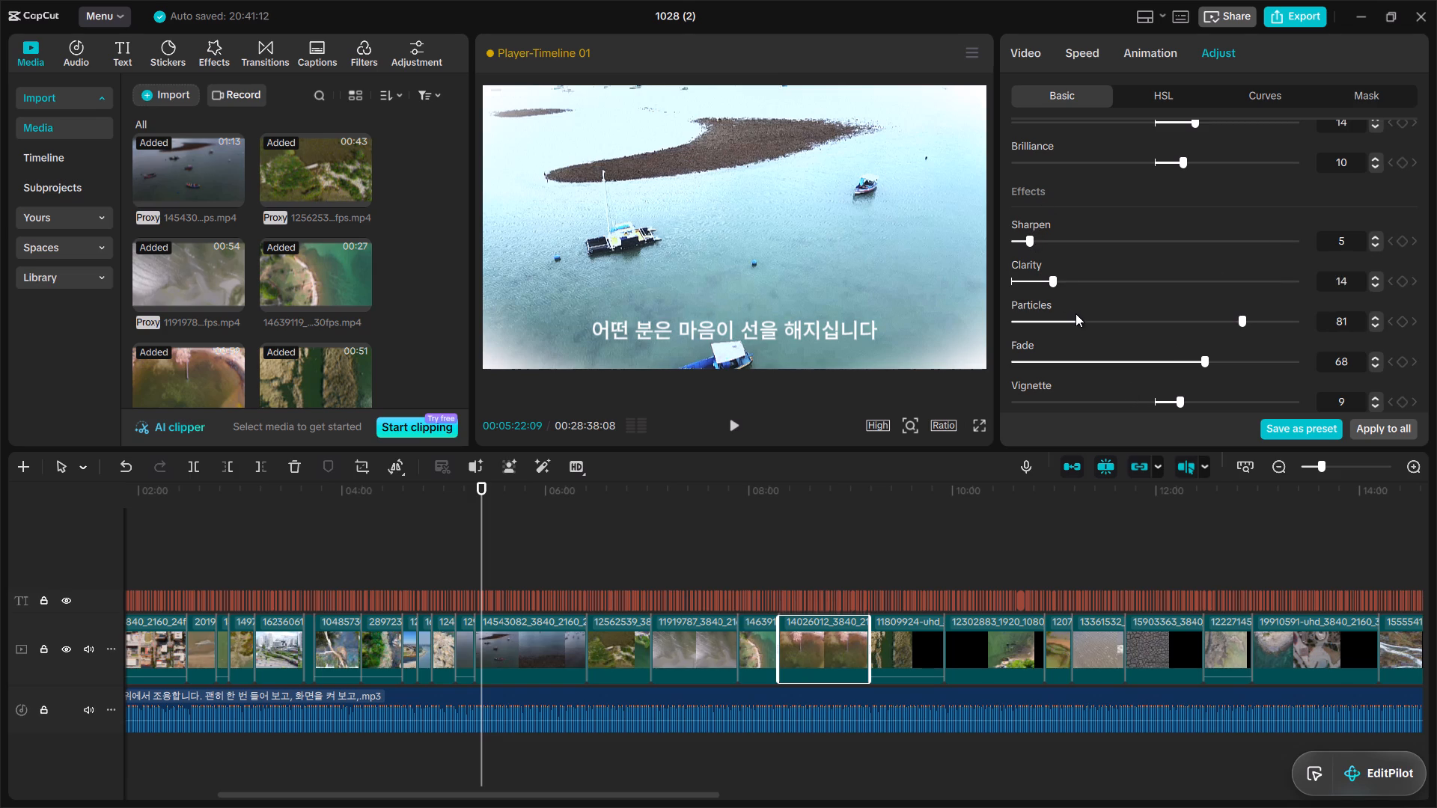
pyautogui.click(1107, 355)
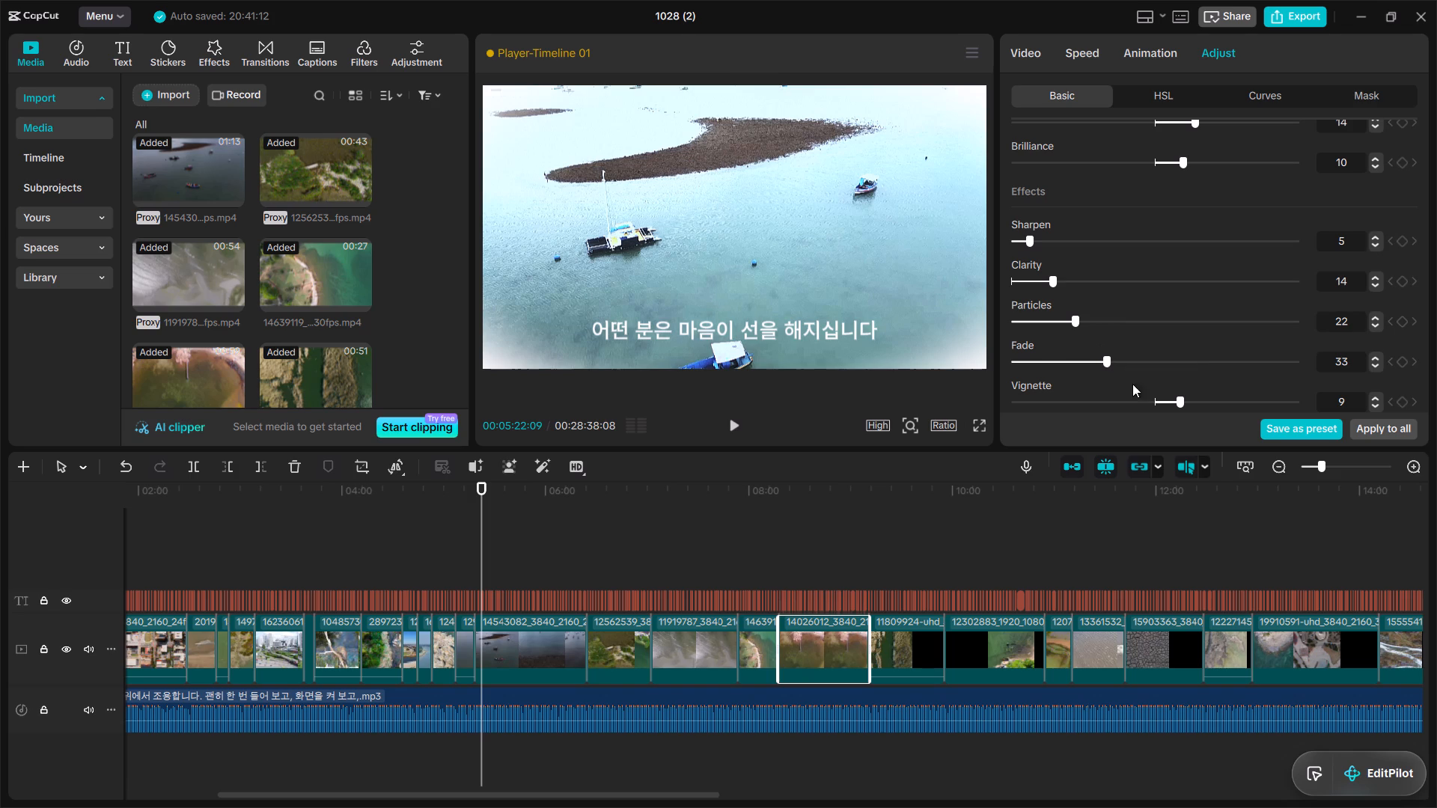
pyautogui.click(1141, 393)
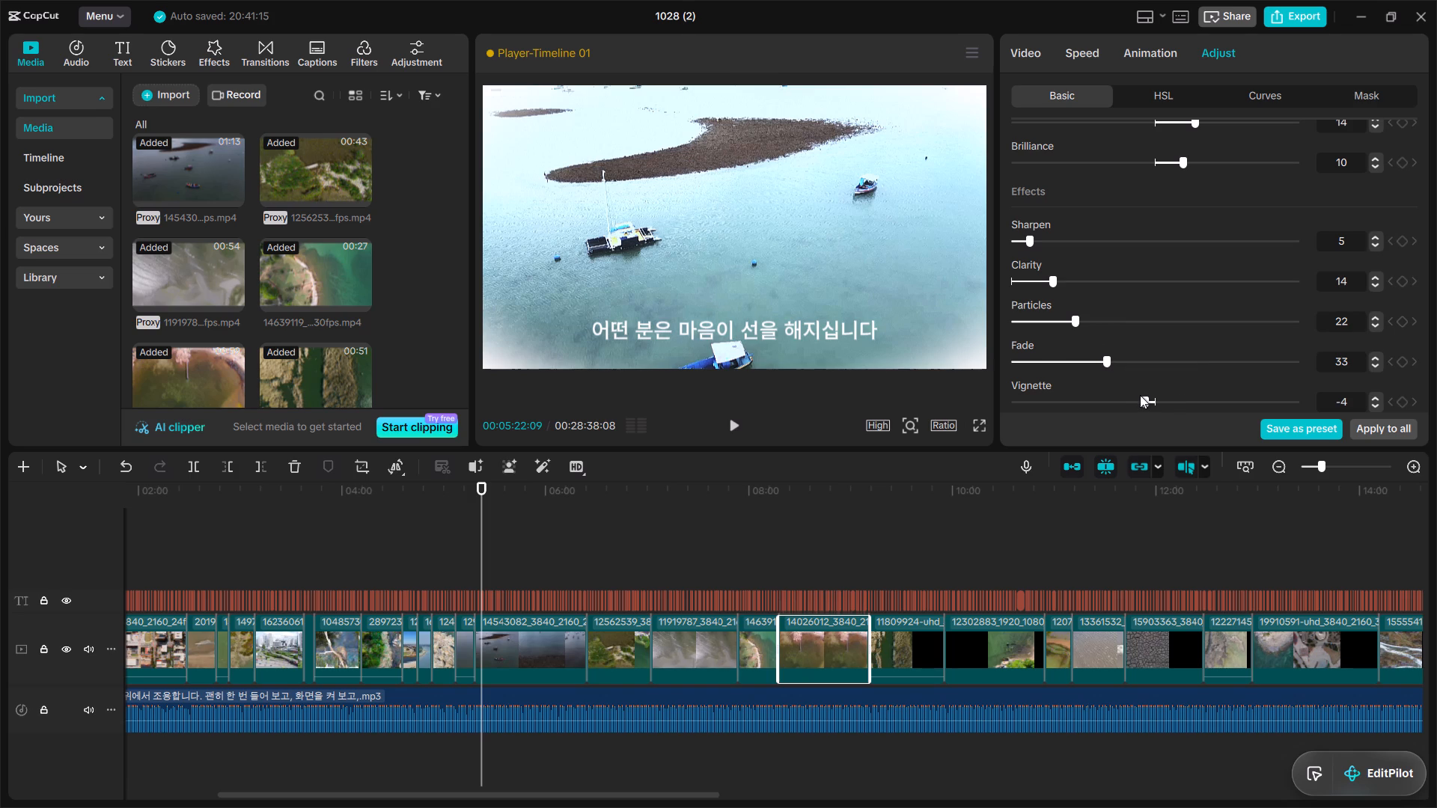
pyautogui.click(1140, 395)
# Change the lightness of clip 14026012 to Blacks -4, Whites -9, Shadow -14, Highlight -21, Contrast -26 and Exposure -34.
pyautogui.moveTo(1424, 367); pyautogui.dragTo(1416, 312)
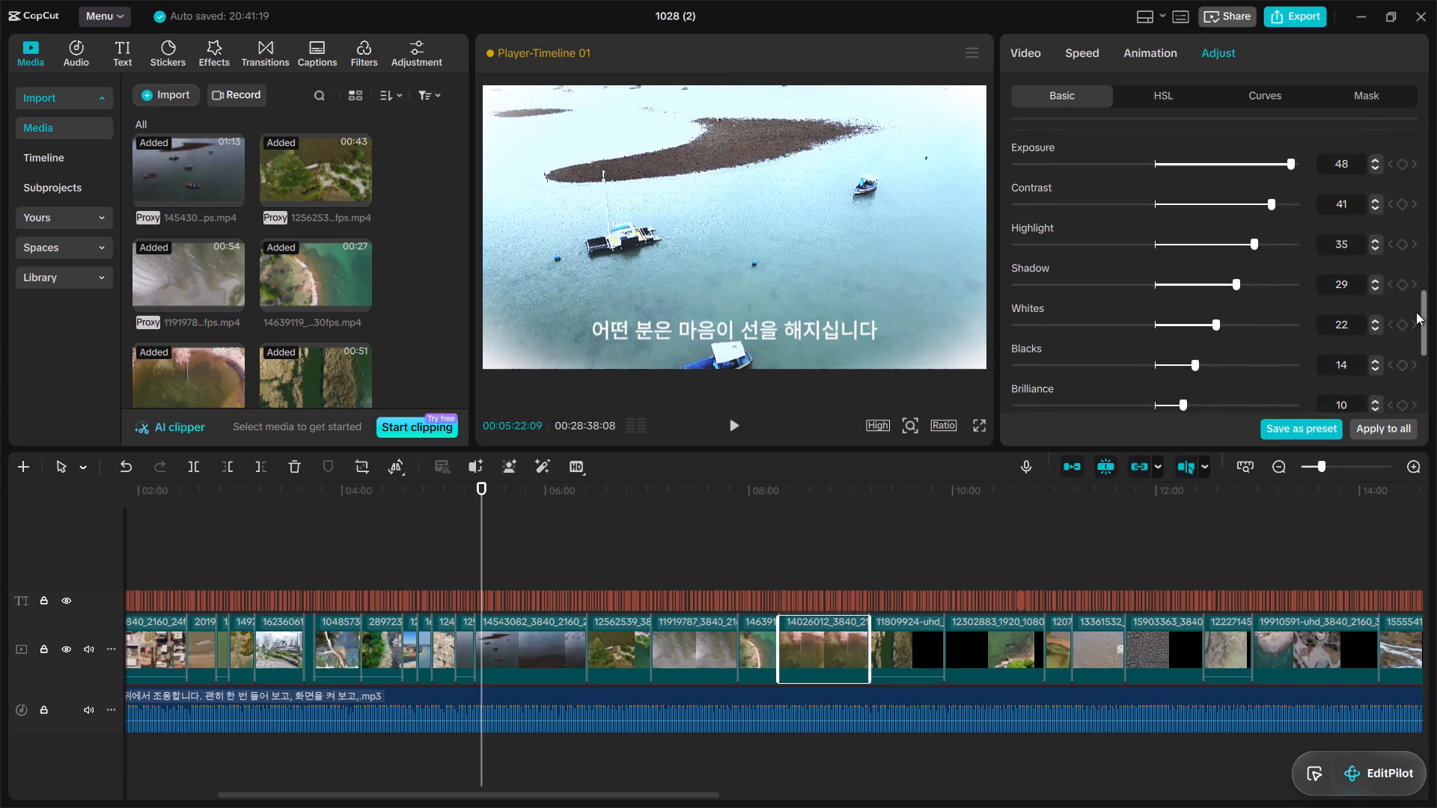
pyautogui.moveTo(1416, 312); pyautogui.dragTo(1407, 308)
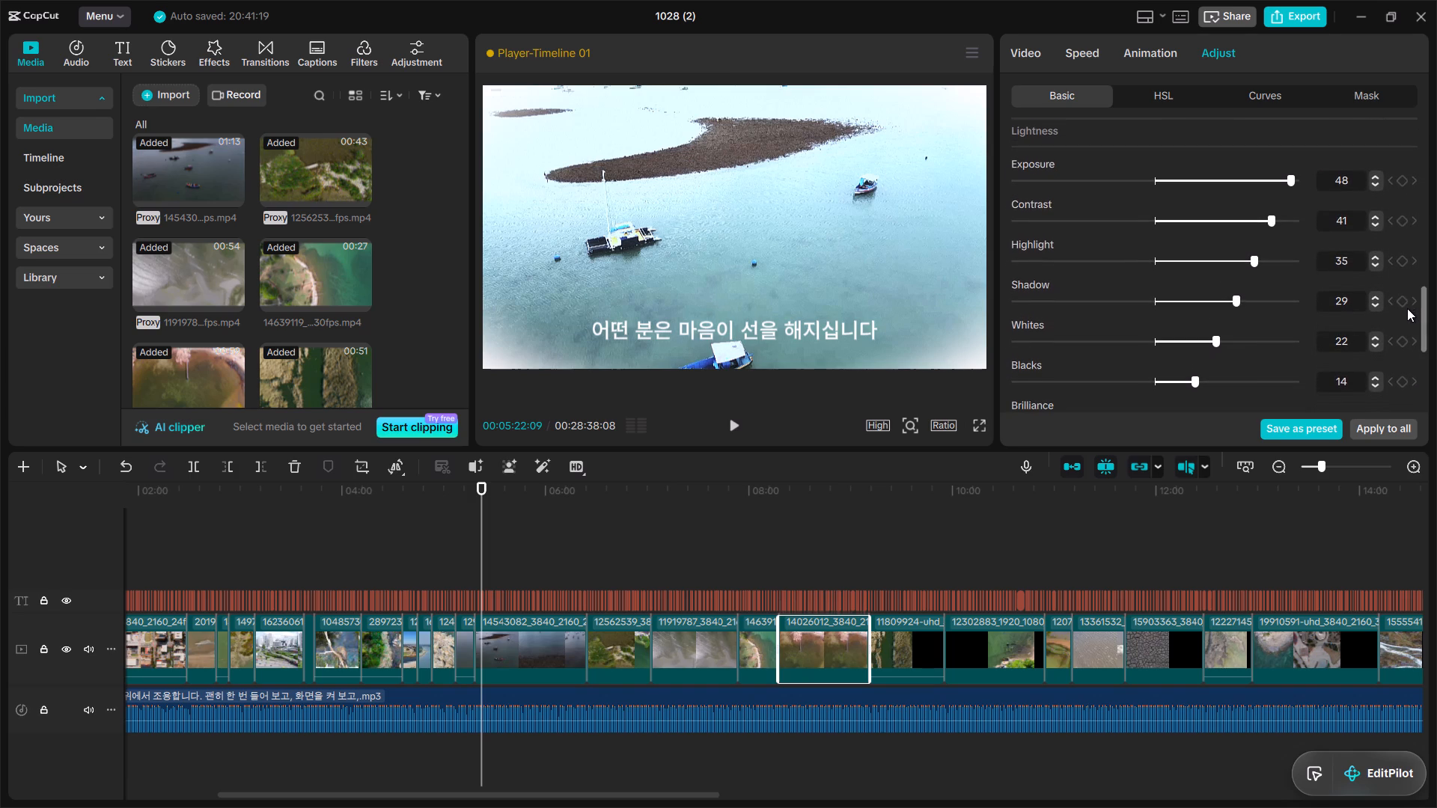
pyautogui.click(1141, 376)
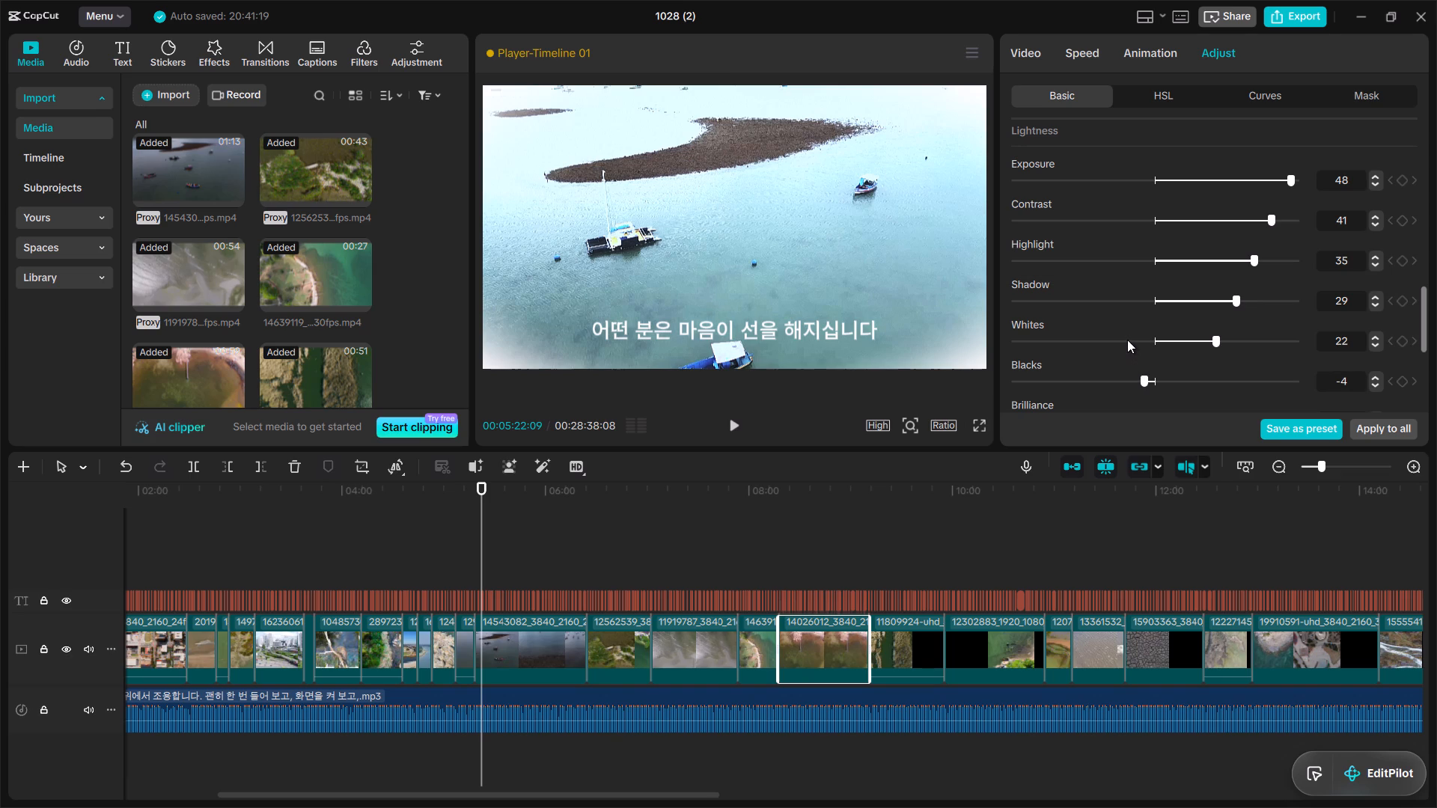
pyautogui.click(1127, 340)
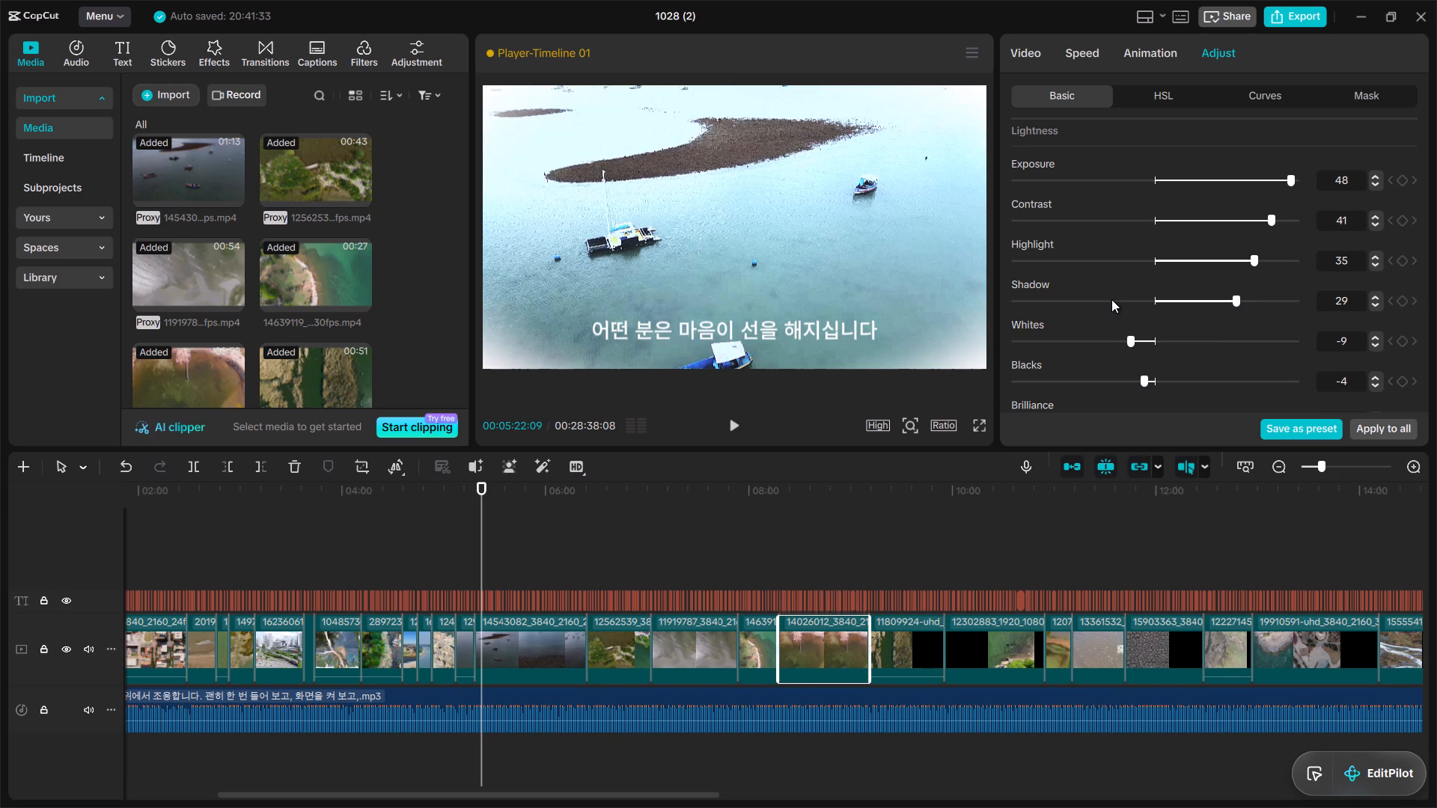
pyautogui.click(1111, 299)
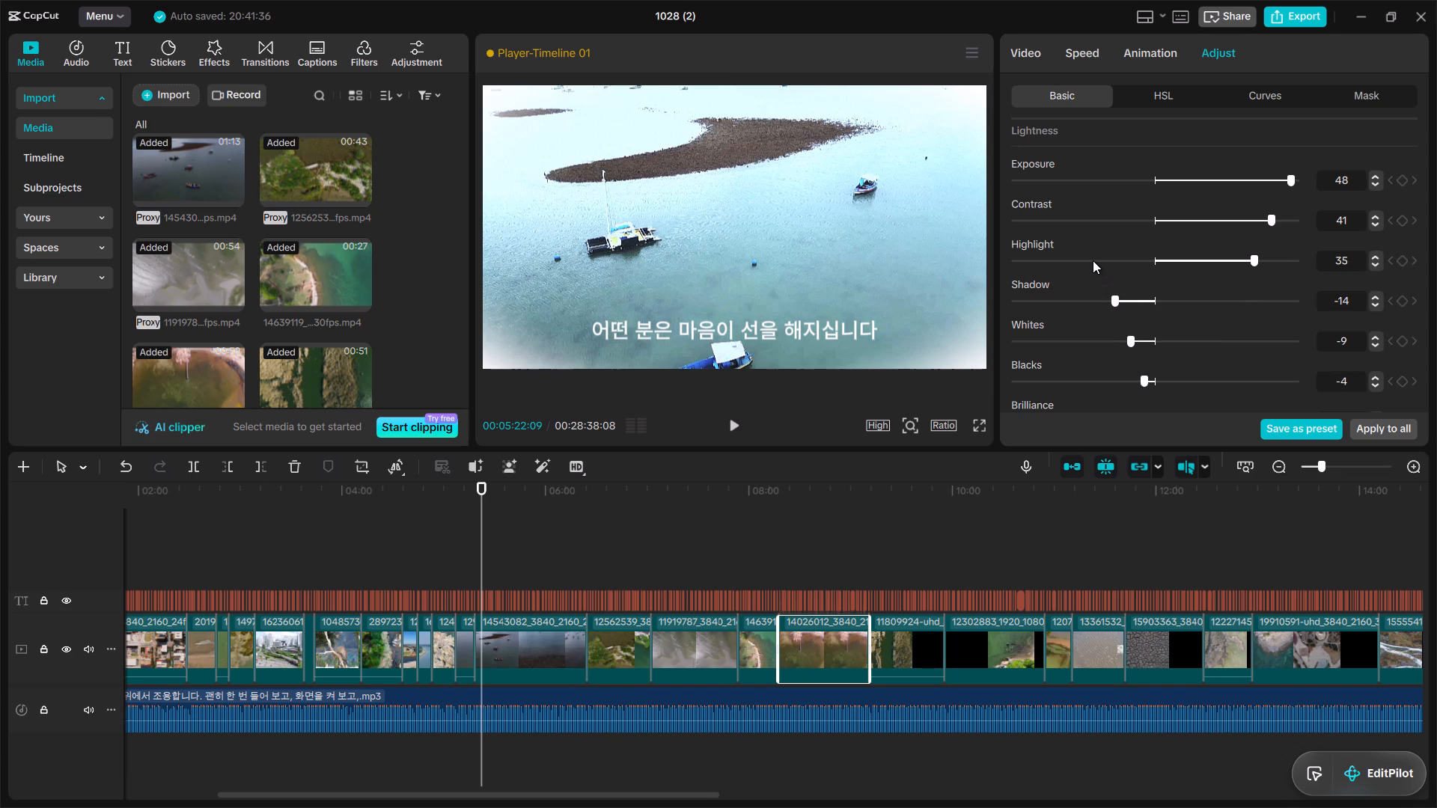
pyautogui.click(1093, 260)
pyautogui.click(1078, 218)
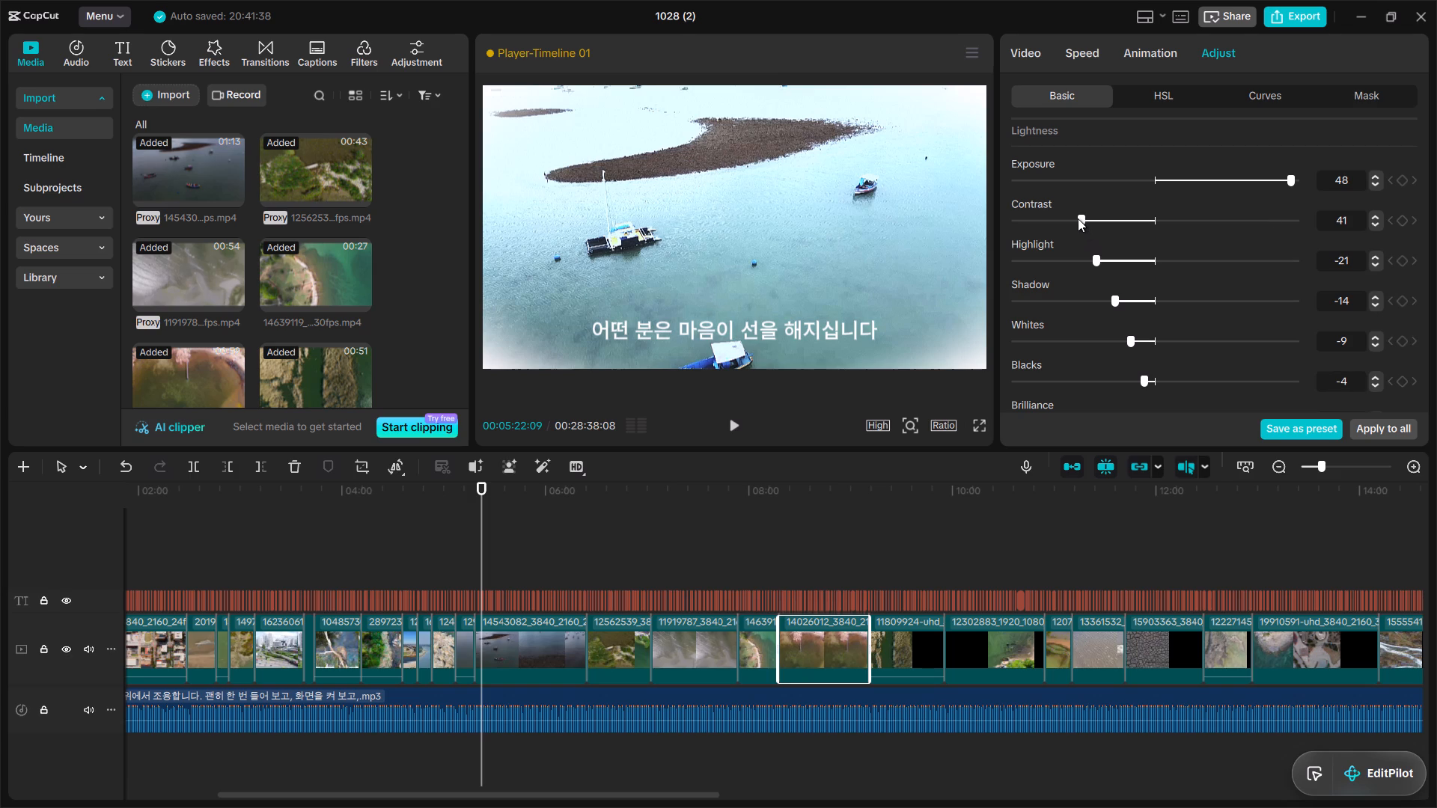
pyautogui.click(1058, 179)
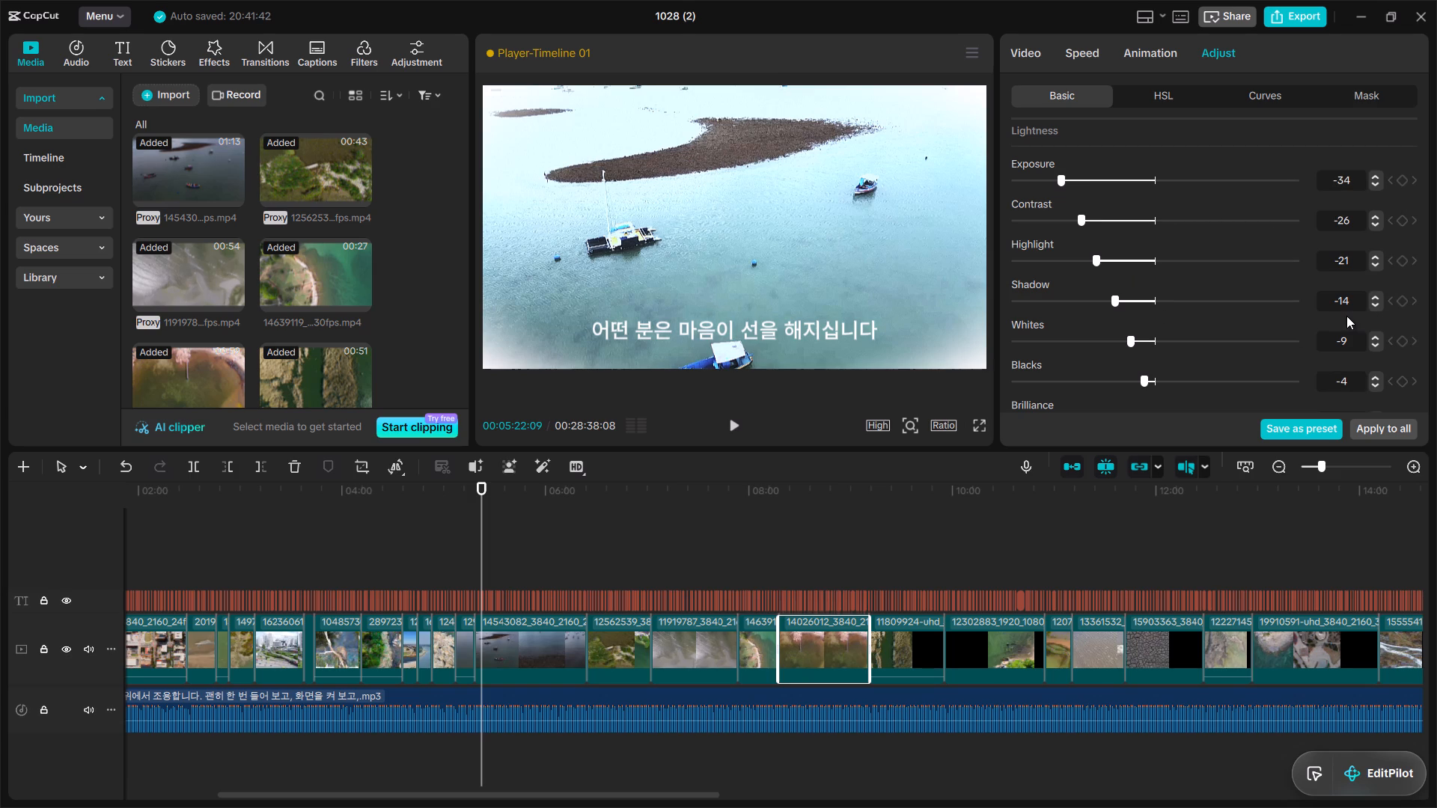
# Rework the effects of clip 14026012 to Sharpen 98, Clarity 91, Particles 81, Fade 72 and Vignette 15.
pyautogui.moveTo(1427, 316); pyautogui.dragTo(1427, 335)
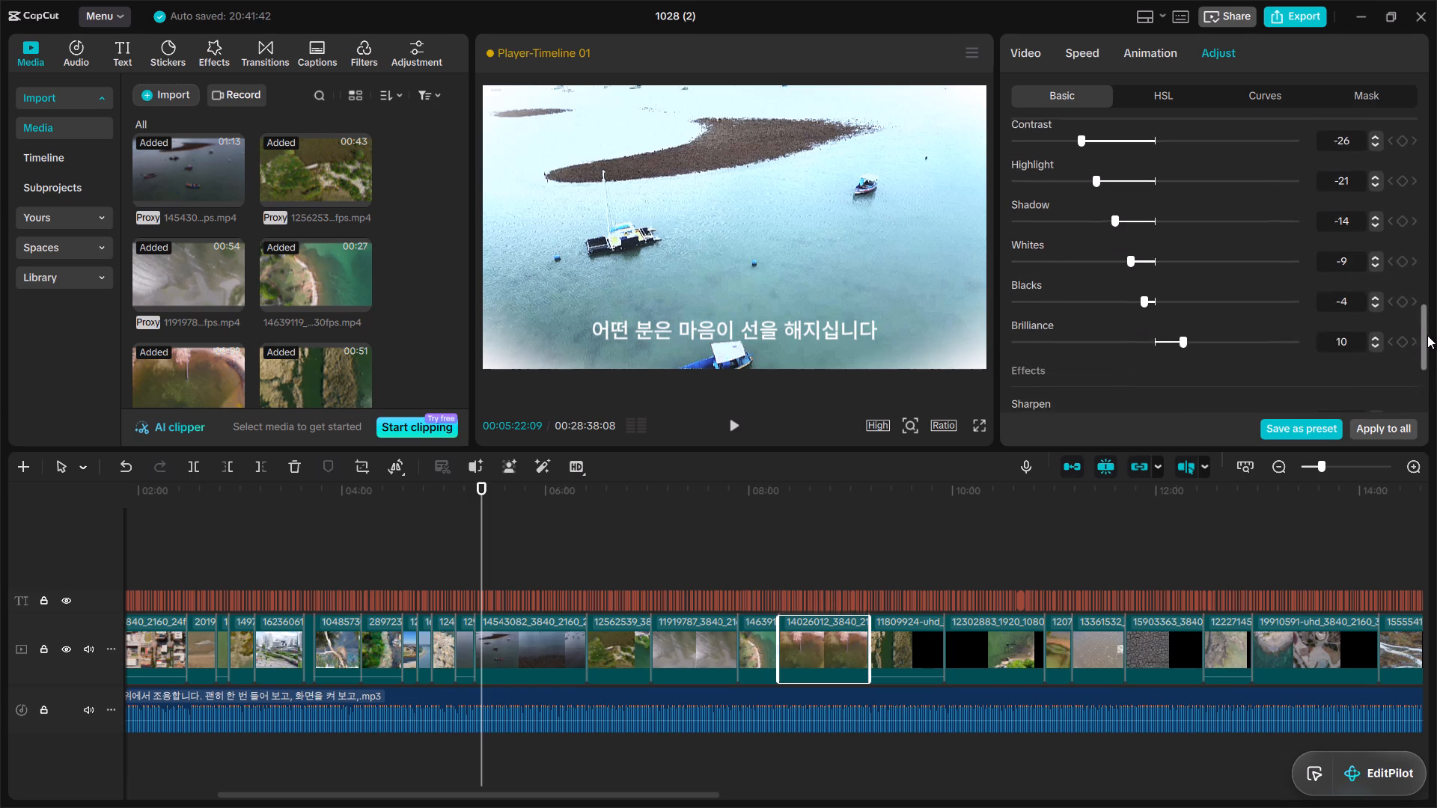
pyautogui.moveTo(1427, 335); pyautogui.dragTo(1425, 376)
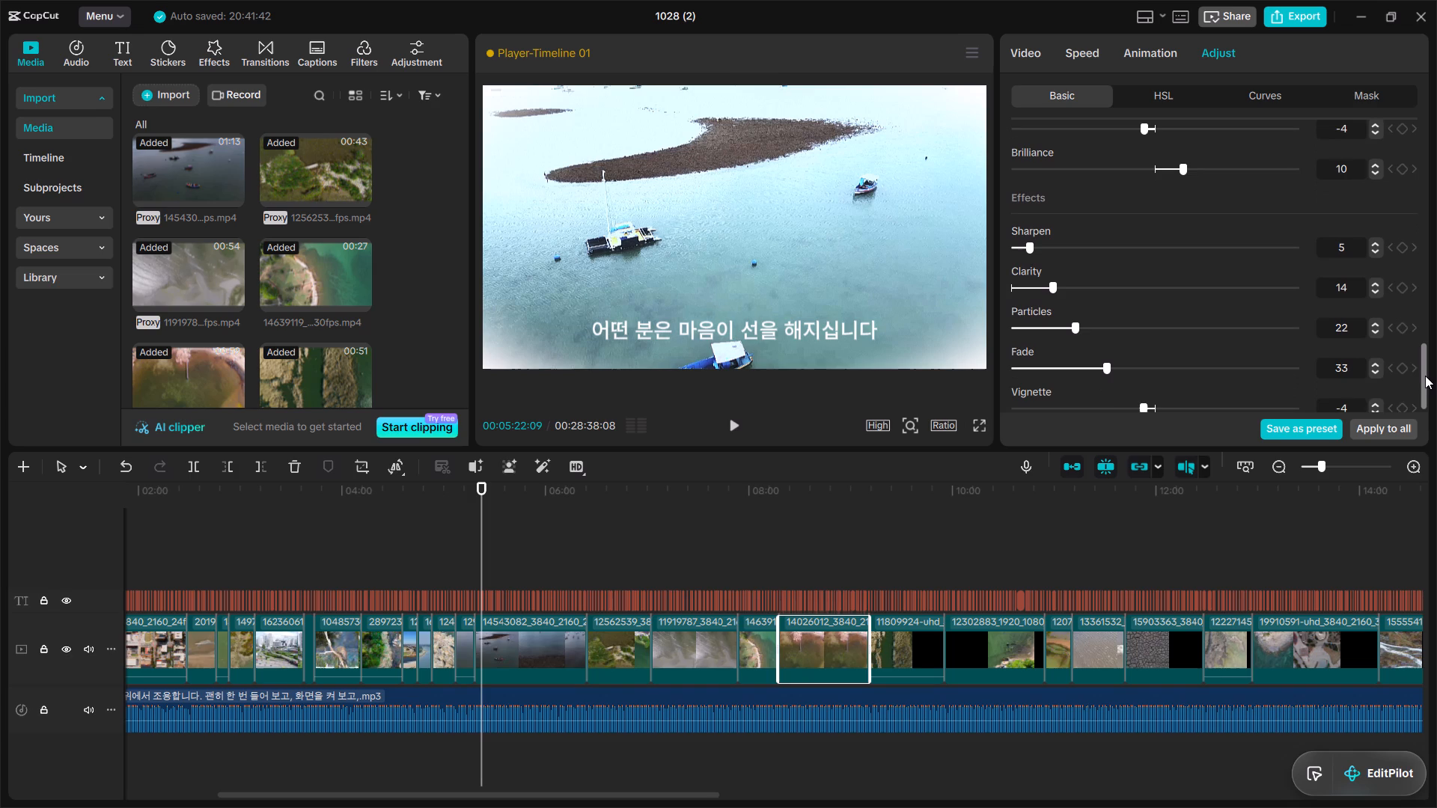
pyautogui.moveTo(1425, 376); pyautogui.dragTo(1424, 386)
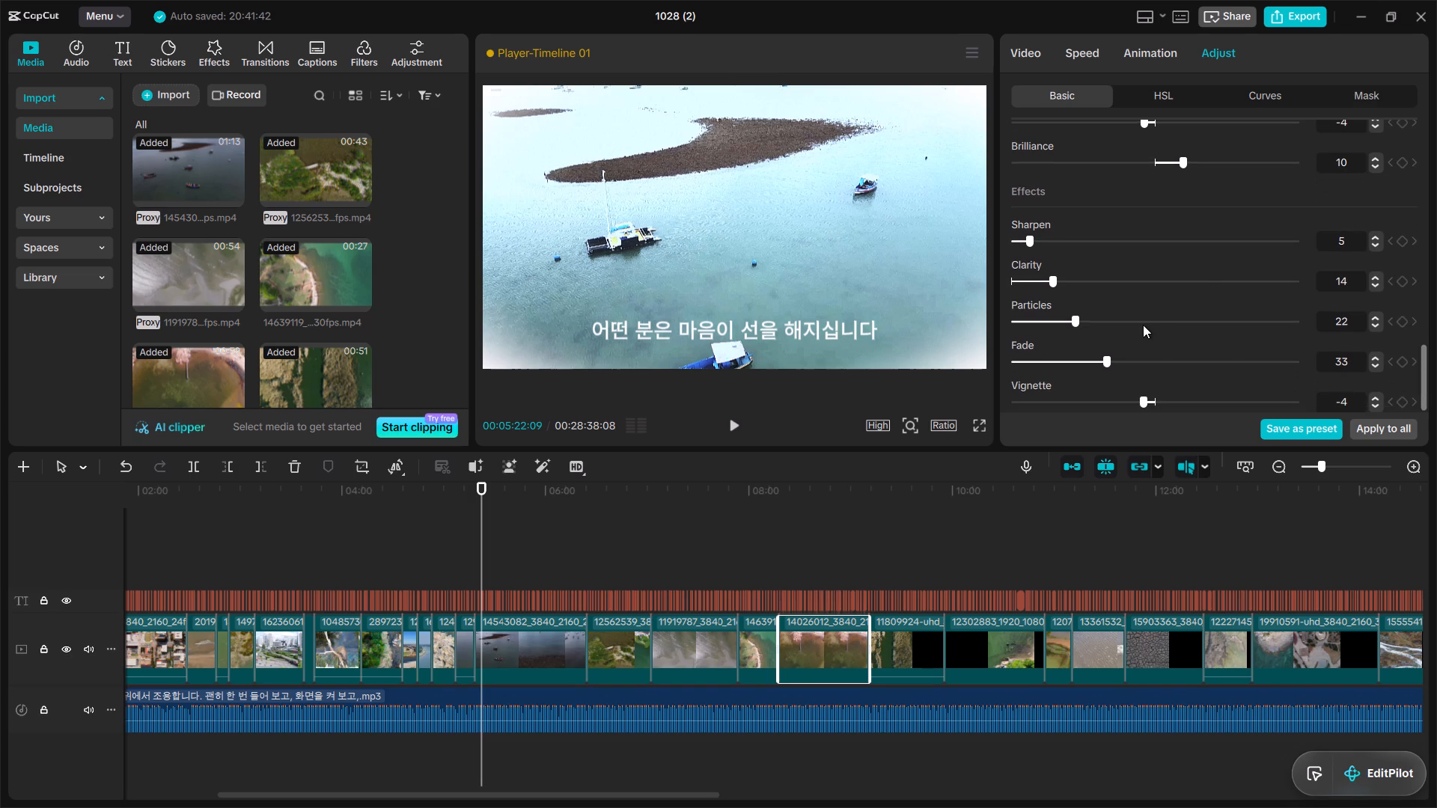
pyautogui.click(1290, 238)
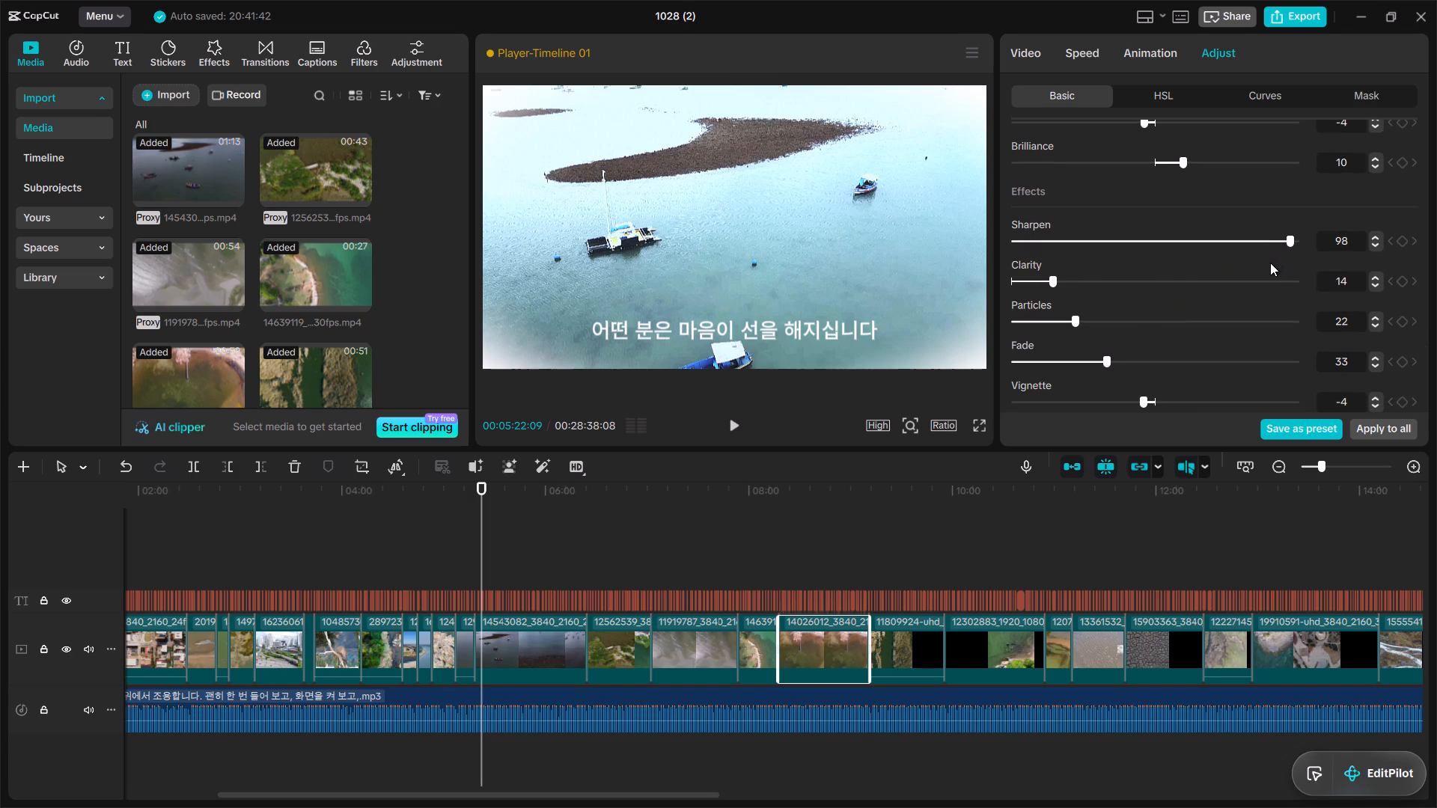
pyautogui.click(1268, 272)
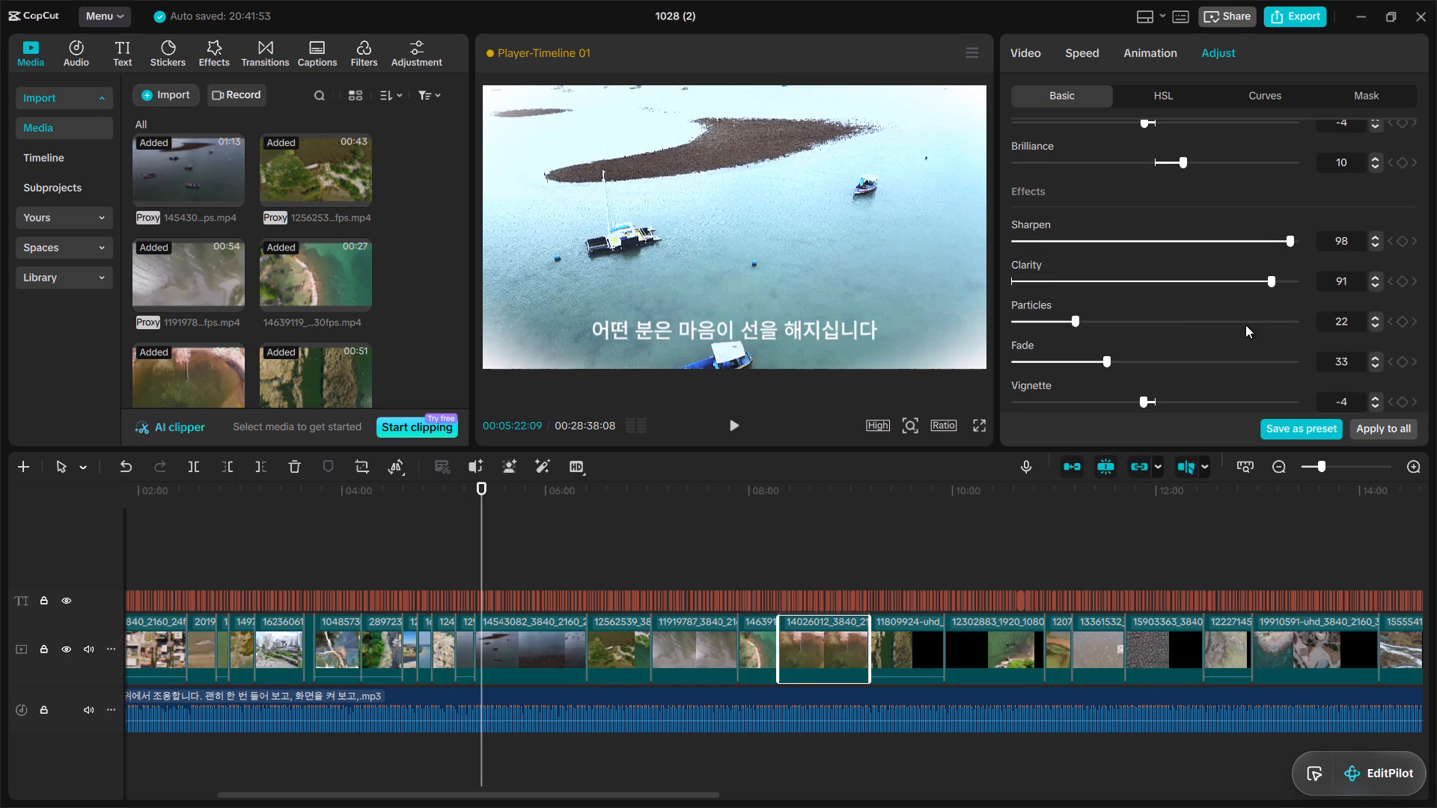
pyautogui.click(1243, 316)
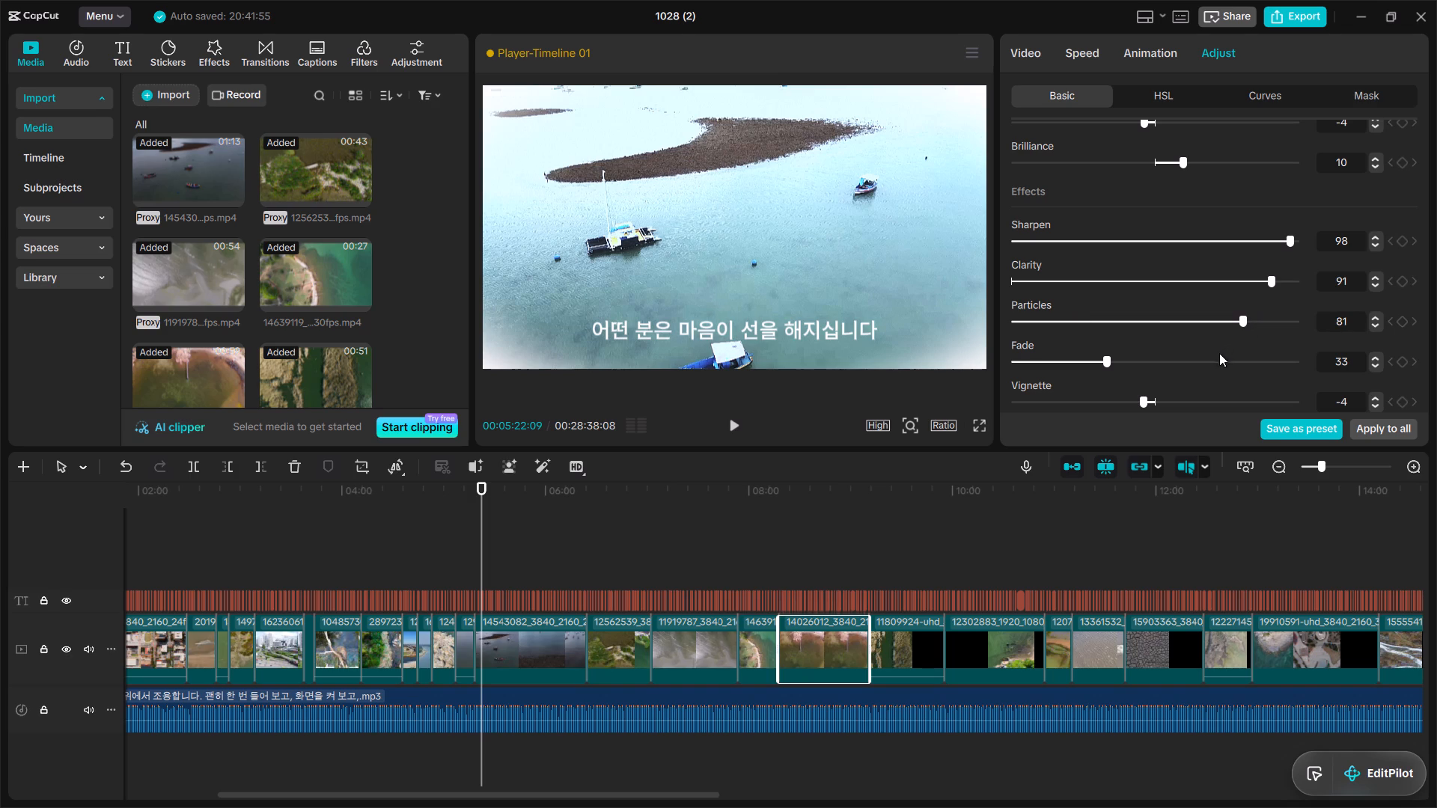
pyautogui.click(1218, 358)
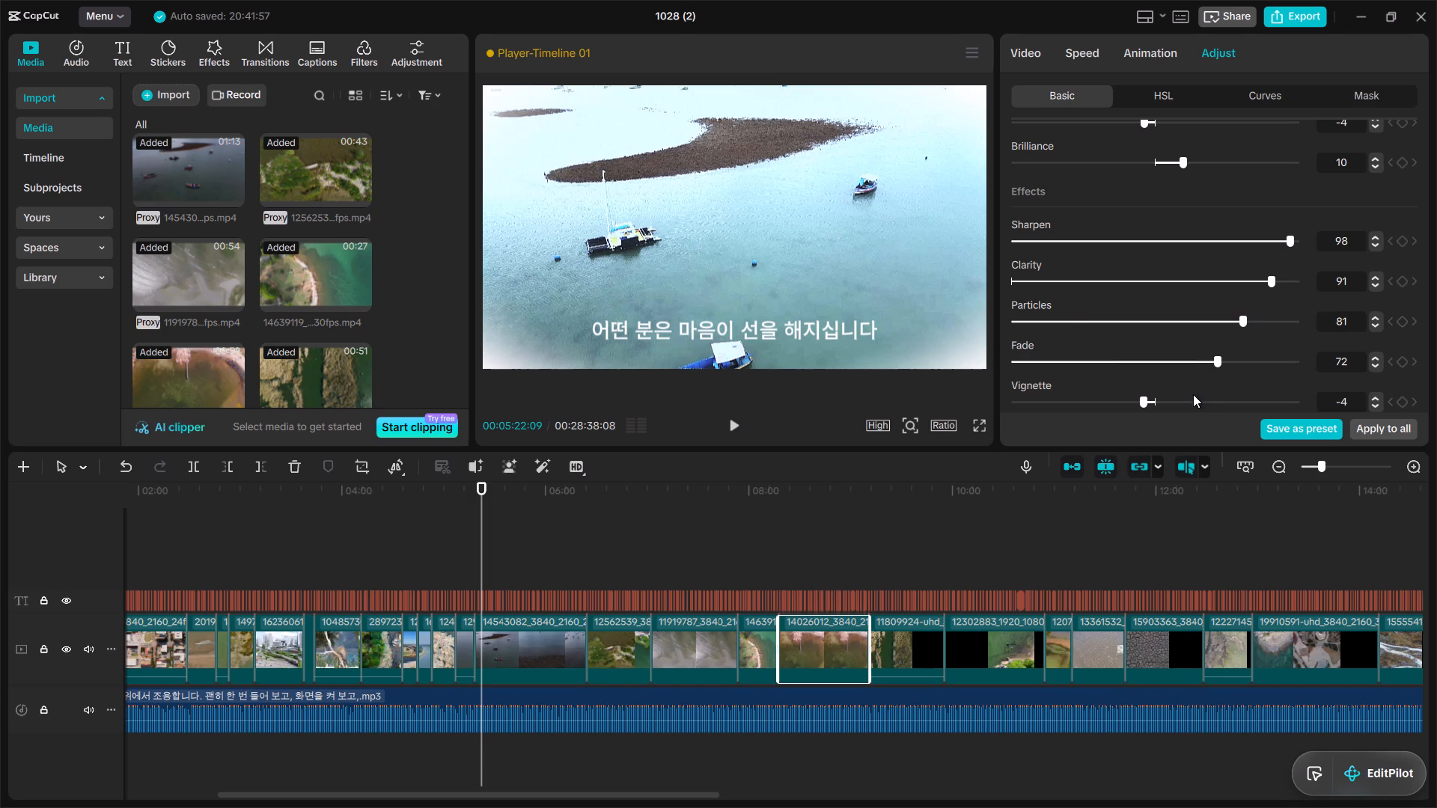
pyautogui.click(1193, 394)
# For the following clip, 11809924, set the effects to Vignette 50, Fade 94, Particles 85, Clarity 74 and Sharpen 60.
pyautogui.click(905, 641)
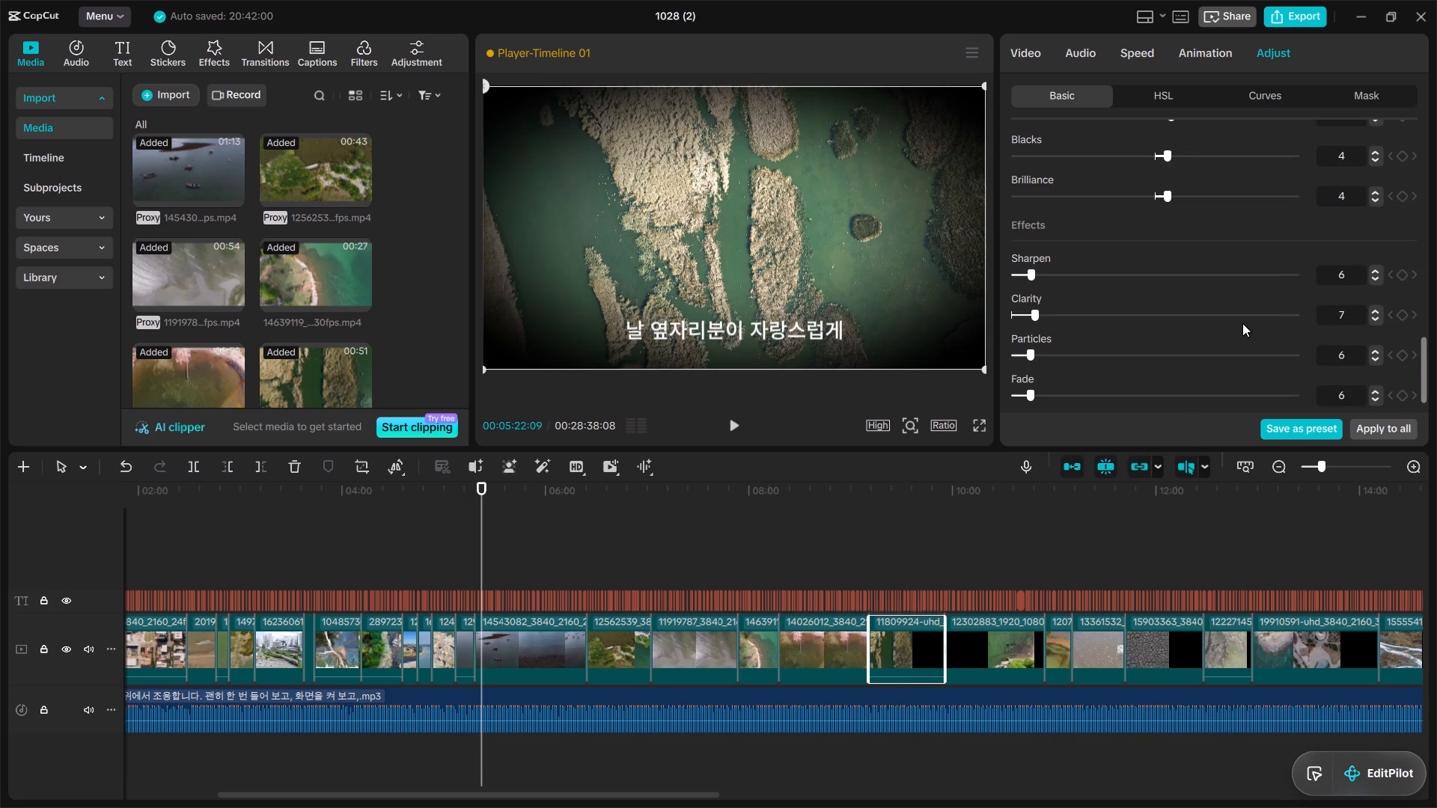
pyautogui.moveTo(1427, 349); pyautogui.dragTo(1424, 362)
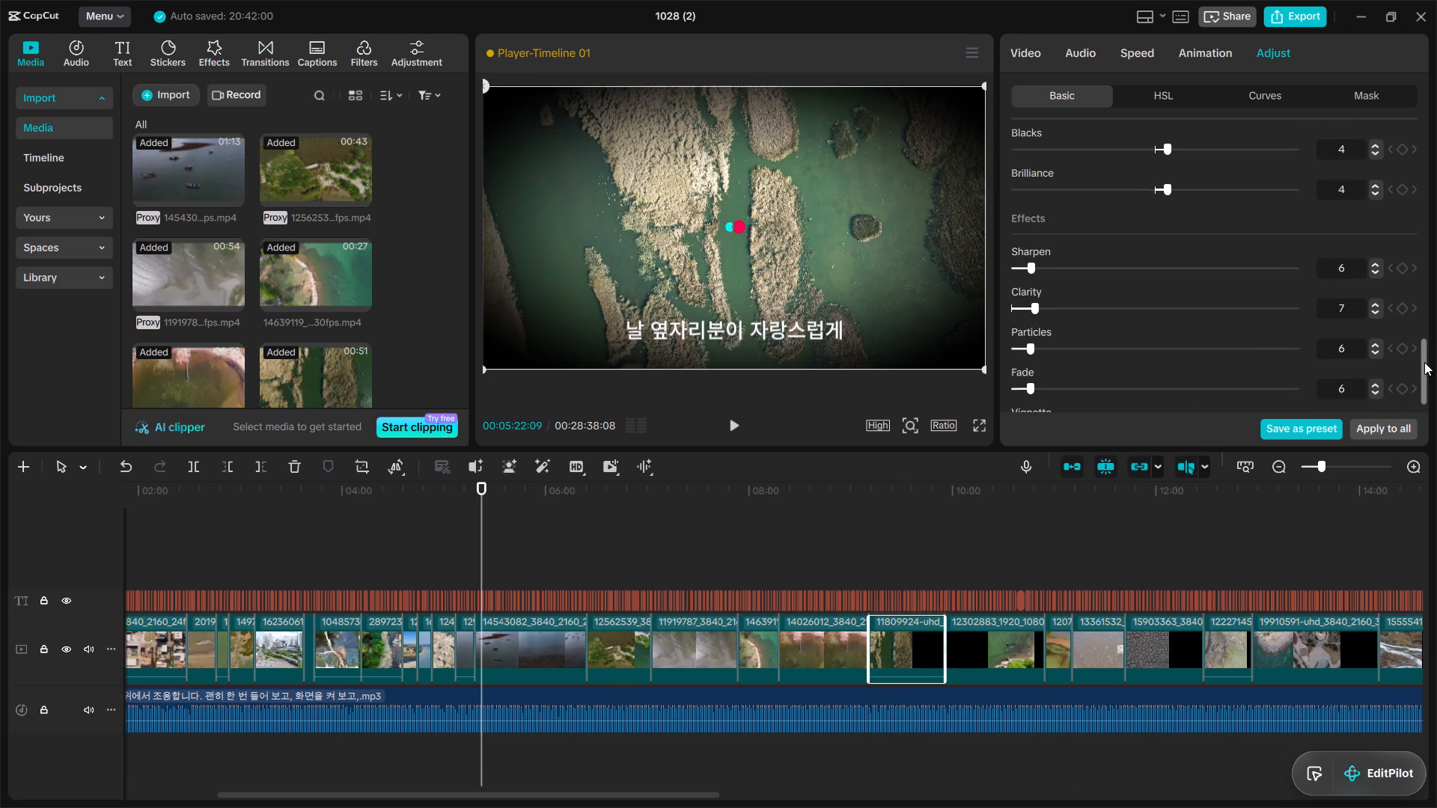
pyautogui.moveTo(1424, 362); pyautogui.dragTo(1422, 379)
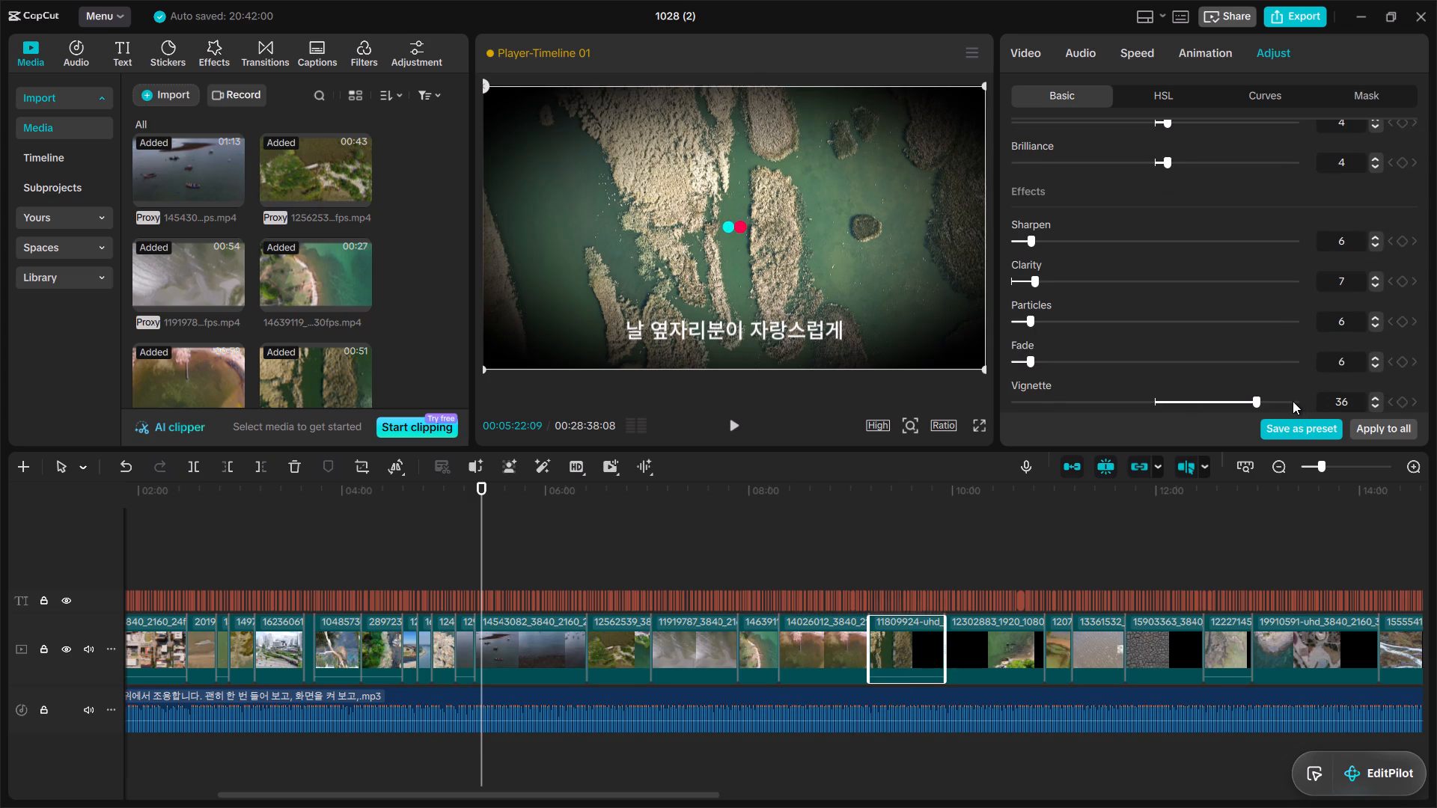
pyautogui.click(1293, 401)
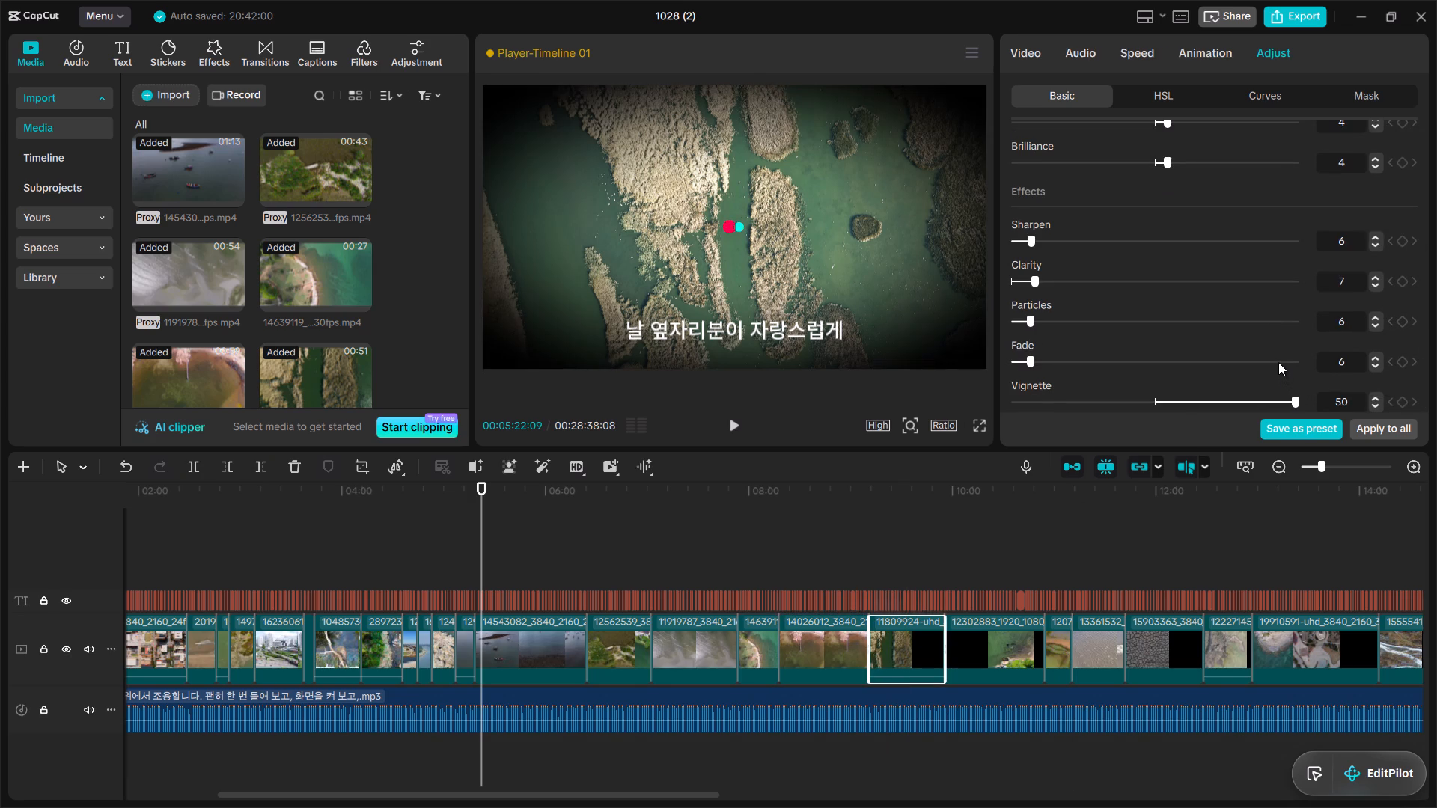
pyautogui.click(1278, 362)
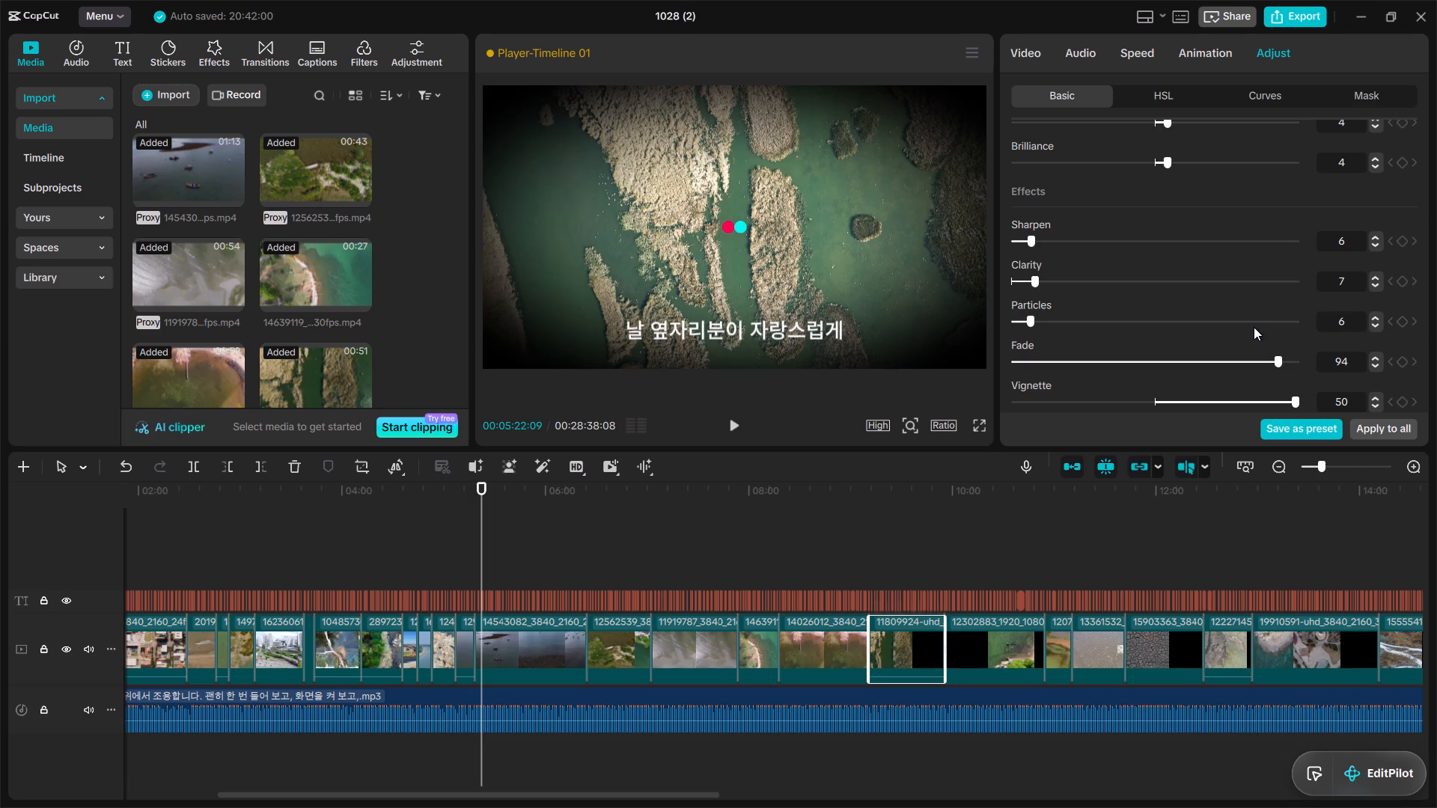
pyautogui.click(1253, 323)
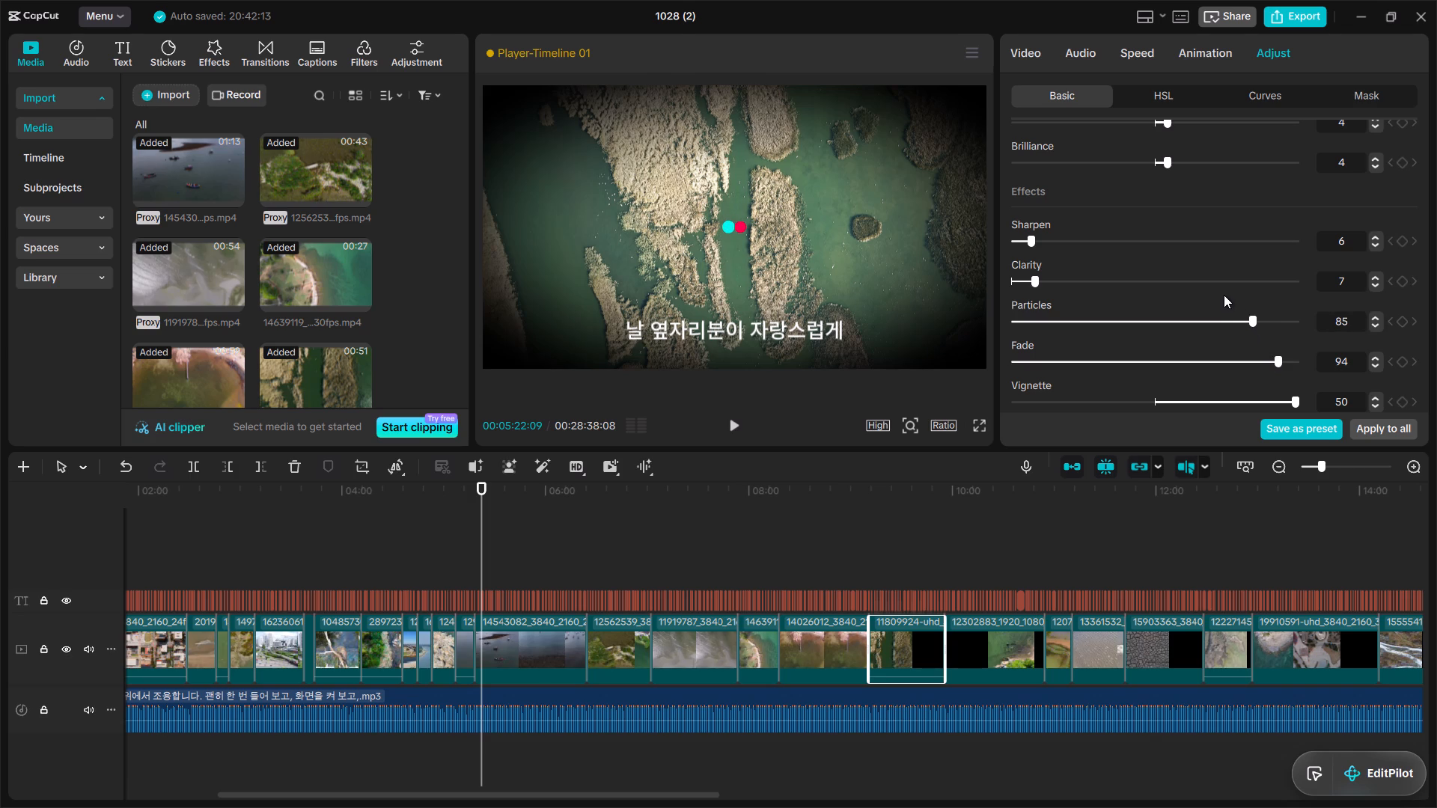
pyautogui.click(1220, 284)
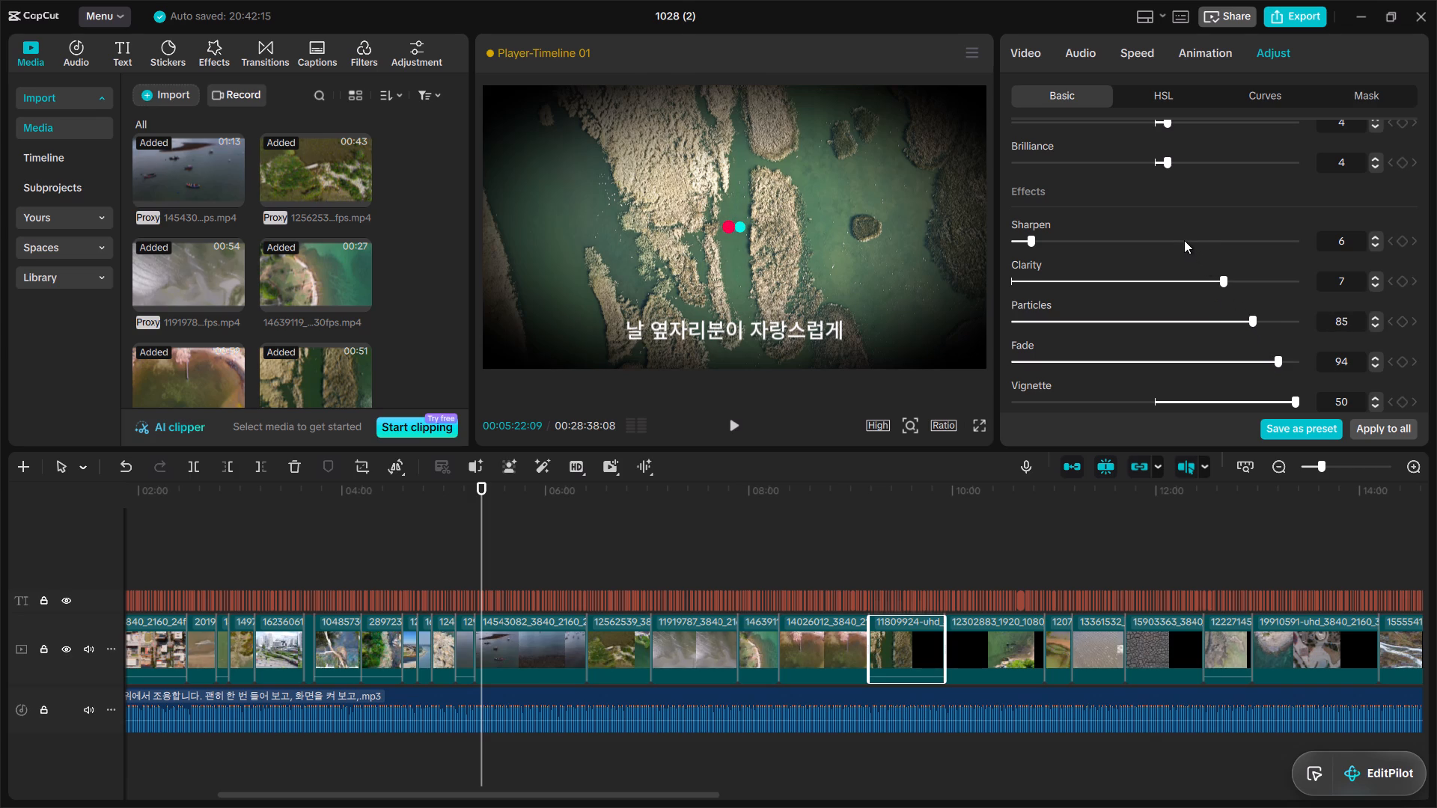
pyautogui.click(1183, 240)
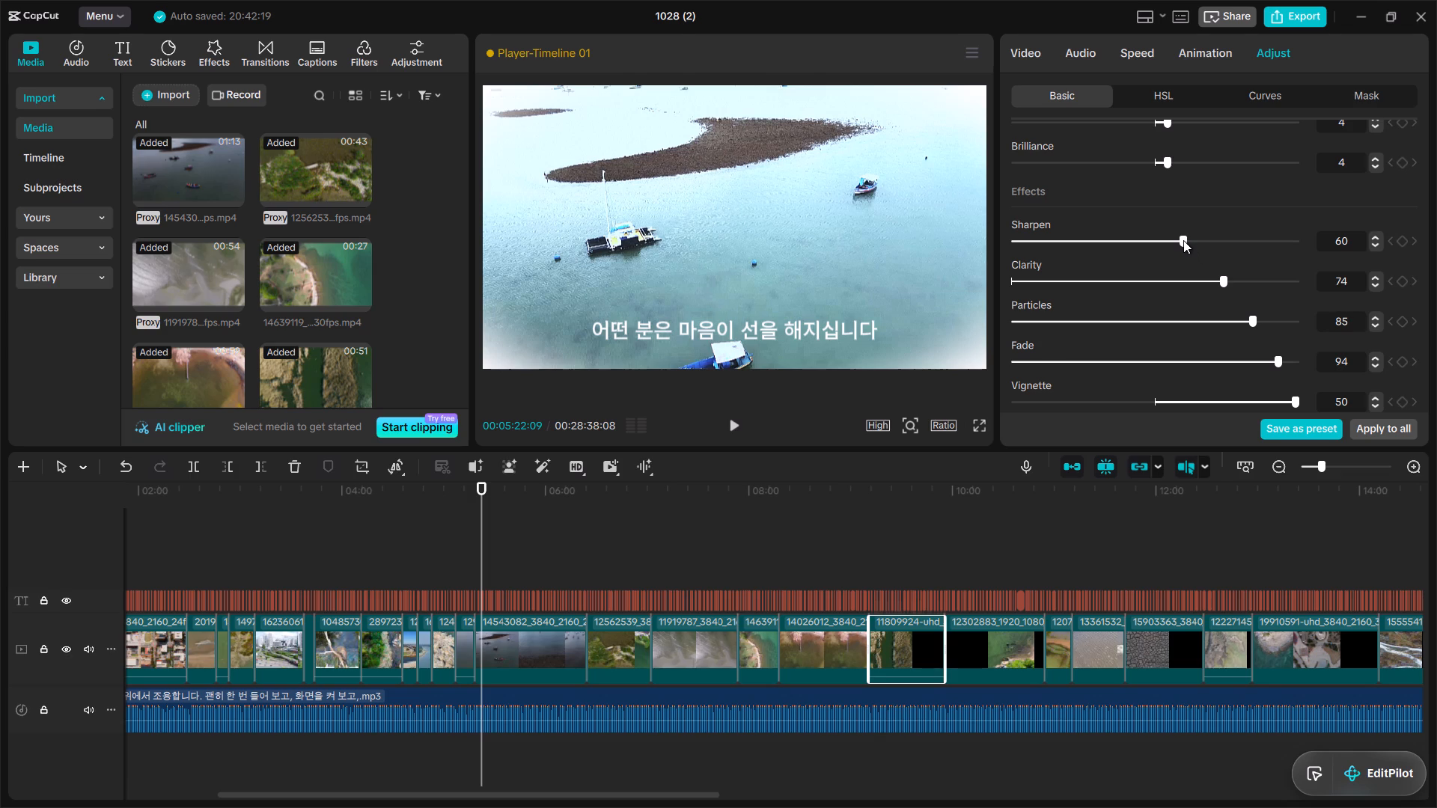
# Set the lightness of clip 11809924 to Brilliance 48, Blacks 44, Whites 37, Shadow 33, Highlight 28, Contrast 22 and Exposure 14.
pyautogui.click(1189, 159)
pyautogui.moveTo(1424, 381); pyautogui.dragTo(1421, 364)
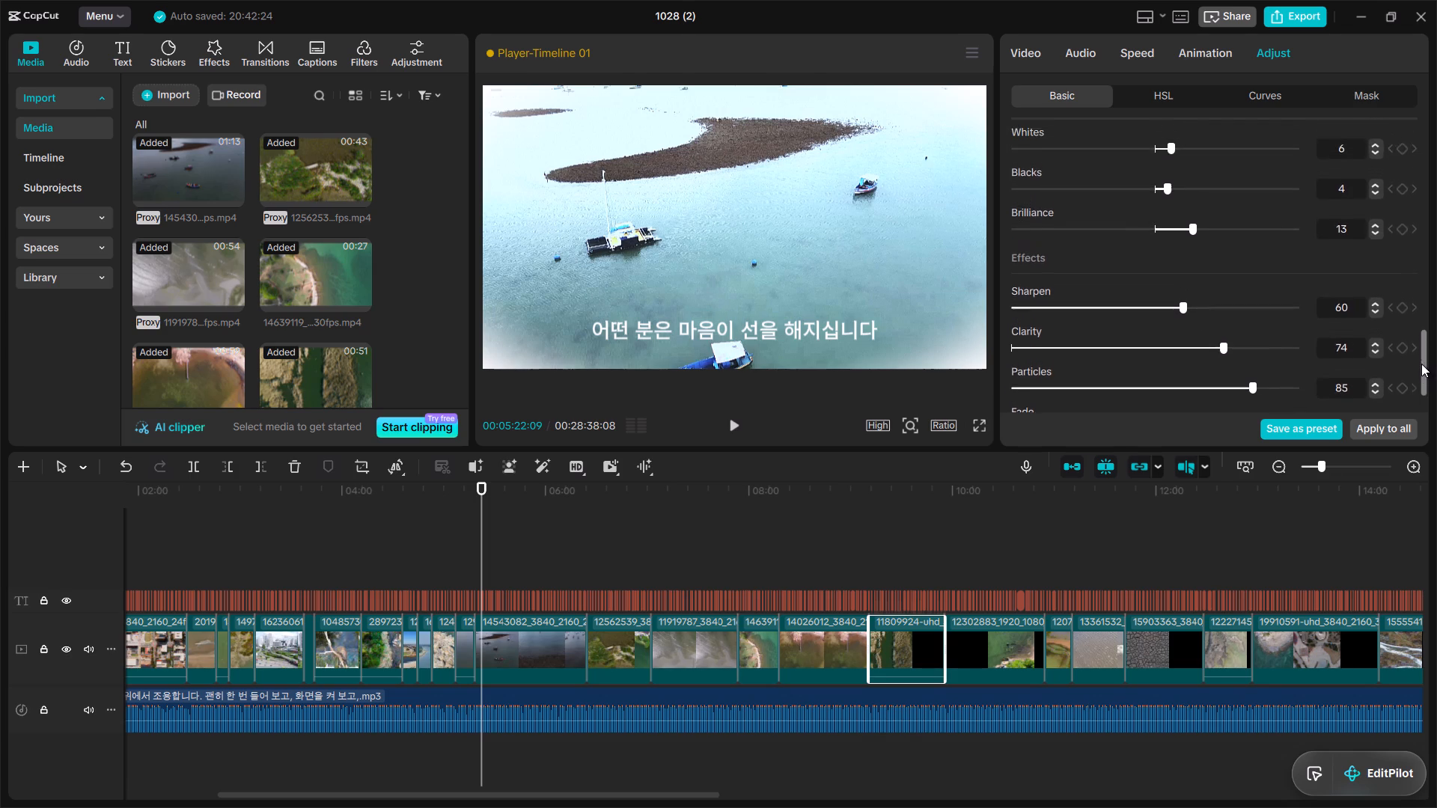
pyautogui.moveTo(1421, 364); pyautogui.dragTo(1410, 325)
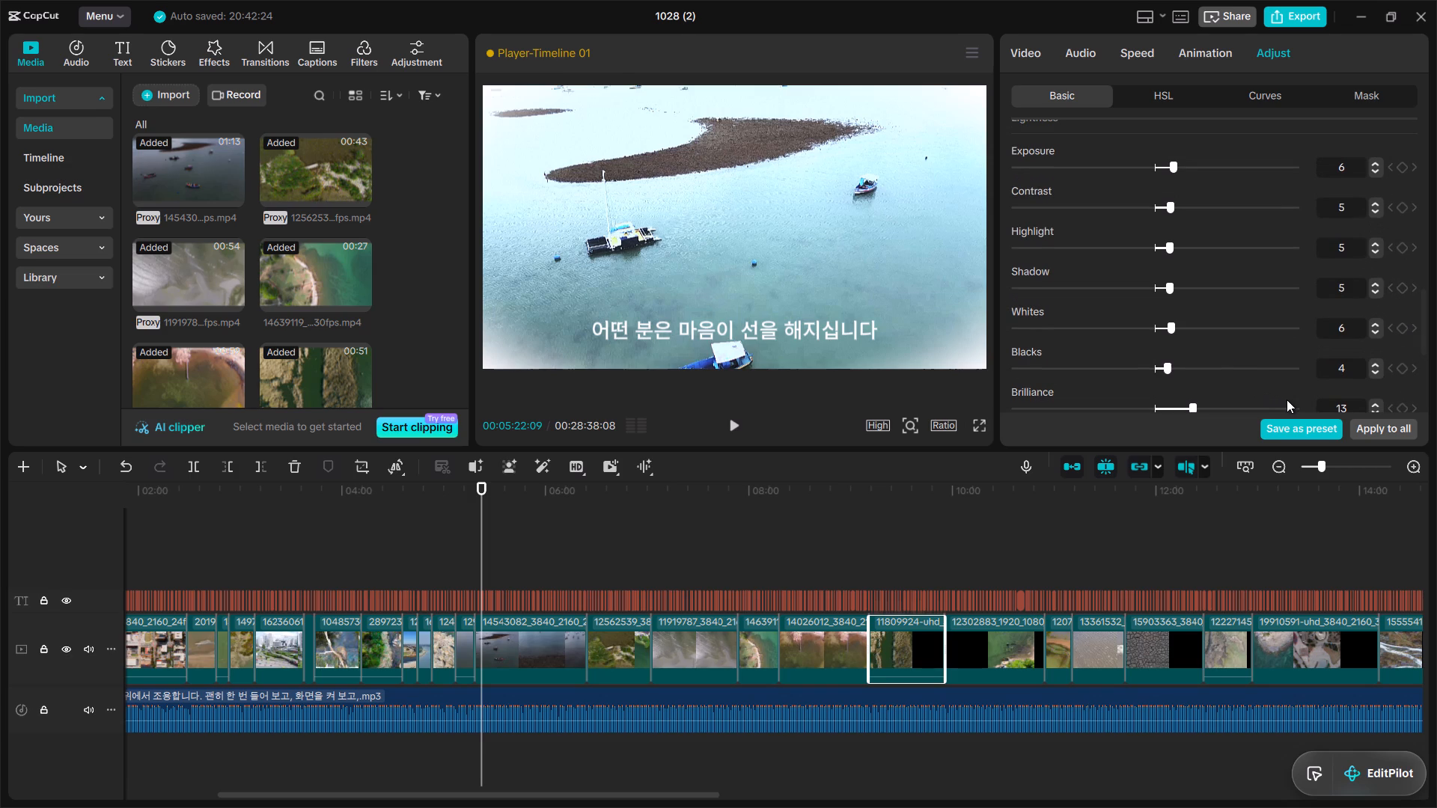
pyautogui.click(1287, 402)
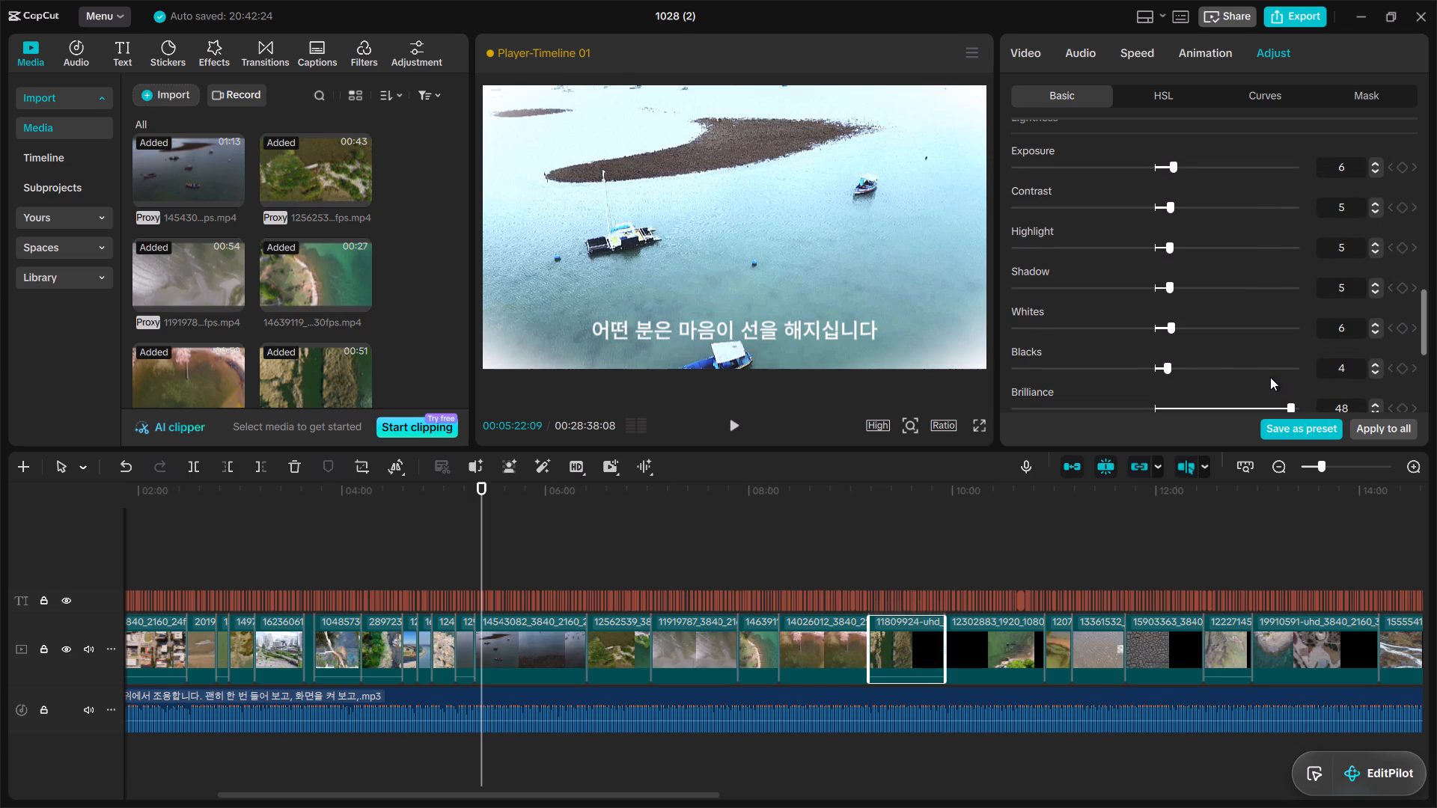
pyautogui.click(1274, 361)
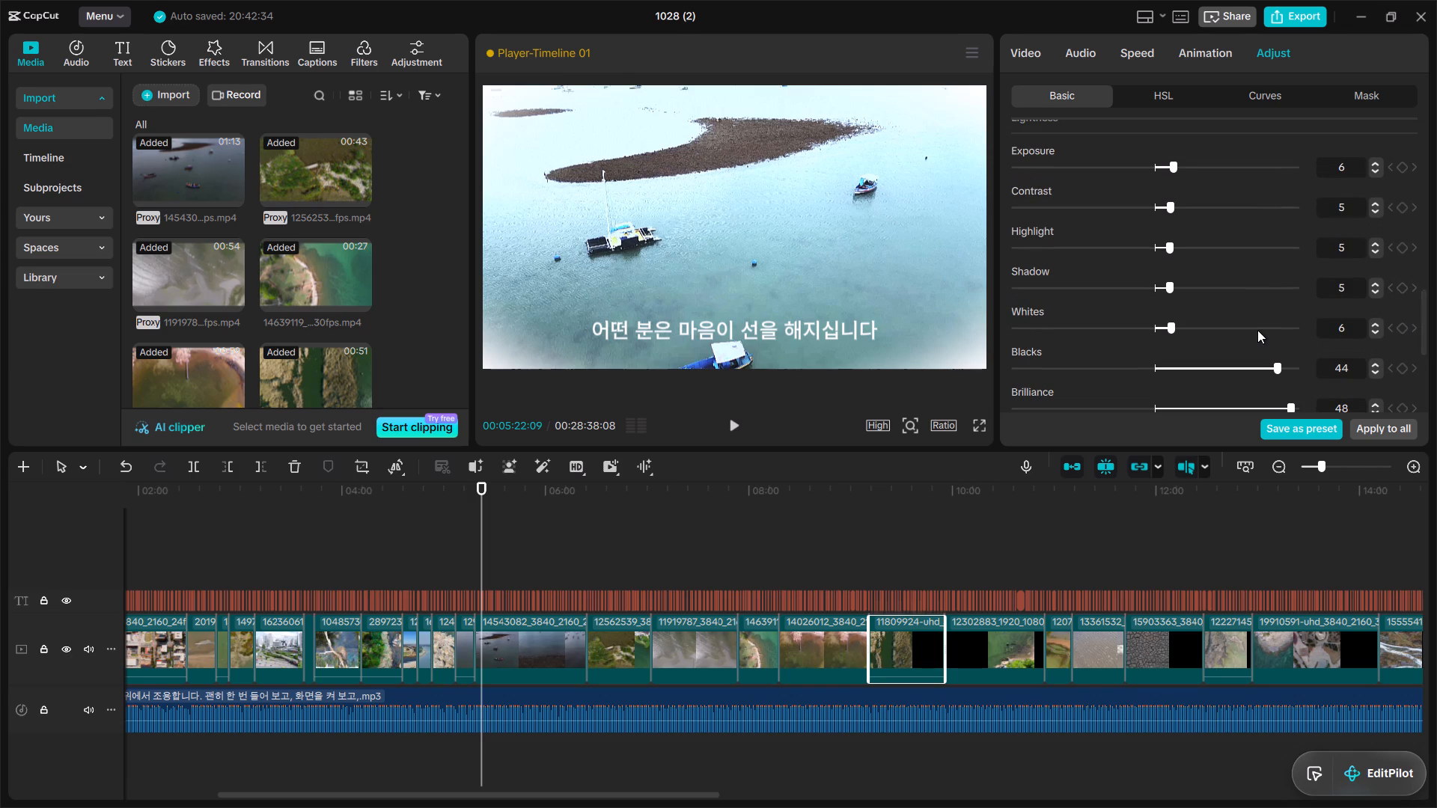
pyautogui.click(1255, 325)
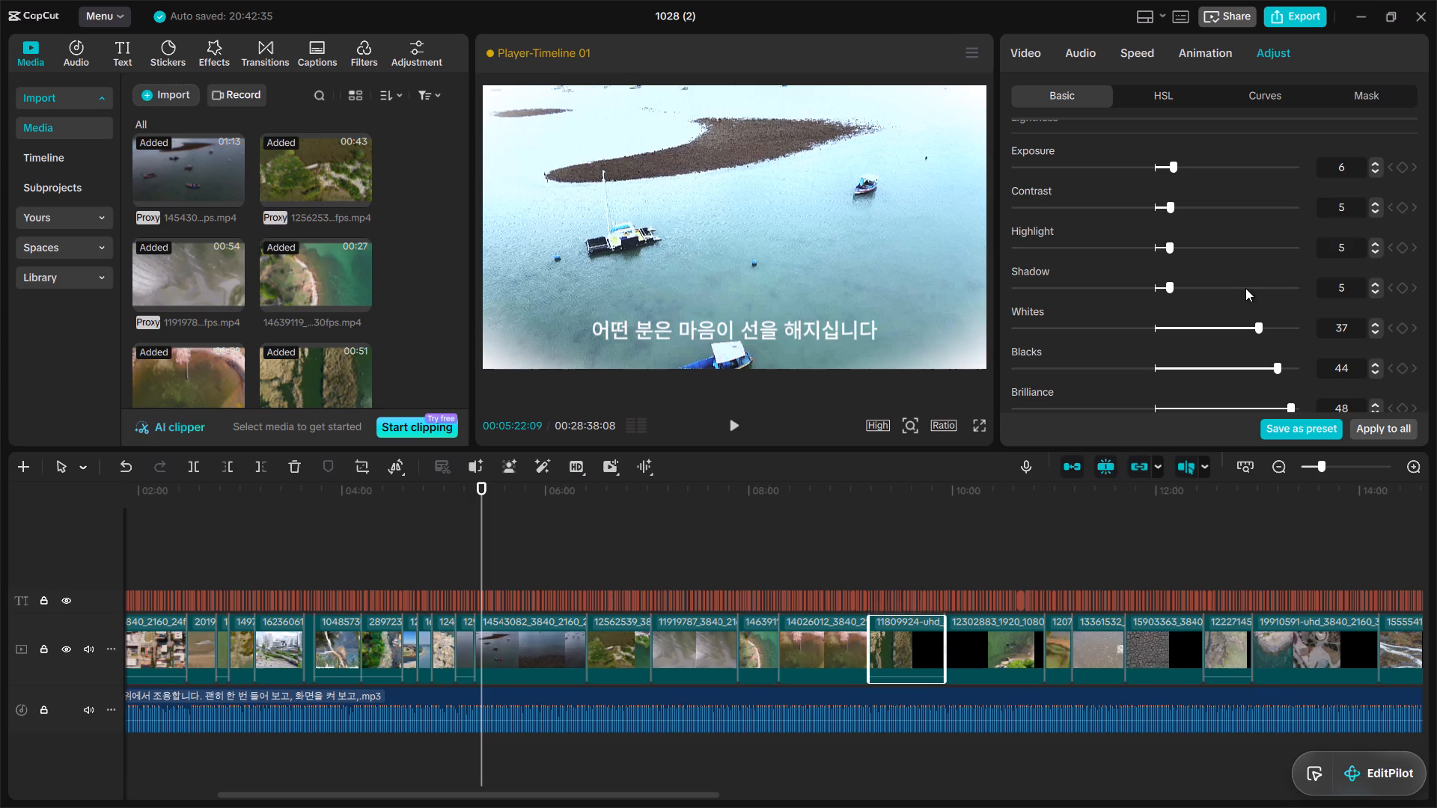
pyautogui.click(1245, 287)
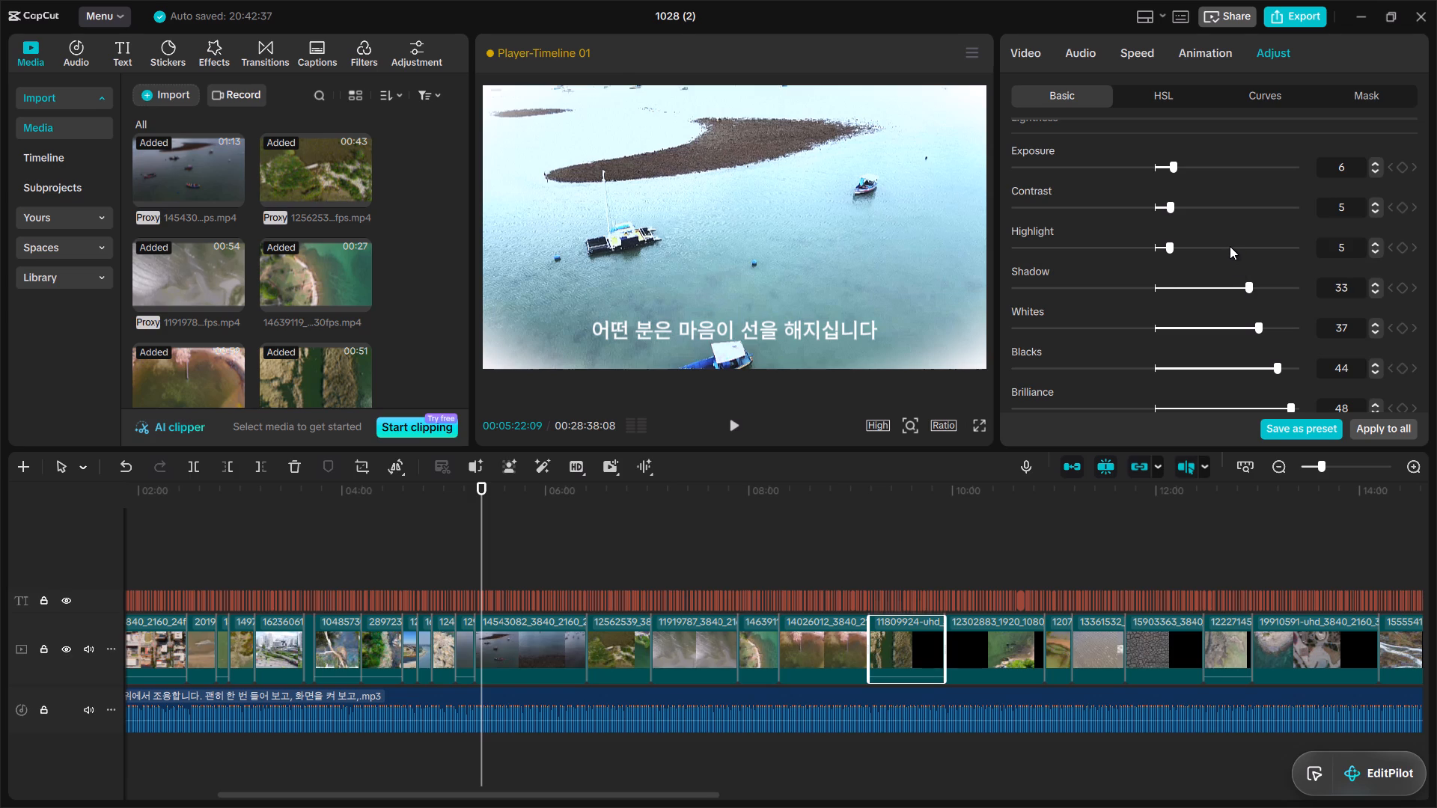
pyautogui.click(1230, 246)
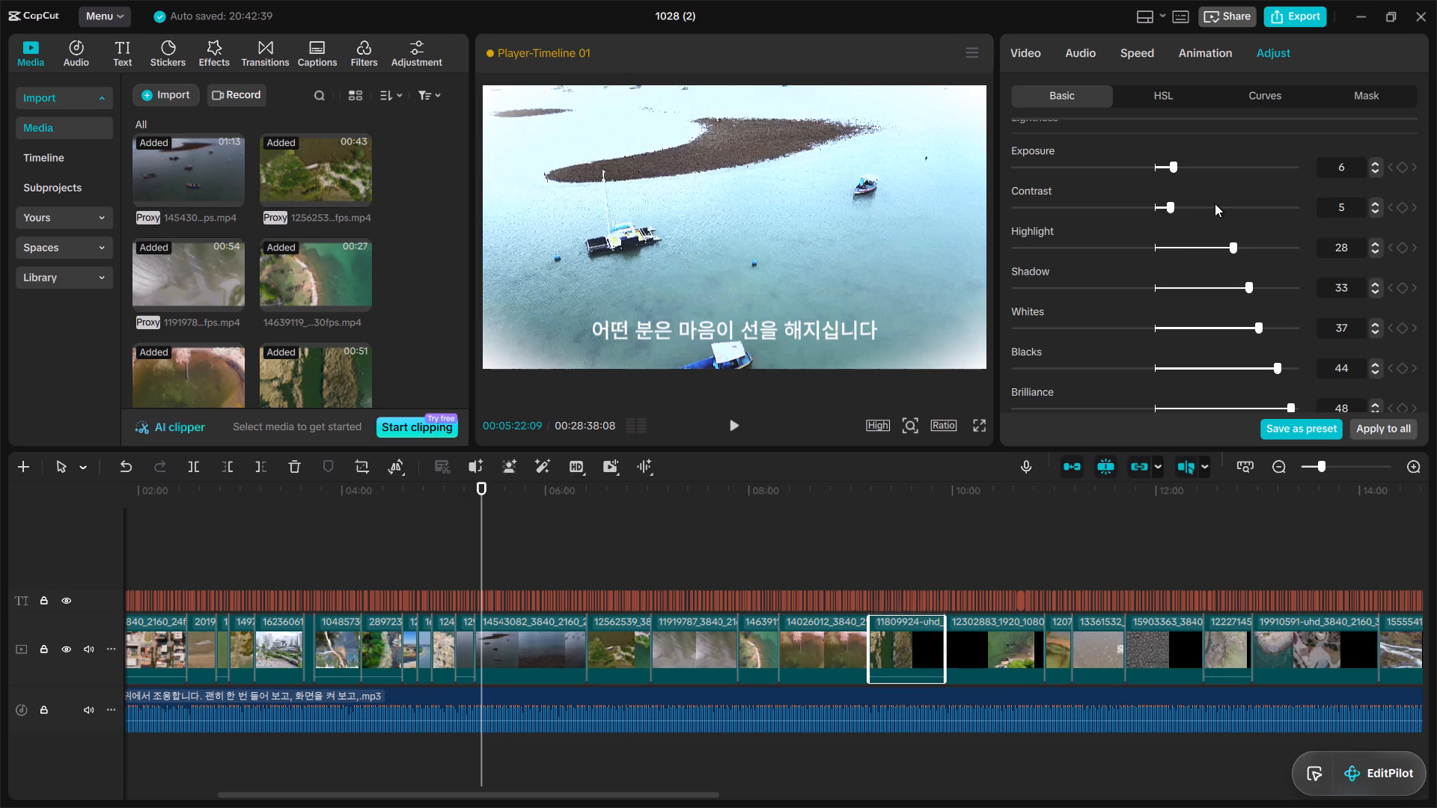
pyautogui.click(1215, 203)
pyautogui.click(1192, 164)
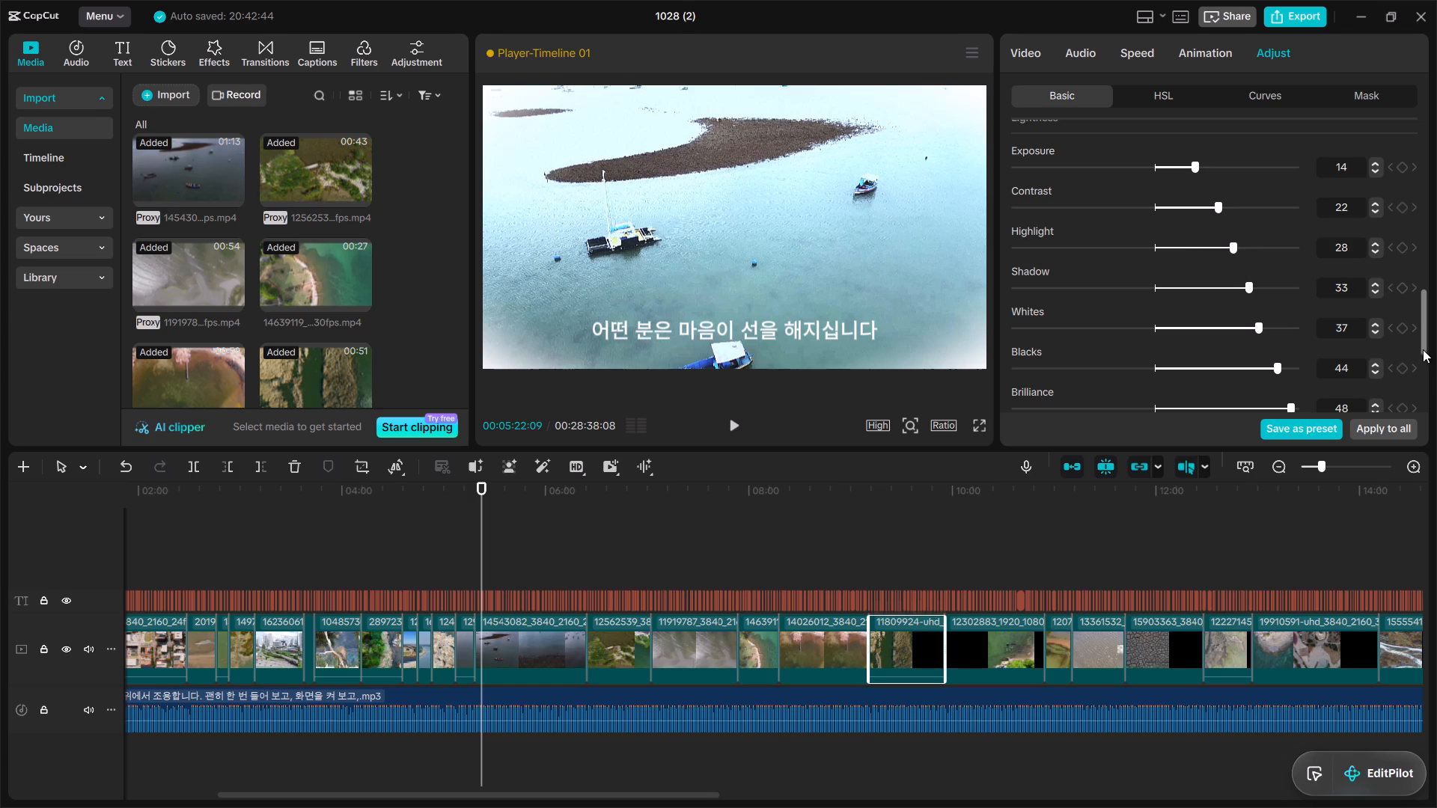
# Set the colour of clip 11809924 to Saturation 47, Tint 33 and Temp 44.
pyautogui.moveTo(1423, 338); pyautogui.dragTo(1419, 297)
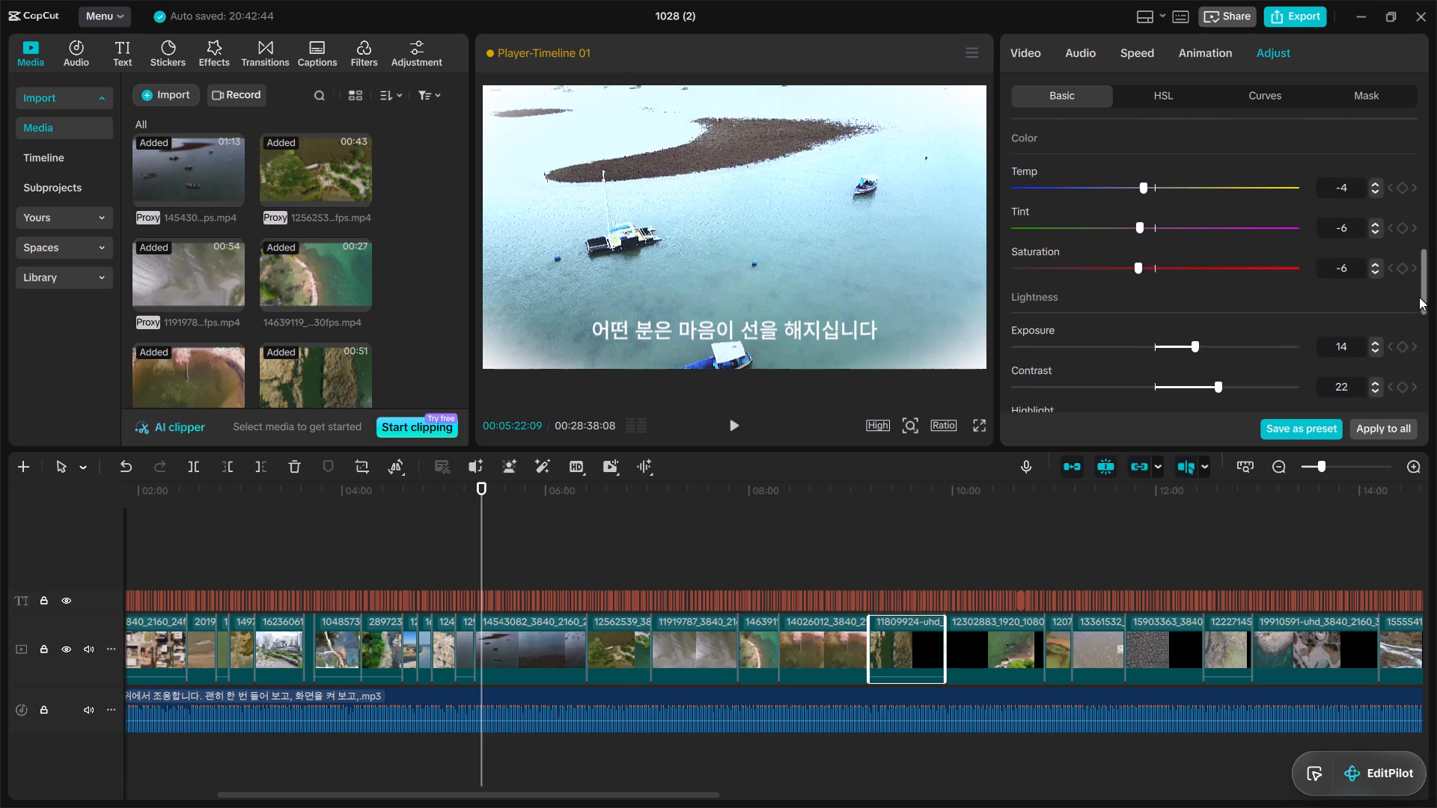
pyautogui.moveTo(1419, 297); pyautogui.dragTo(1418, 280)
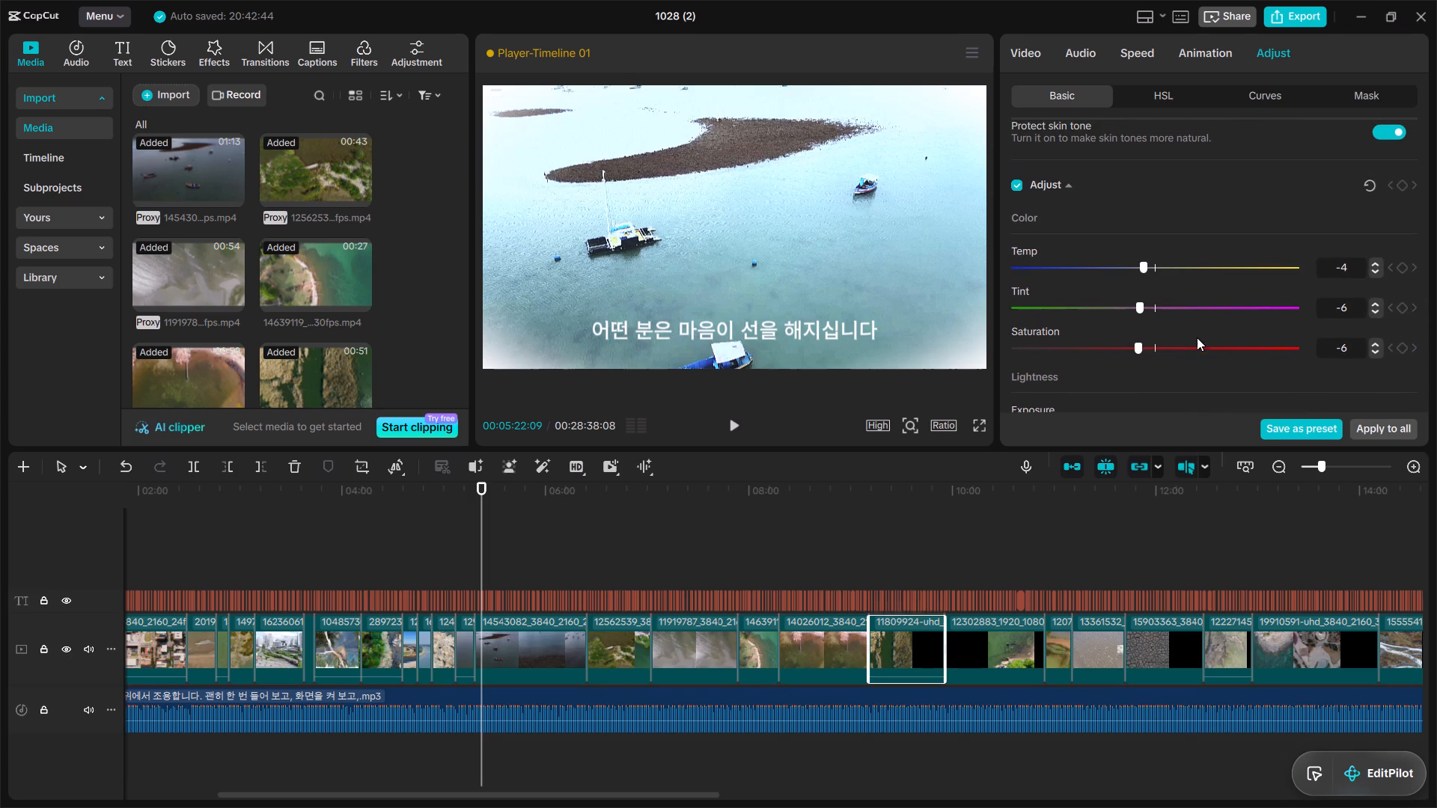
pyautogui.click(1284, 345)
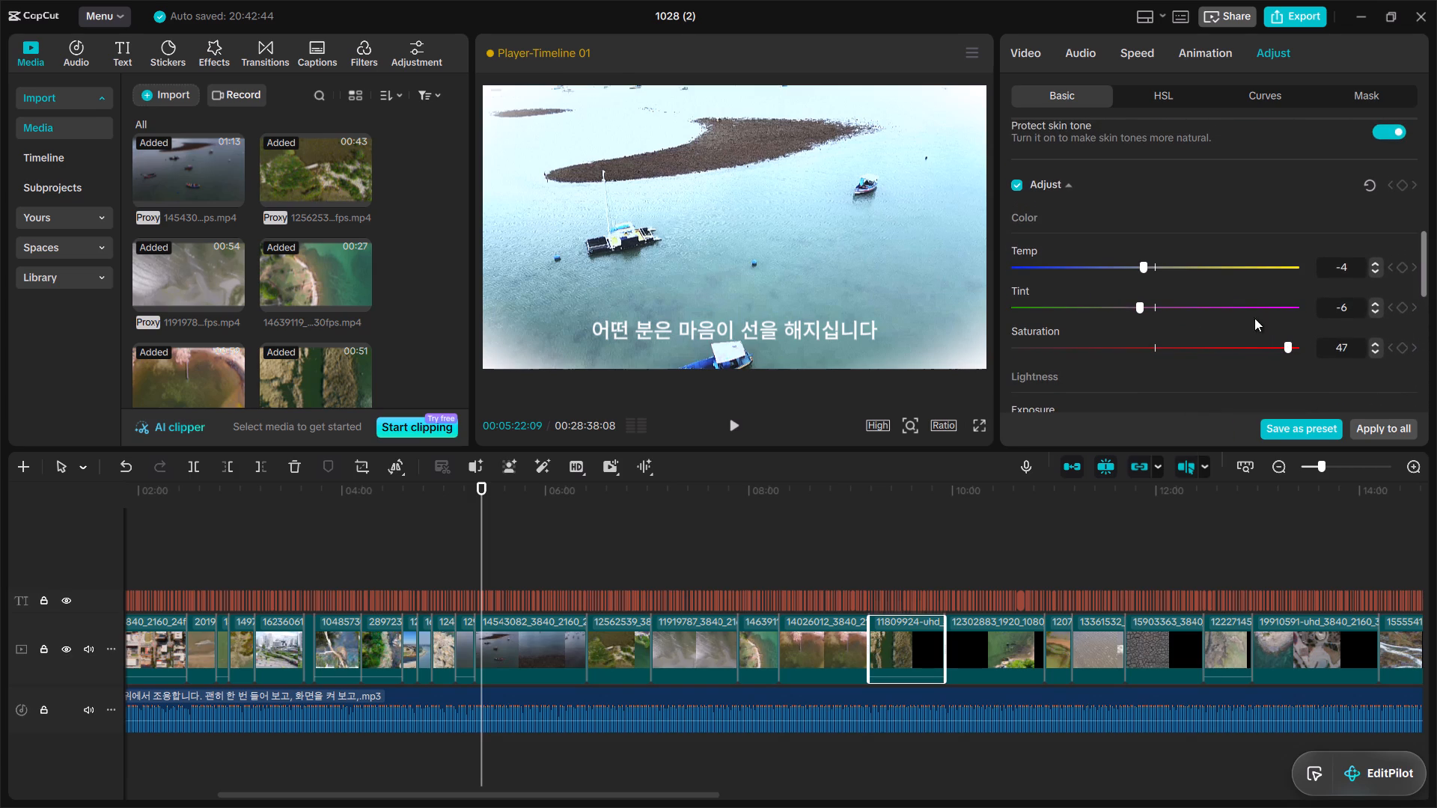
pyautogui.click(1243, 300)
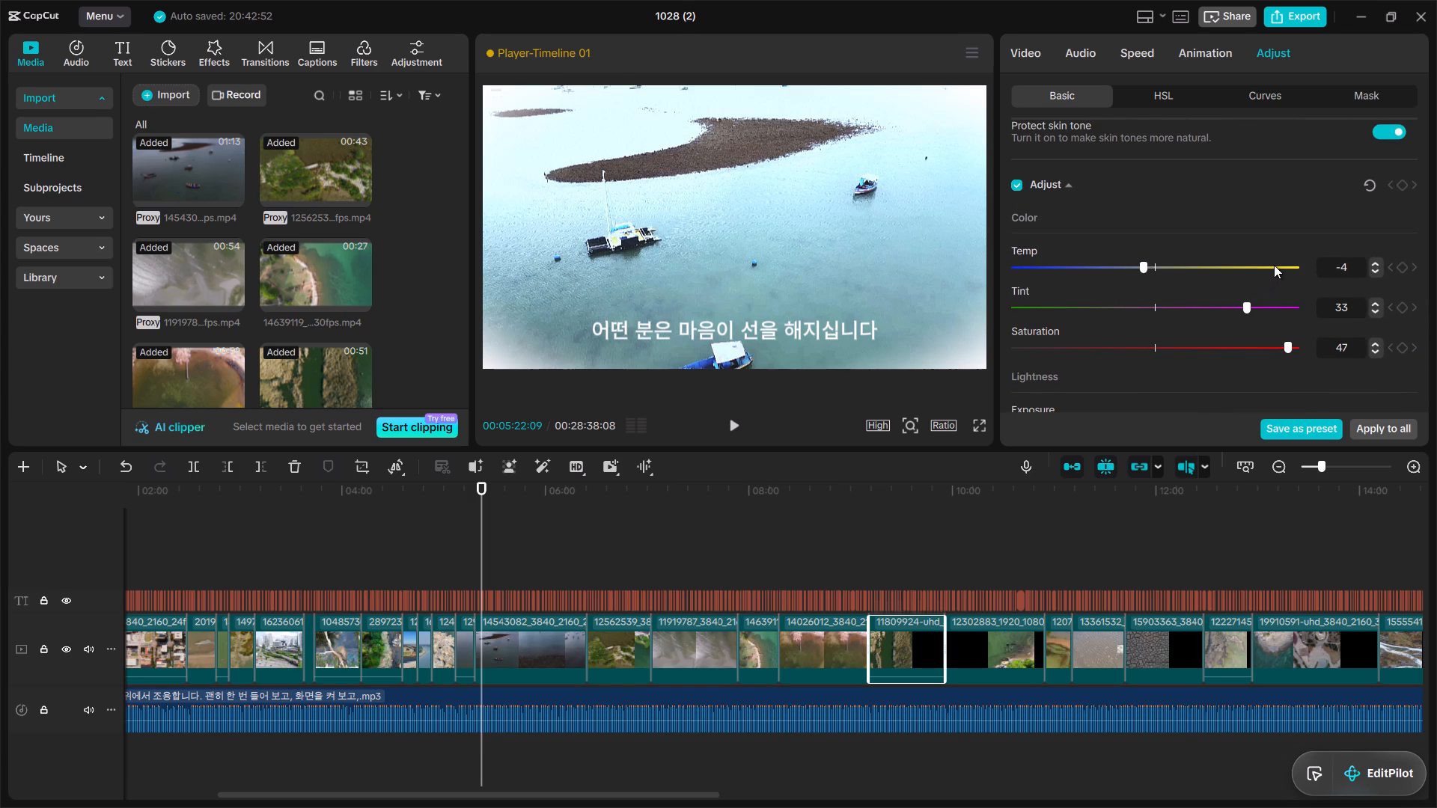
pyautogui.click(1275, 265)
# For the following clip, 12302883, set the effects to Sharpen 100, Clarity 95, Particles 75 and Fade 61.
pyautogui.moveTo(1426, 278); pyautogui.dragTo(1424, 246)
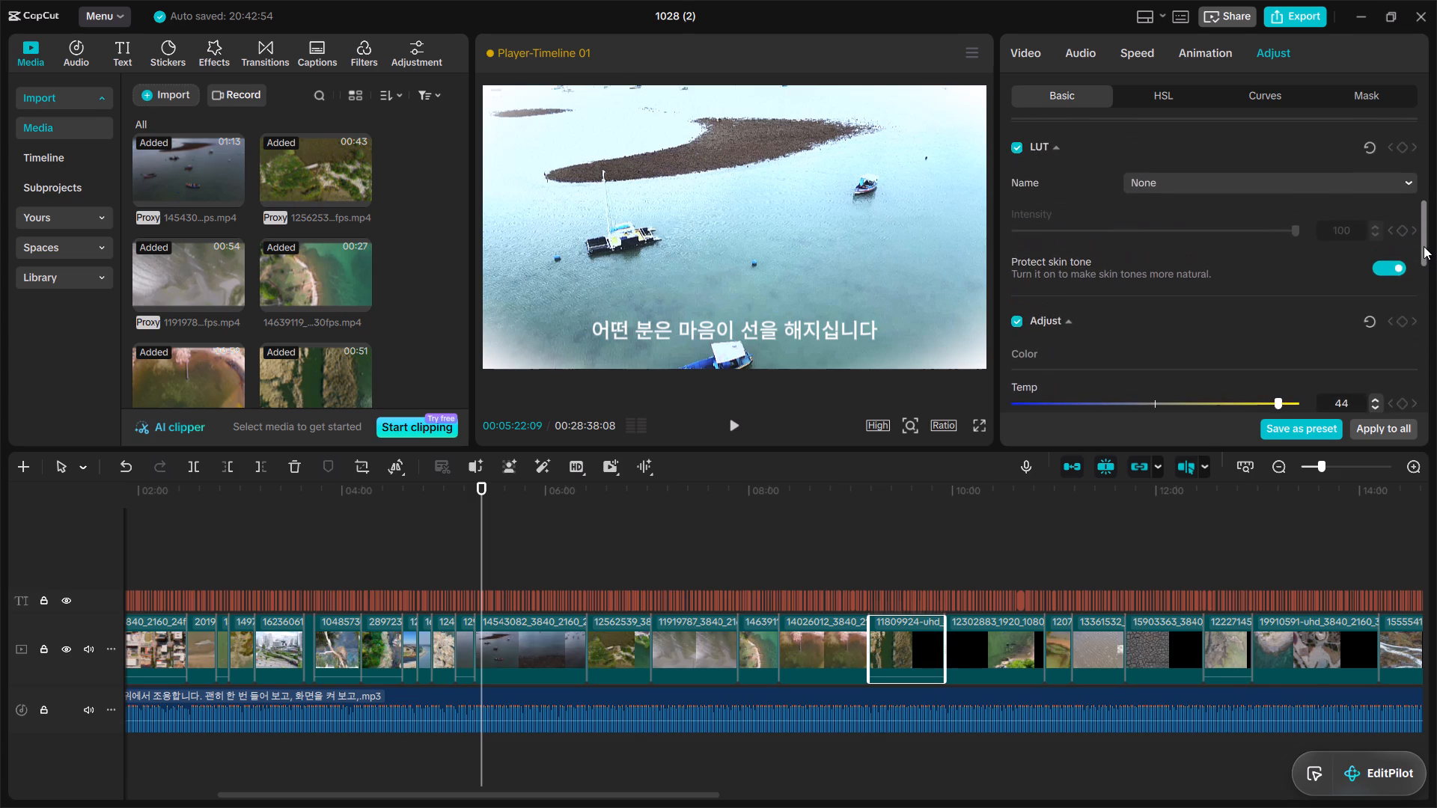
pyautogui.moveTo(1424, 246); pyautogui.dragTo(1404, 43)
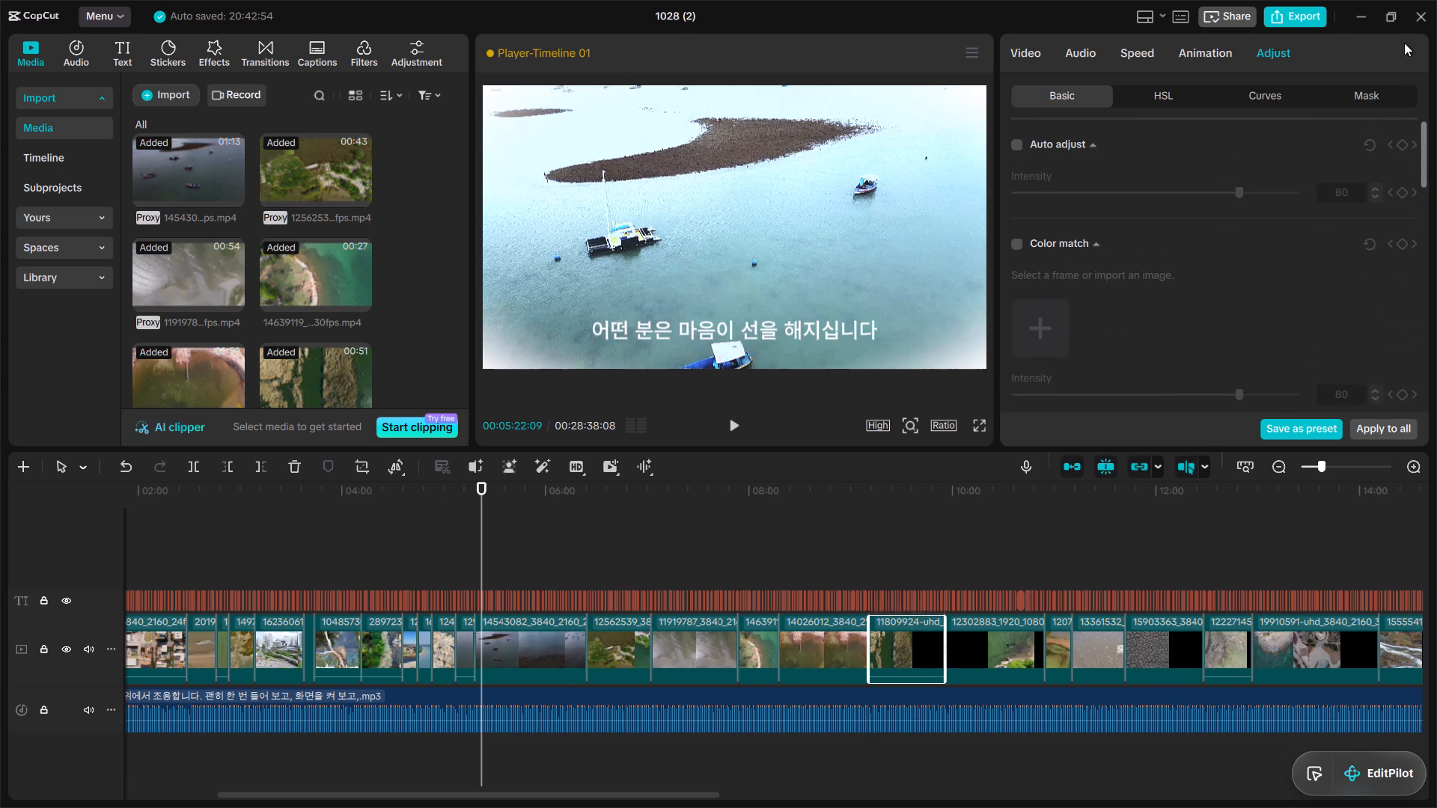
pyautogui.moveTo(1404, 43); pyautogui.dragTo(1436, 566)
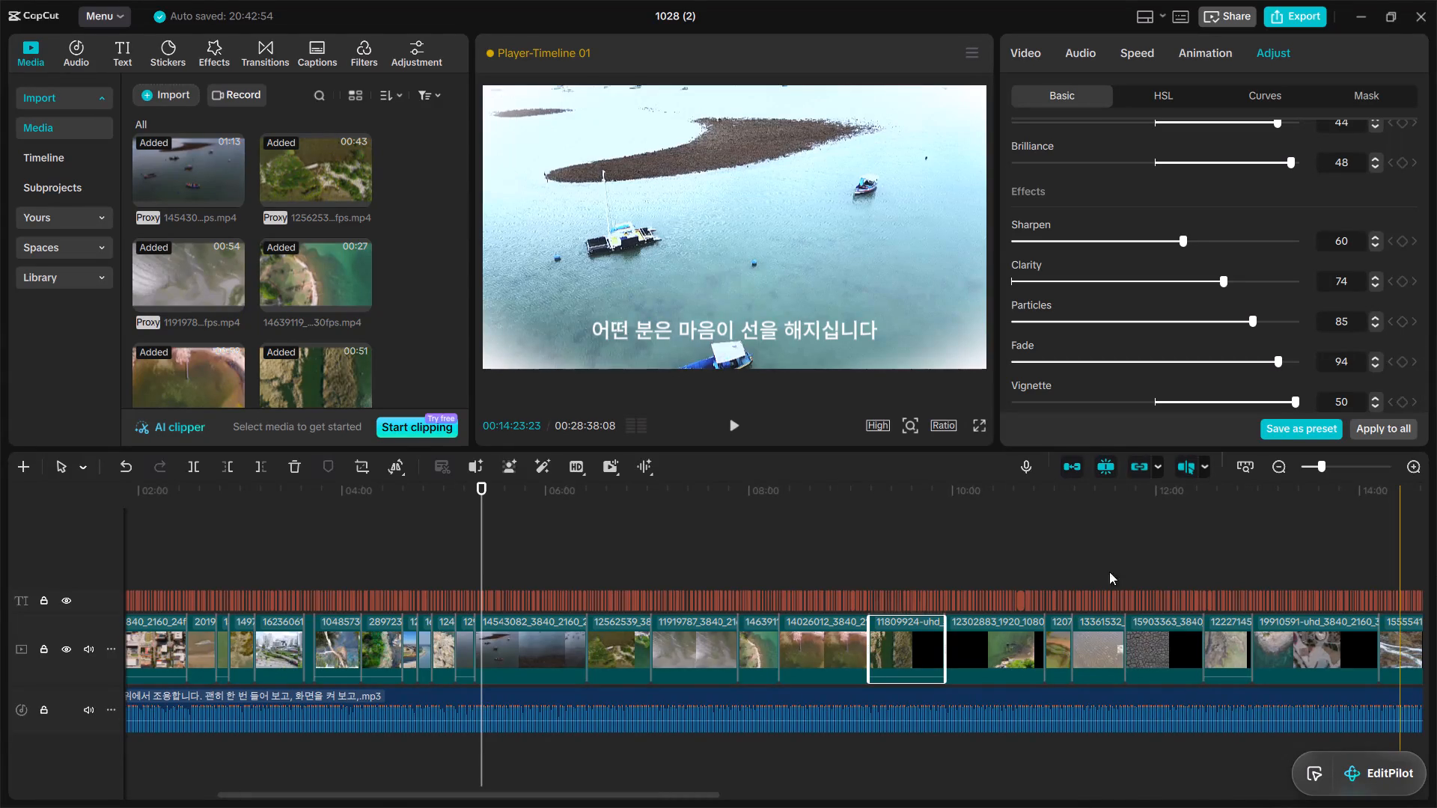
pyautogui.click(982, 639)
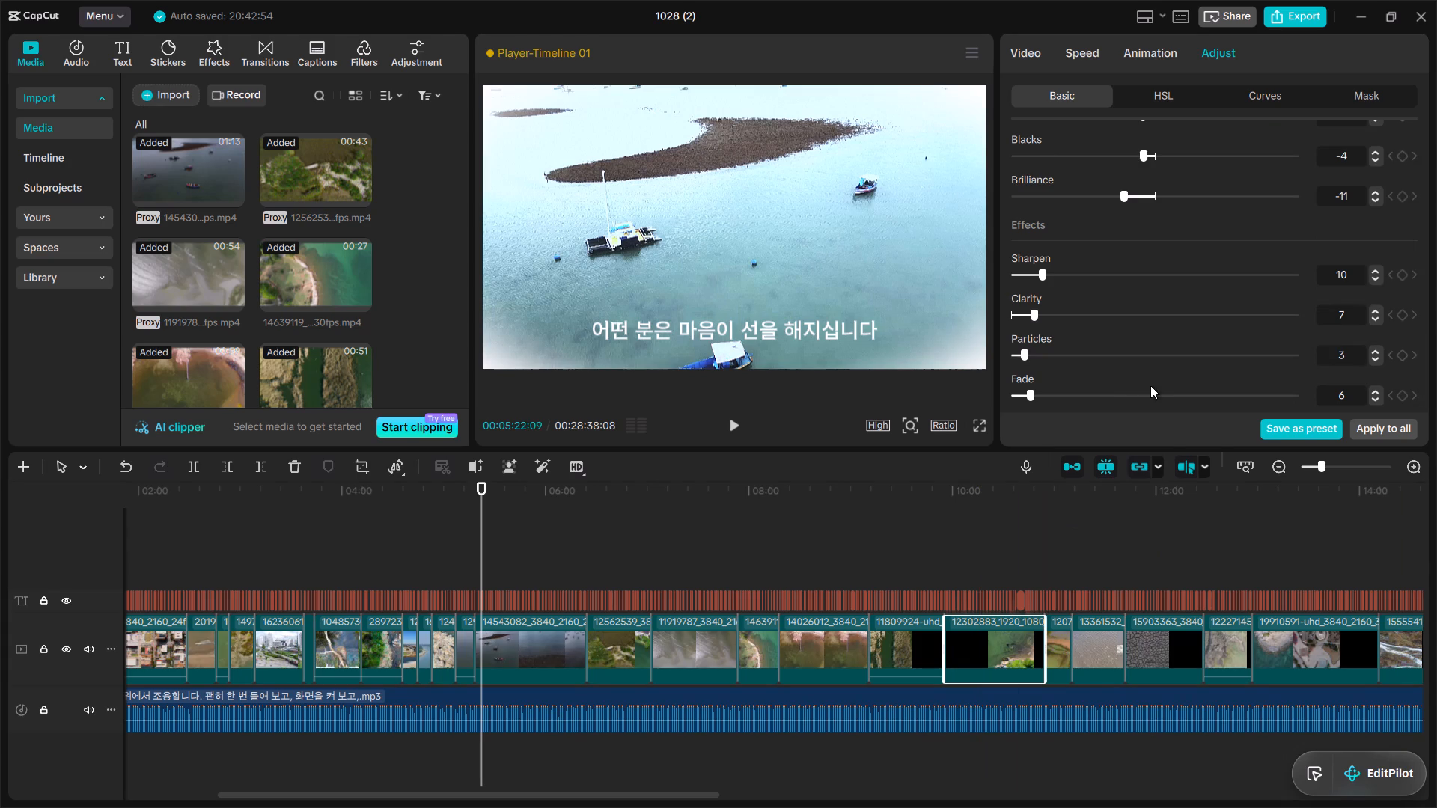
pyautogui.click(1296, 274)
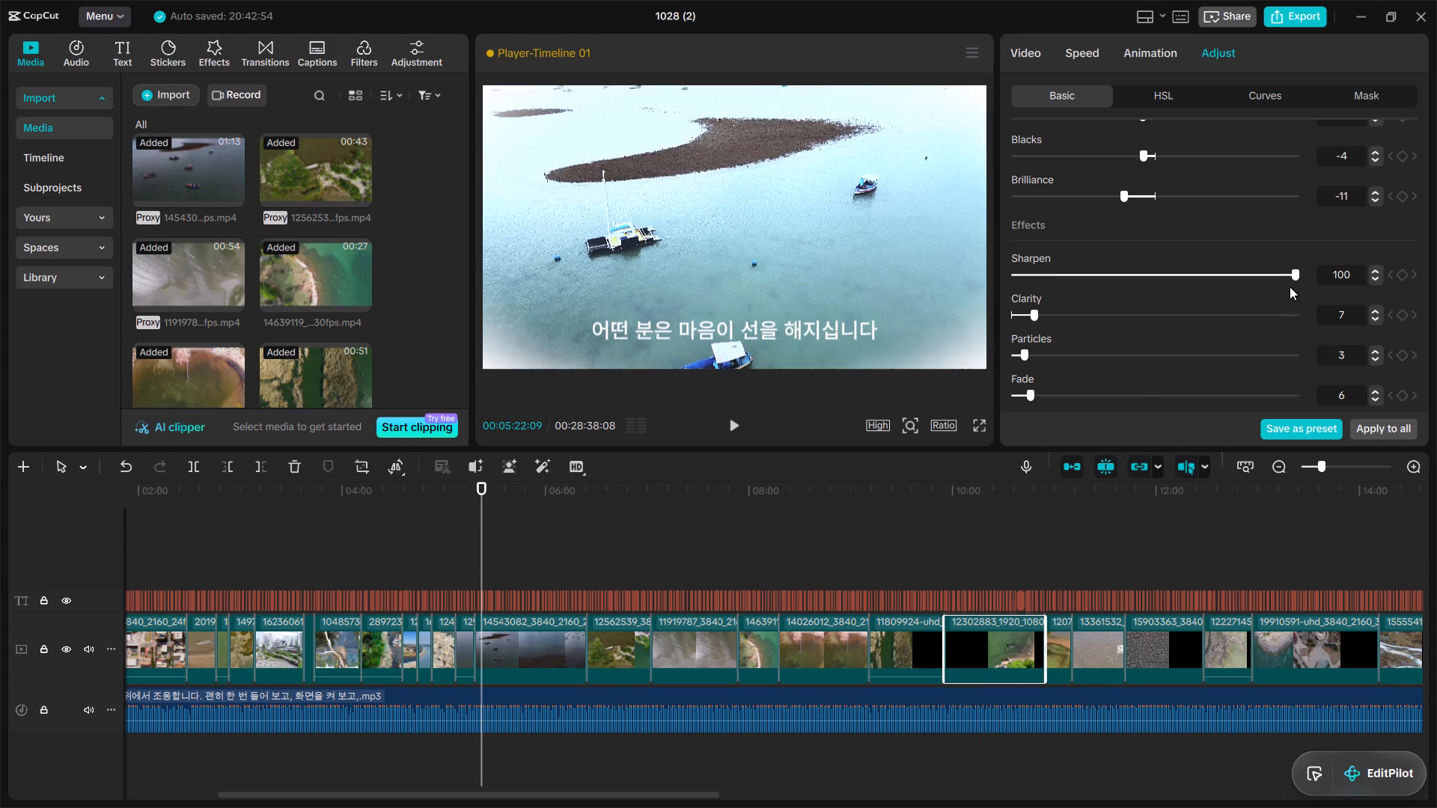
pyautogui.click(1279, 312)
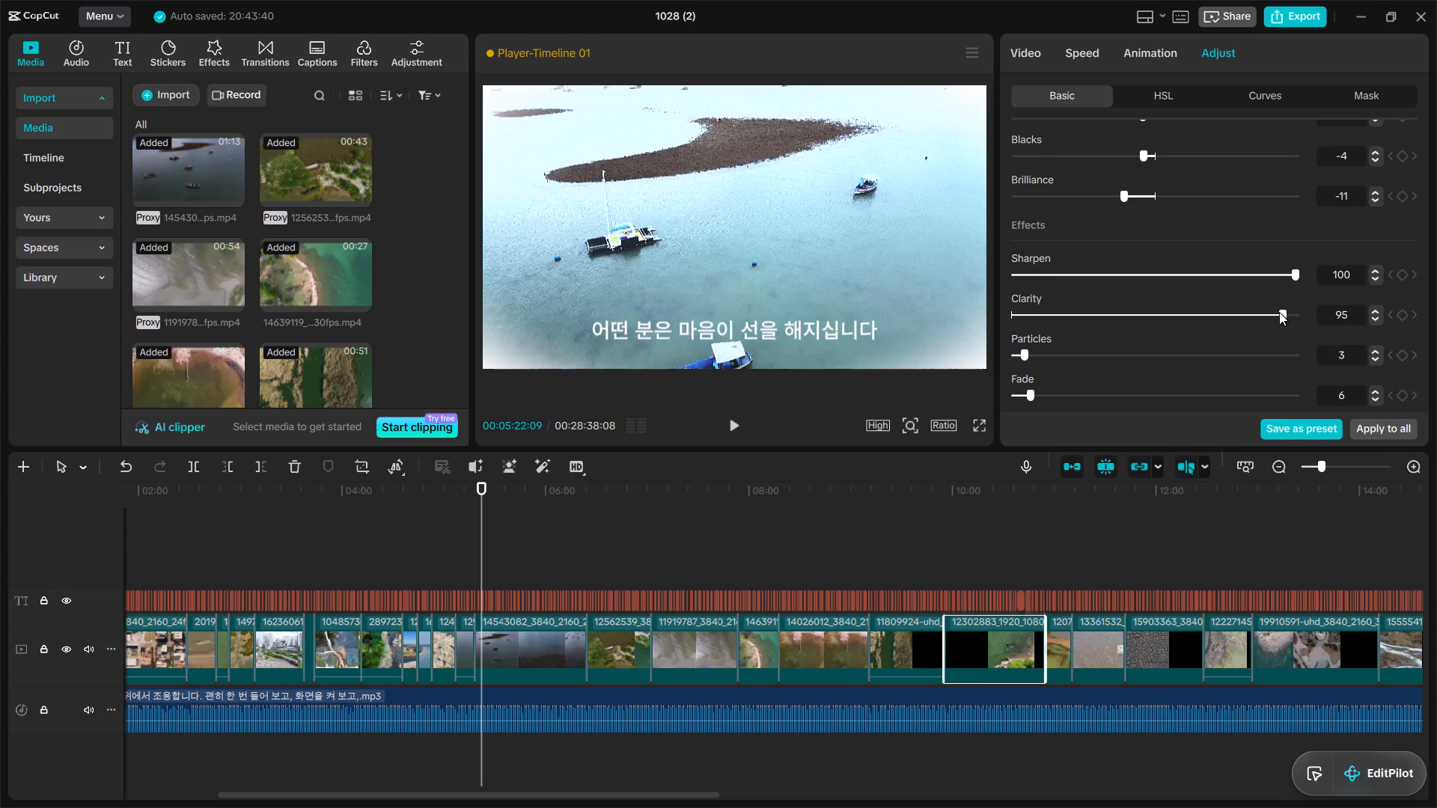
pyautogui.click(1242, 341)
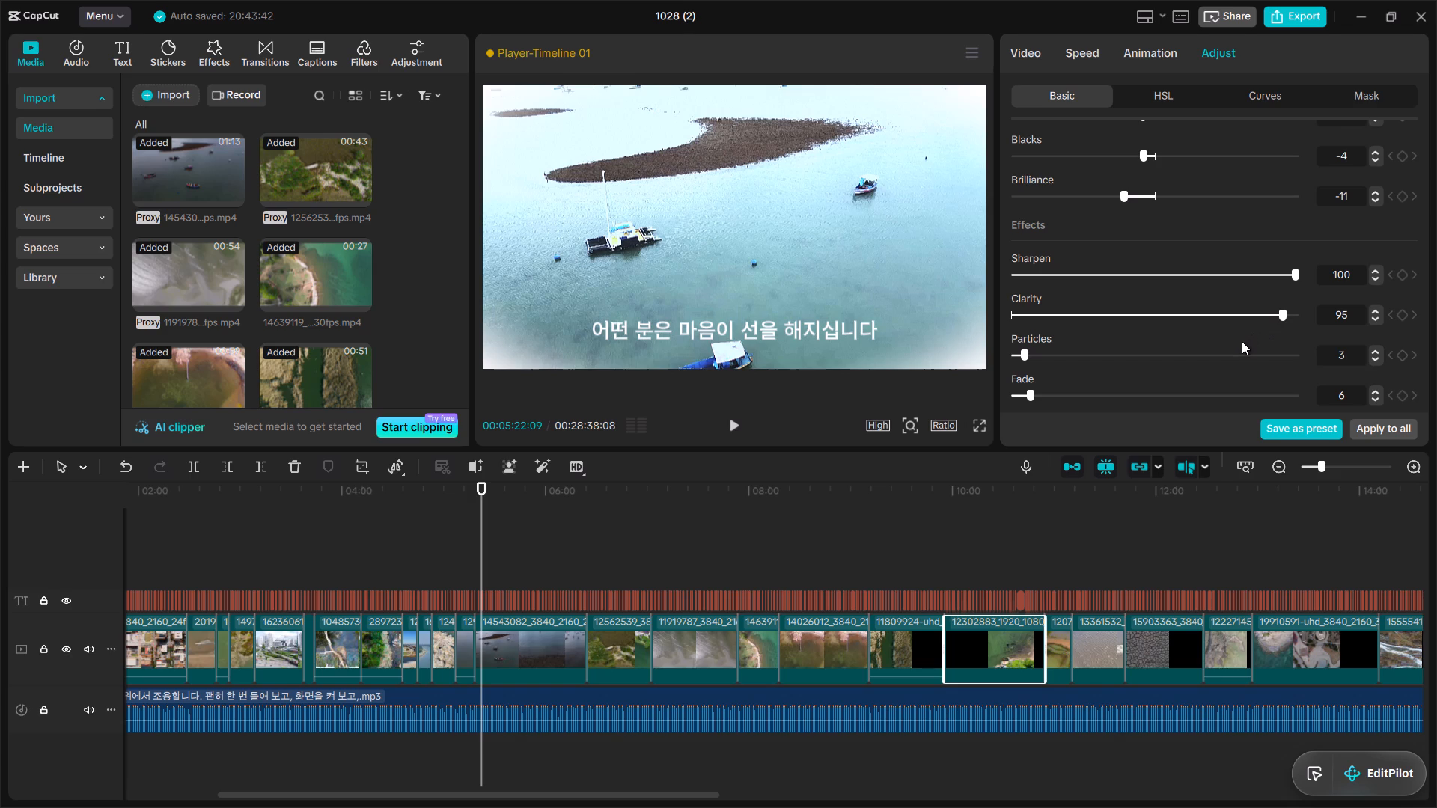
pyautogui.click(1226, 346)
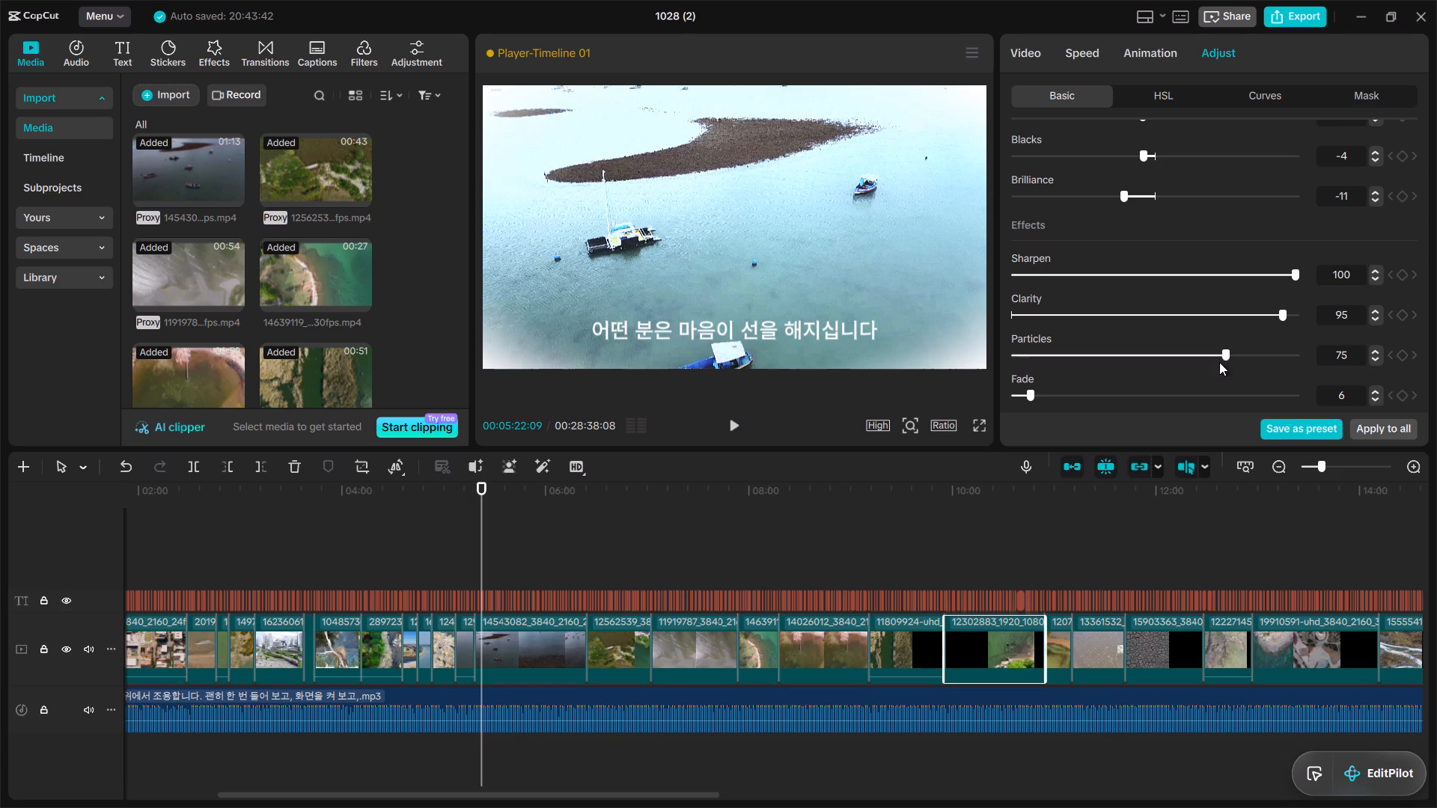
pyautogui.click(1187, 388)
# Rework the effects of clip 12302883 to Sharpen 3, Clarity 8, Particles 14, Fade 20 and Vignette -18.
pyautogui.click(1022, 270)
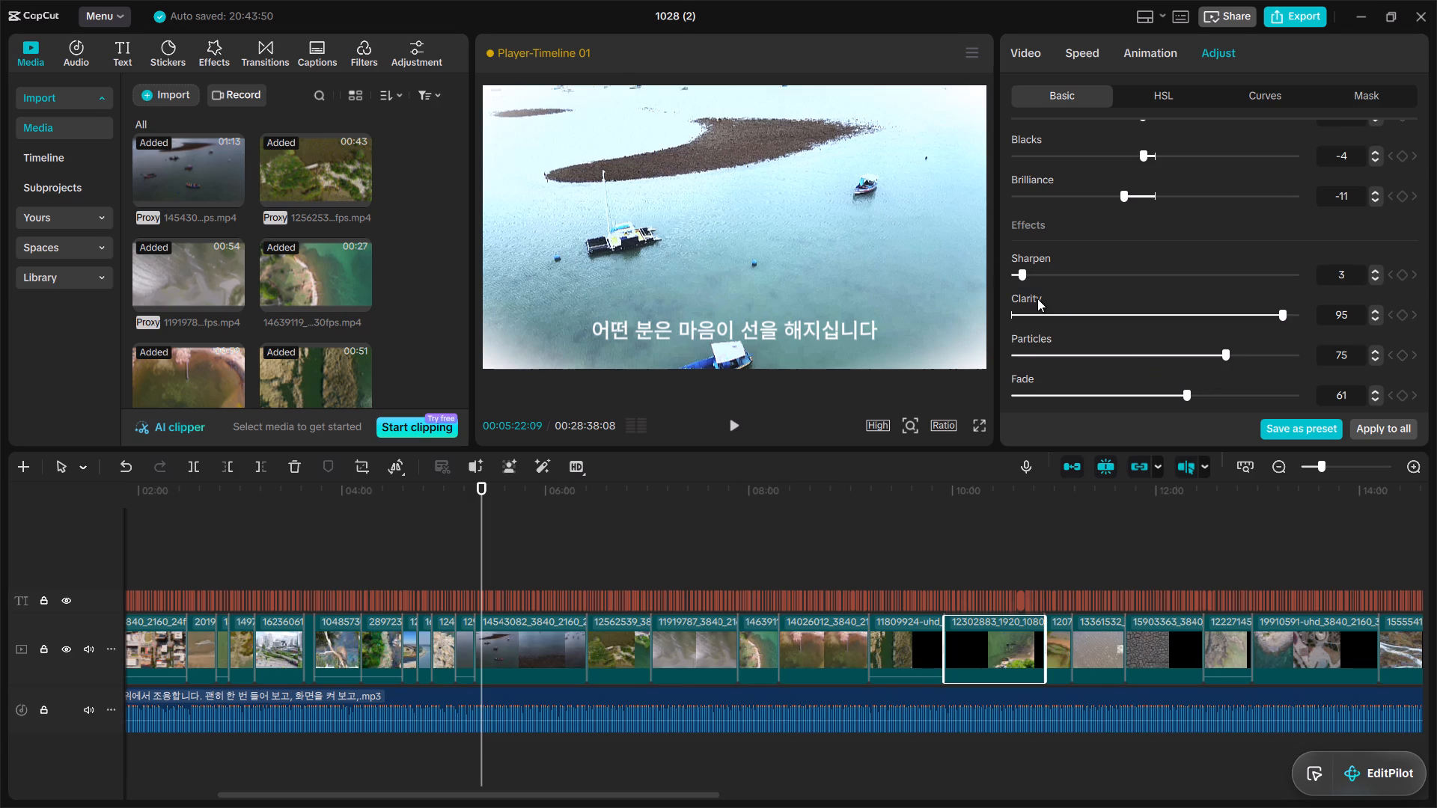
pyautogui.click(1039, 310)
pyautogui.click(1033, 310)
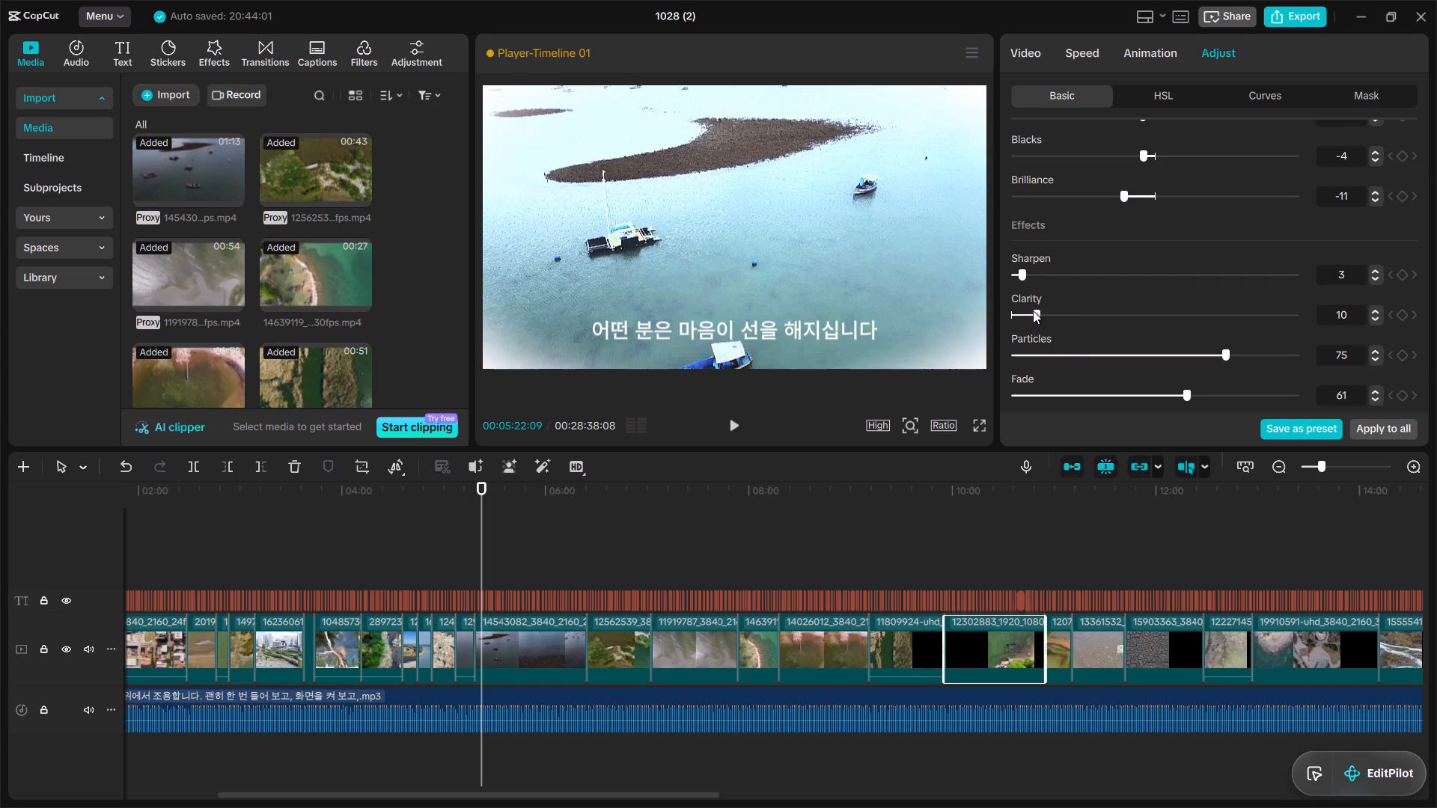
pyautogui.click(1055, 350)
pyautogui.click(1072, 386)
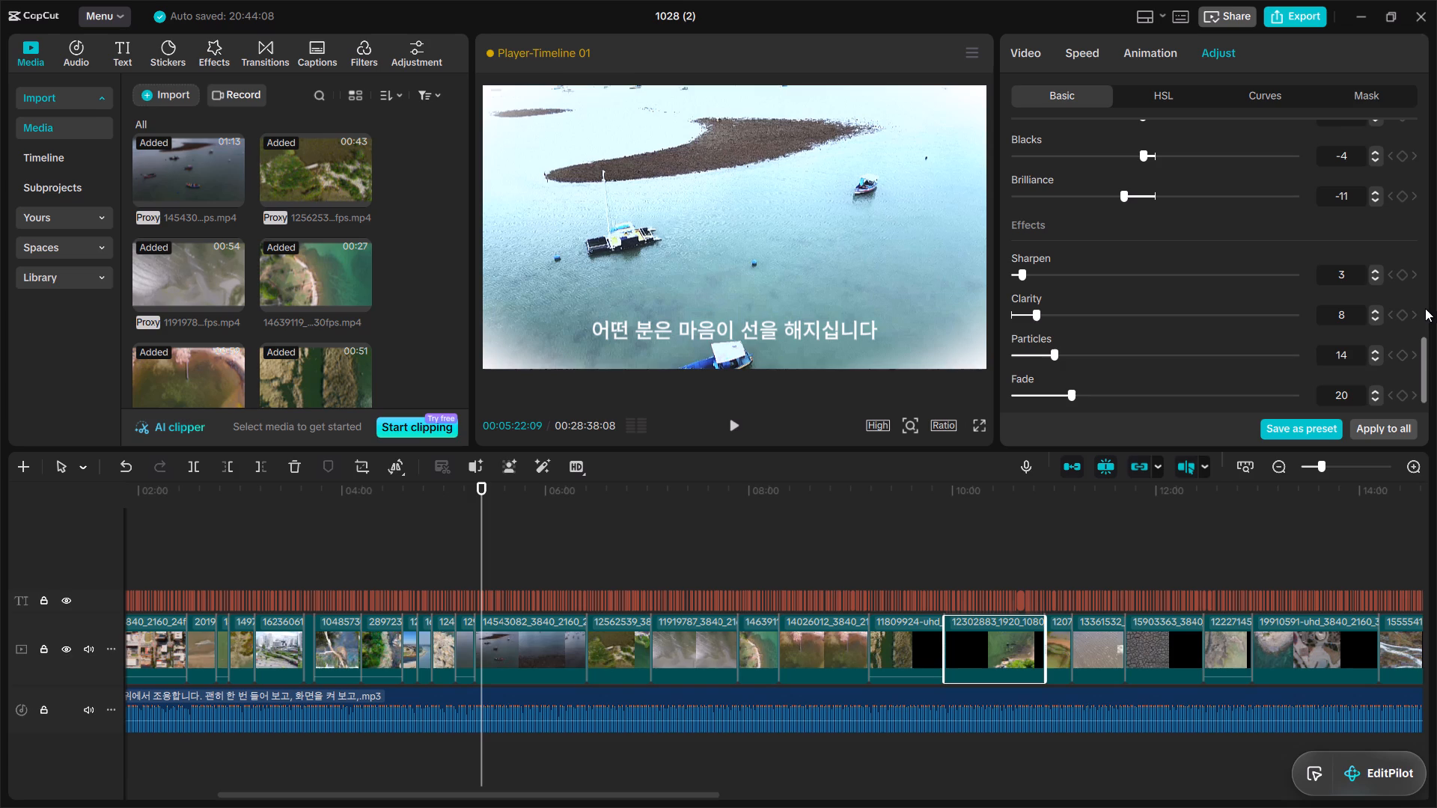
pyautogui.moveTo(1424, 362); pyautogui.dragTo(1424, 376)
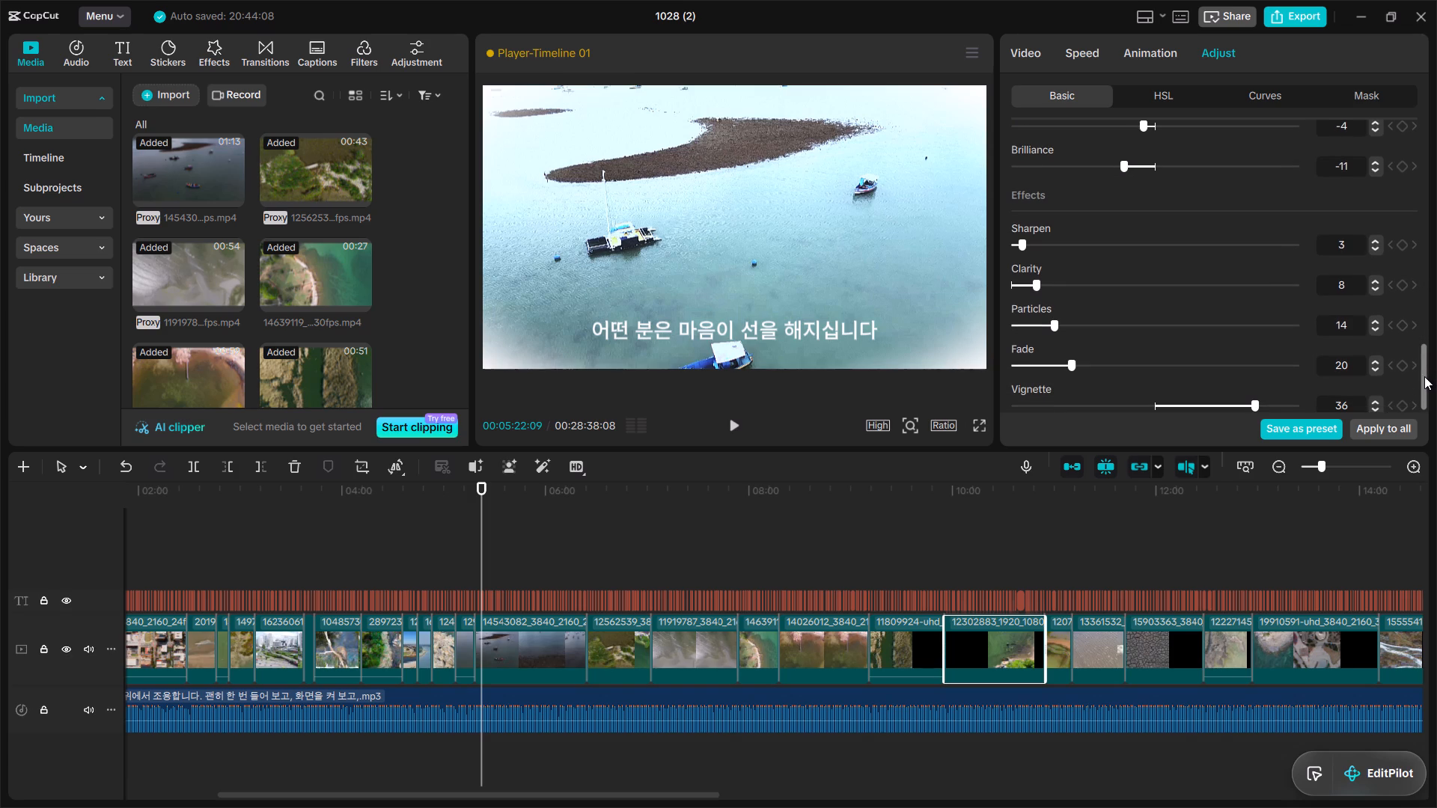
pyautogui.moveTo(1424, 376); pyautogui.dragTo(1427, 394)
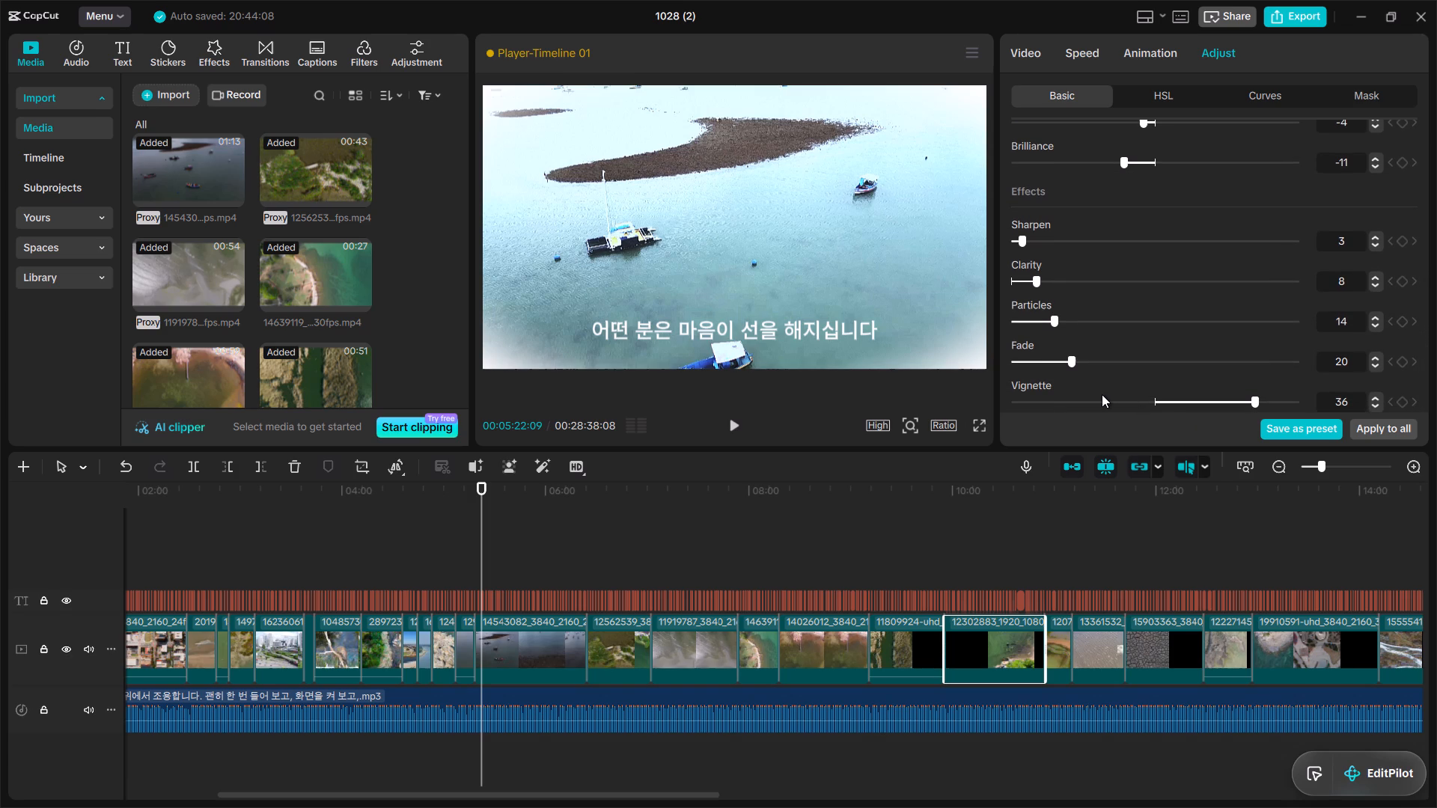
pyautogui.click(1102, 394)
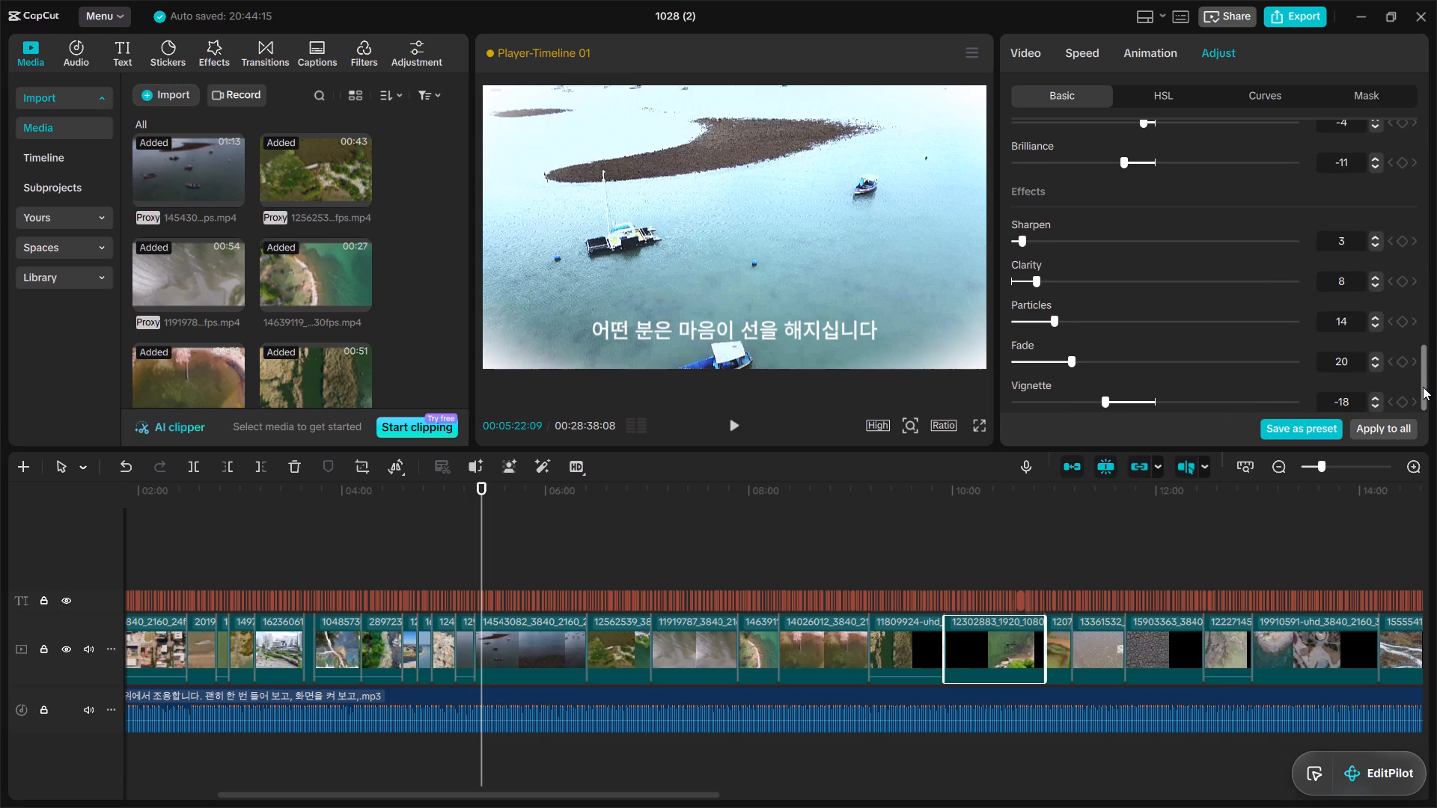
# Set the lightness of clip 12302883 to Brilliance 49, Blacks 44, Whites 37, Shadow 29, Highlight 22, Contrast 17 and Exposure 11.
pyautogui.moveTo(1423, 387); pyautogui.dragTo(1423, 411)
pyautogui.moveTo(1421, 389); pyautogui.dragTo(1421, 343)
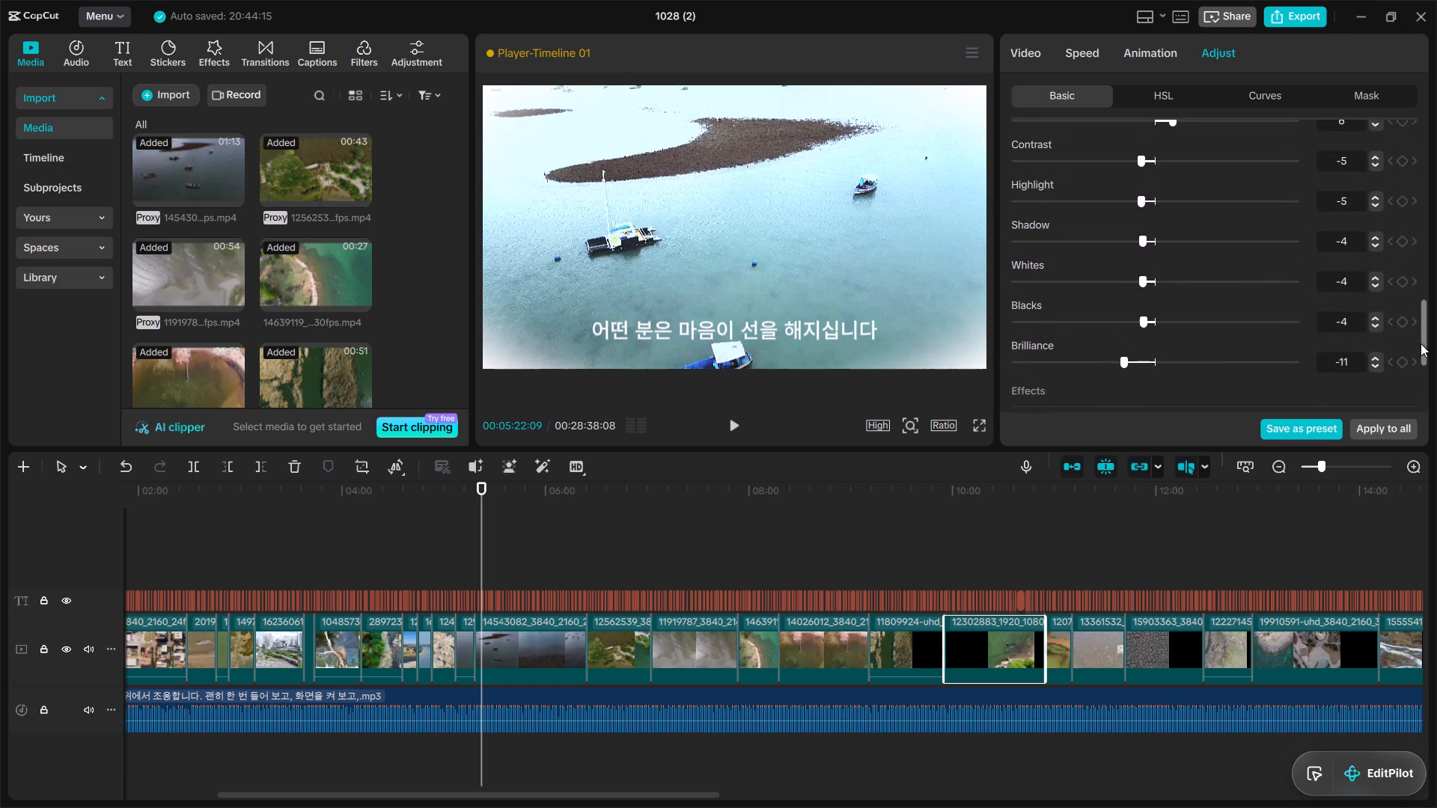
pyautogui.moveTo(1421, 343); pyautogui.dragTo(1419, 331)
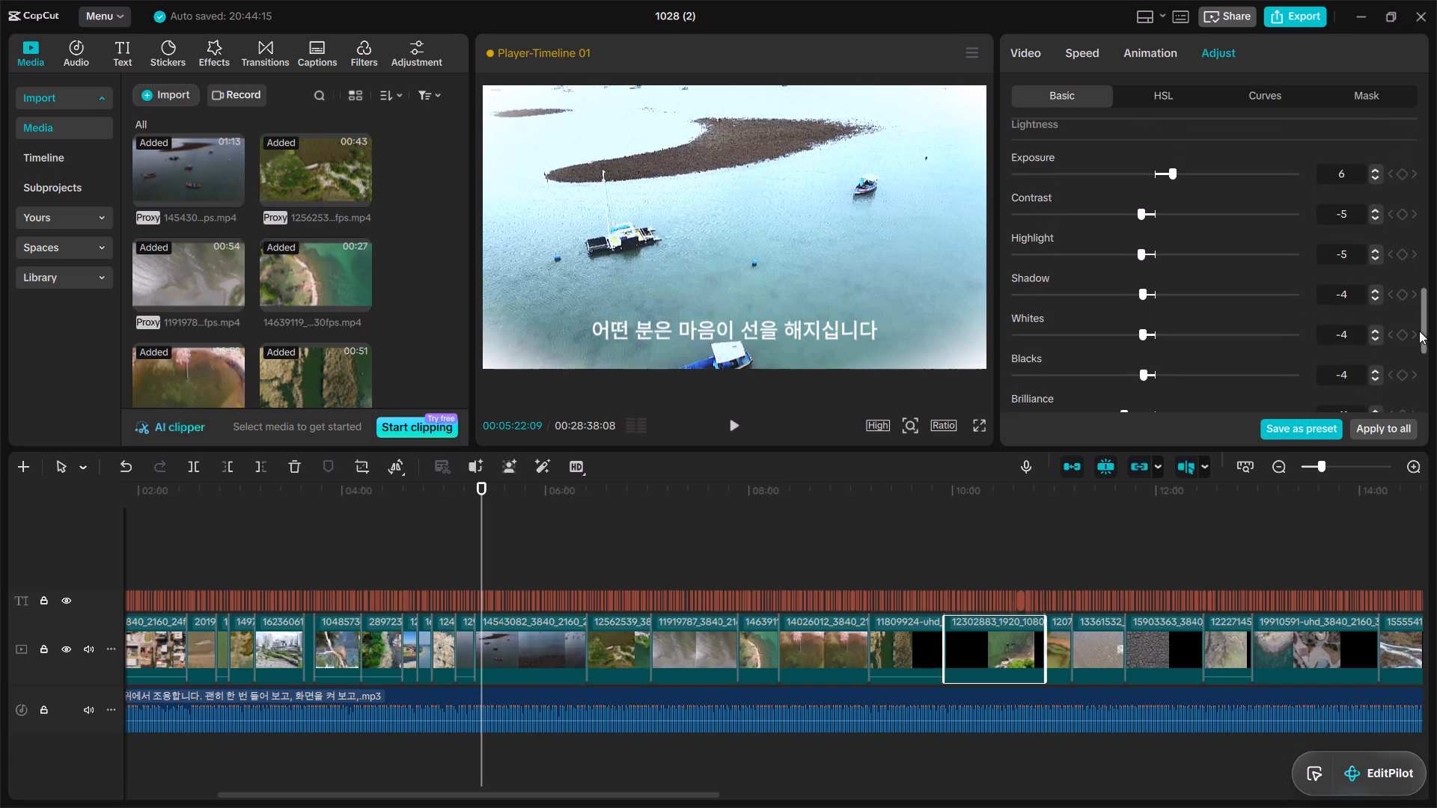
pyautogui.moveTo(1420, 328); pyautogui.dragTo(1420, 331)
pyautogui.moveTo(1420, 331); pyautogui.dragTo(1422, 334)
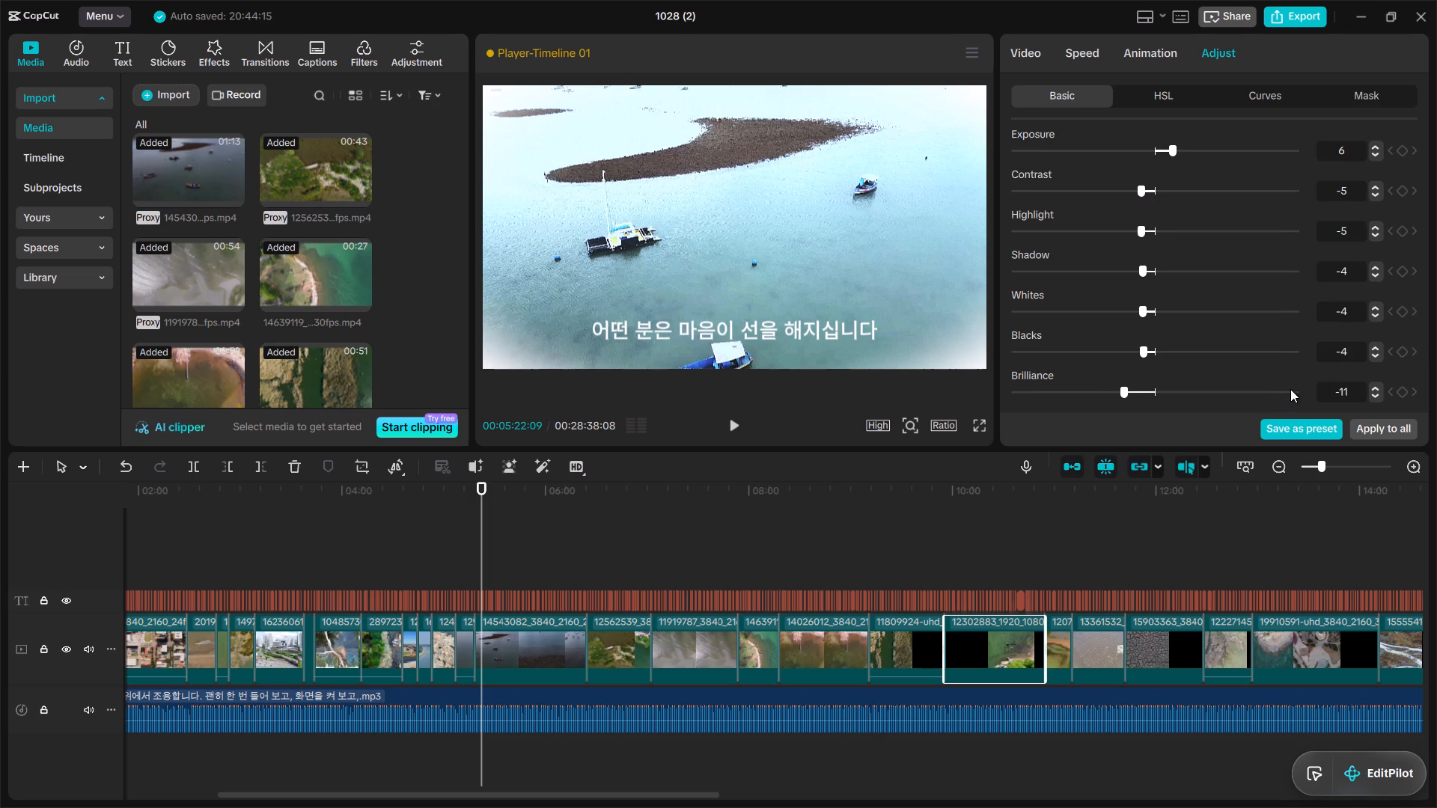
pyautogui.click(1289, 389)
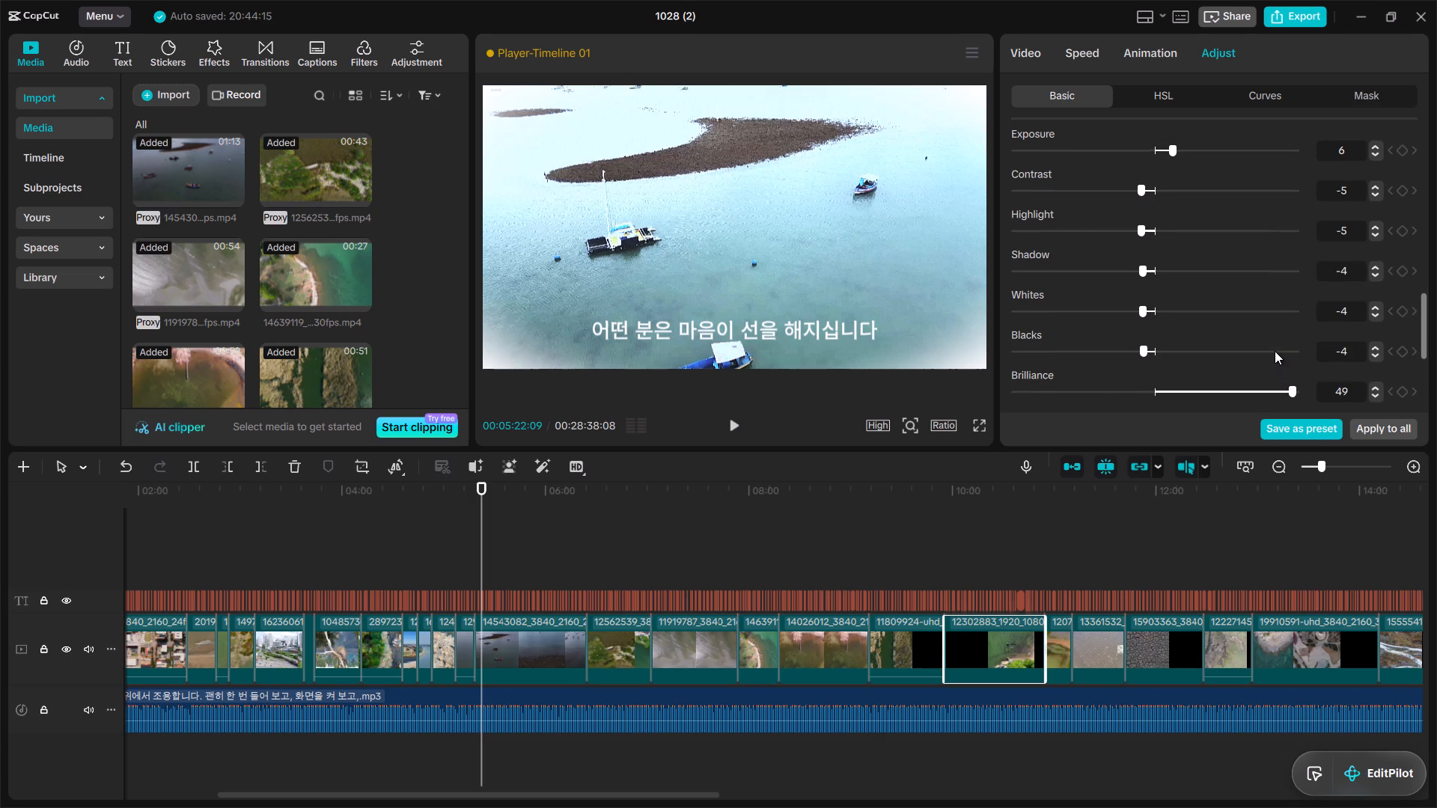
pyautogui.click(1275, 351)
pyautogui.click(1257, 313)
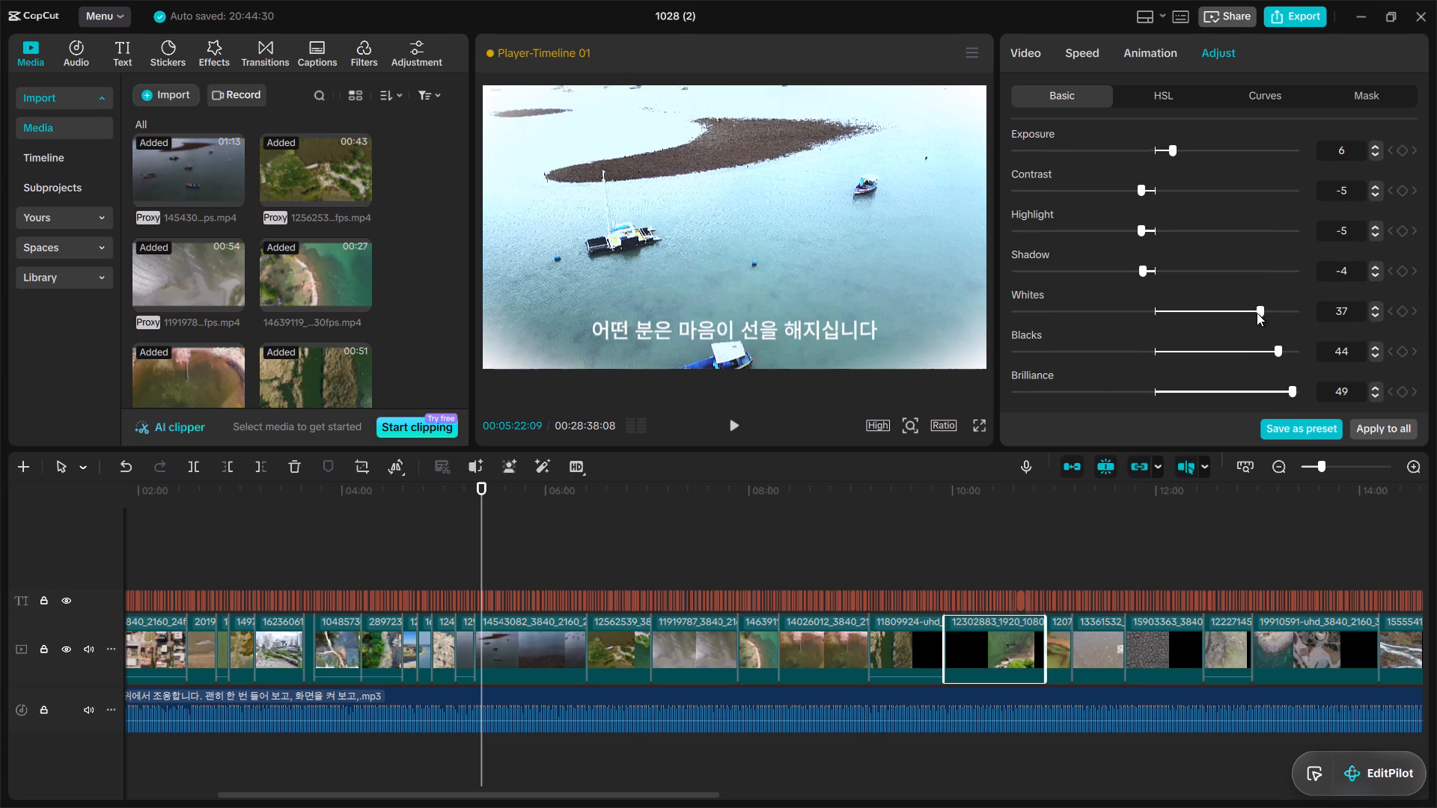
pyautogui.click(1234, 272)
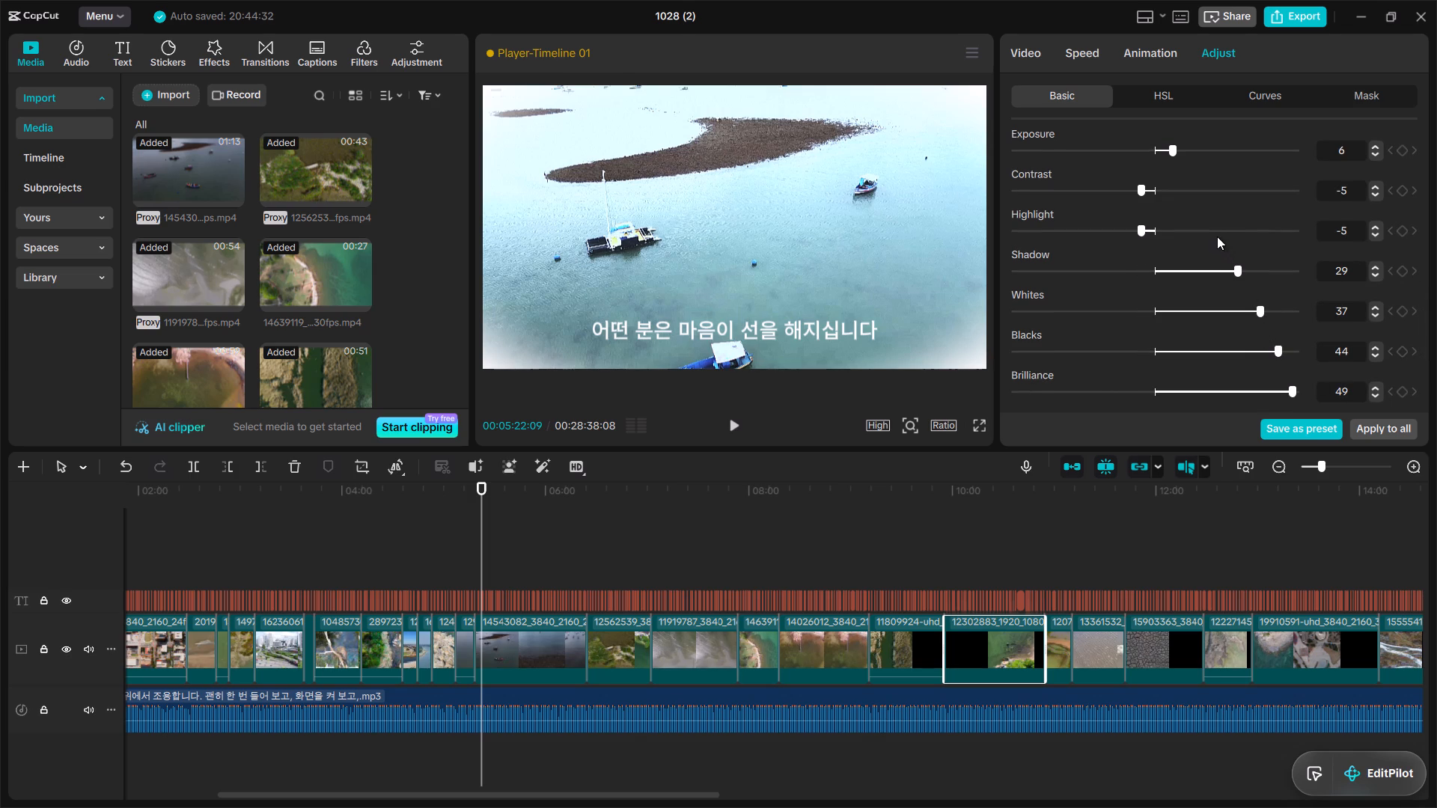
pyautogui.click(1215, 231)
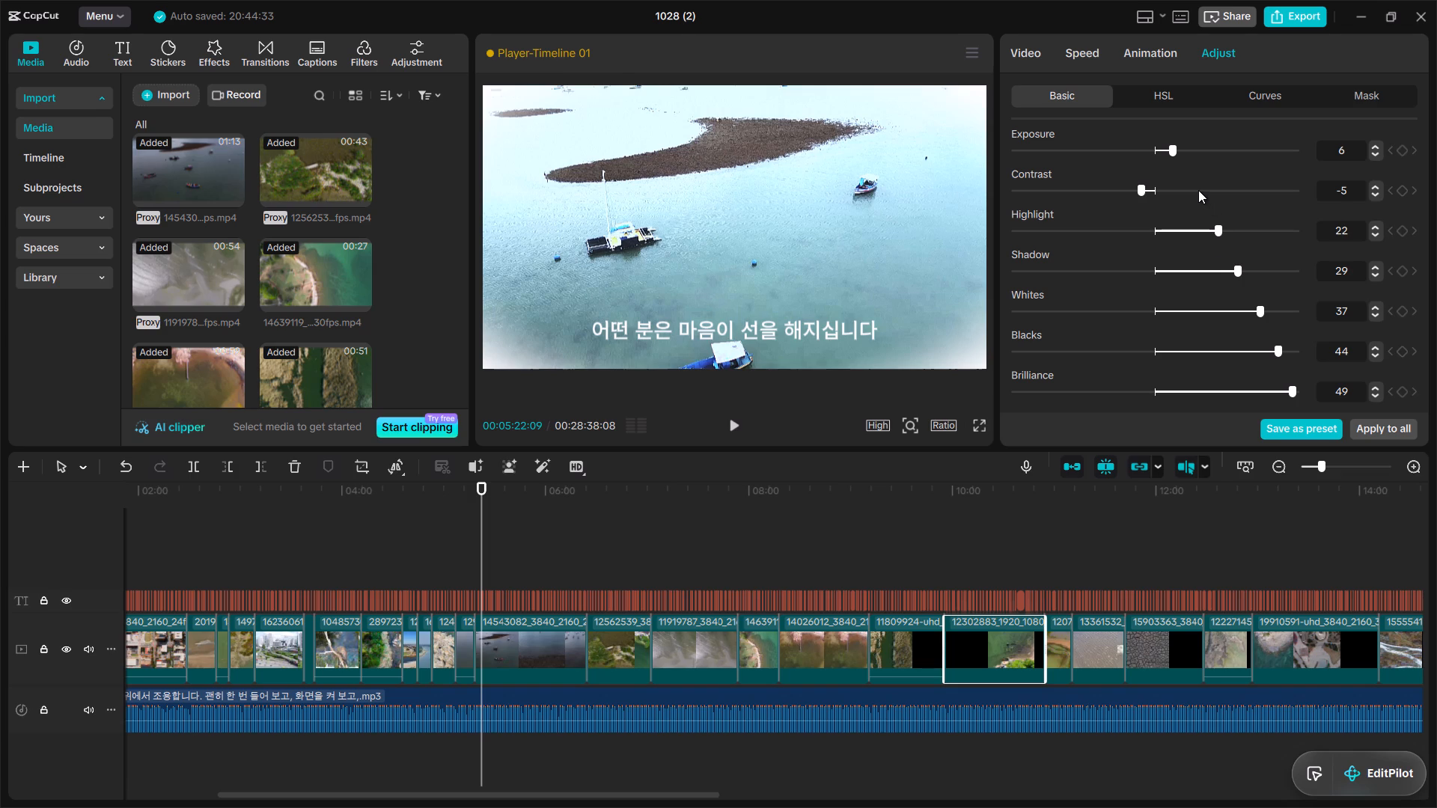
pyautogui.click(1198, 190)
pyautogui.click(1183, 148)
# Set the colour of clip 12302883 to Saturation 24, Tint 12 and Temp 32.
pyautogui.moveTo(1424, 316); pyautogui.dragTo(1413, 260)
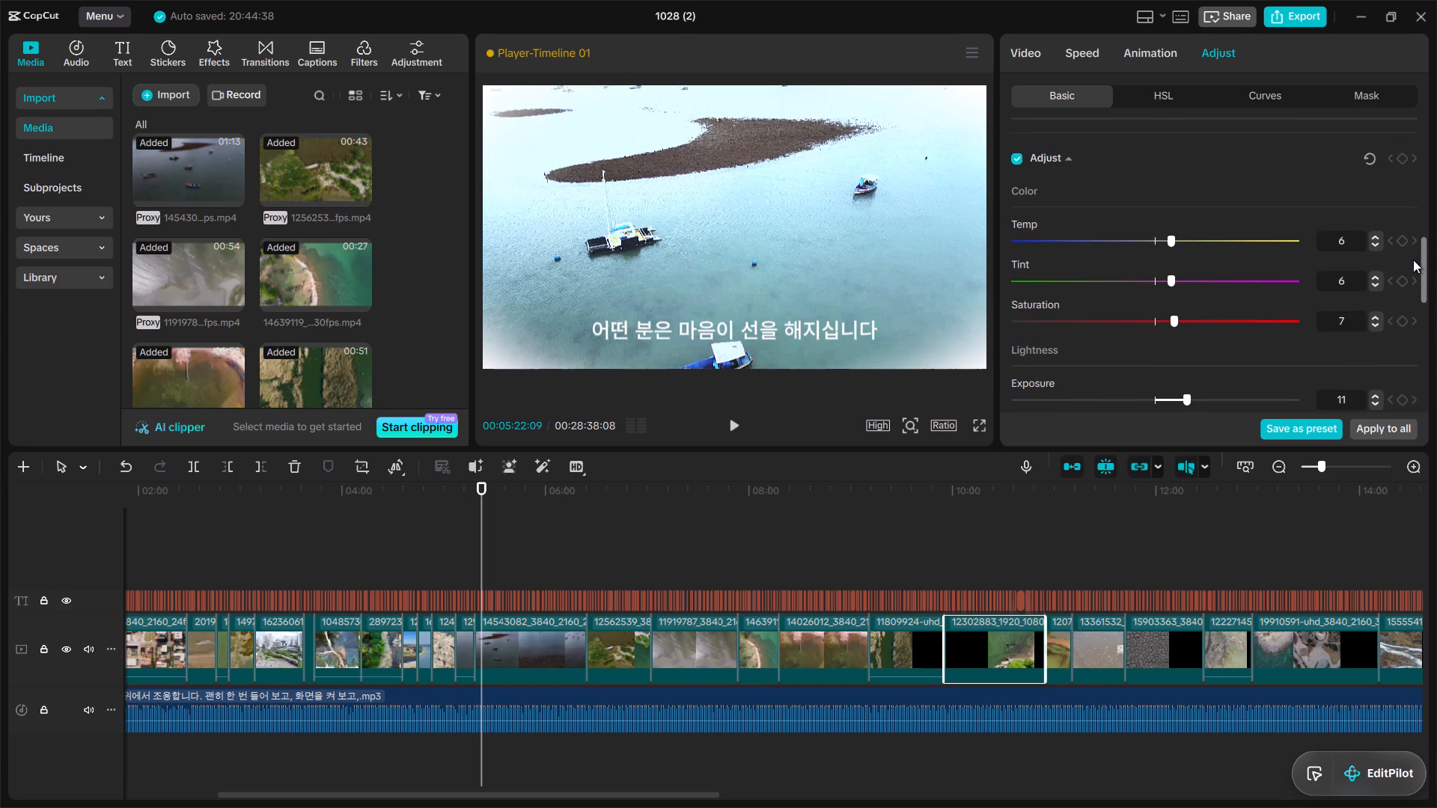
pyautogui.moveTo(1413, 260); pyautogui.dragTo(1413, 256)
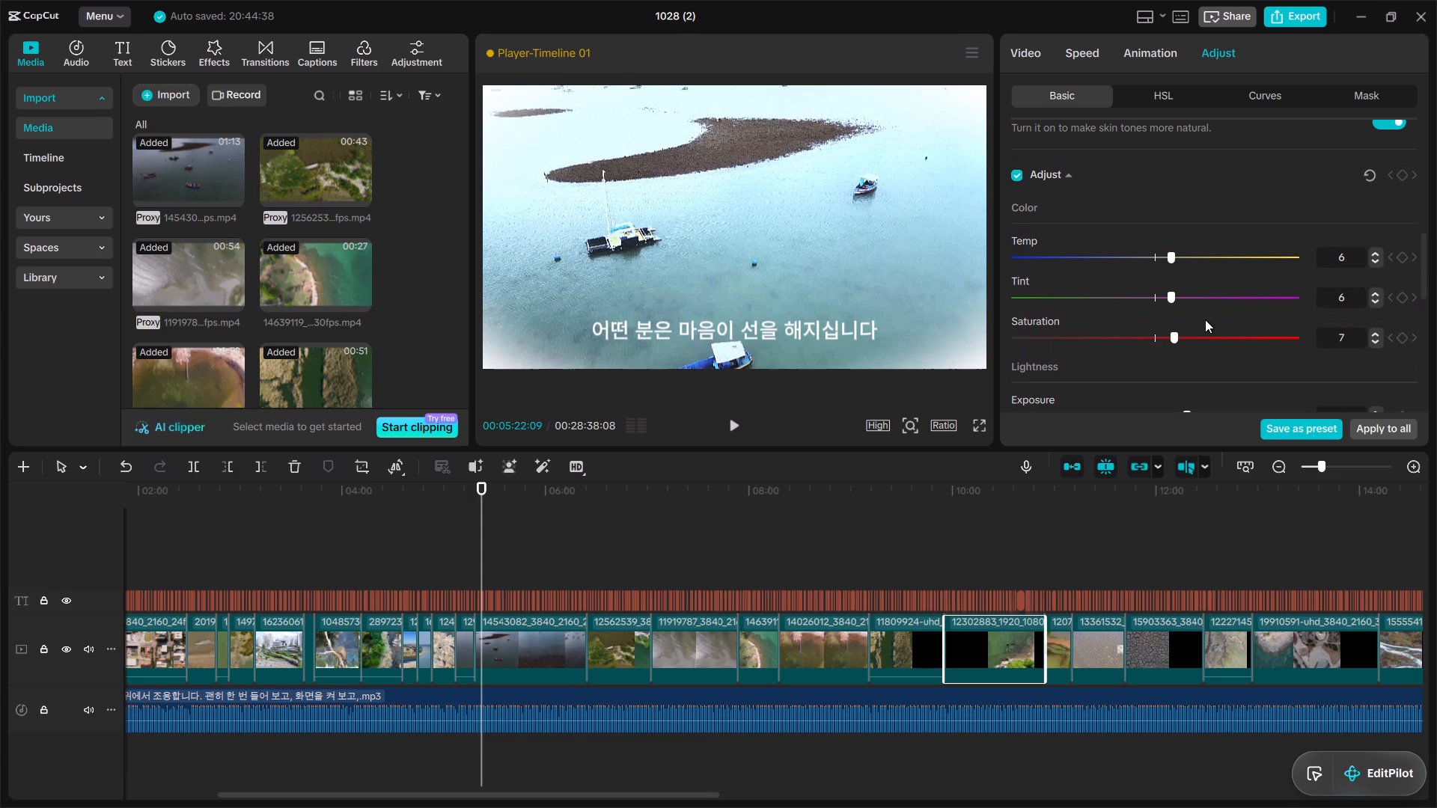
pyautogui.click(1218, 331)
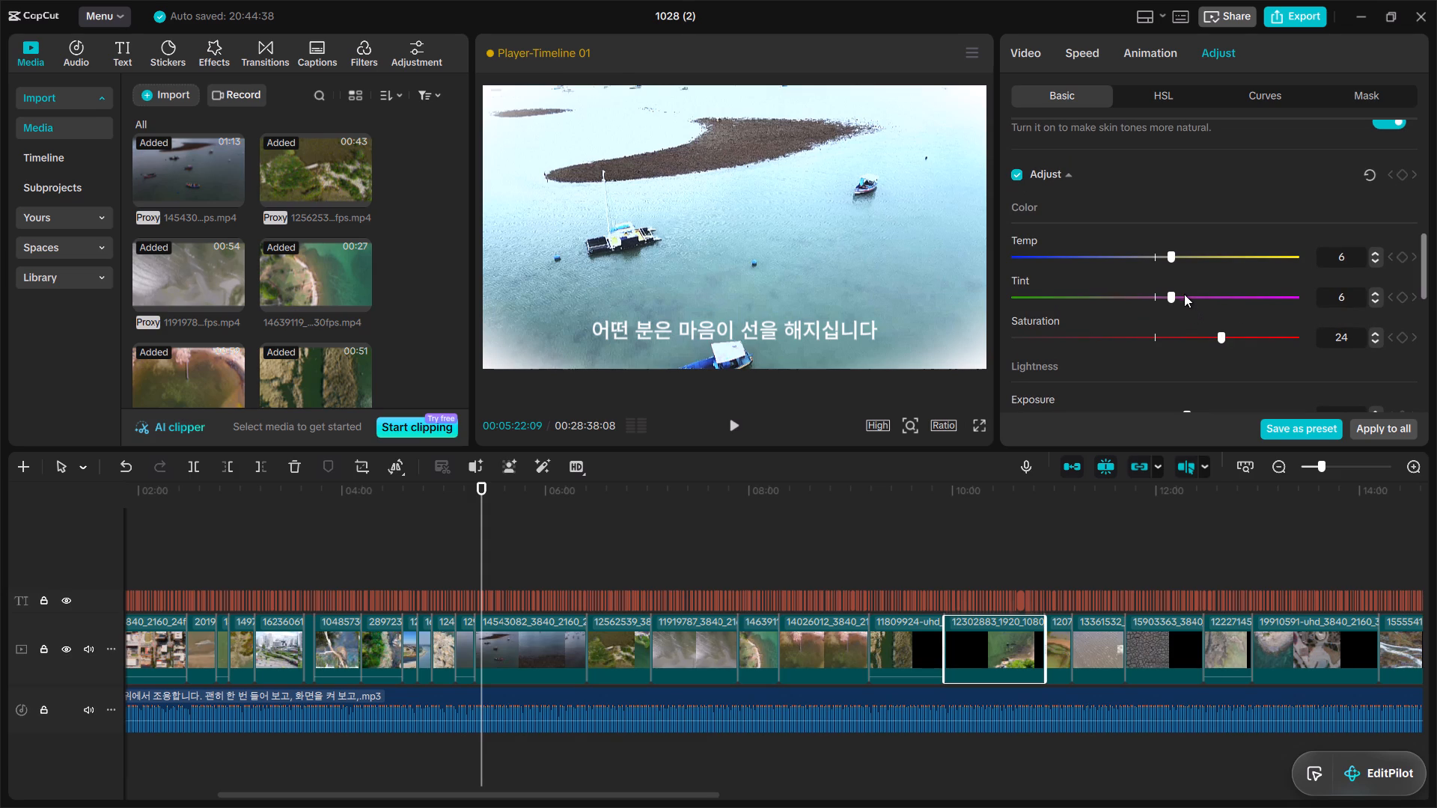
pyautogui.click(1184, 293)
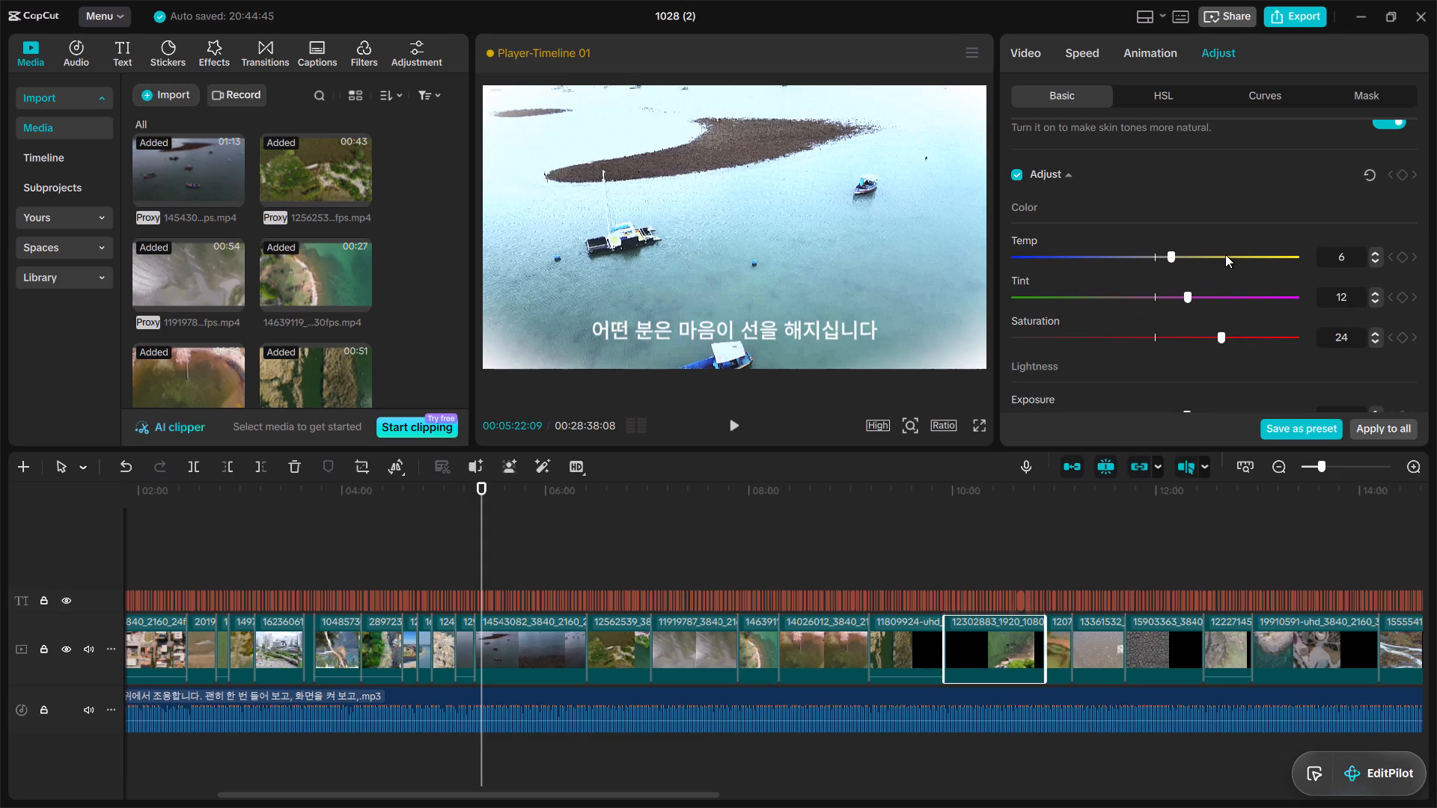
pyautogui.click(1225, 254)
pyautogui.click(1240, 254)
# Select clip 13361532 on the main track and turn on Protect skin tone in its LUT settings.
pyautogui.moveTo(1424, 270); pyautogui.dragTo(1414, 186)
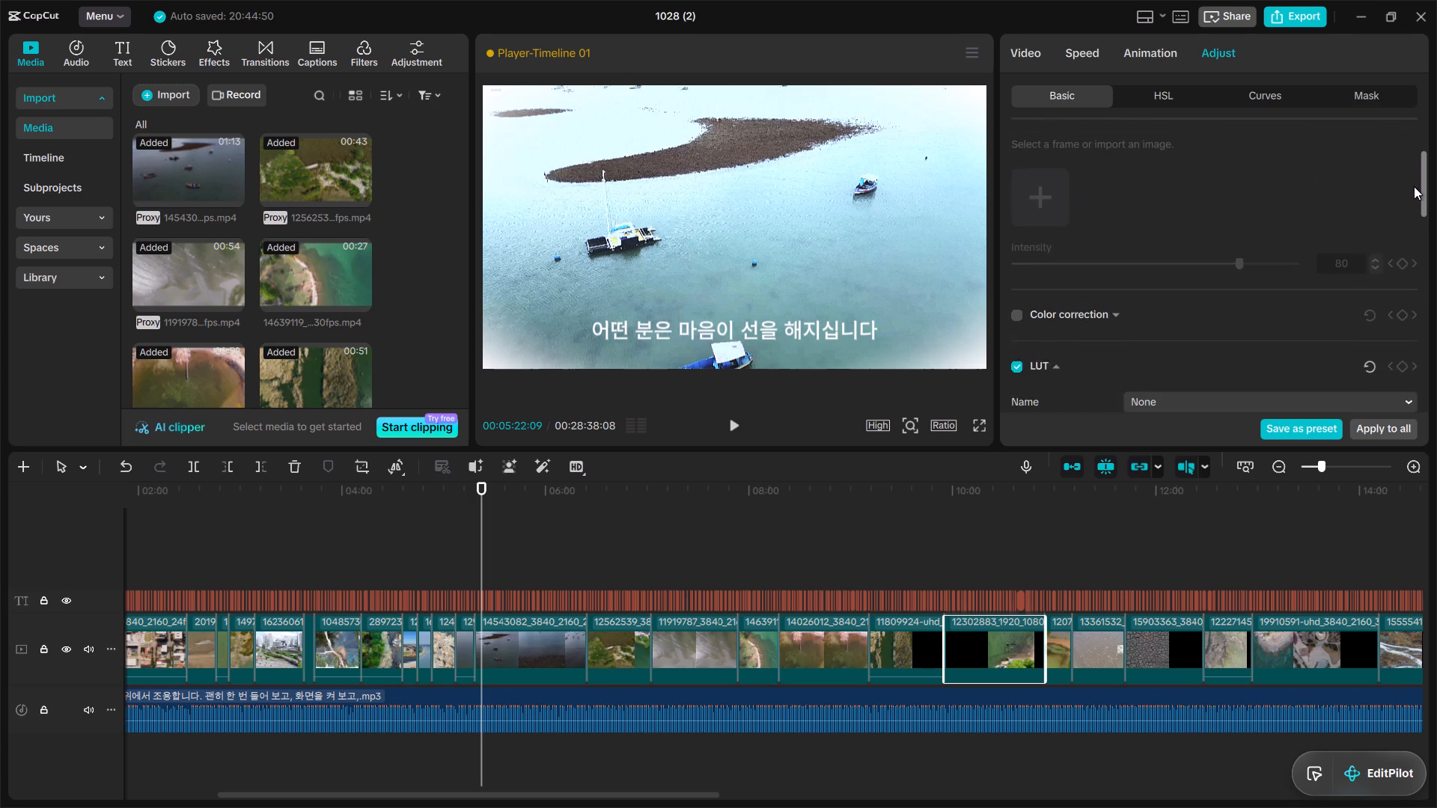
pyautogui.moveTo(1414, 186); pyautogui.dragTo(1398, 1)
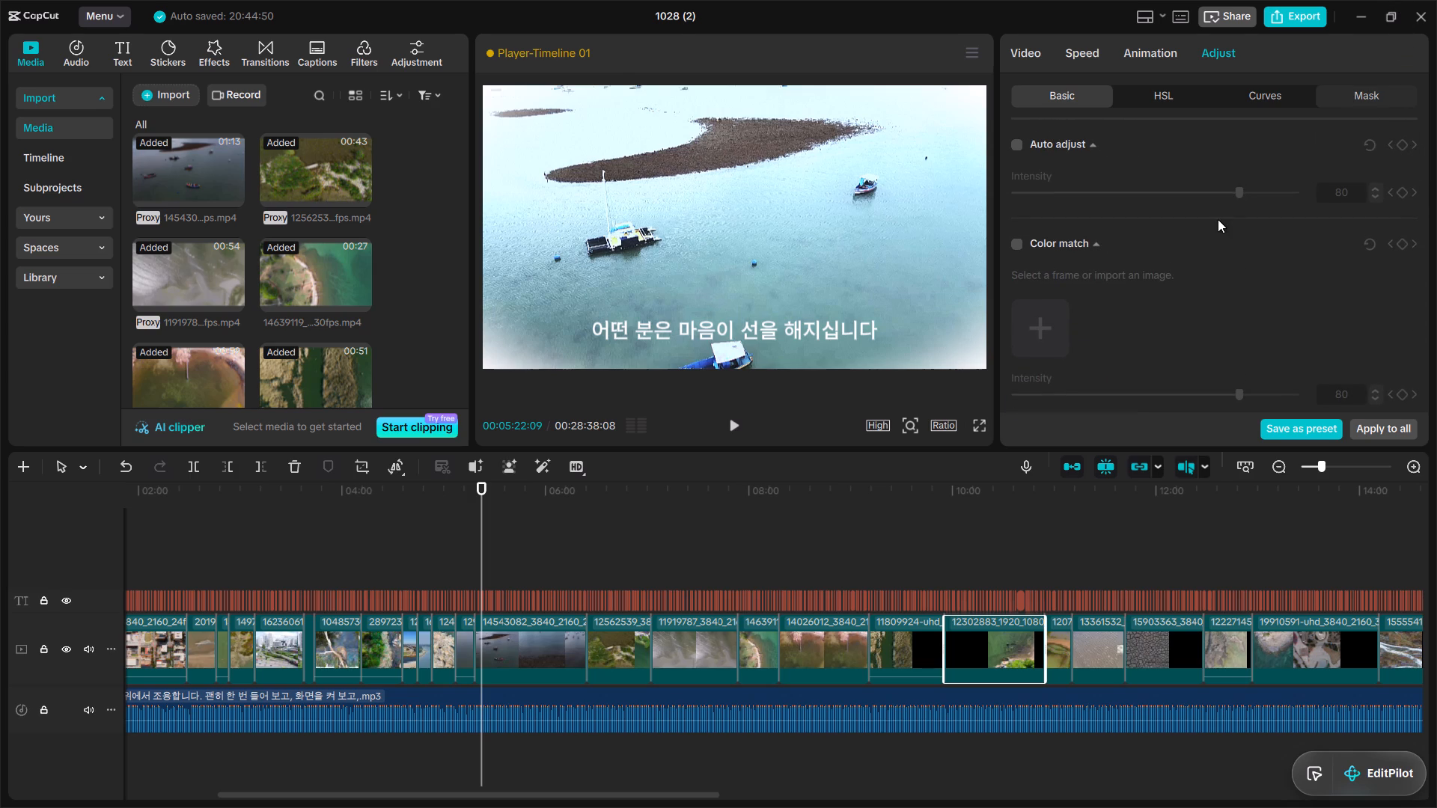
pyautogui.click(1074, 635)
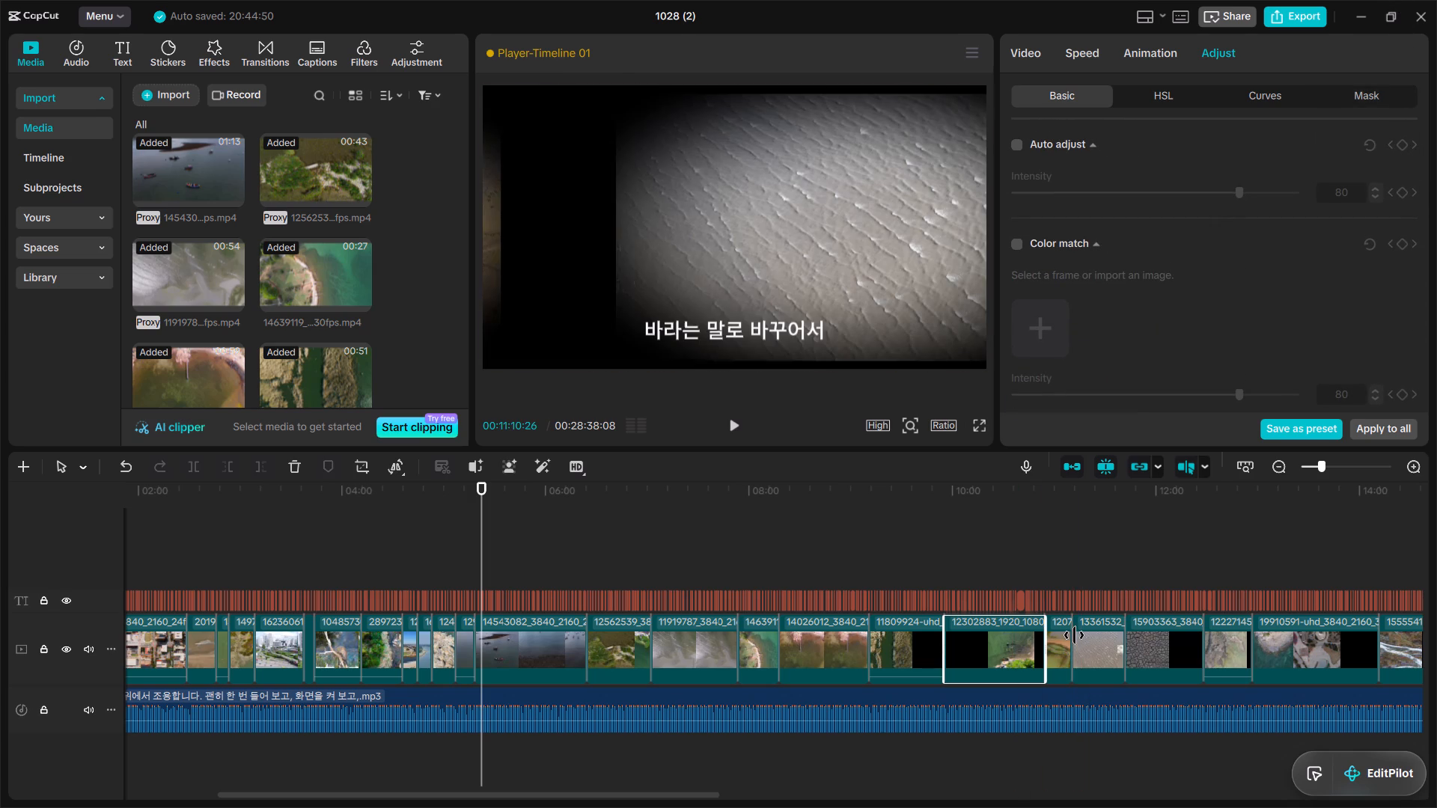
pyautogui.click(1061, 646)
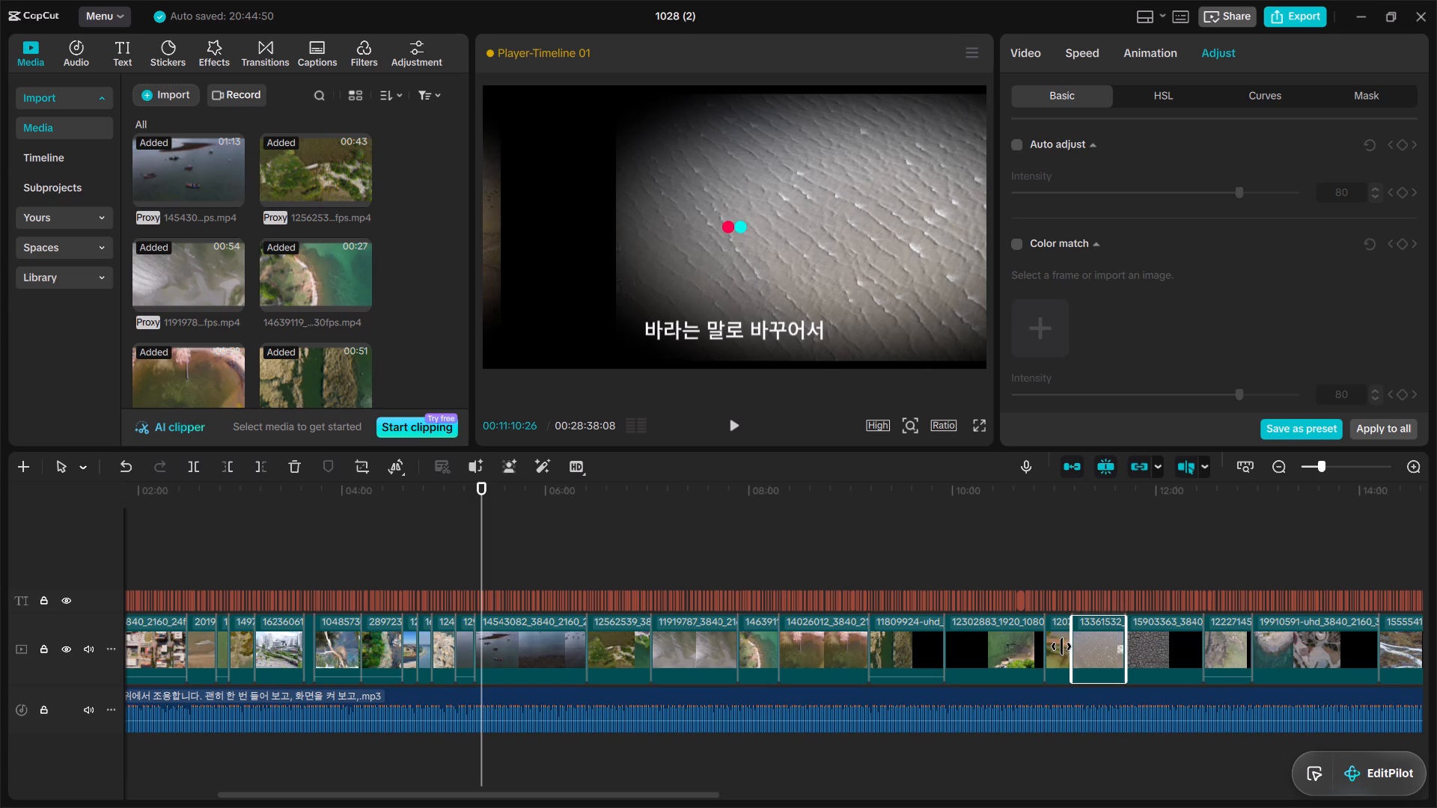
pyautogui.click(1061, 646)
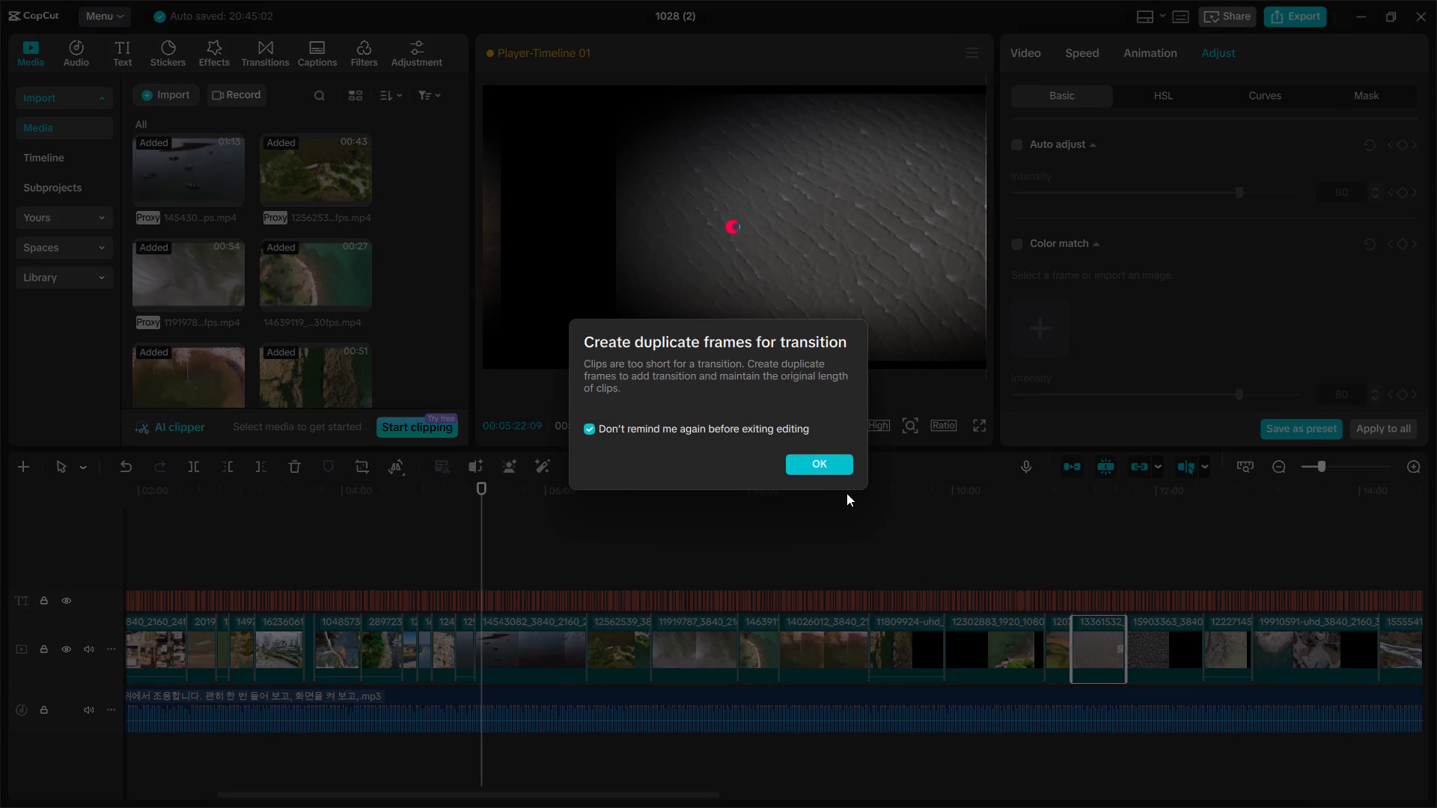
pyautogui.click(827, 465)
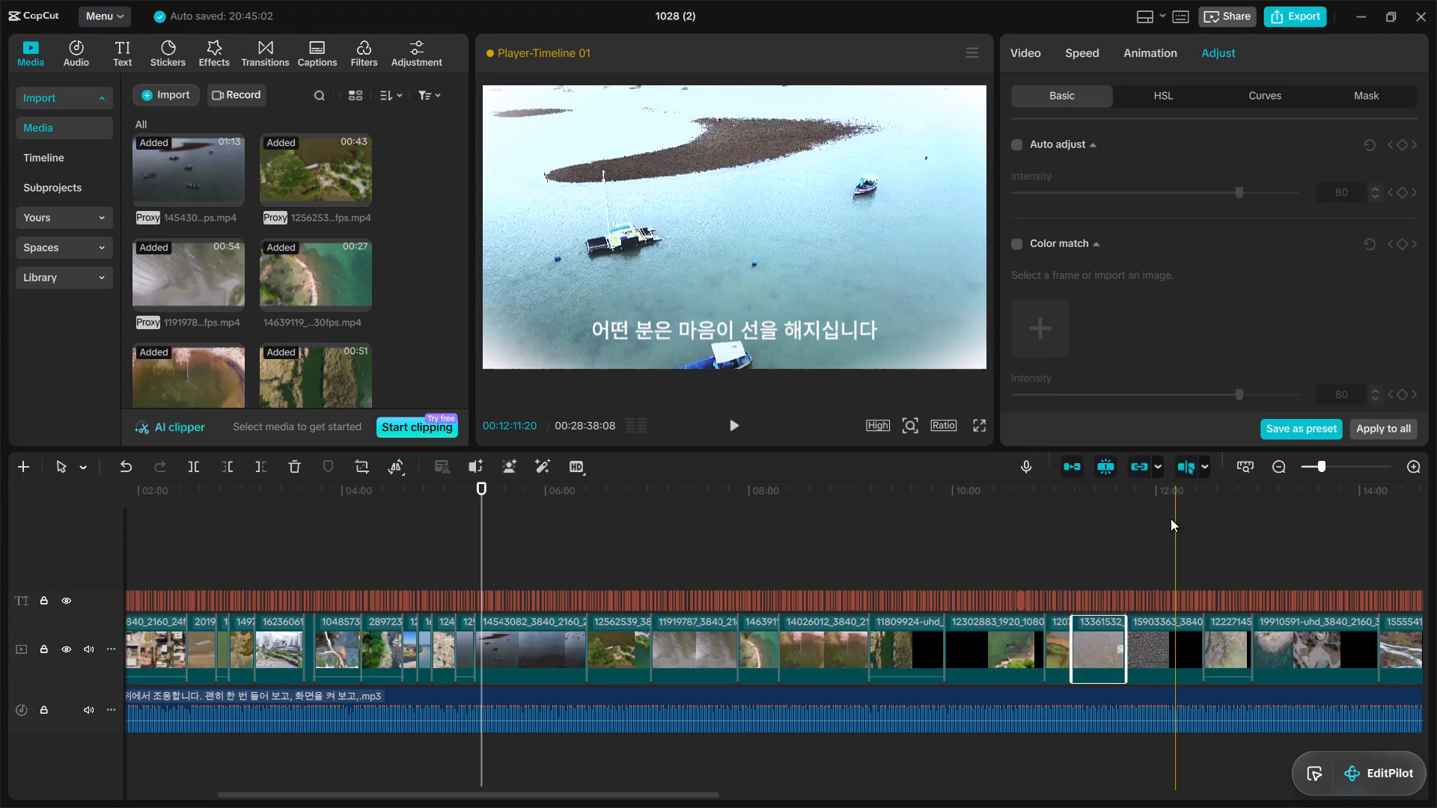
pyautogui.moveTo(1425, 164); pyautogui.dragTo(1431, 187)
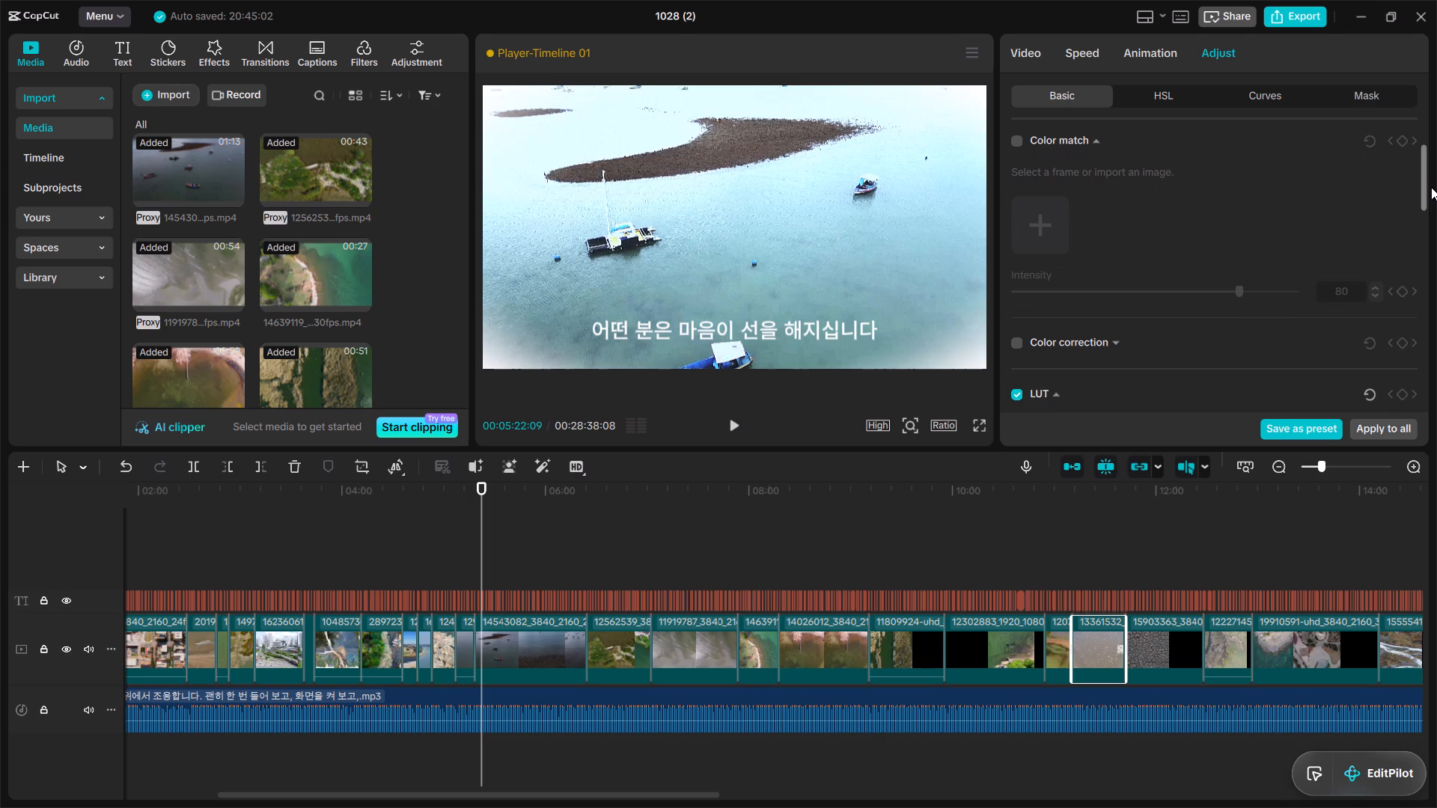
pyautogui.moveTo(1431, 187); pyautogui.dragTo(1431, 206)
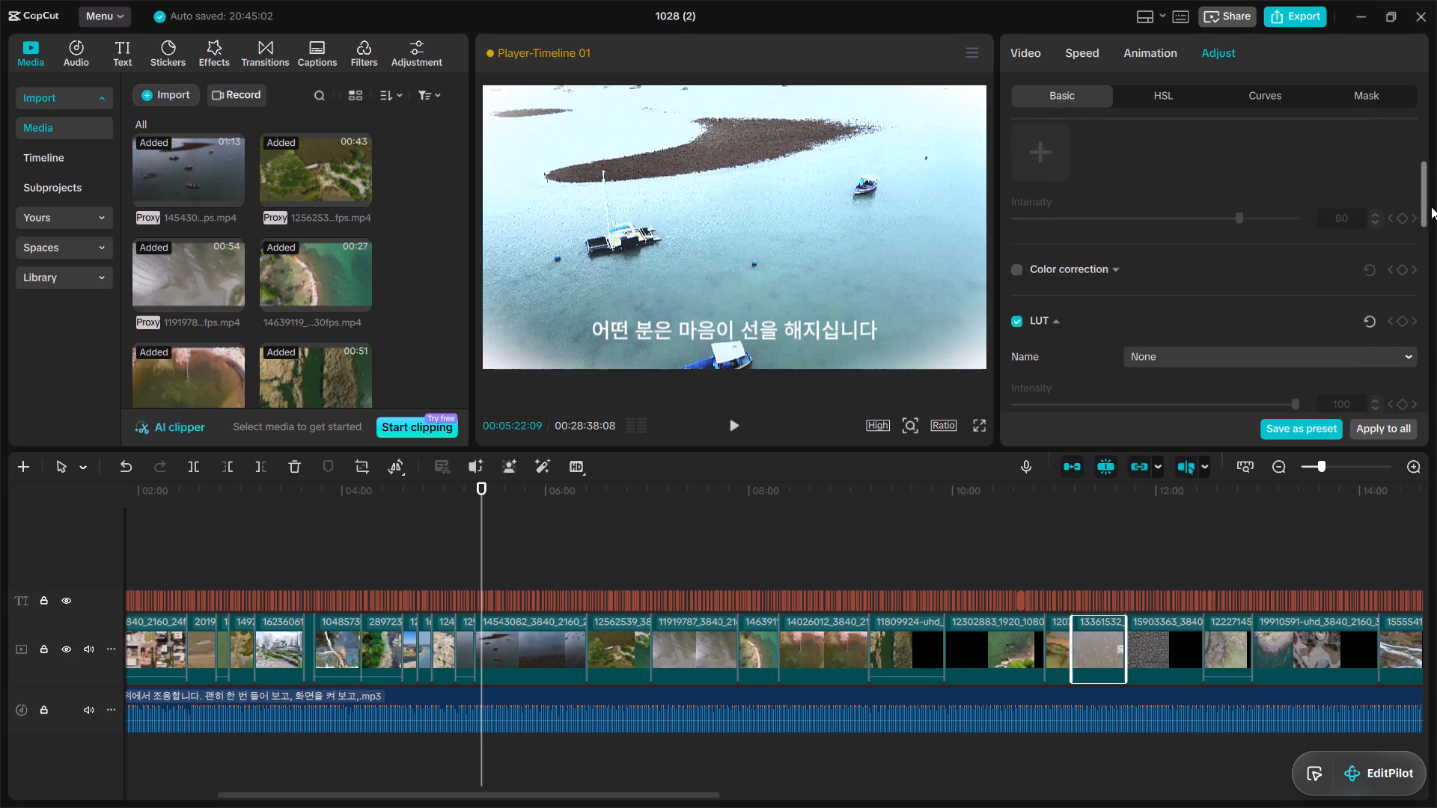
pyautogui.moveTo(1431, 206); pyautogui.dragTo(1428, 233)
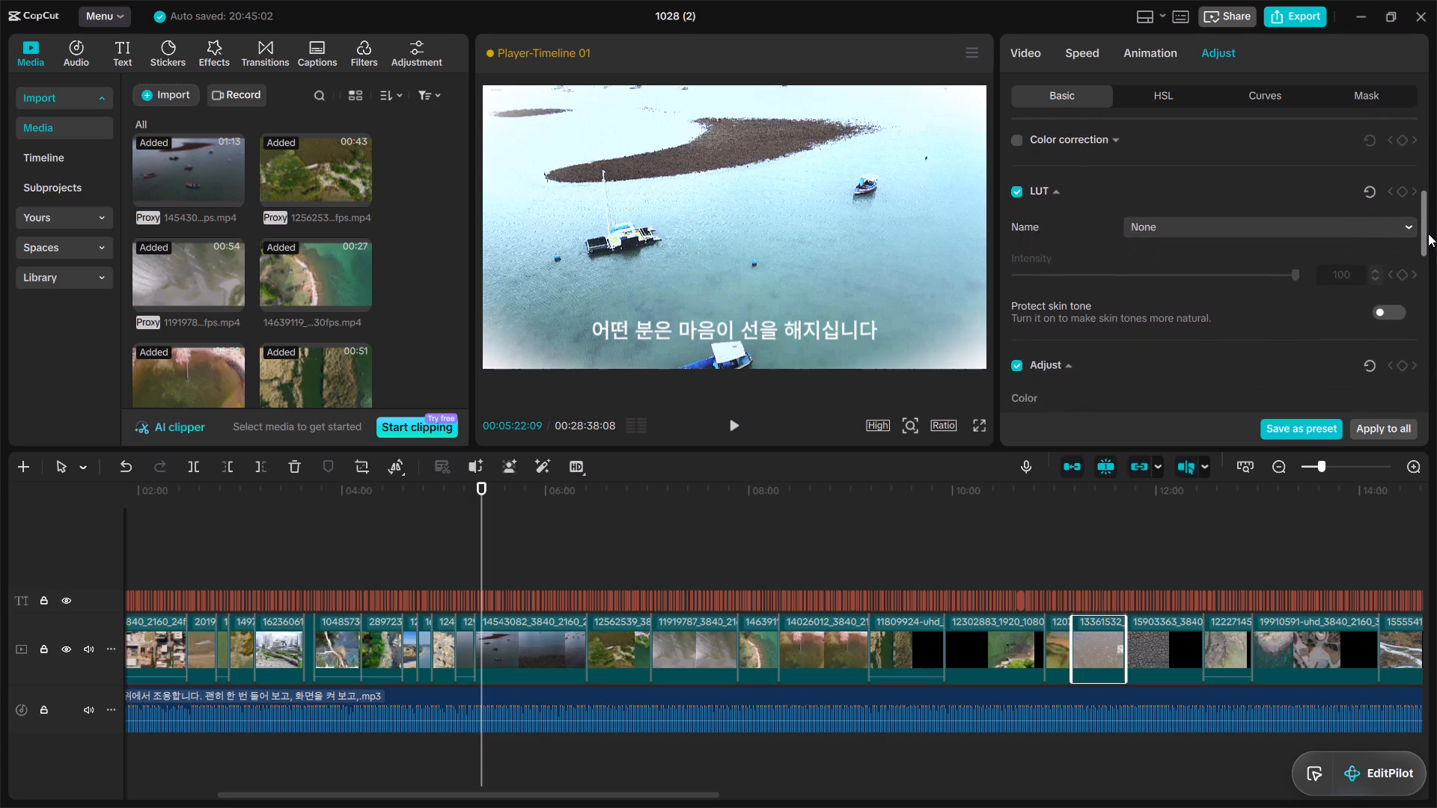
pyautogui.moveTo(1428, 233); pyautogui.dragTo(1426, 260)
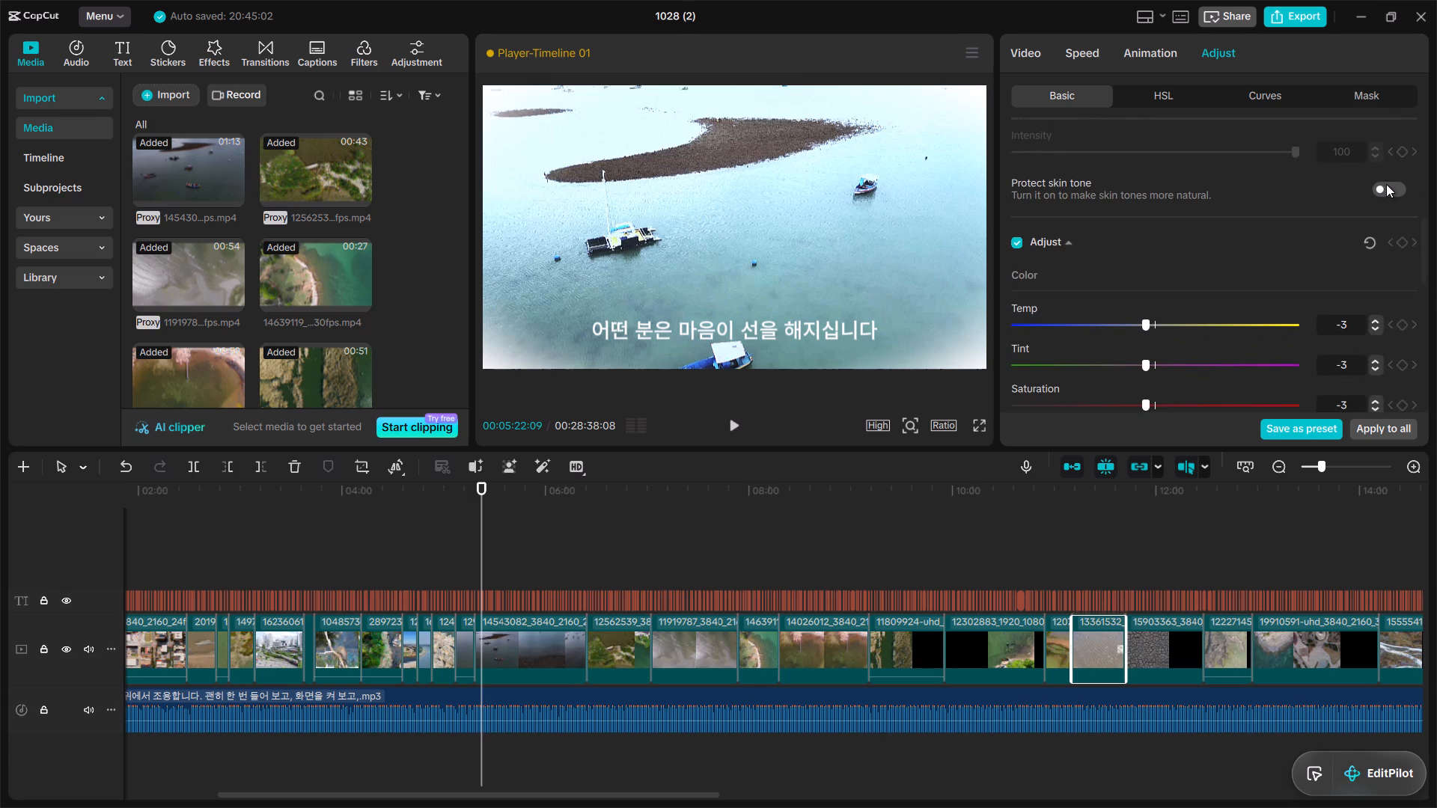
pyautogui.click(1386, 184)
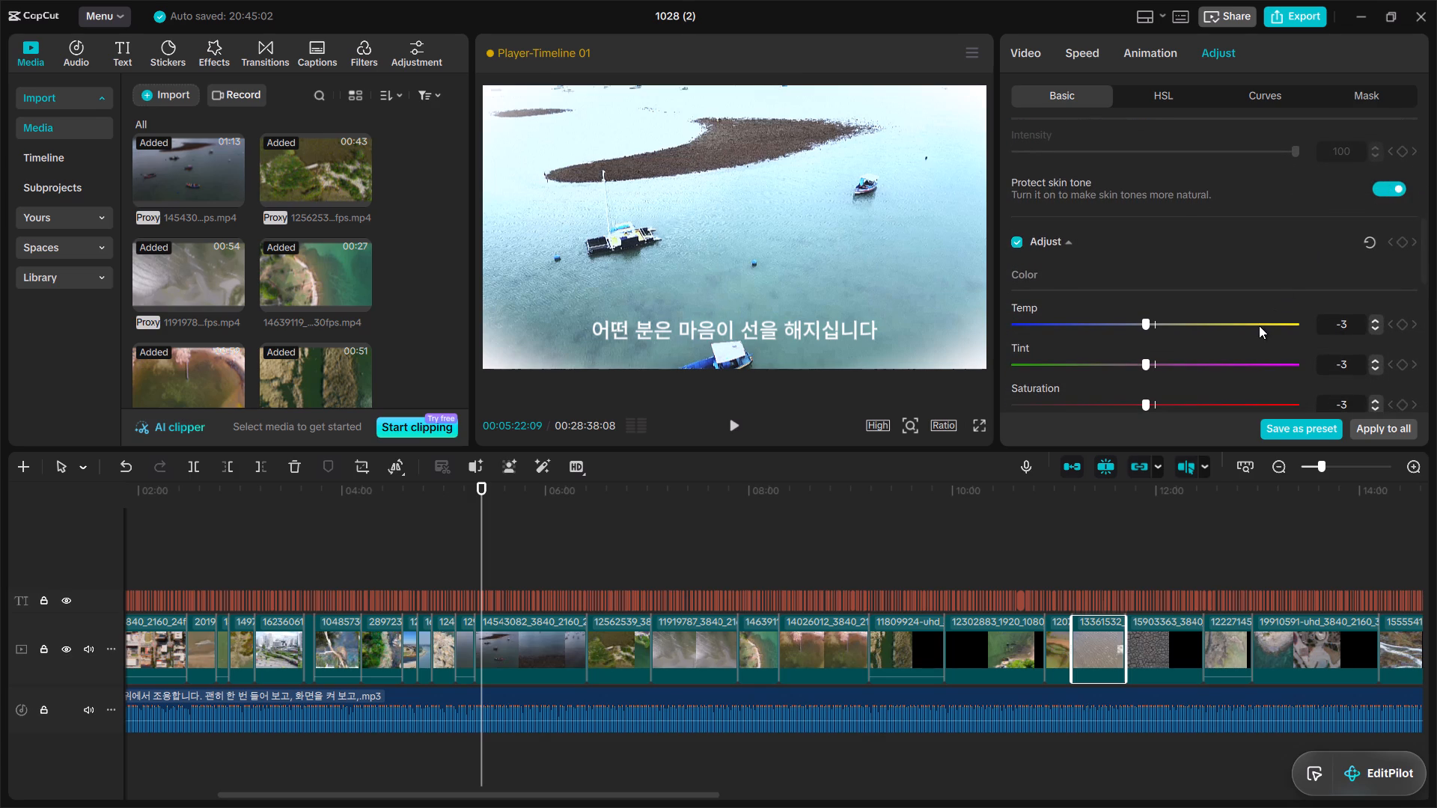
# Set the colour of clip 13361532 to Temp 34, Tint 26 and Saturation 18.
pyautogui.click(1246, 320)
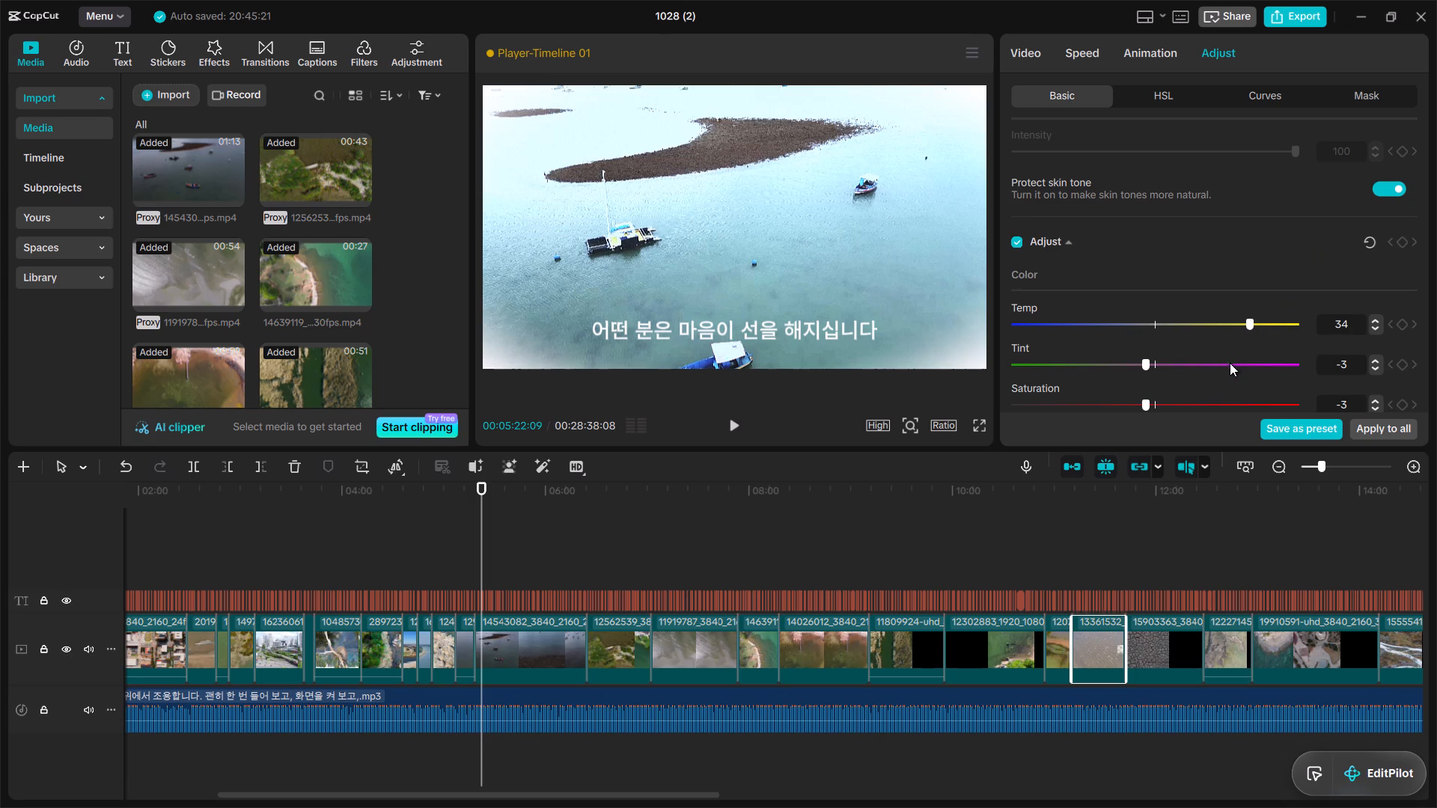
pyautogui.click(1225, 364)
pyautogui.click(1203, 398)
# Set the lightness of clip 13361532 to Exposure 21, Contrast 20, Highlight 16, Shadow 14, Whites 13, Blacks 11 and Brilliance 8.
pyautogui.moveTo(1423, 260); pyautogui.dragTo(1424, 269)
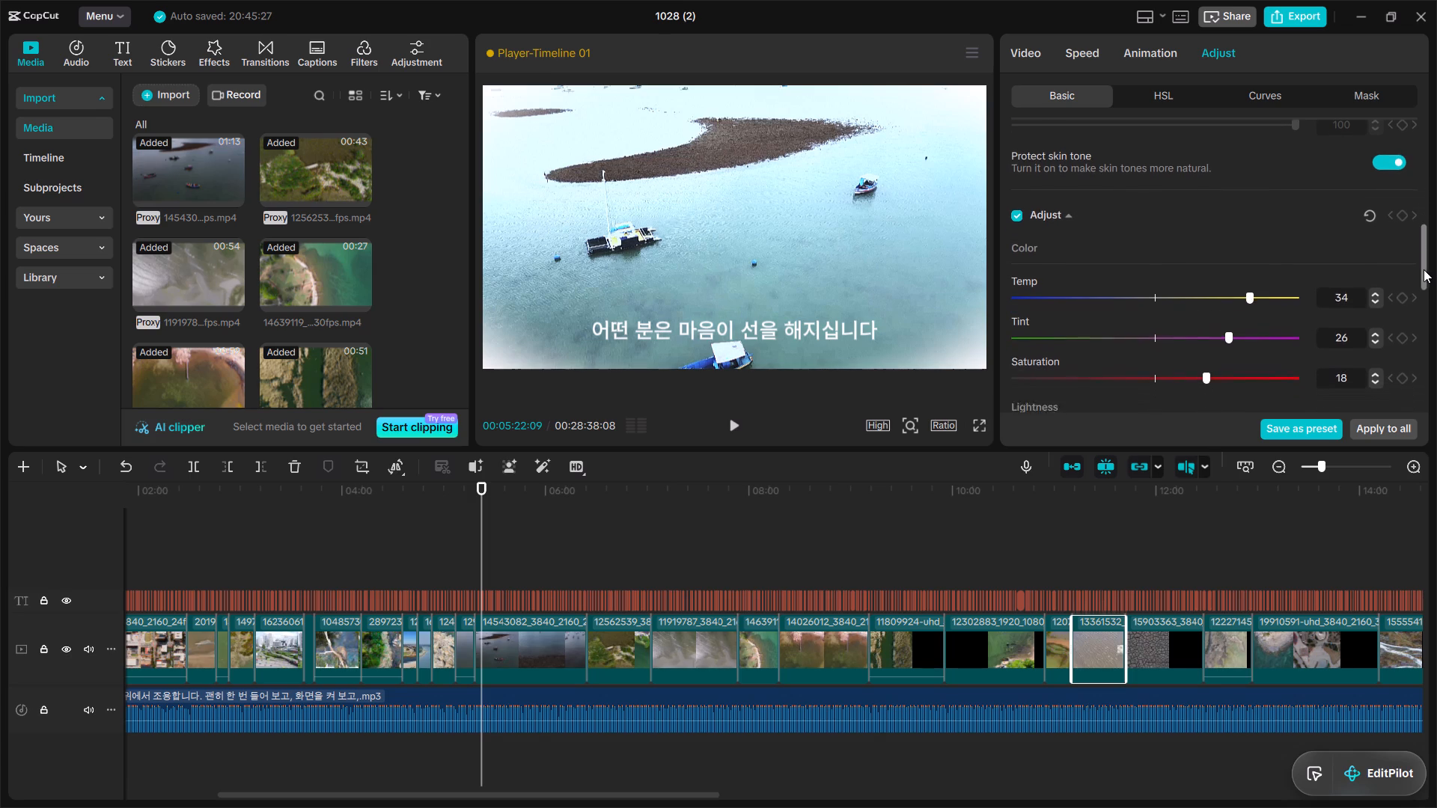
pyautogui.moveTo(1424, 269); pyautogui.dragTo(1428, 302)
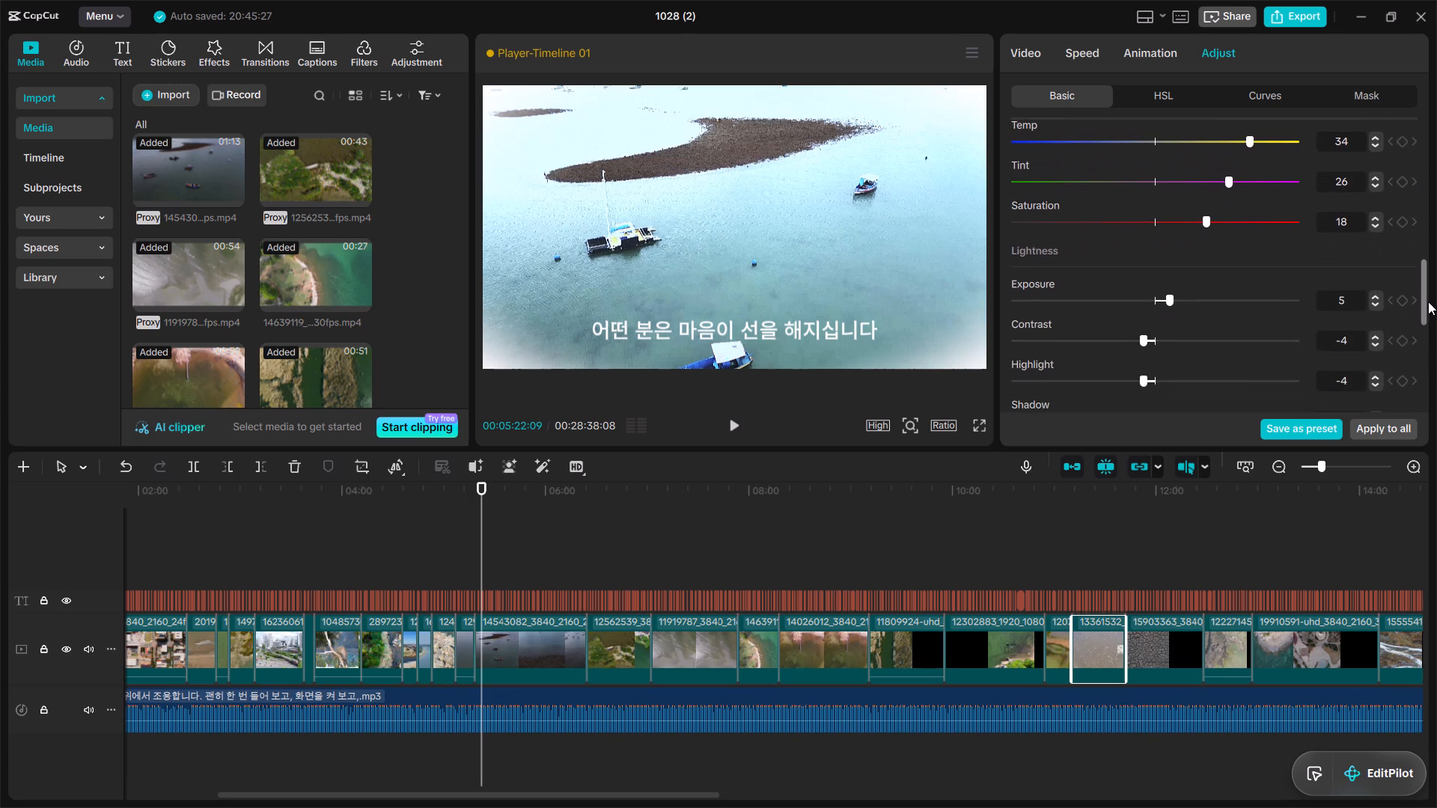
pyautogui.moveTo(1428, 302); pyautogui.dragTo(1428, 324)
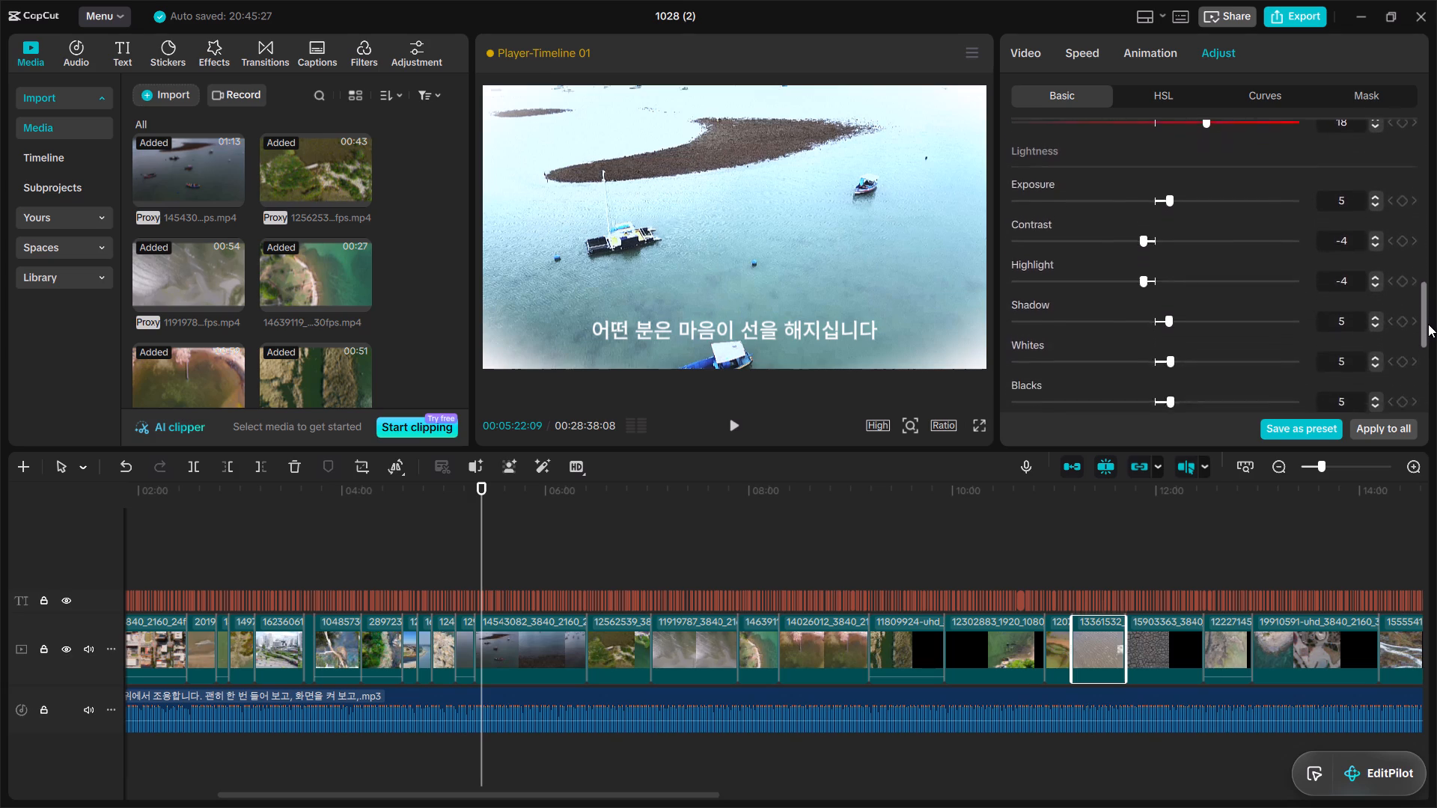
pyautogui.moveTo(1428, 324); pyautogui.dragTo(1426, 337)
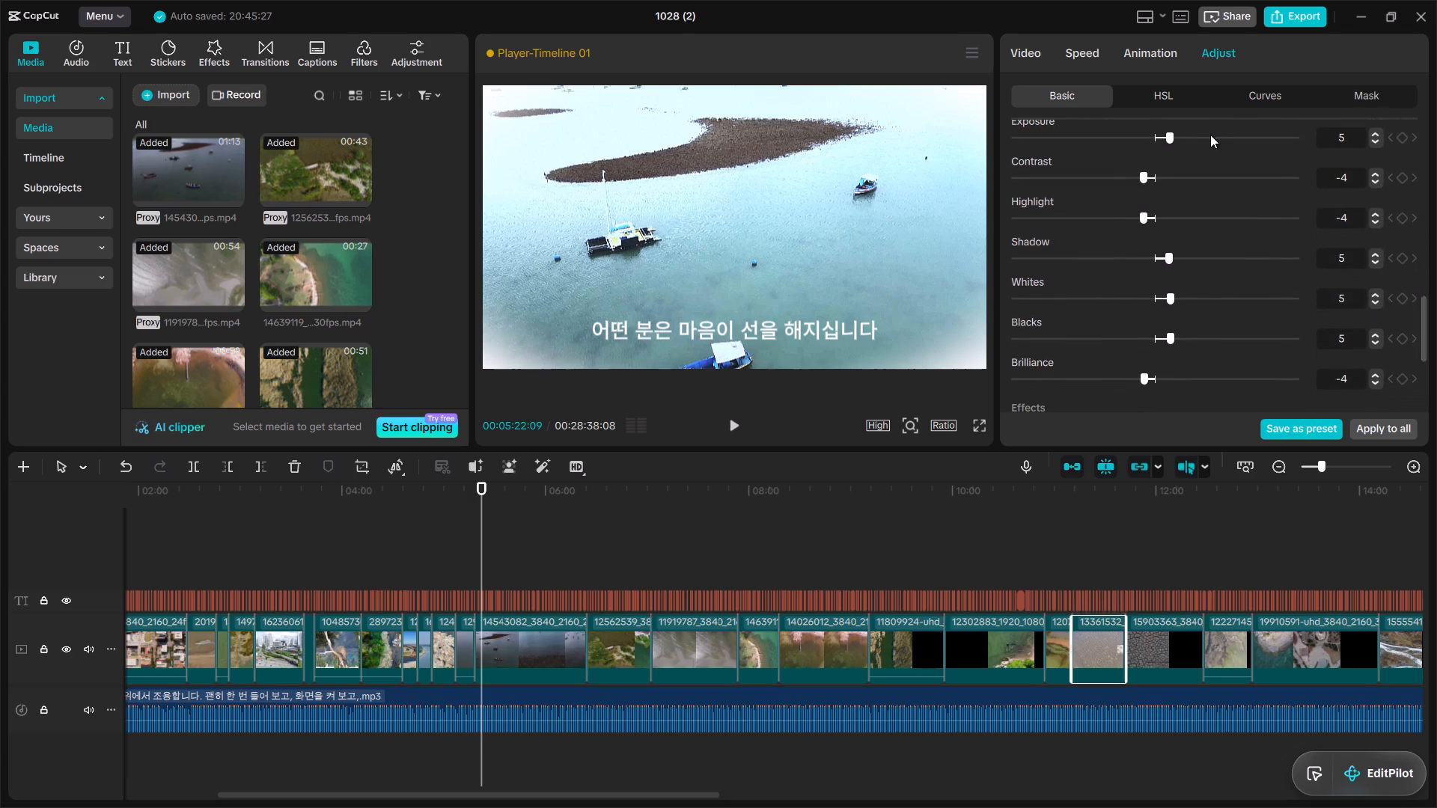
pyautogui.click(1211, 135)
pyautogui.click(1209, 169)
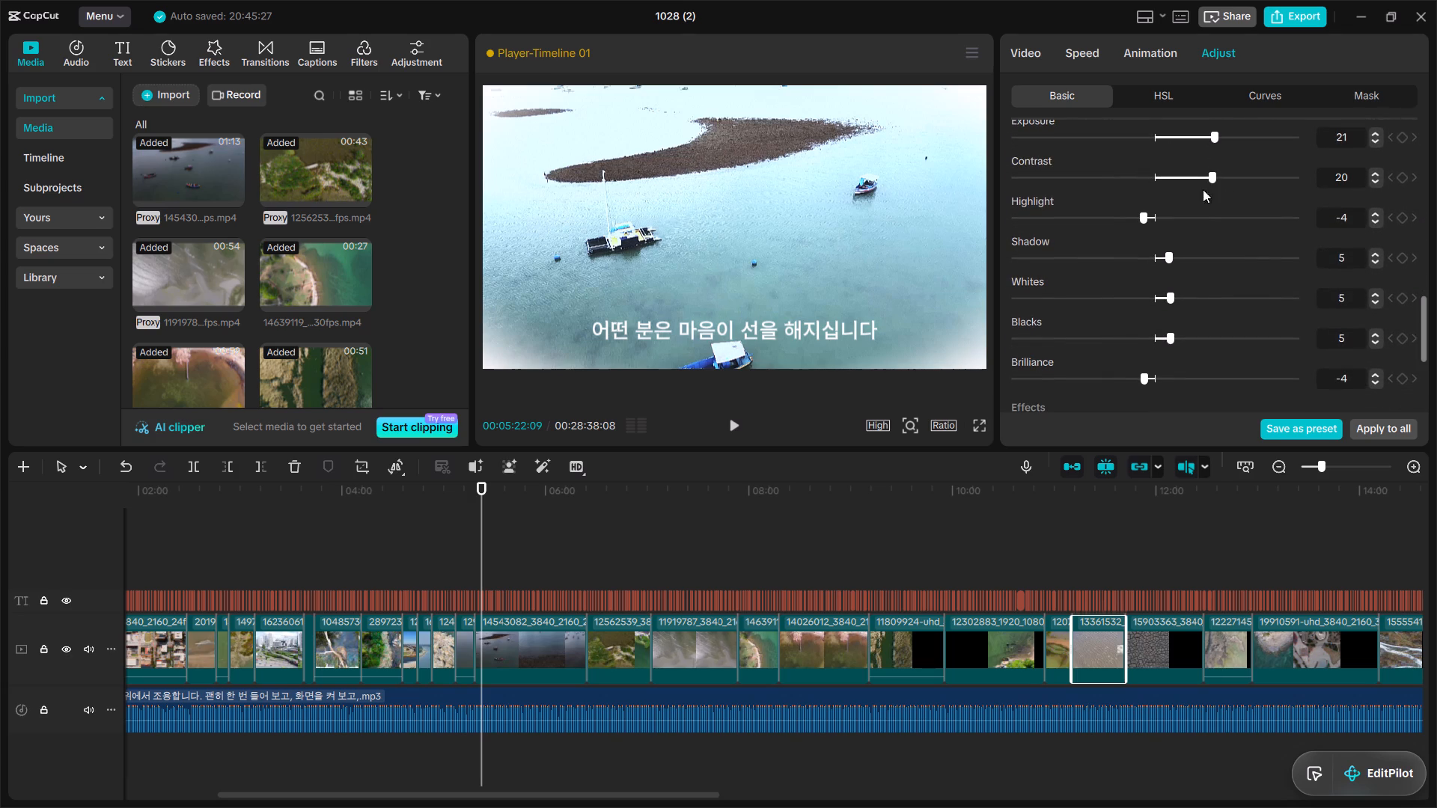
pyautogui.click(1197, 211)
pyautogui.click(1190, 251)
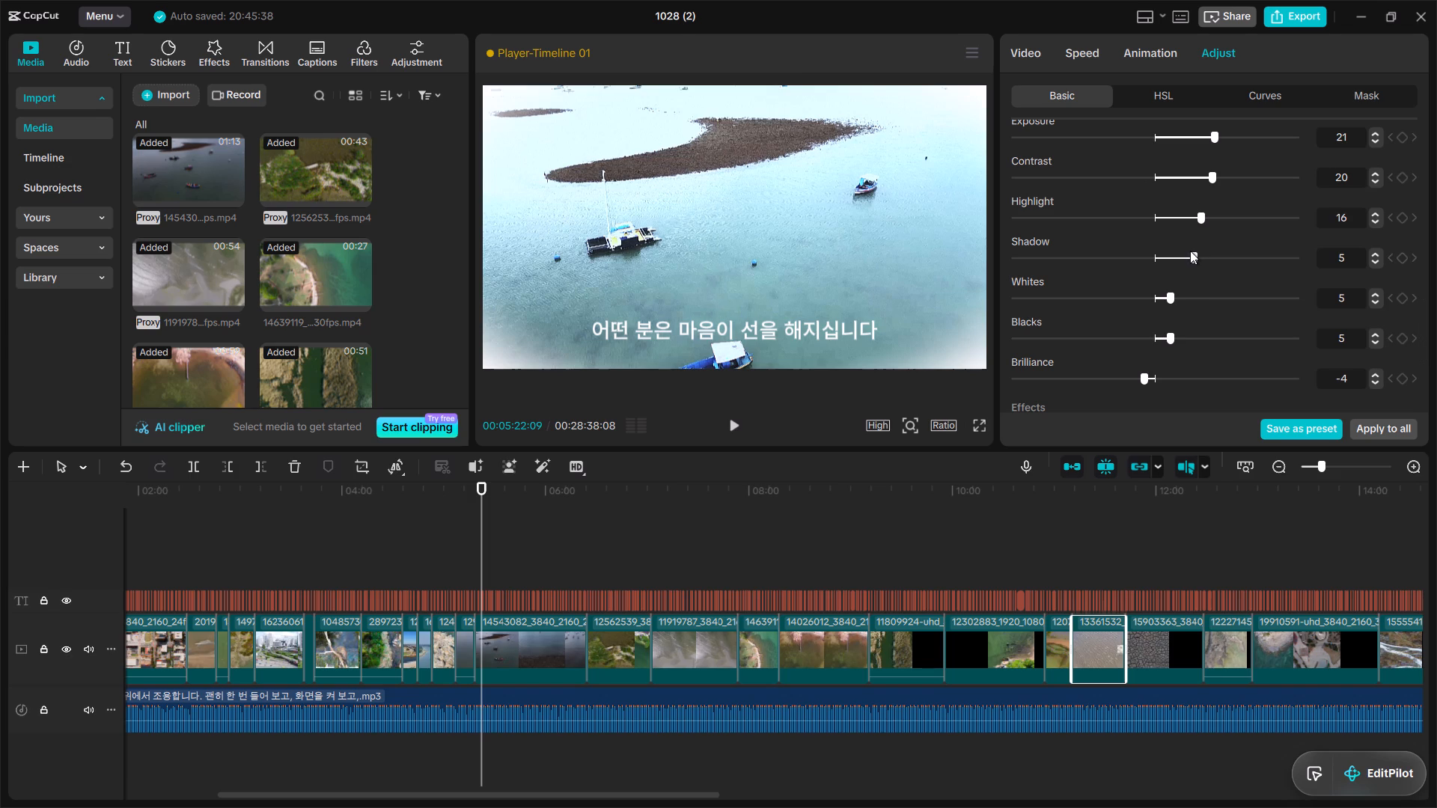
pyautogui.click(1189, 293)
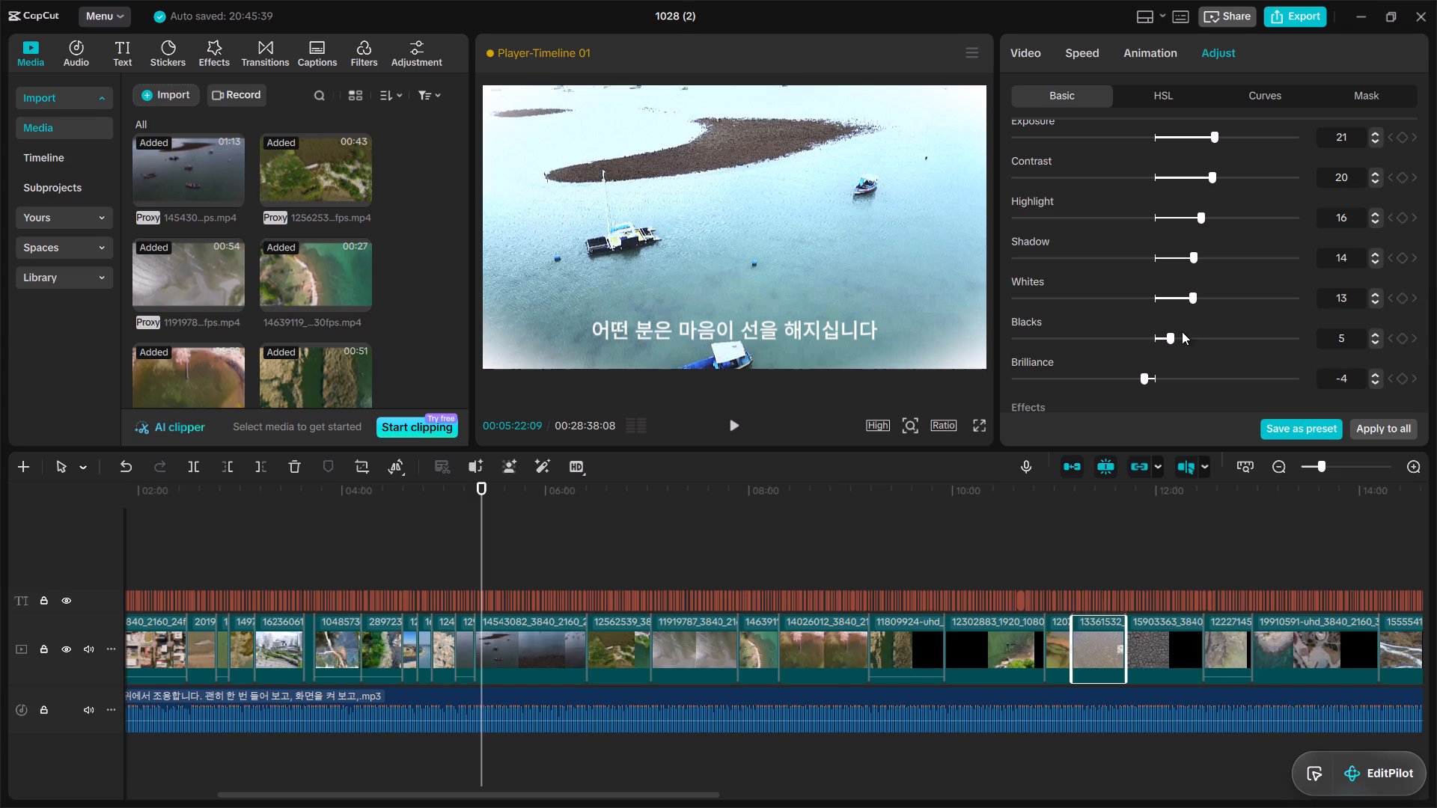
pyautogui.click(1182, 331)
pyautogui.click(1174, 370)
# Set the effects of clip 13361532 to Sharpen 15, Clarity 16, Particles 22, Fade 28 and Vignette -33.
pyautogui.moveTo(1422, 319); pyautogui.dragTo(1422, 364)
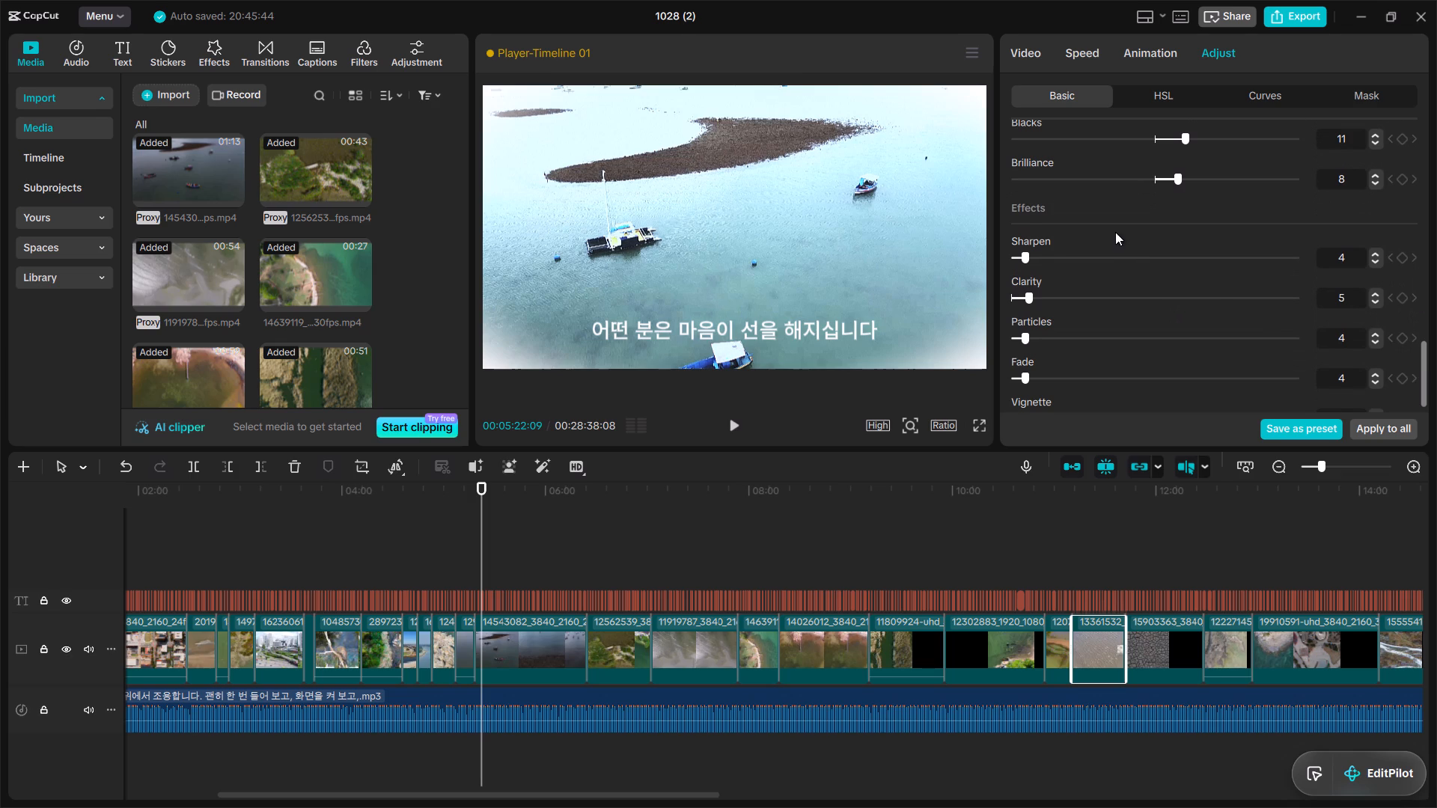
pyautogui.moveTo(1071, 245); pyautogui.dragTo(1058, 290)
pyautogui.click(1058, 290)
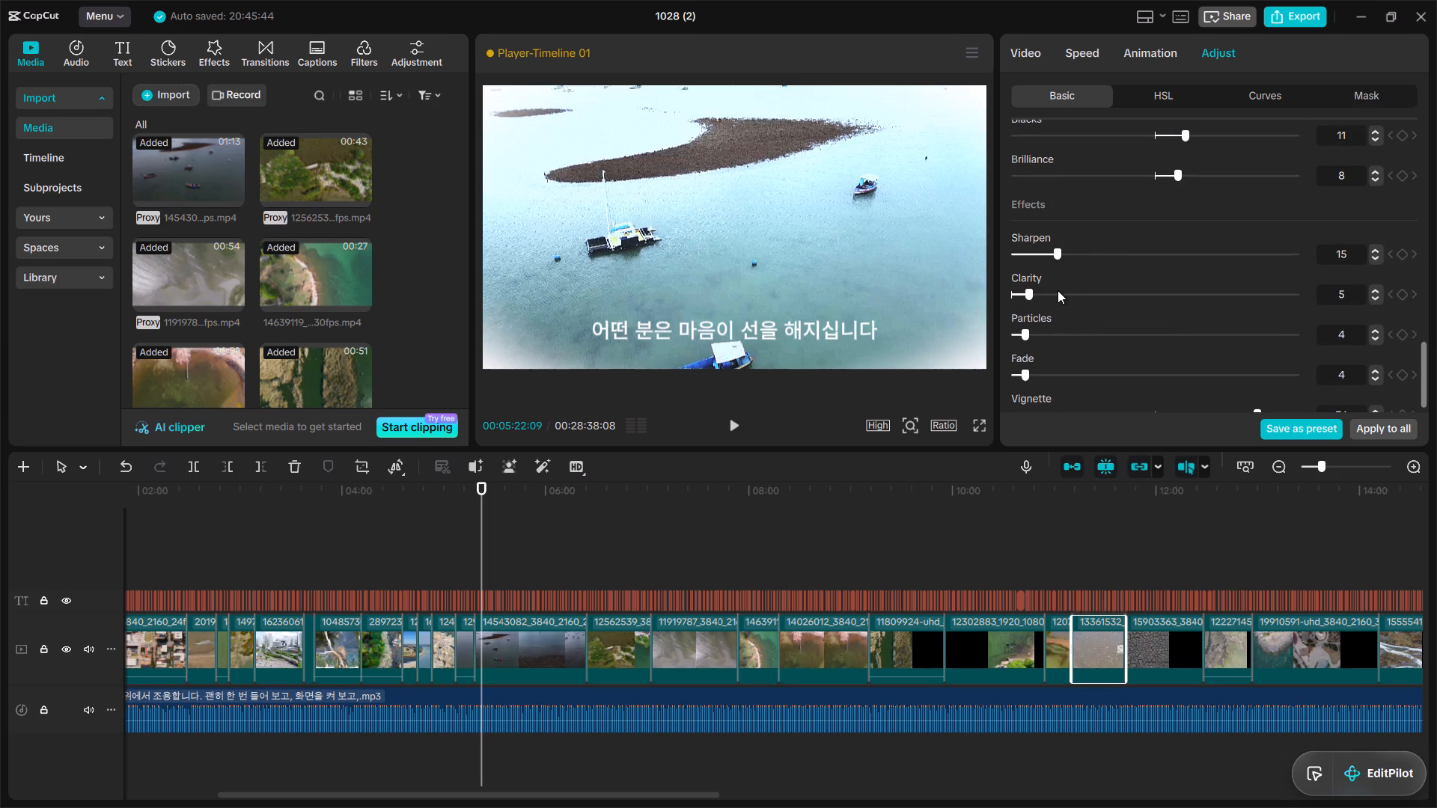
pyautogui.click(1077, 325)
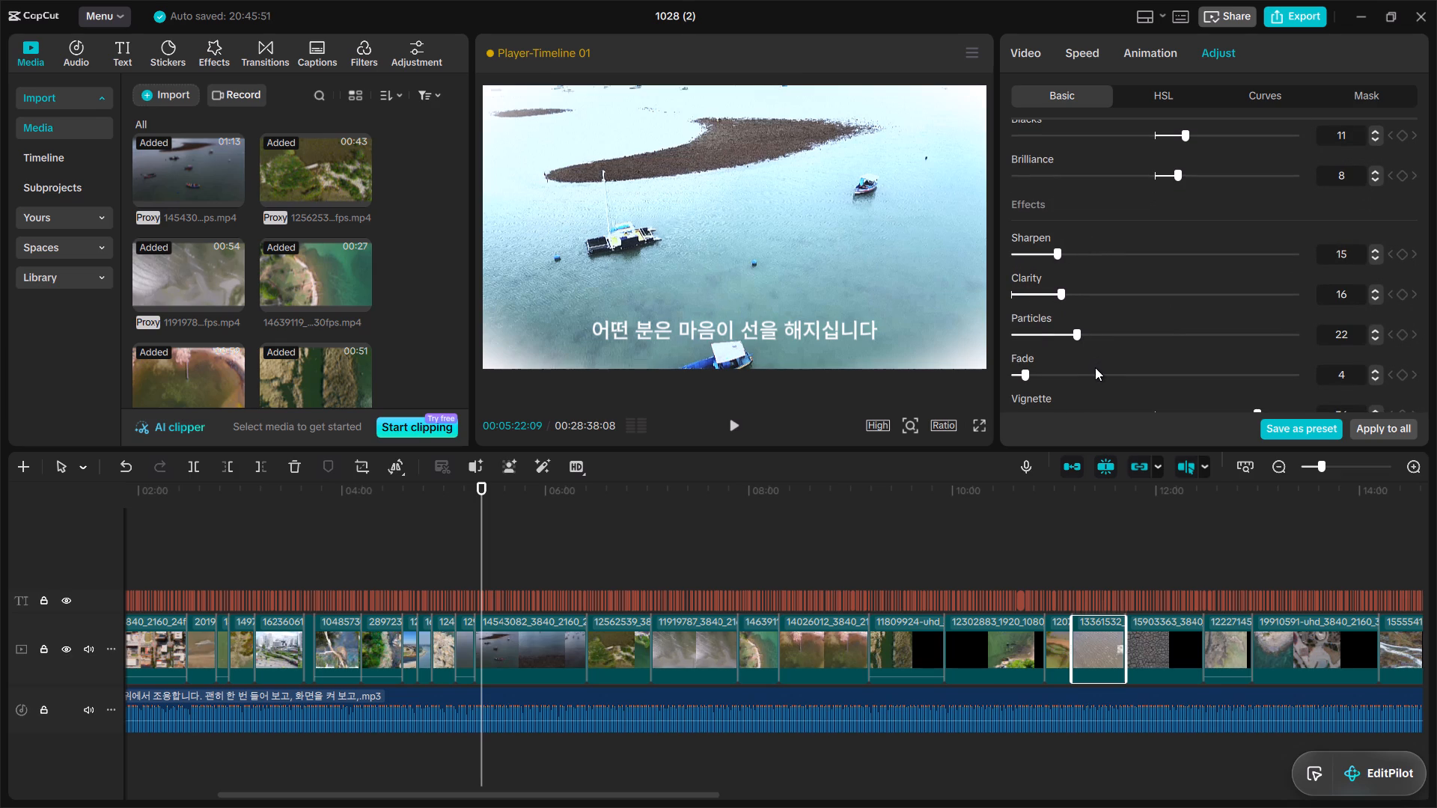
pyautogui.click(1095, 367)
pyautogui.moveTo(1424, 355); pyautogui.dragTo(1424, 401)
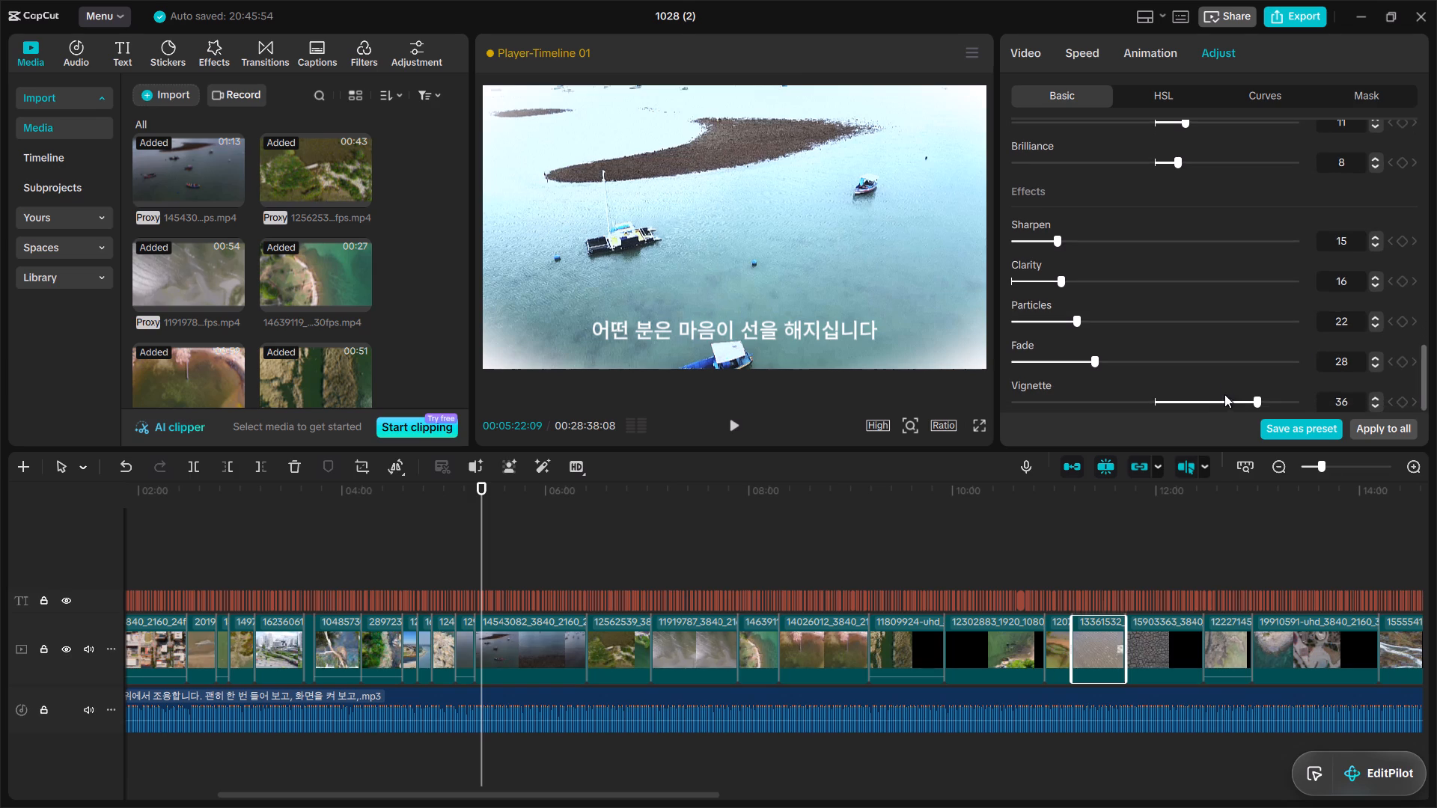
pyautogui.click(1225, 396)
pyautogui.click(1196, 391)
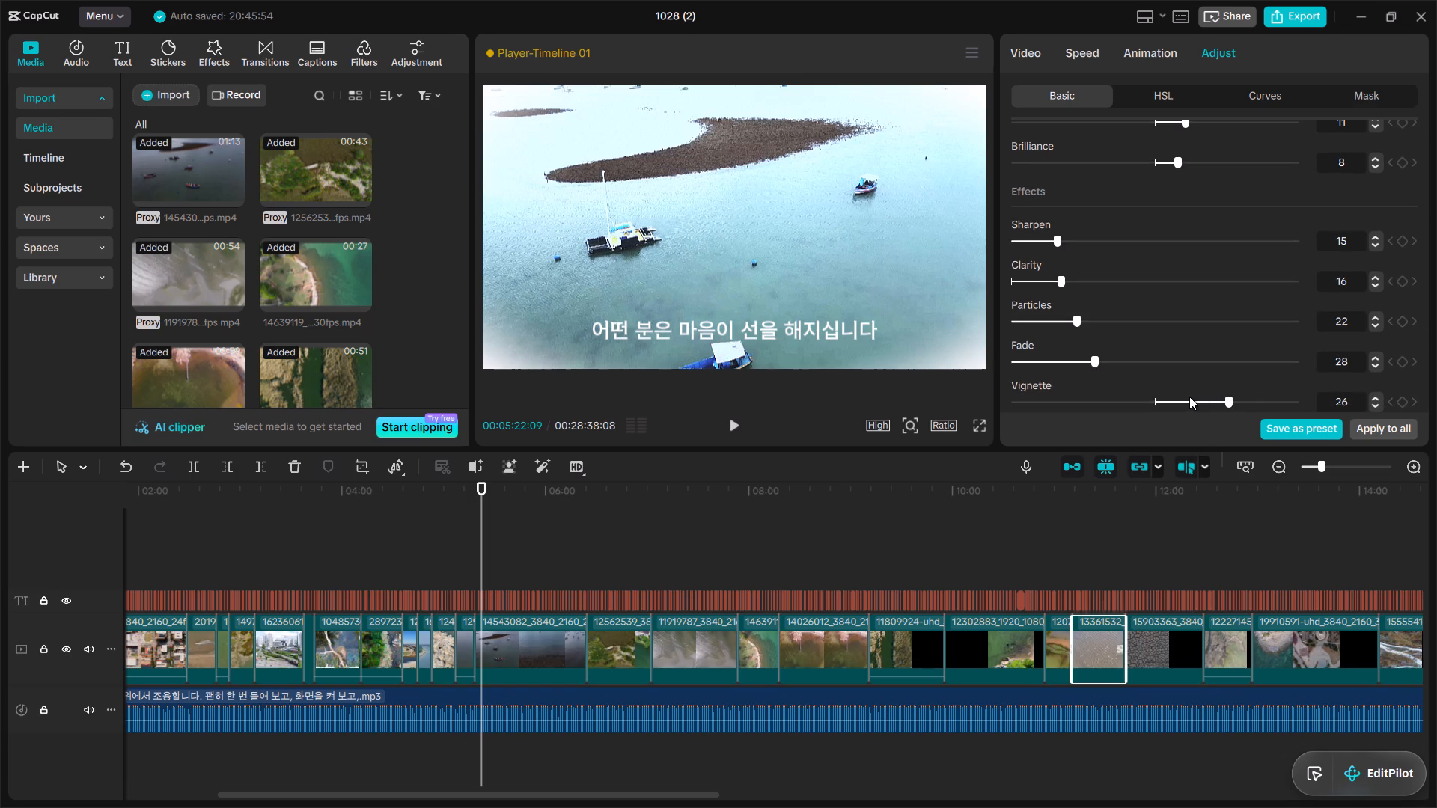
pyautogui.click(1190, 398)
pyautogui.click(1099, 391)
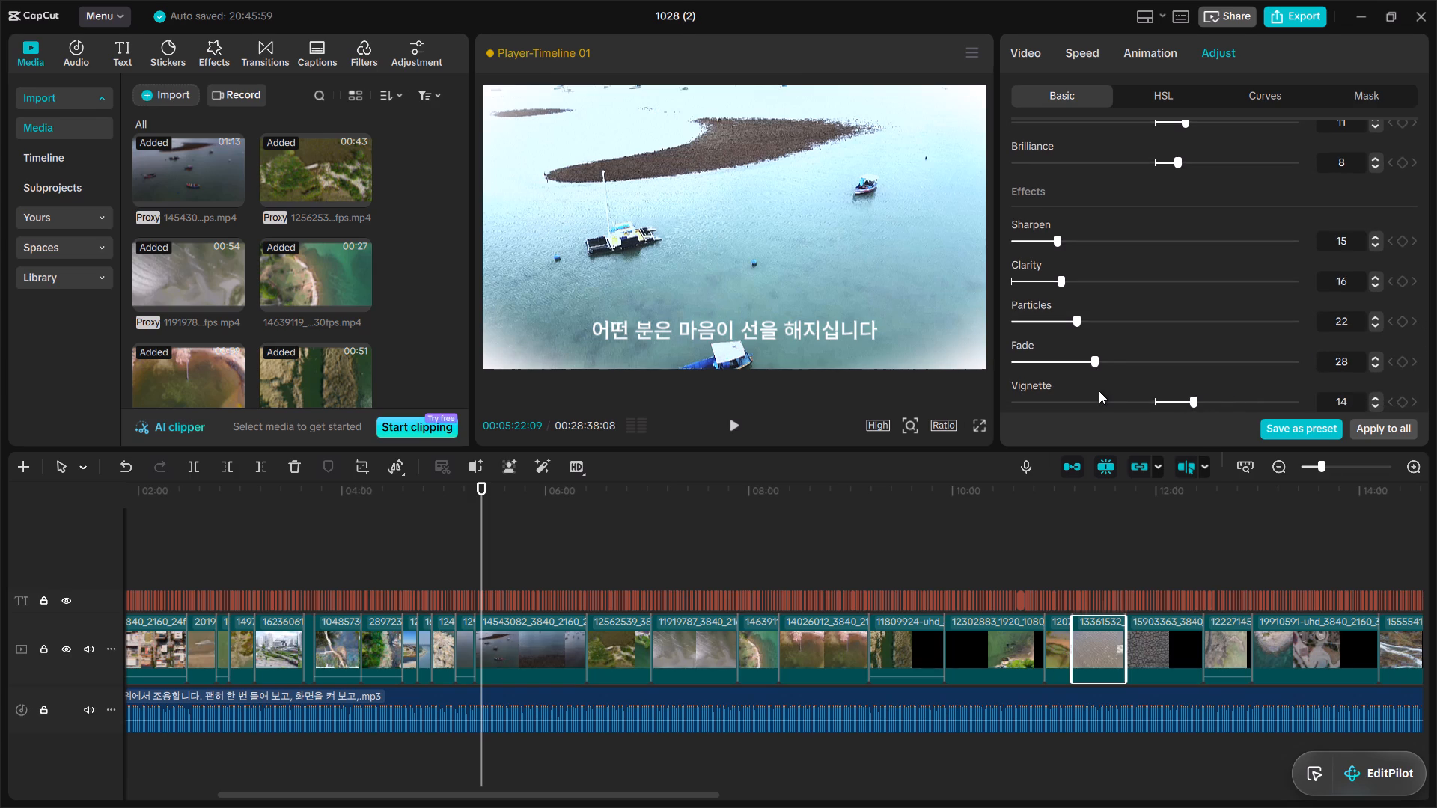
pyautogui.click(1086, 397)
pyautogui.click(1059, 398)
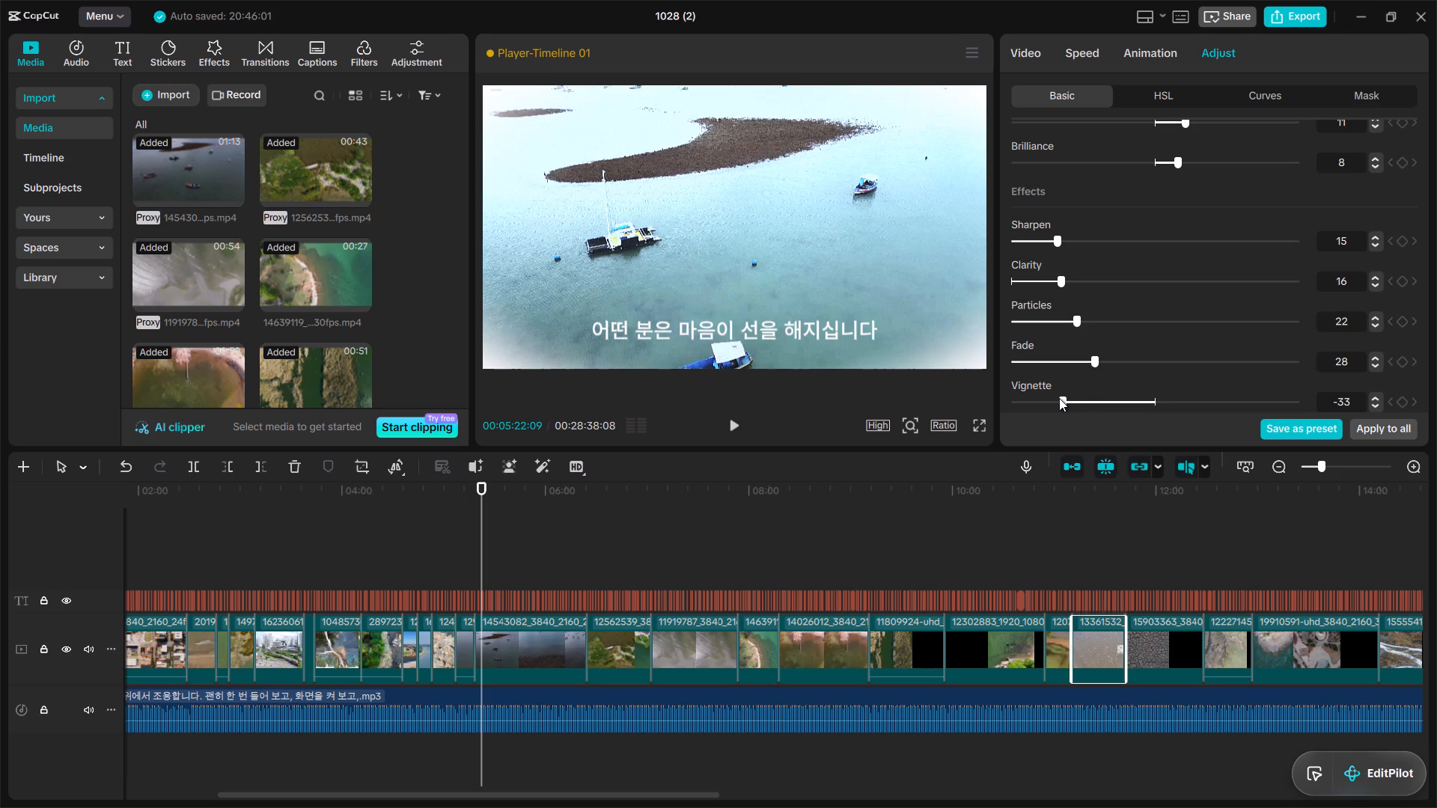